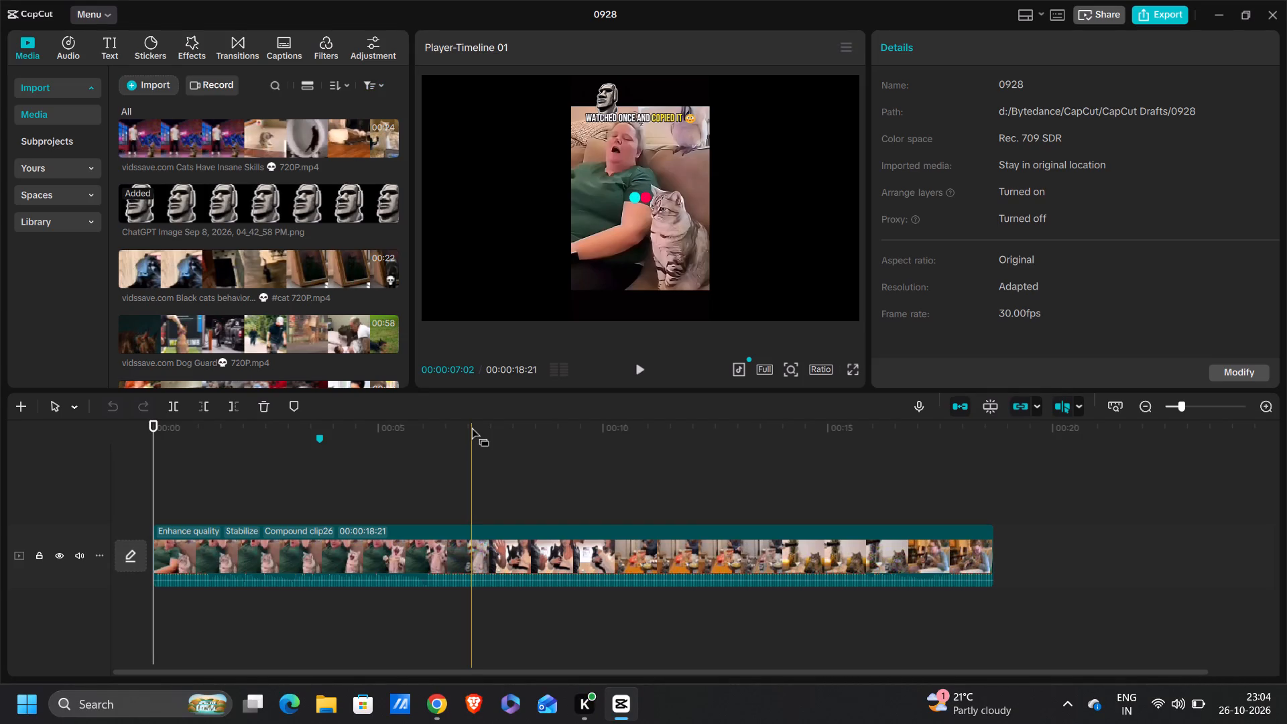
Undo the 18-second compound clip on the main track, splitting it back into its individual clips.
right_click(465, 559)
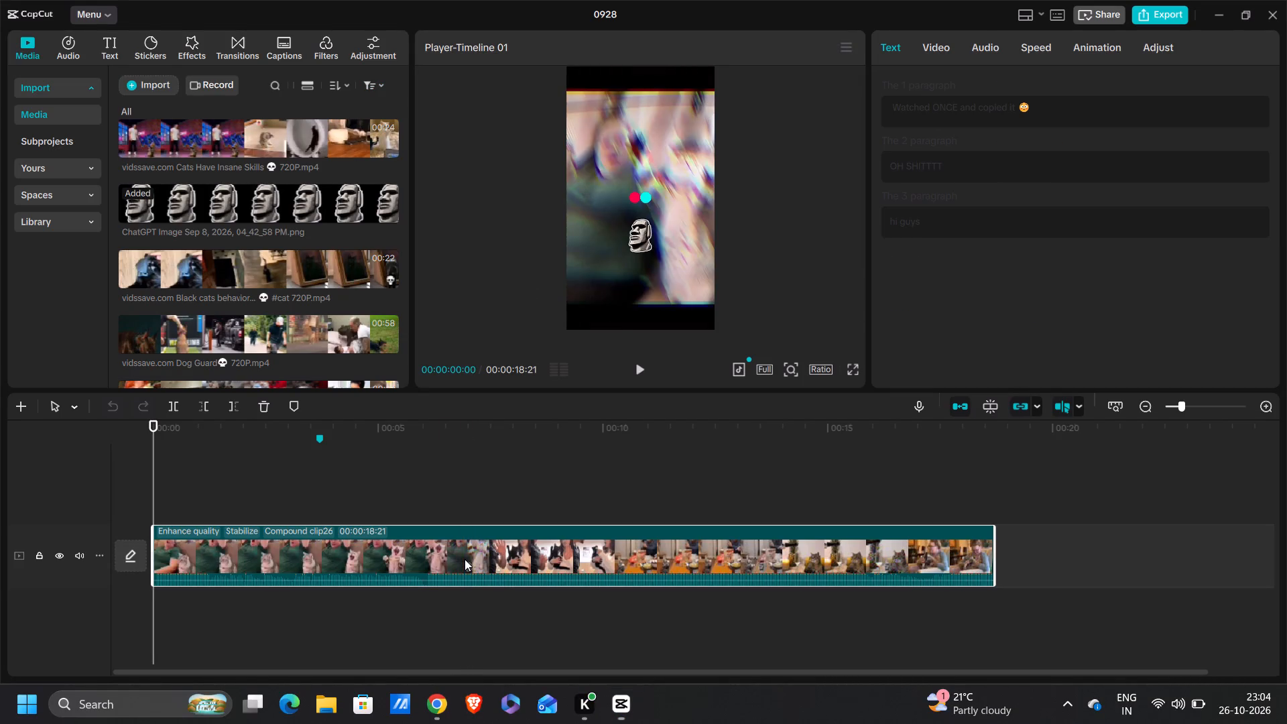
left_click(599, 303)
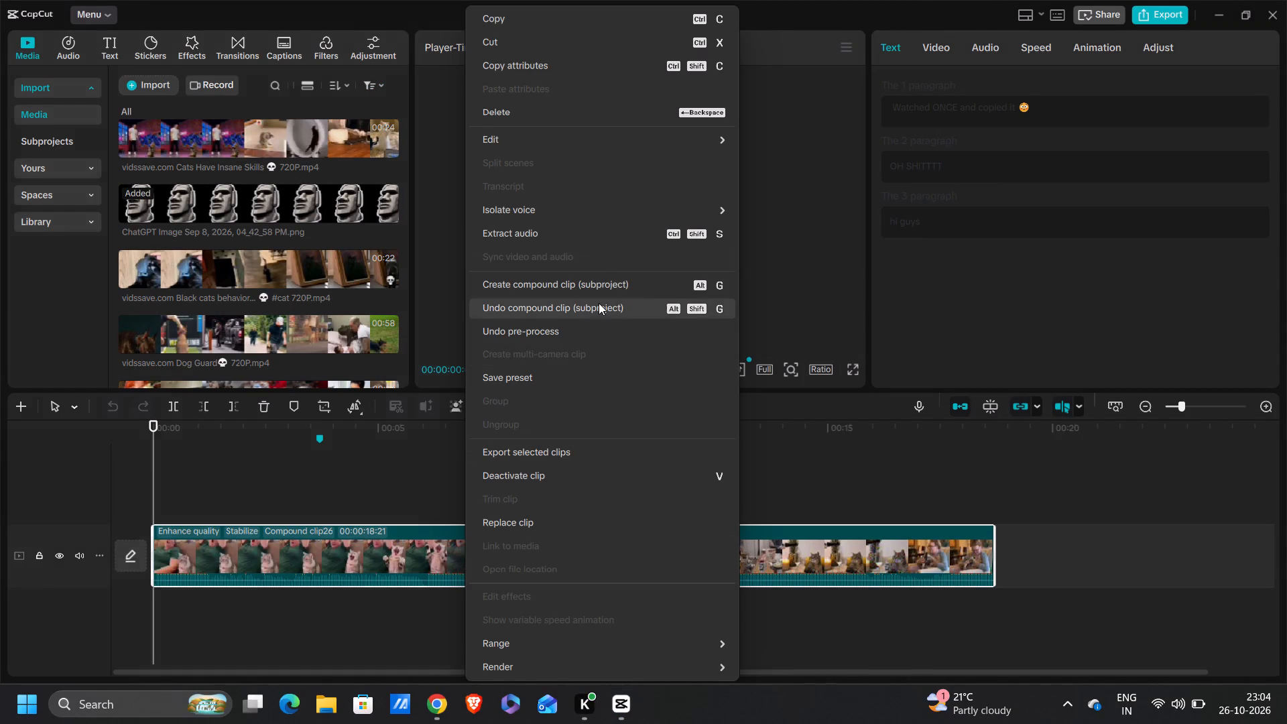
scroll(650, 489, "down", 10)
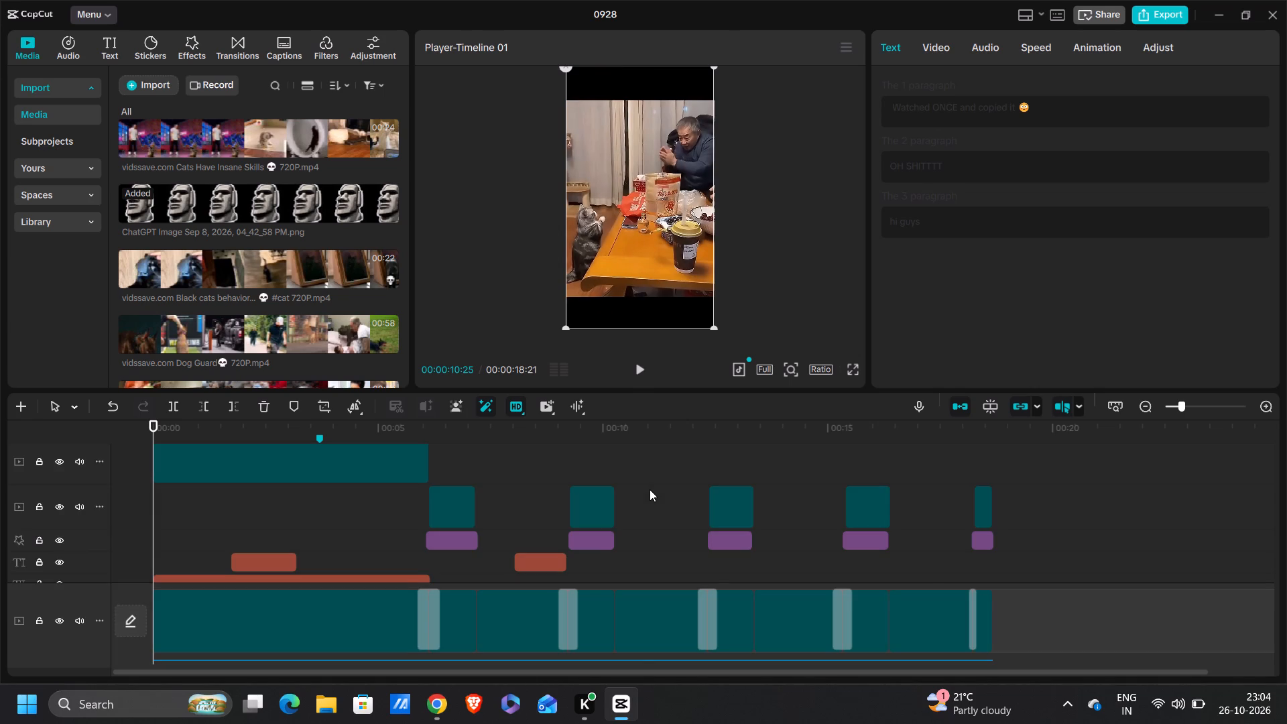
scroll(650, 489, "down", 3)
scroll(1085, 601, "down", 1)
left_click(1027, 532)
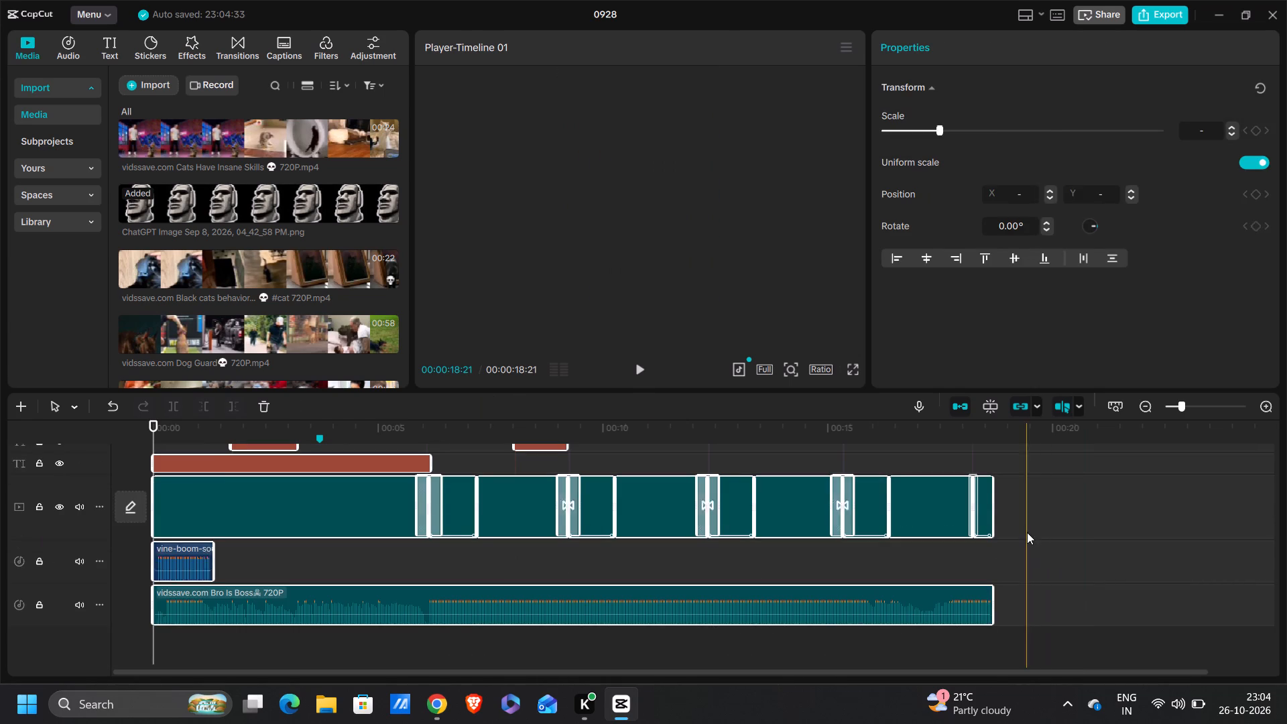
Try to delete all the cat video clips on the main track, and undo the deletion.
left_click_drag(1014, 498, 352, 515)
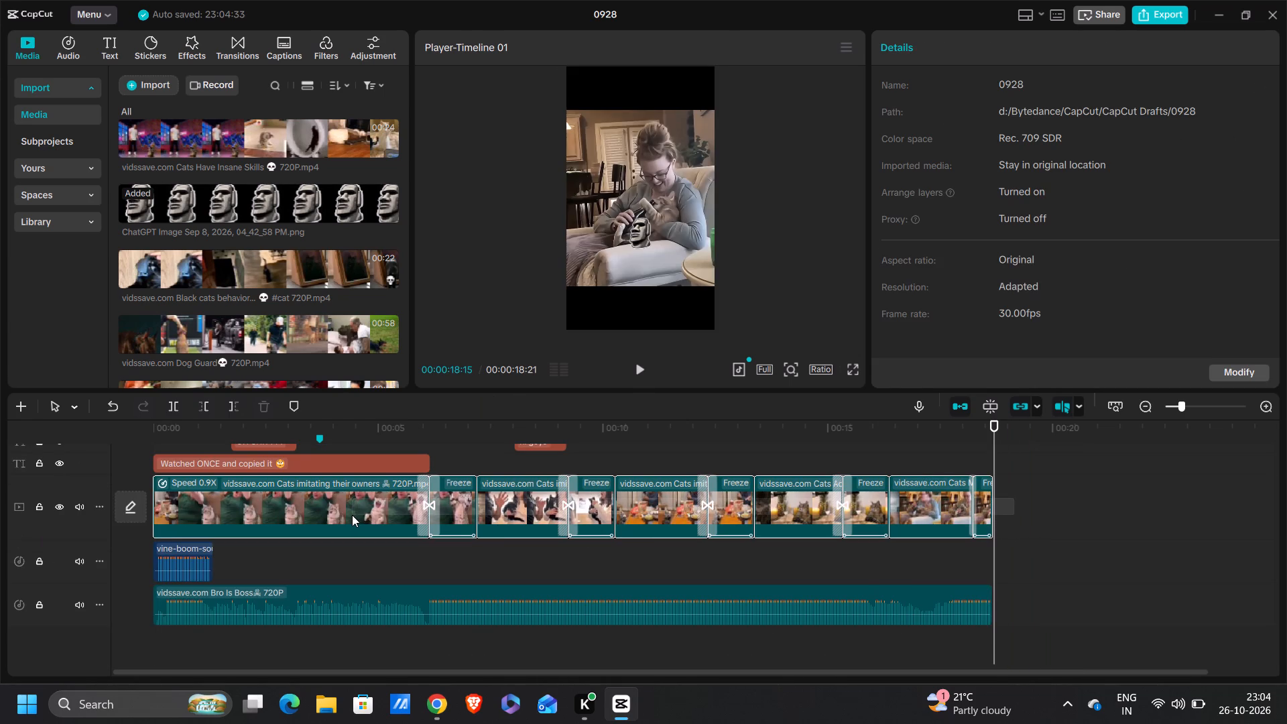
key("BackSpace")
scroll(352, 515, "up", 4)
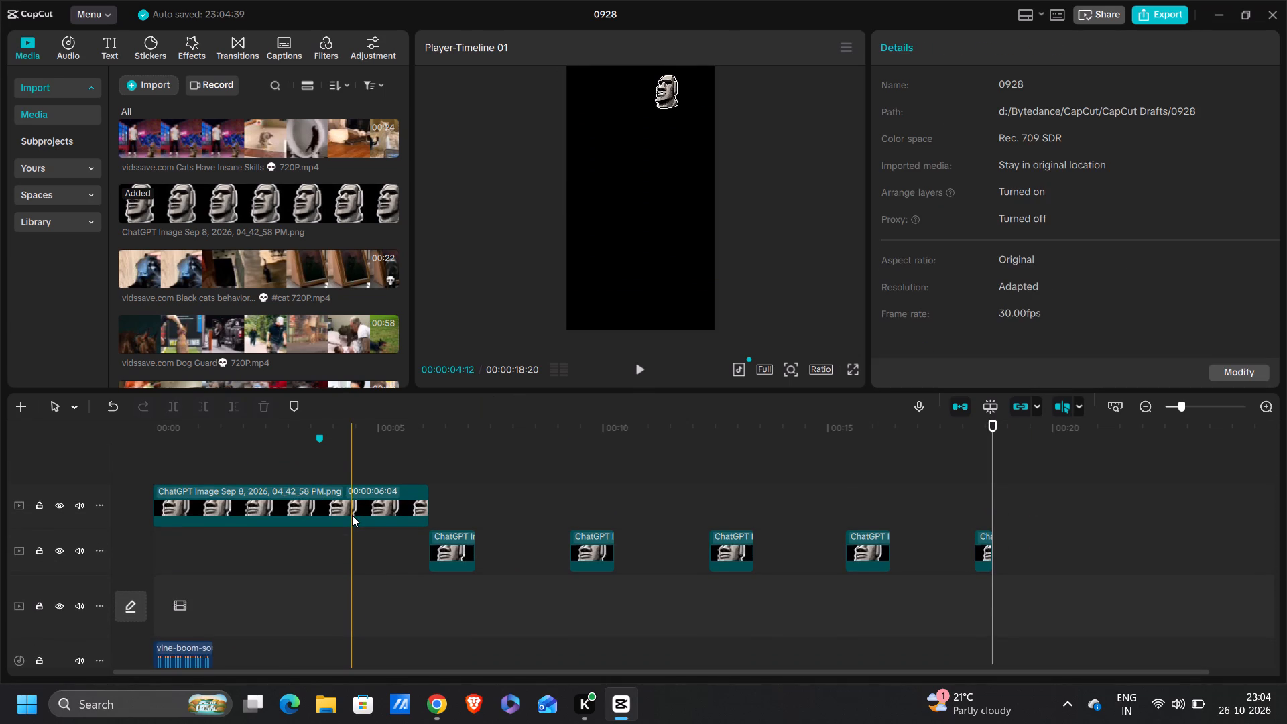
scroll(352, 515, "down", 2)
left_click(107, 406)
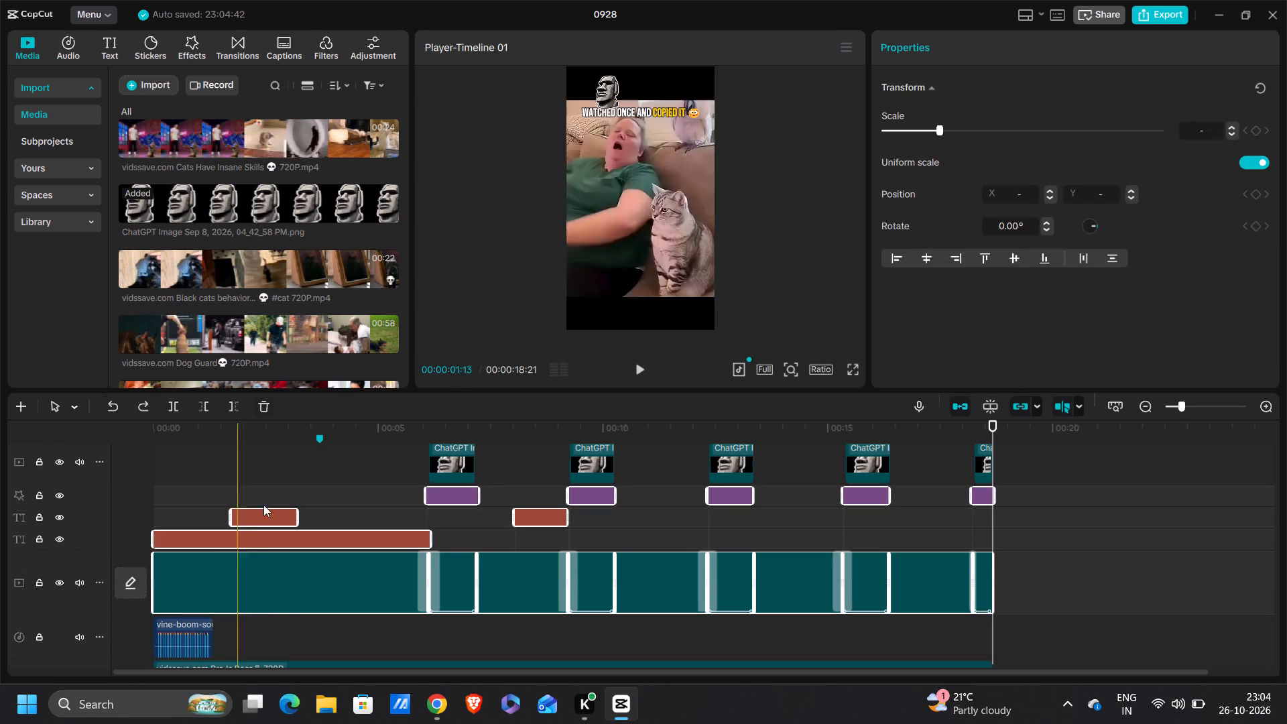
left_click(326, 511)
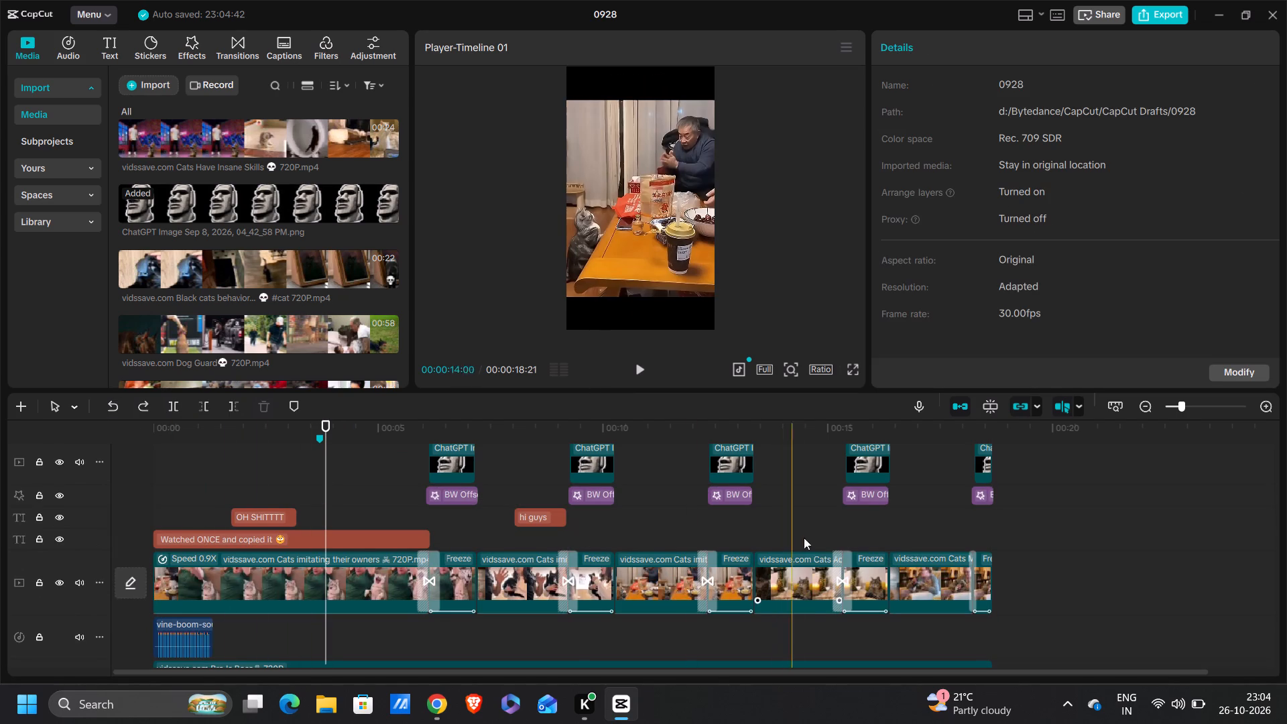
Combine the stone-head image overlays, the BW effects and the "OH SHITTTT" and "hi guys" texts into one compound clip.
scroll(863, 509, "up", 2)
scroll(424, 511, "down", 1)
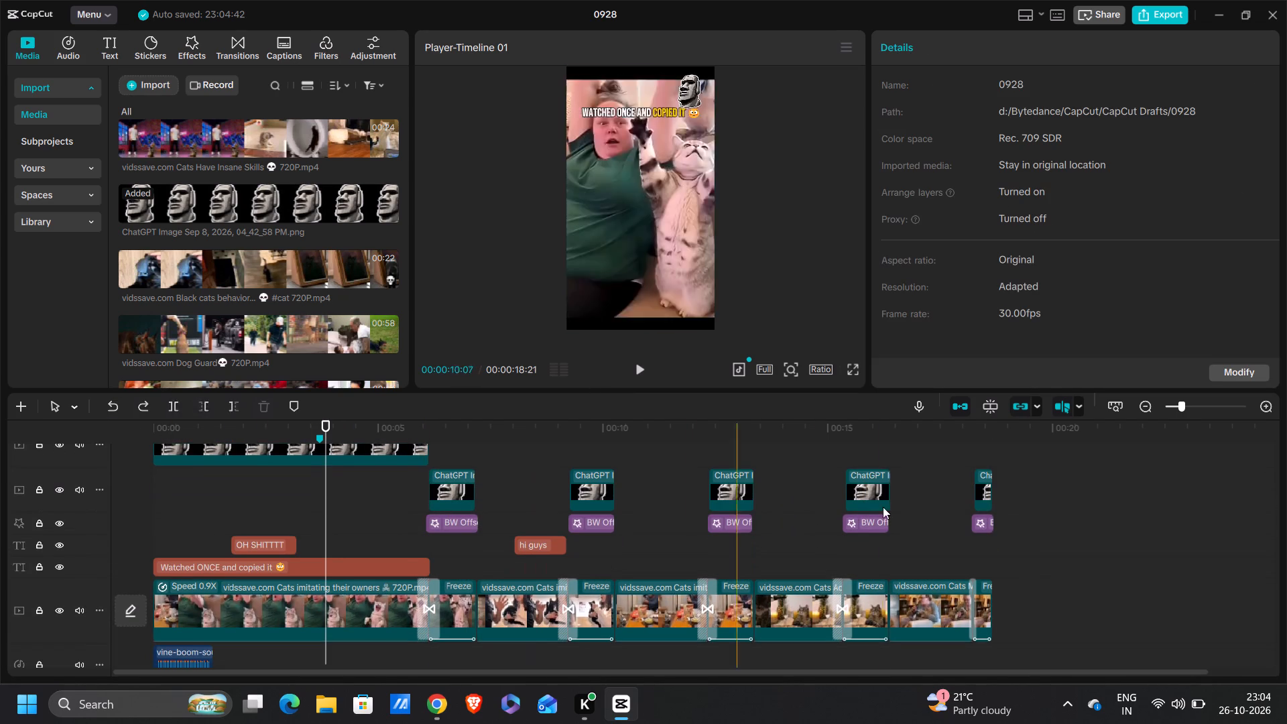
left_click_drag(1017, 543, 288, 516)
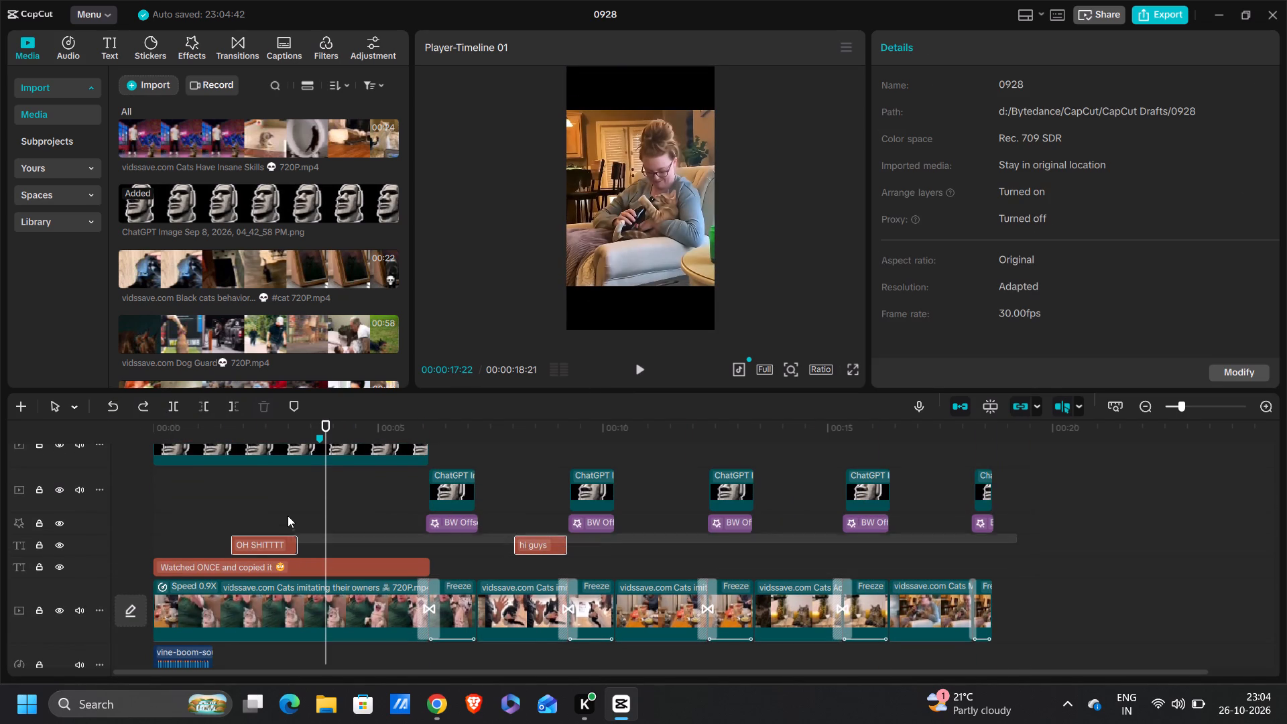
left_click_drag(288, 516, 214, 447)
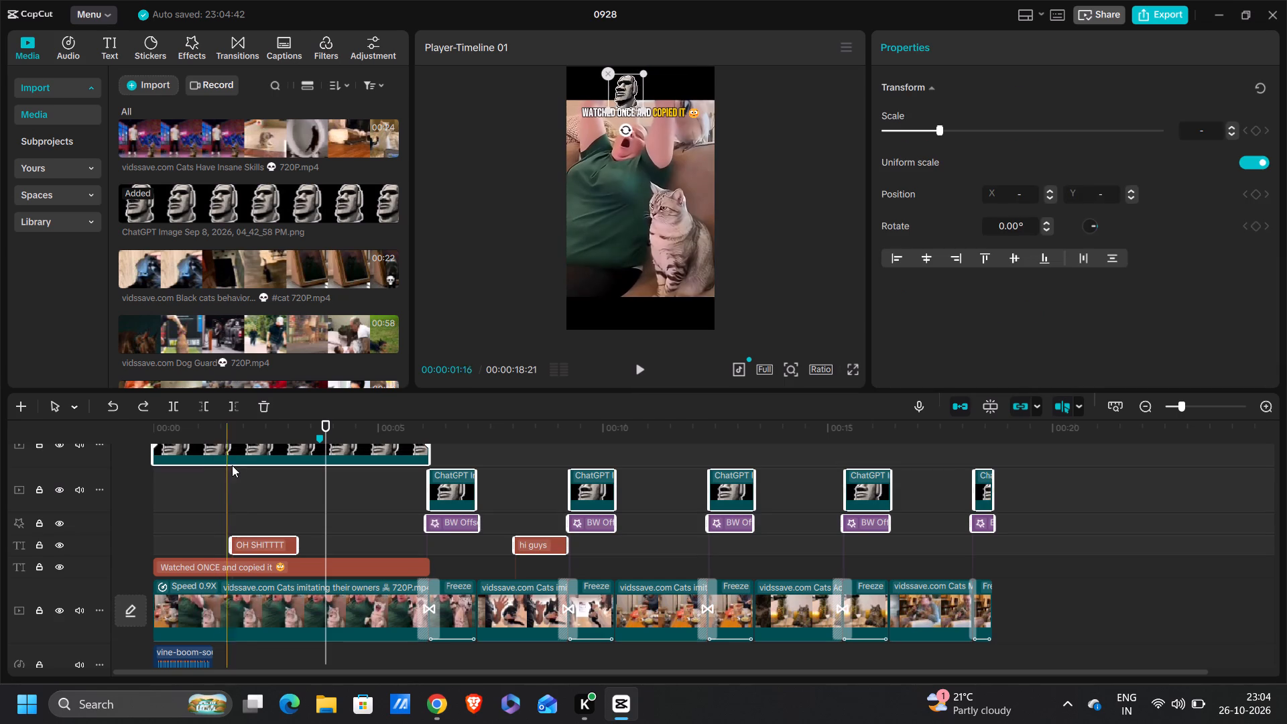
right_click(250, 452)
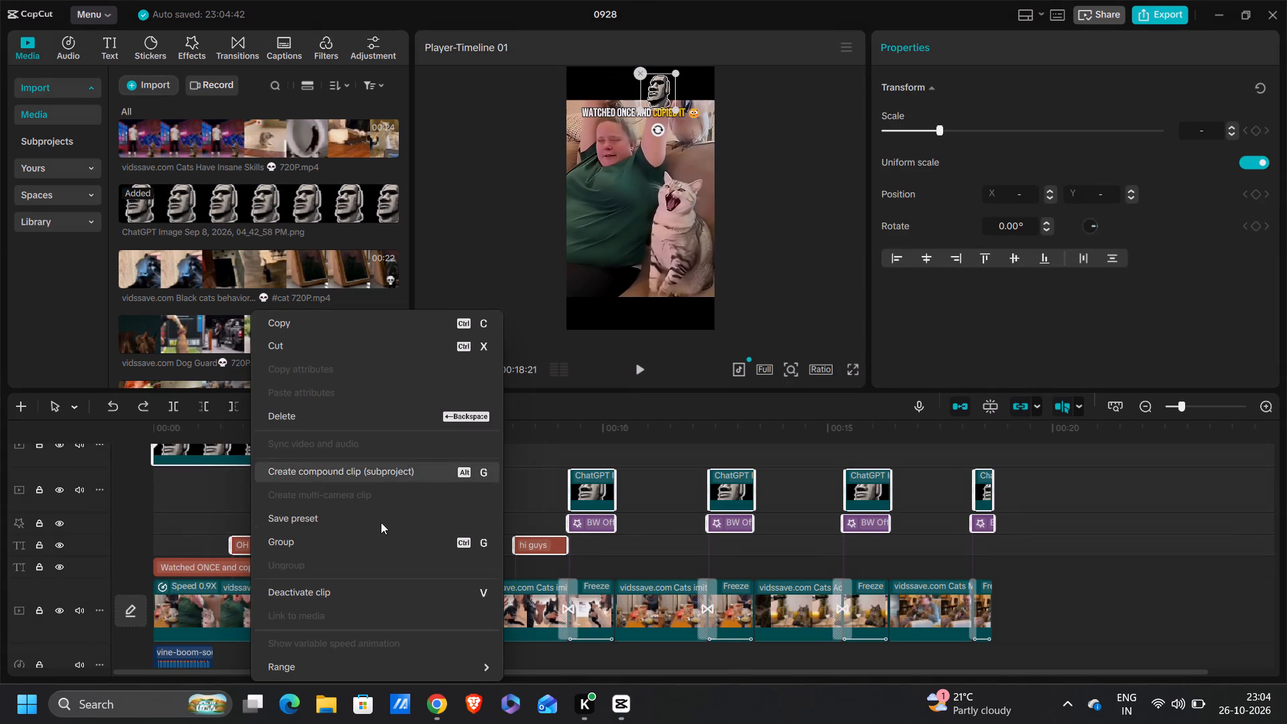
left_click(404, 471)
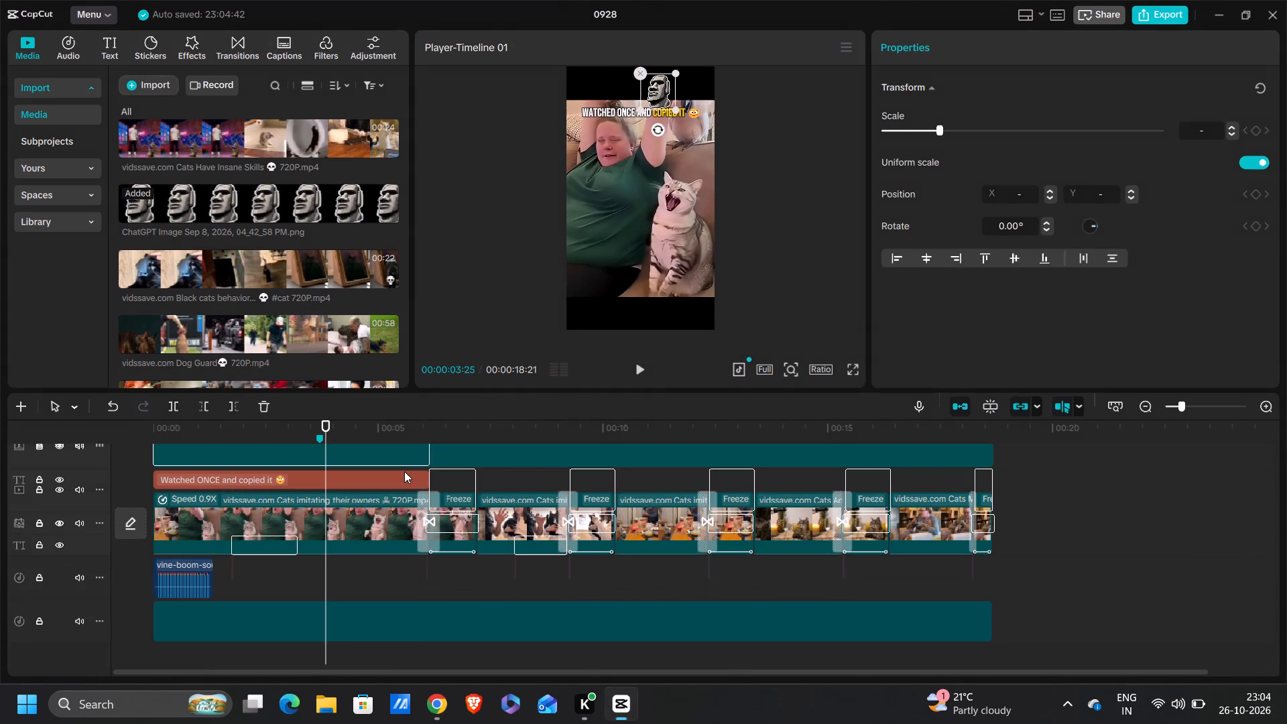
Delete all the old cat video and freeze clips from the main track.
scroll(462, 543, "up", 1)
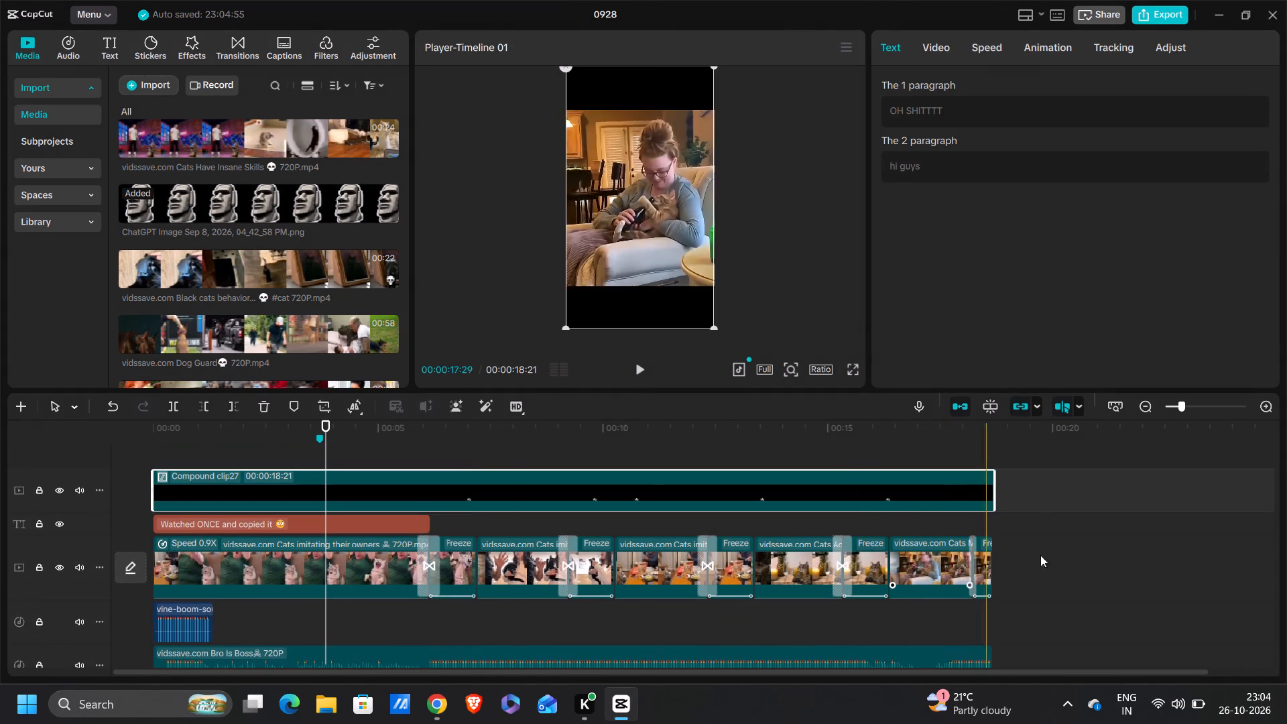
left_click_drag(1033, 591, 341, 589)
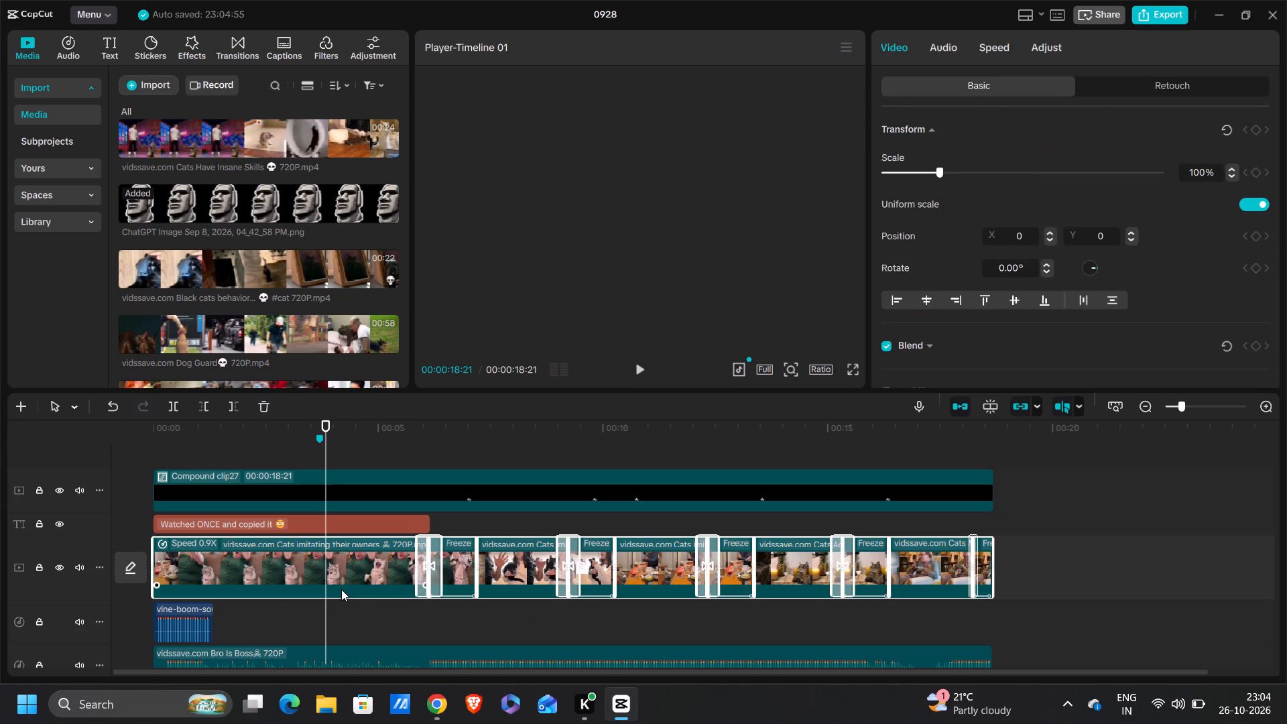
key("BackSpace")
Find the "Cats in camouflage" video in the imported media and add it at the start of the main track.
scroll(356, 360, "down", 1)
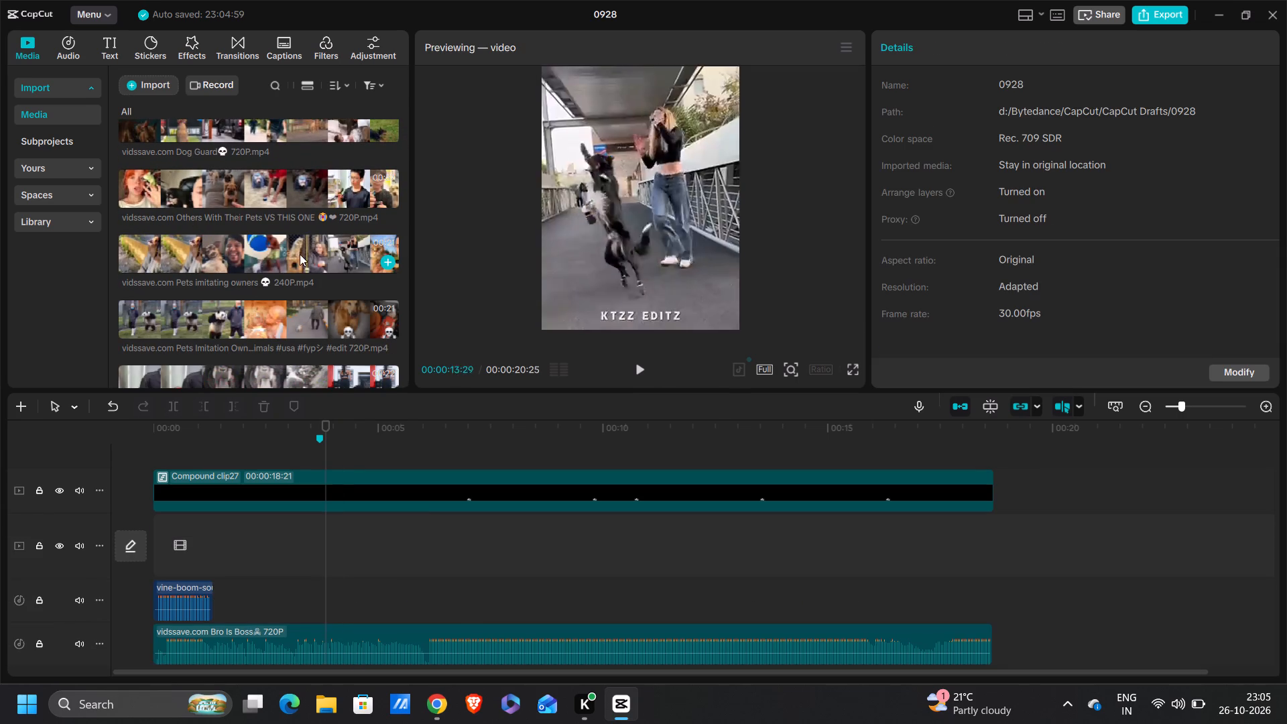
scroll(186, 359, "down", 1)
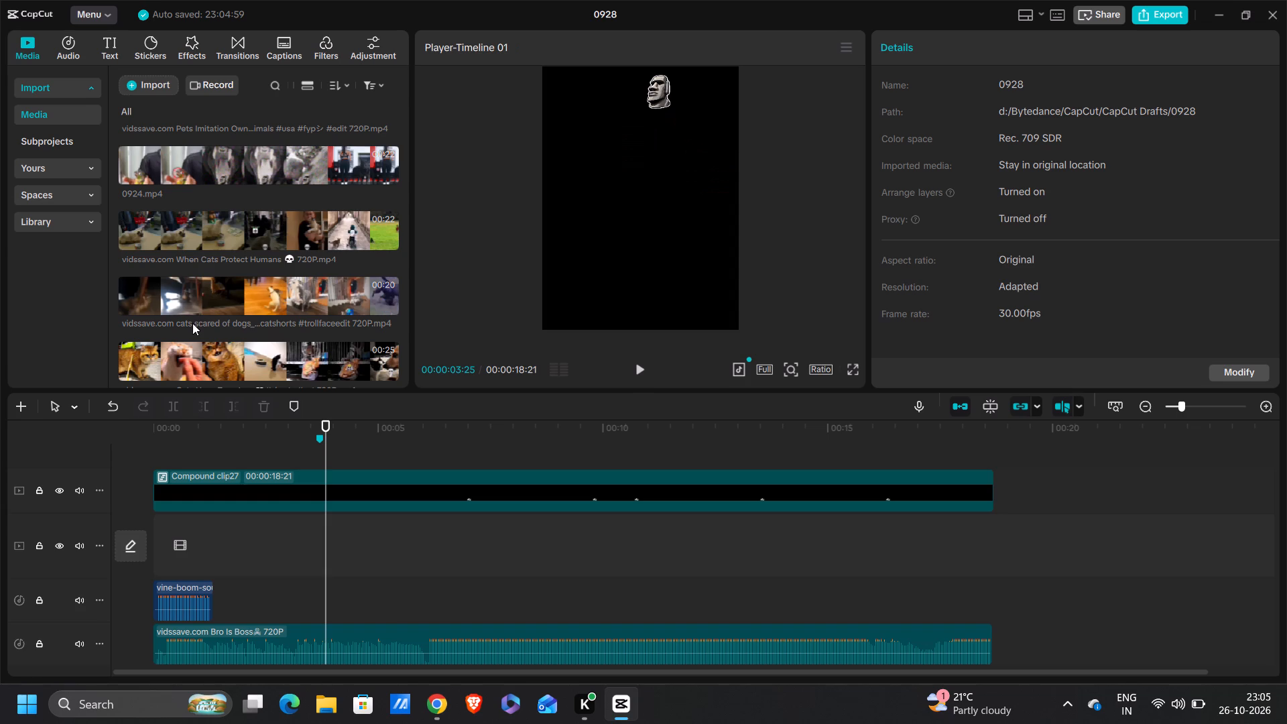
scroll(200, 304, "down", 1)
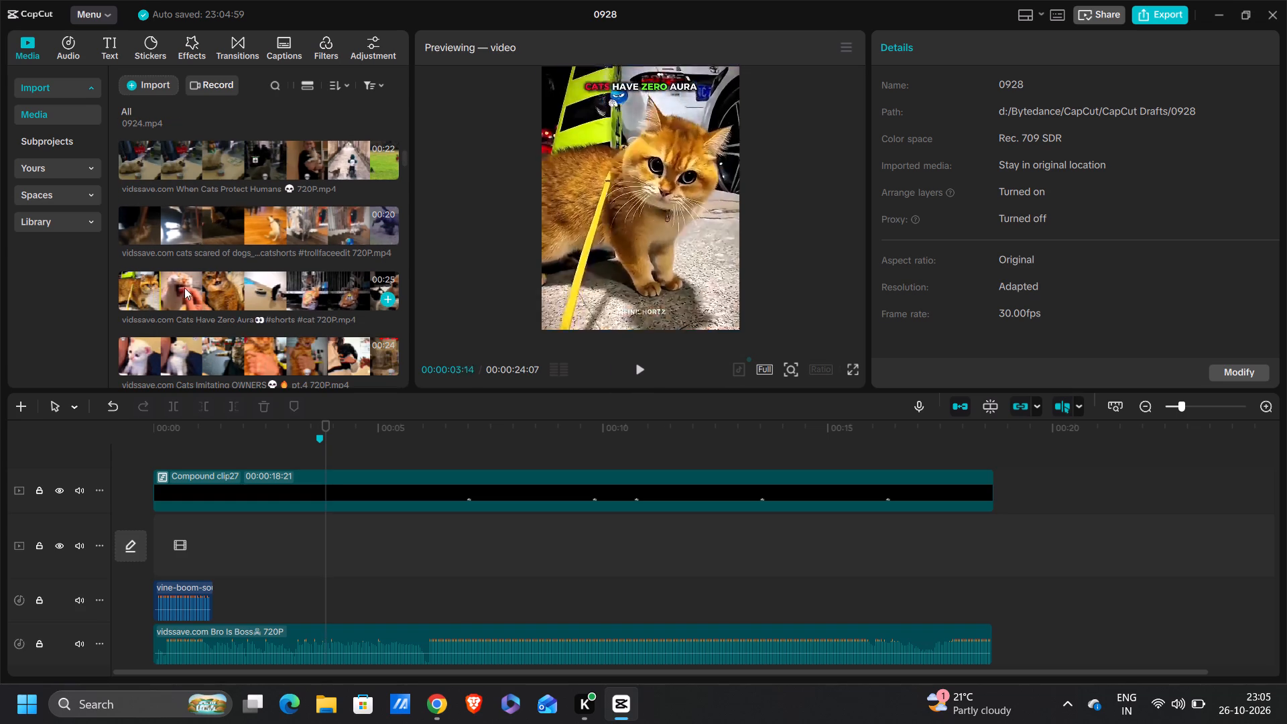
scroll(209, 357, "down", 1)
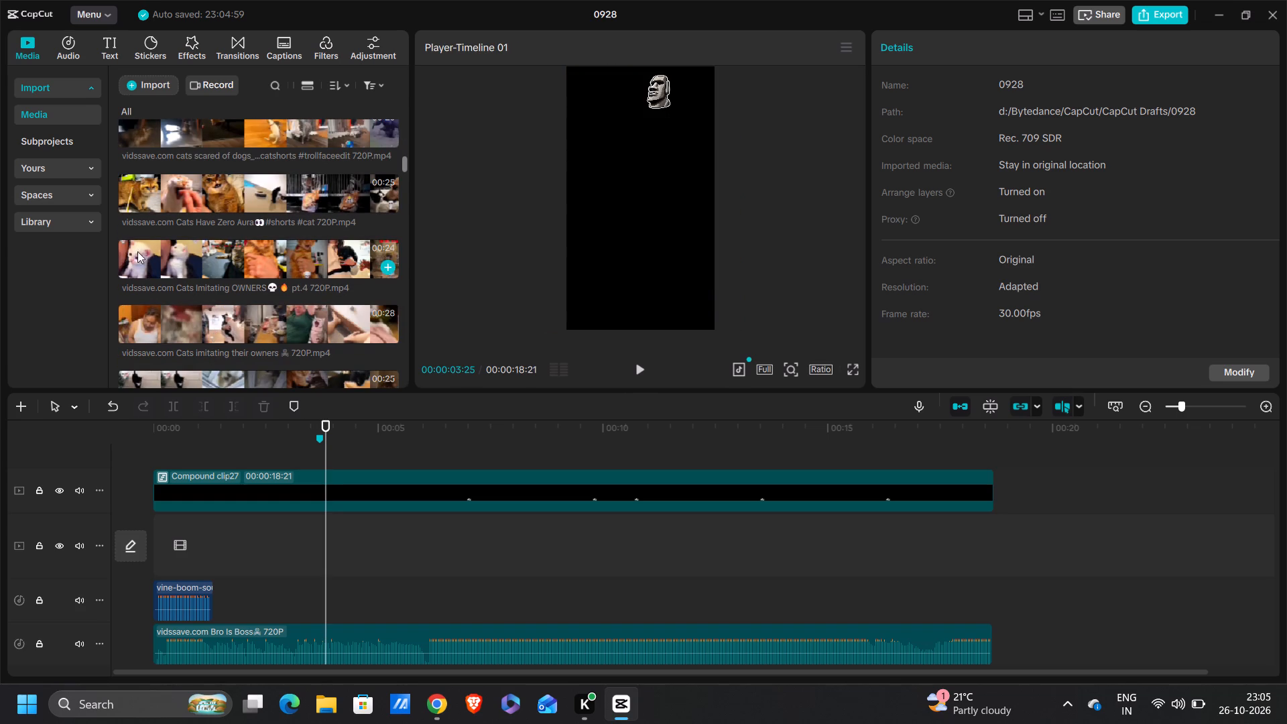
scroll(219, 303, "down", 1)
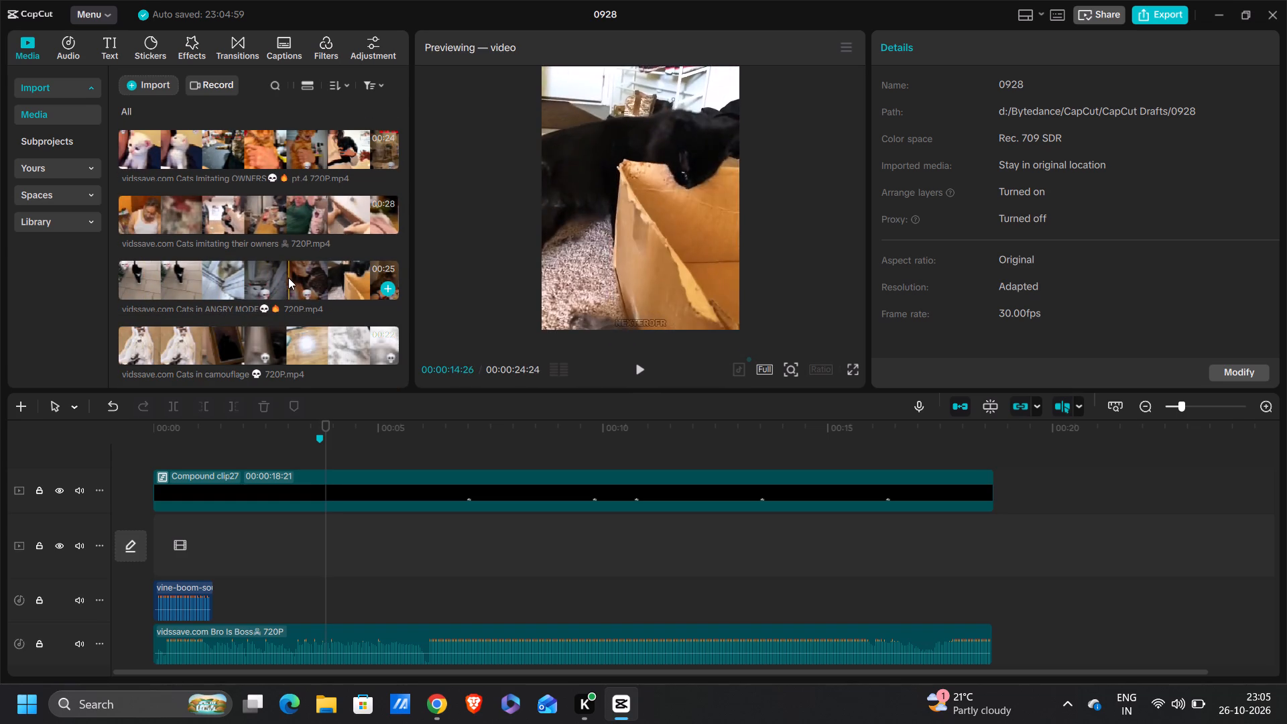
scroll(288, 278, "down", 1)
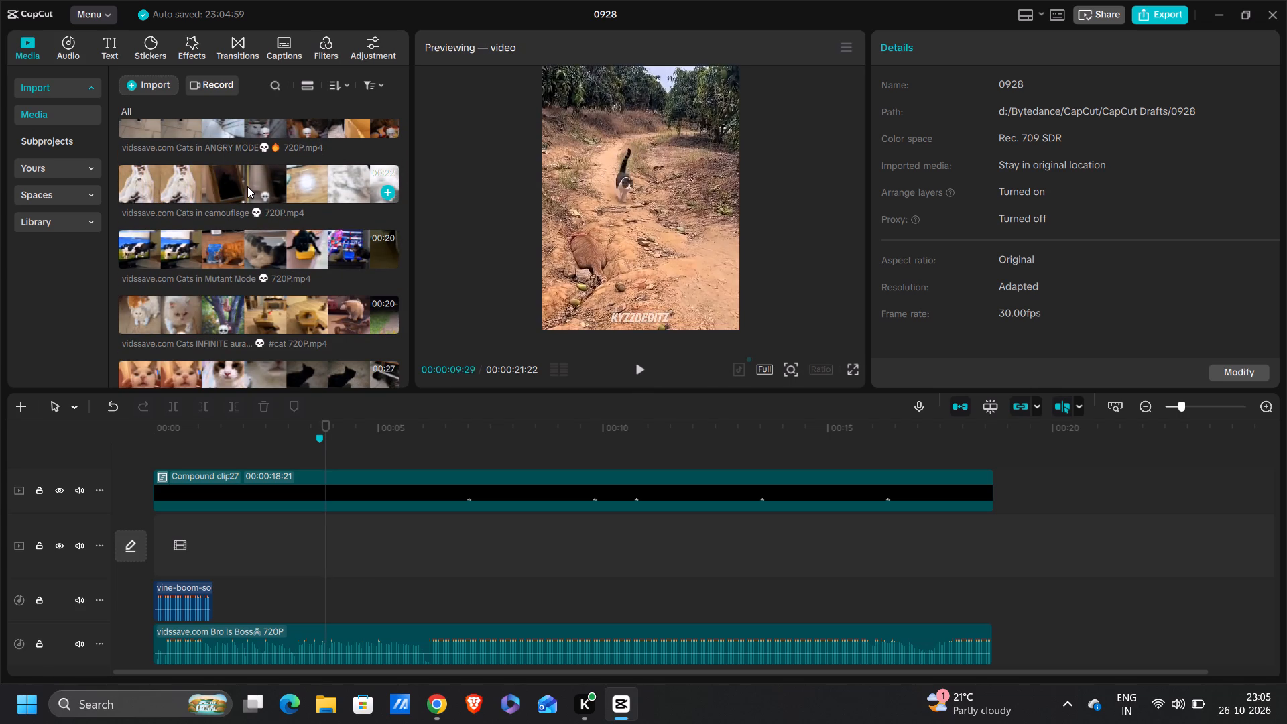
left_click_drag(245, 186, 178, 524)
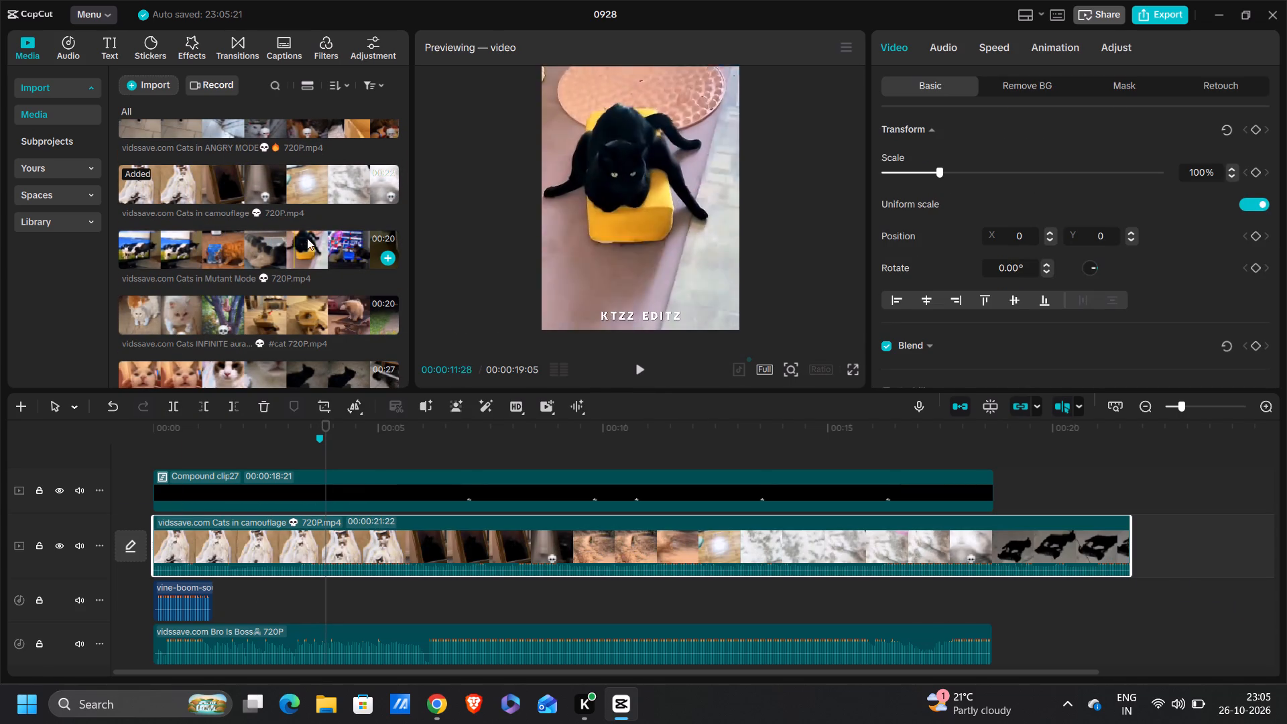
Browse the imported cat videos beyond "Cats in camouflage" and preview their footage to find more source clips for the edit.
scroll(316, 249, "down", 1)
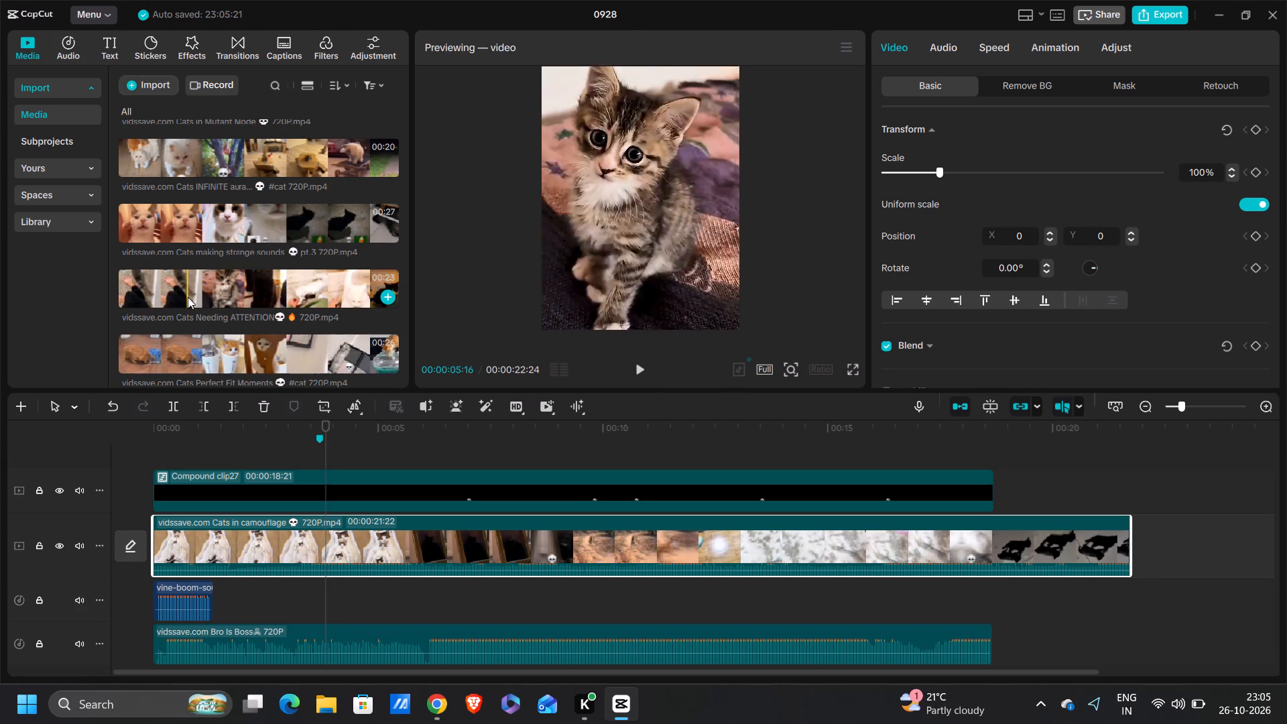
scroll(210, 297, "down", 1)
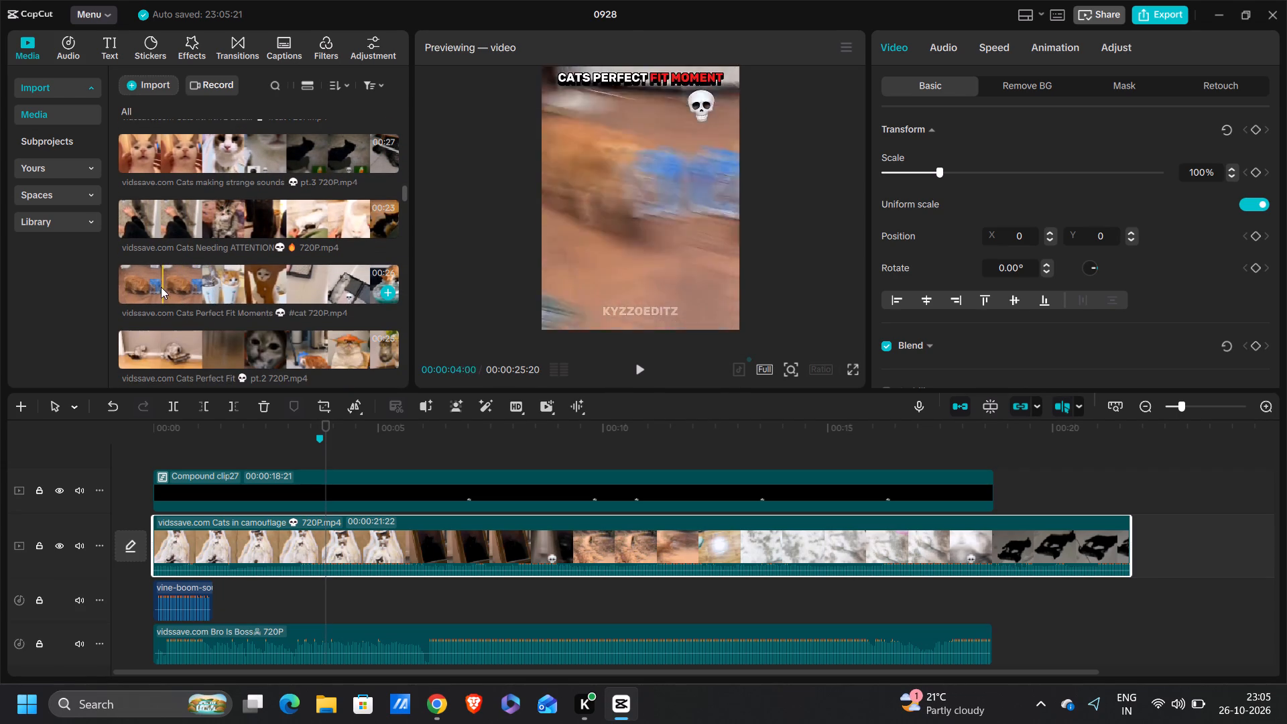
scroll(277, 272, "down", 1)
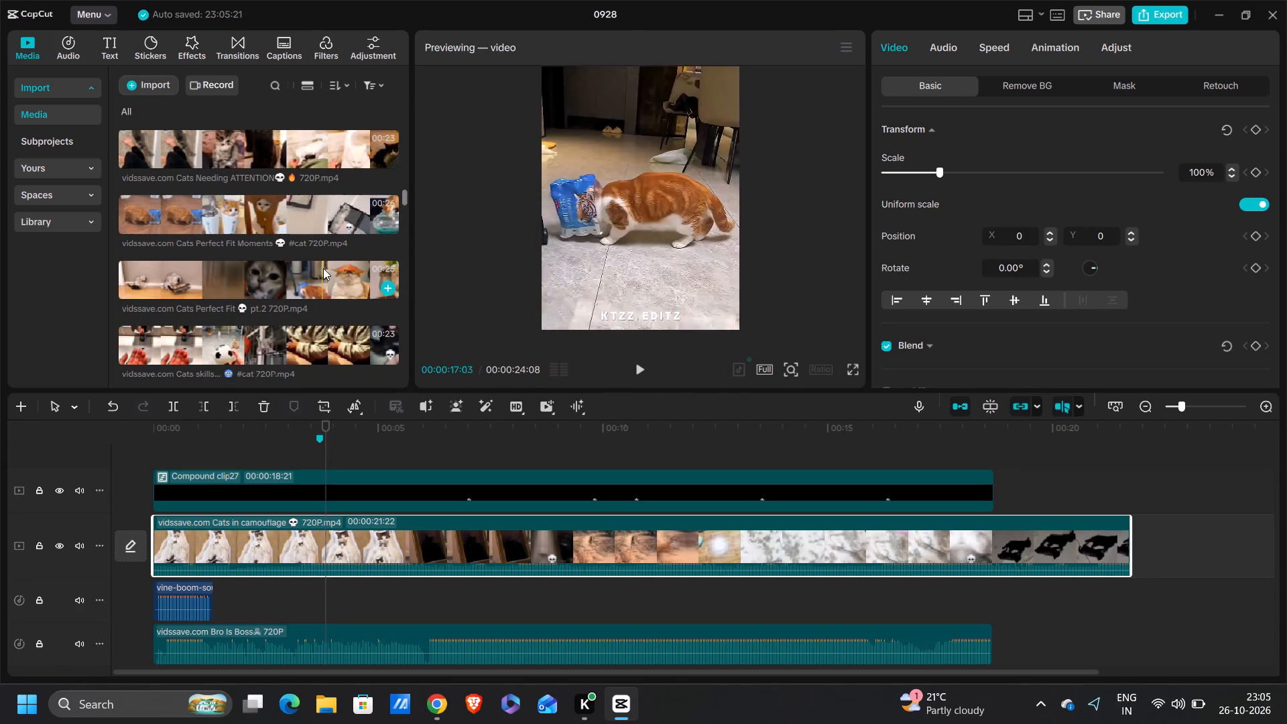
scroll(259, 275, "down", 1)
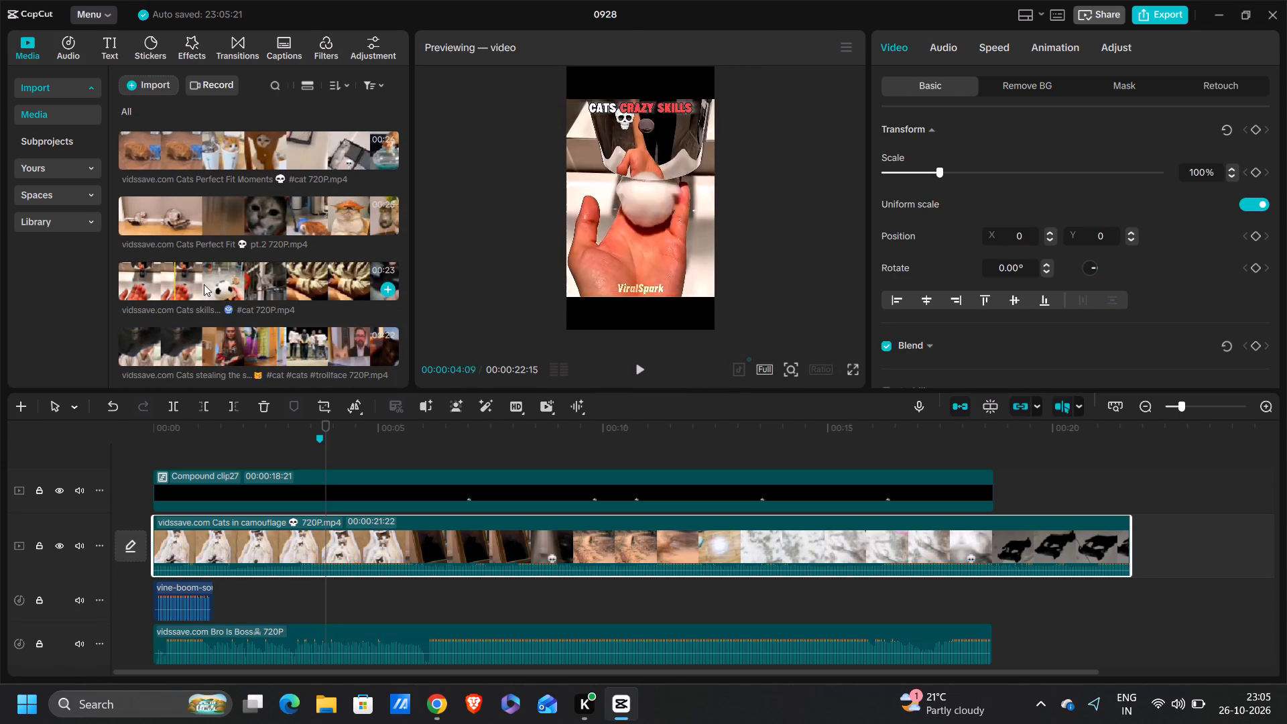
scroll(308, 282, "down", 1)
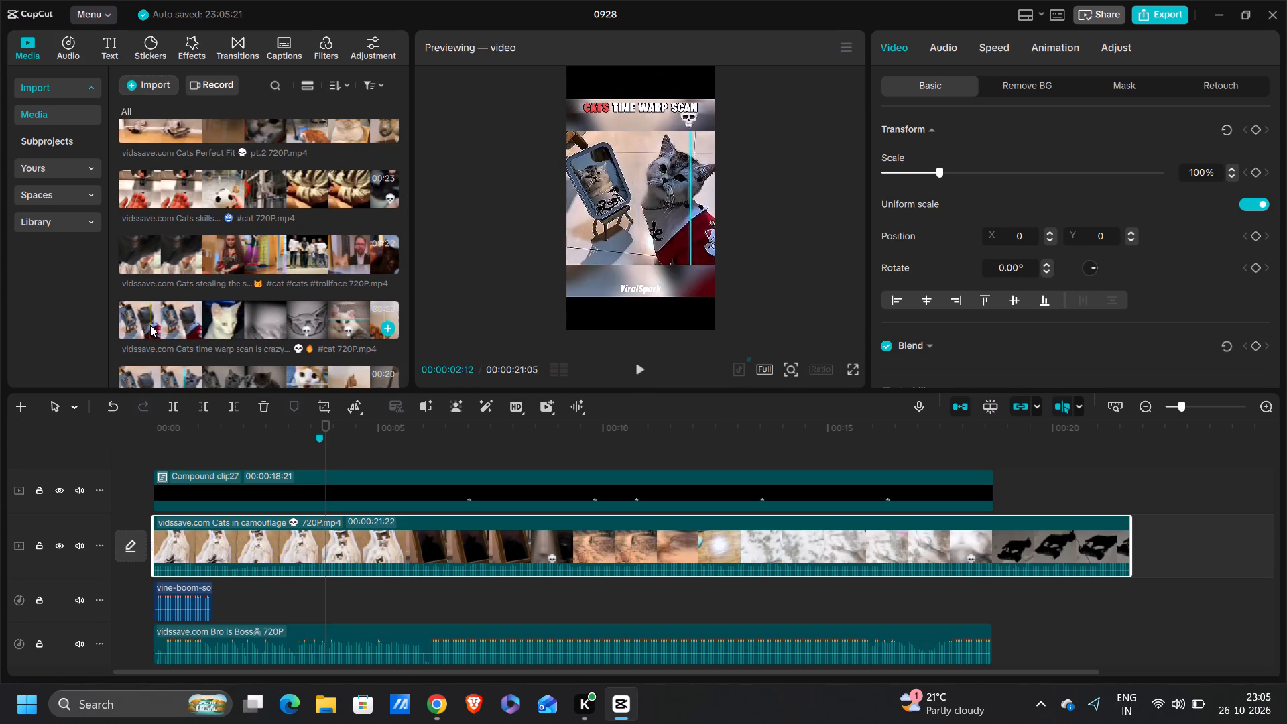
scroll(238, 317, "down", 2)
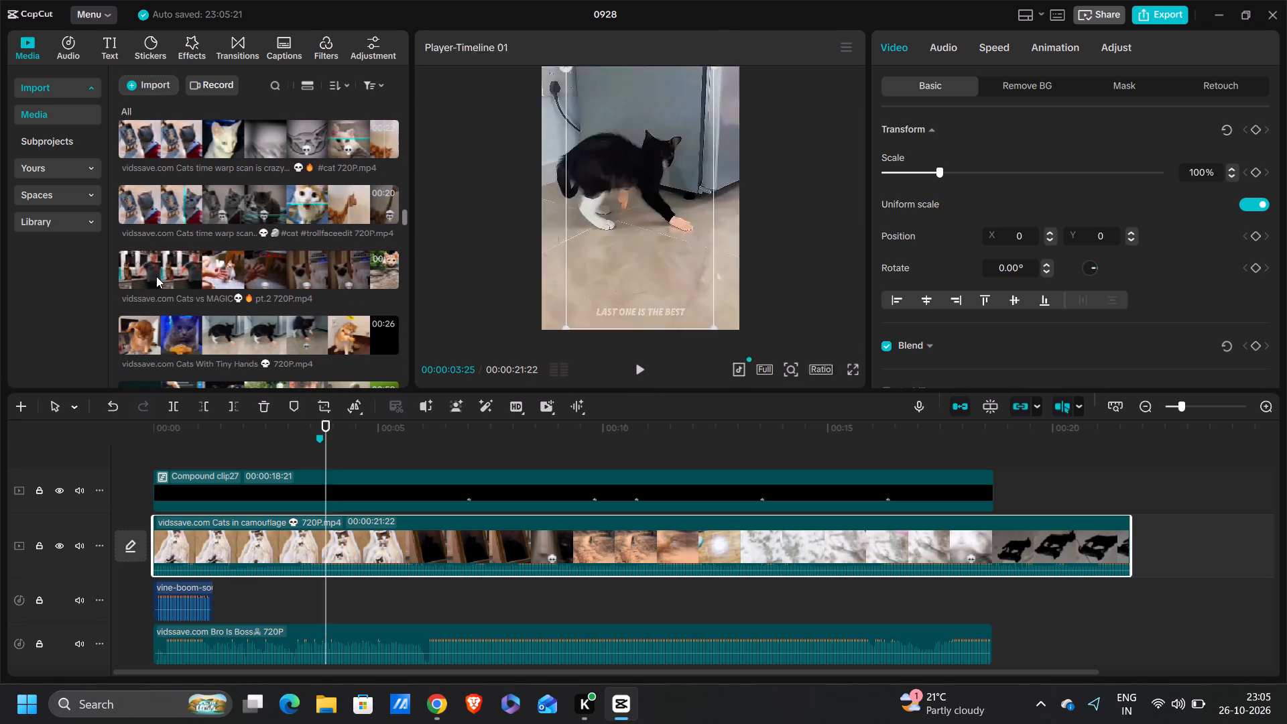
scroll(247, 272, "down", 1)
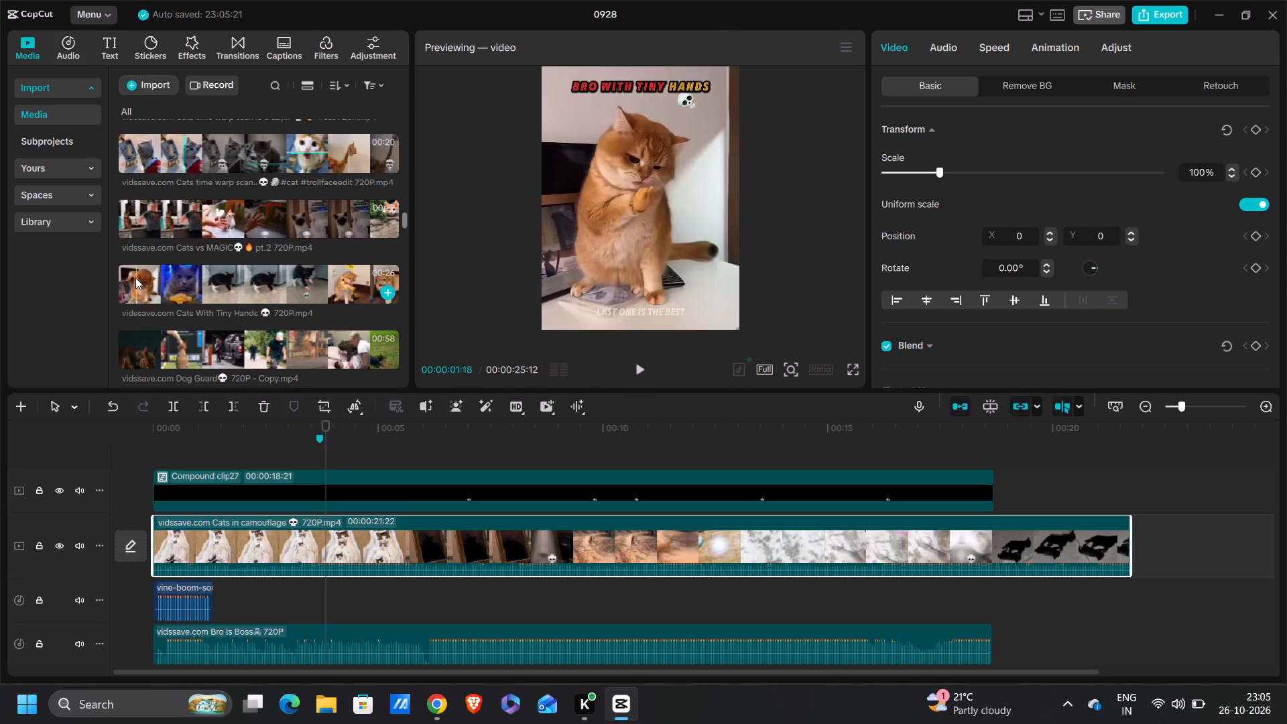
scroll(280, 265, "down", 1)
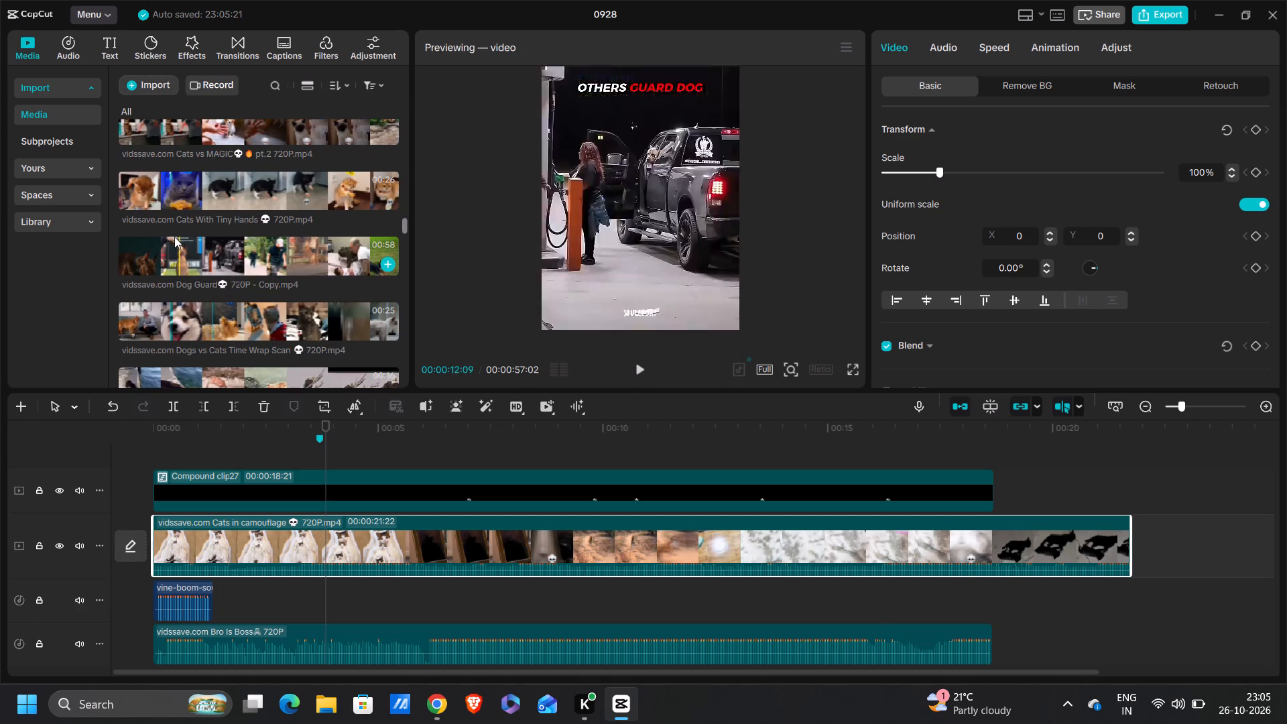
scroll(295, 247, "down", 1)
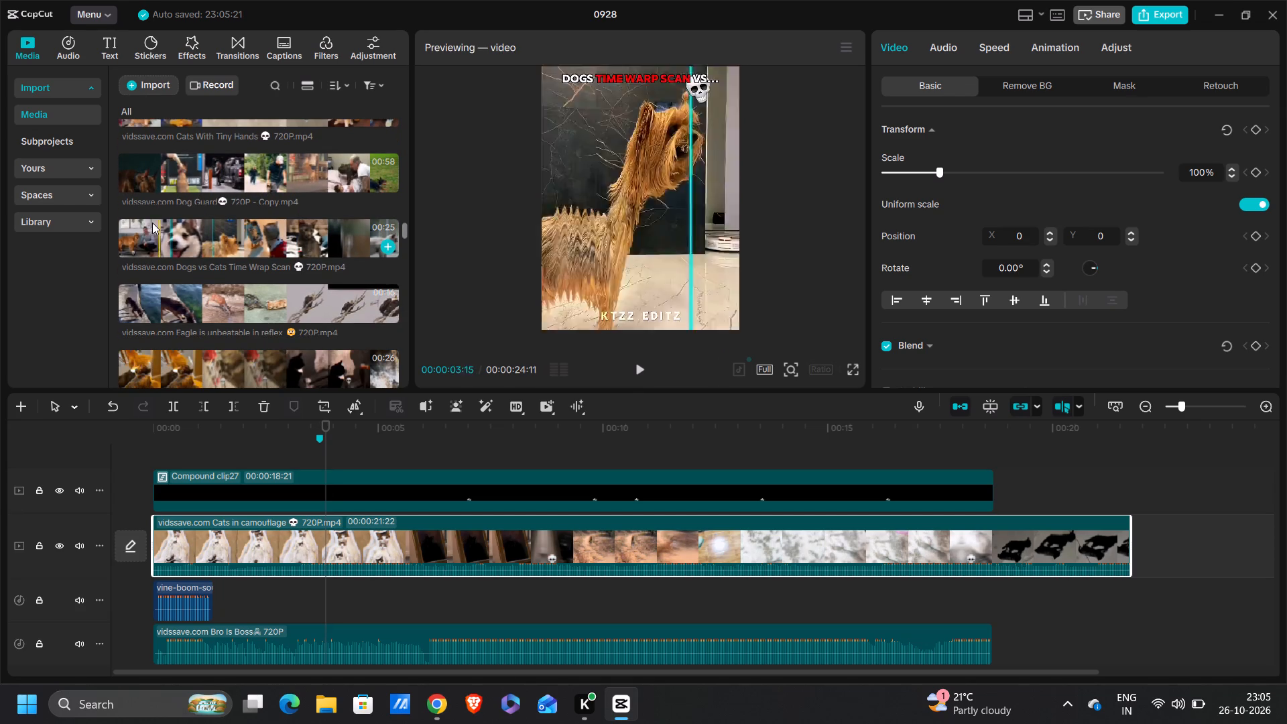
scroll(263, 241, "down", 1)
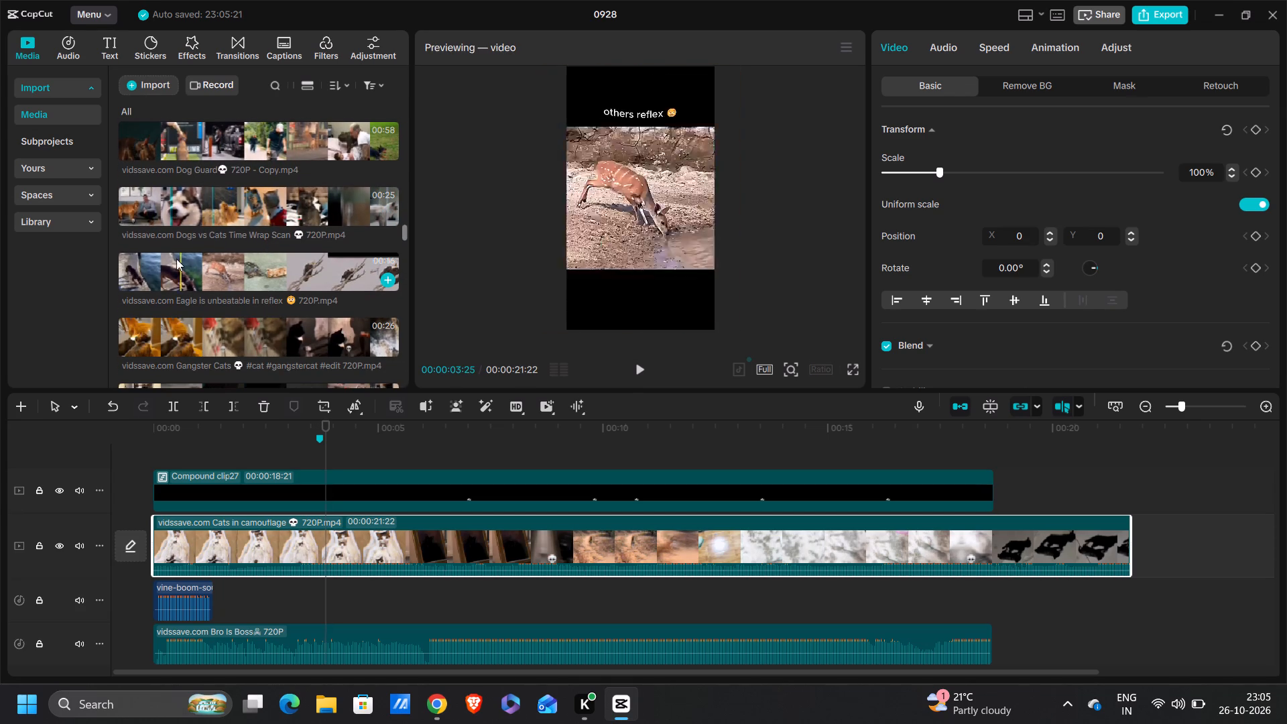
scroll(300, 261, "down", 1)
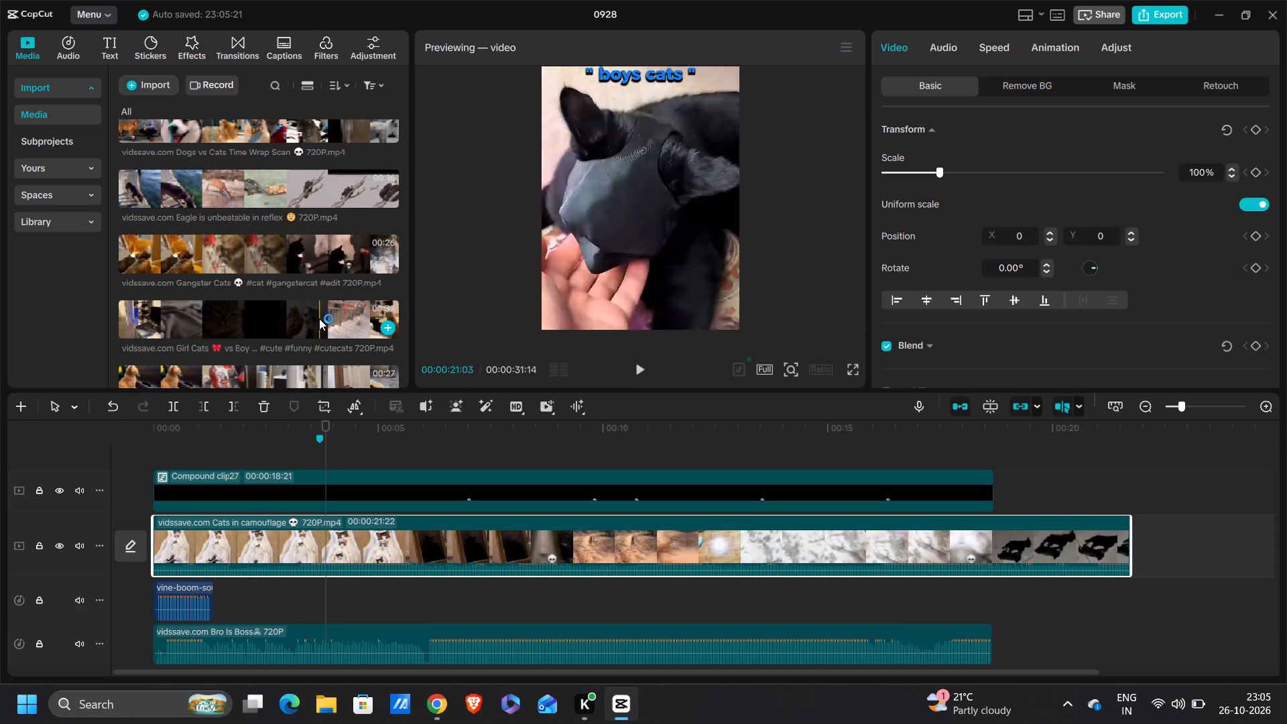
scroll(225, 318, "down", 1)
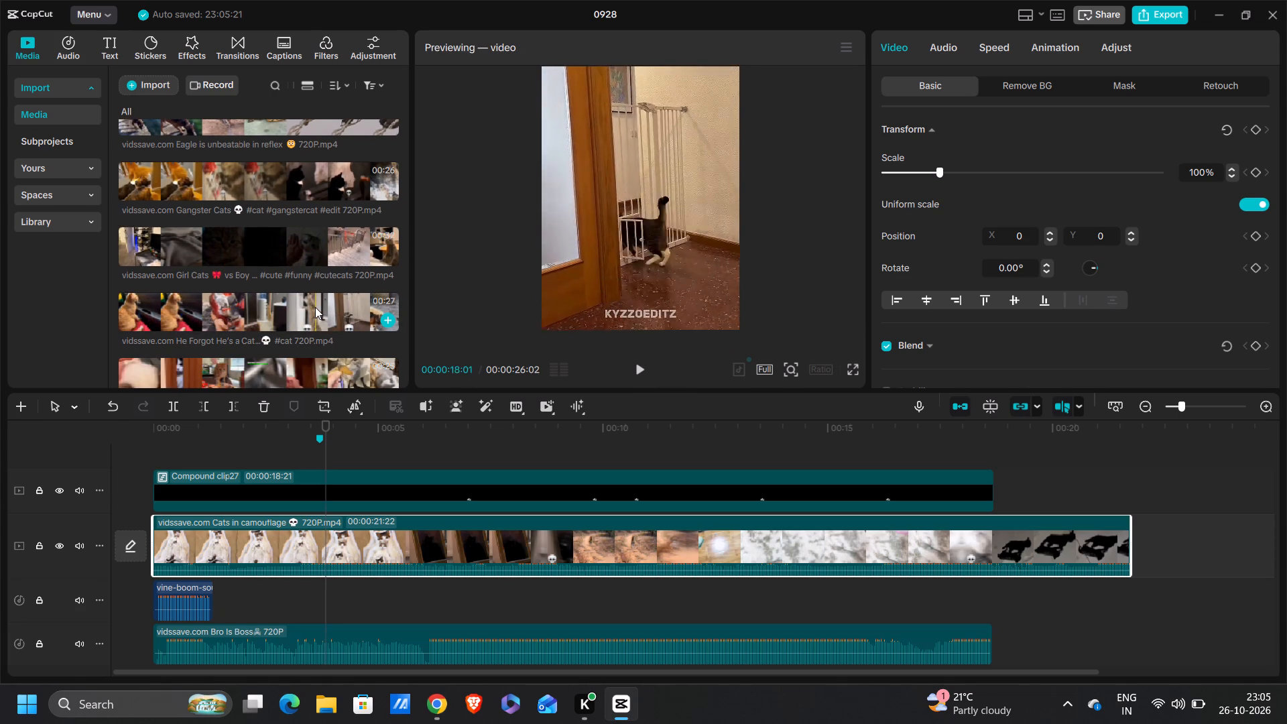
scroll(315, 307, "down", 1)
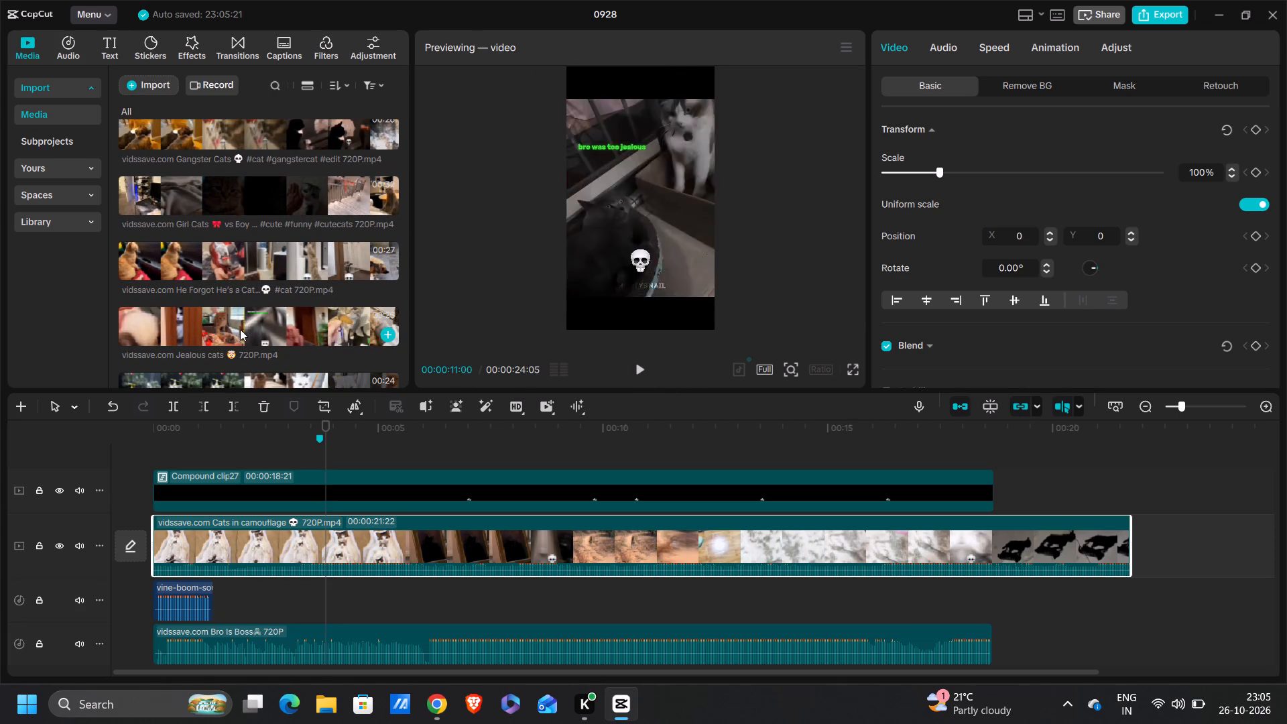
scroll(176, 328, "down", 1)
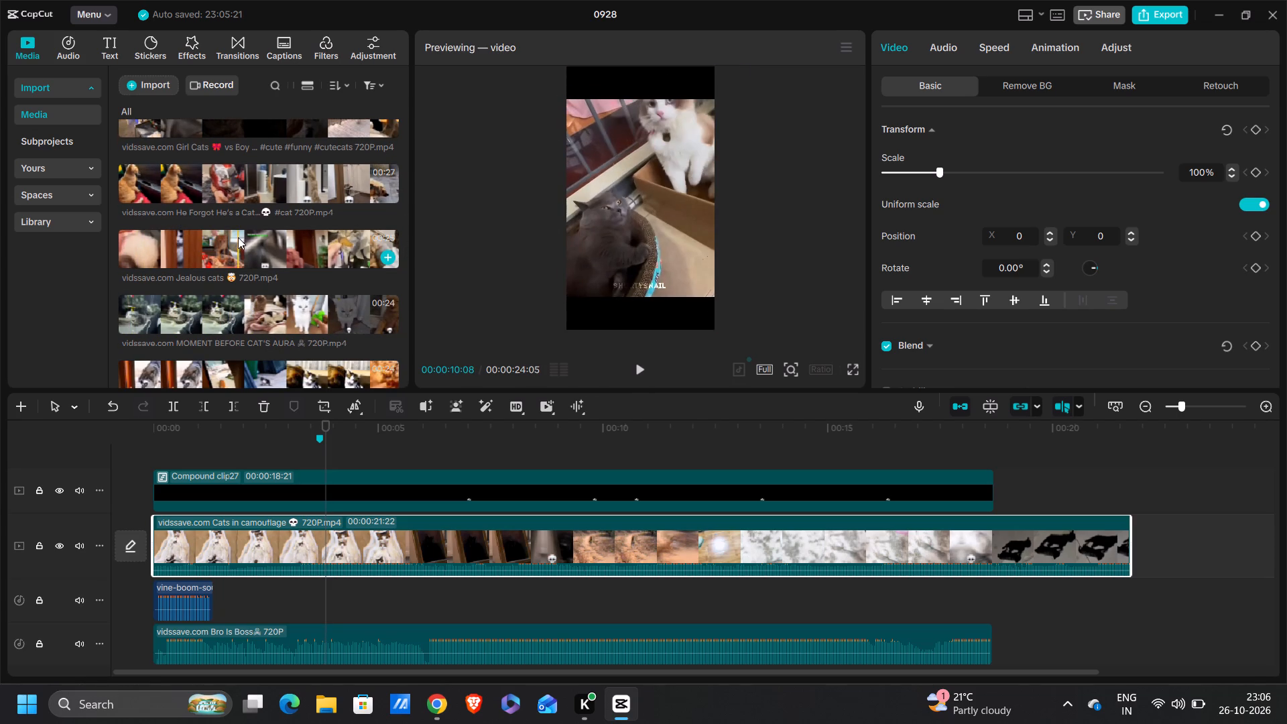
scroll(238, 237, "down", 1)
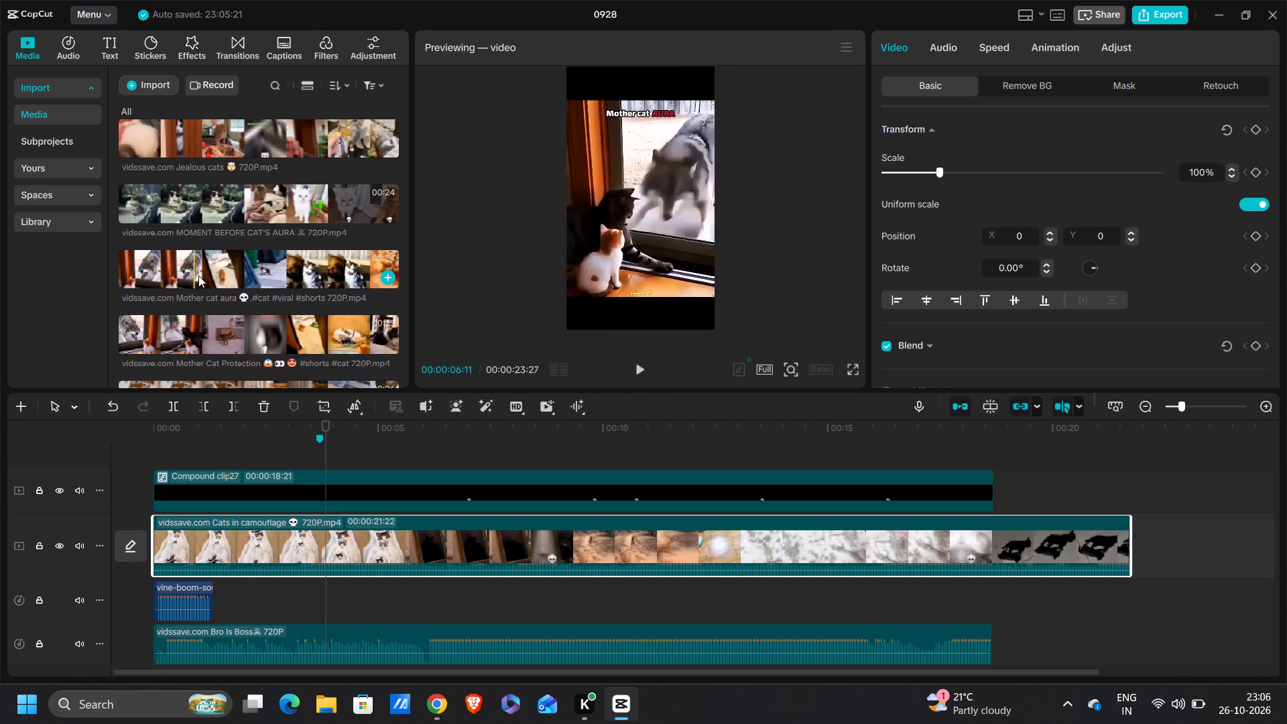
scroll(298, 280, "down", 1)
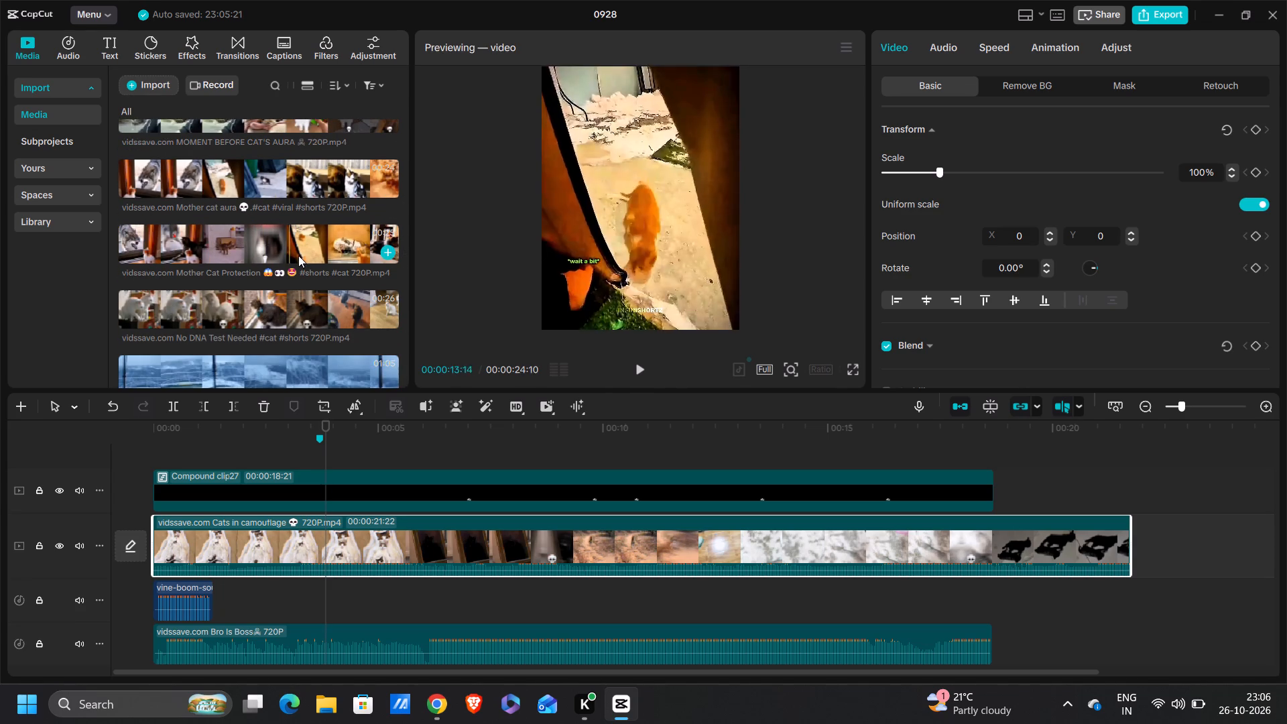
scroll(298, 256, "down", 1)
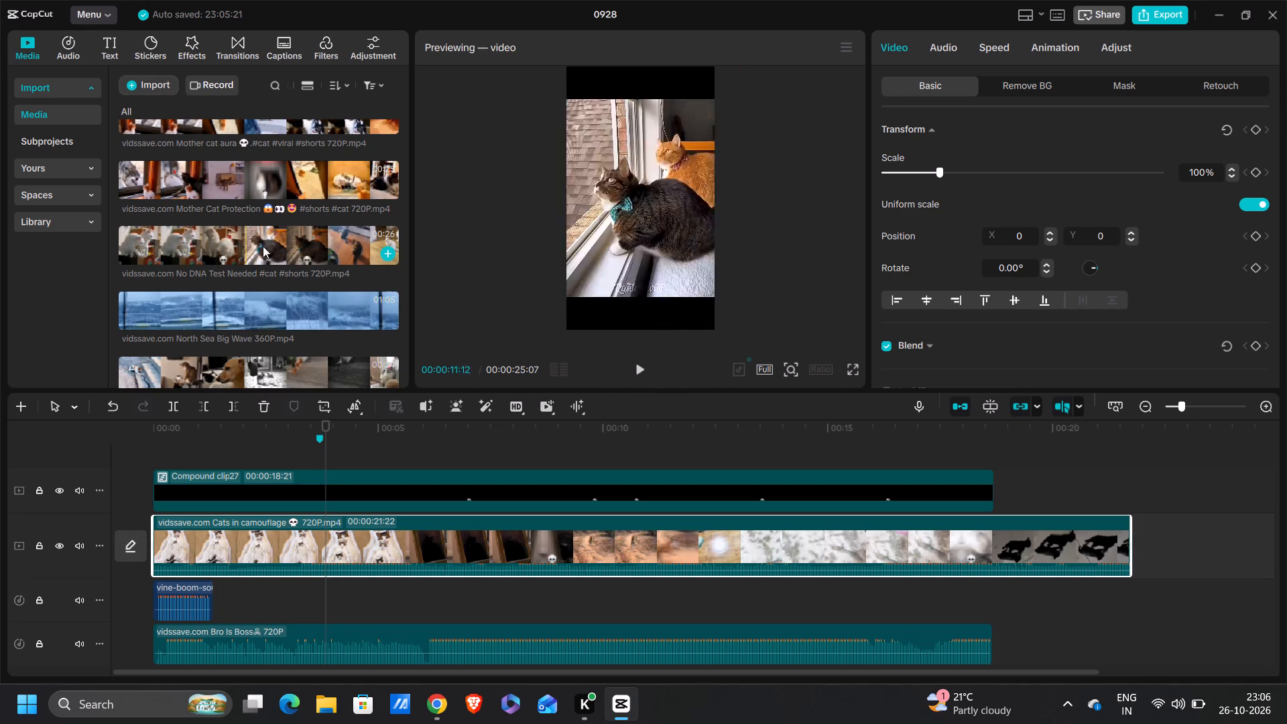
scroll(279, 243, "down", 1)
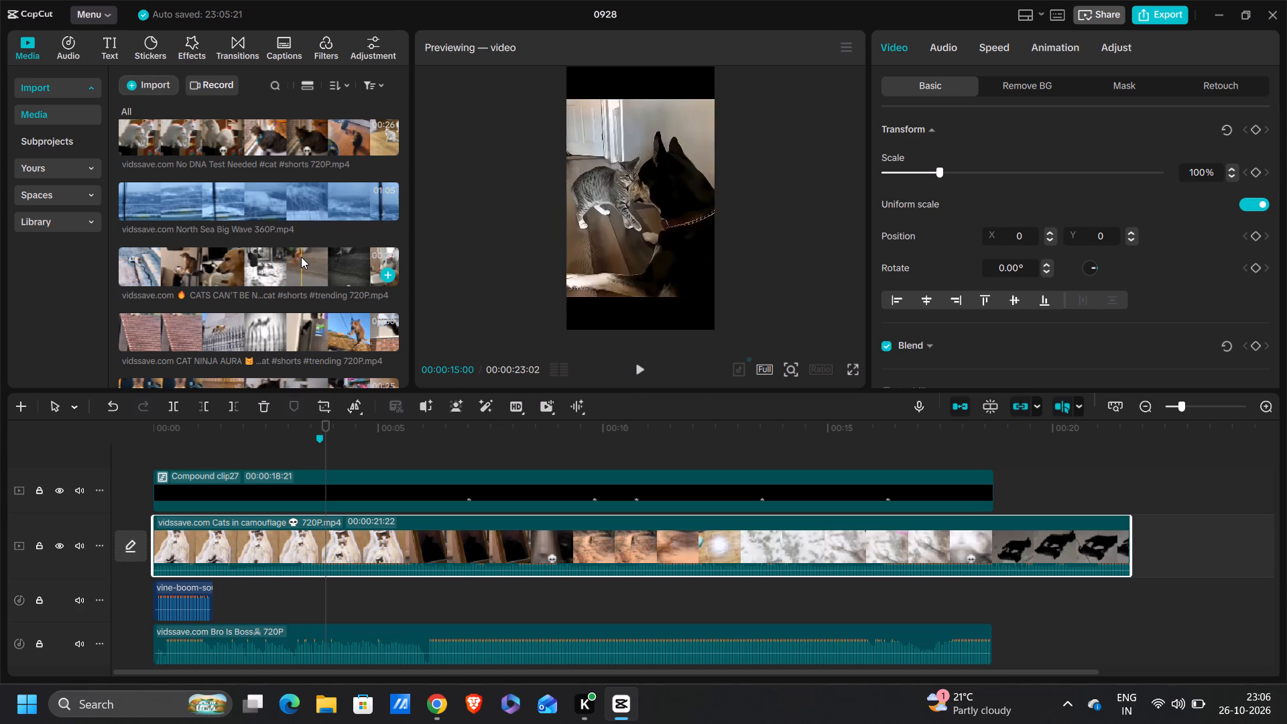
scroll(301, 257, "down", 1)
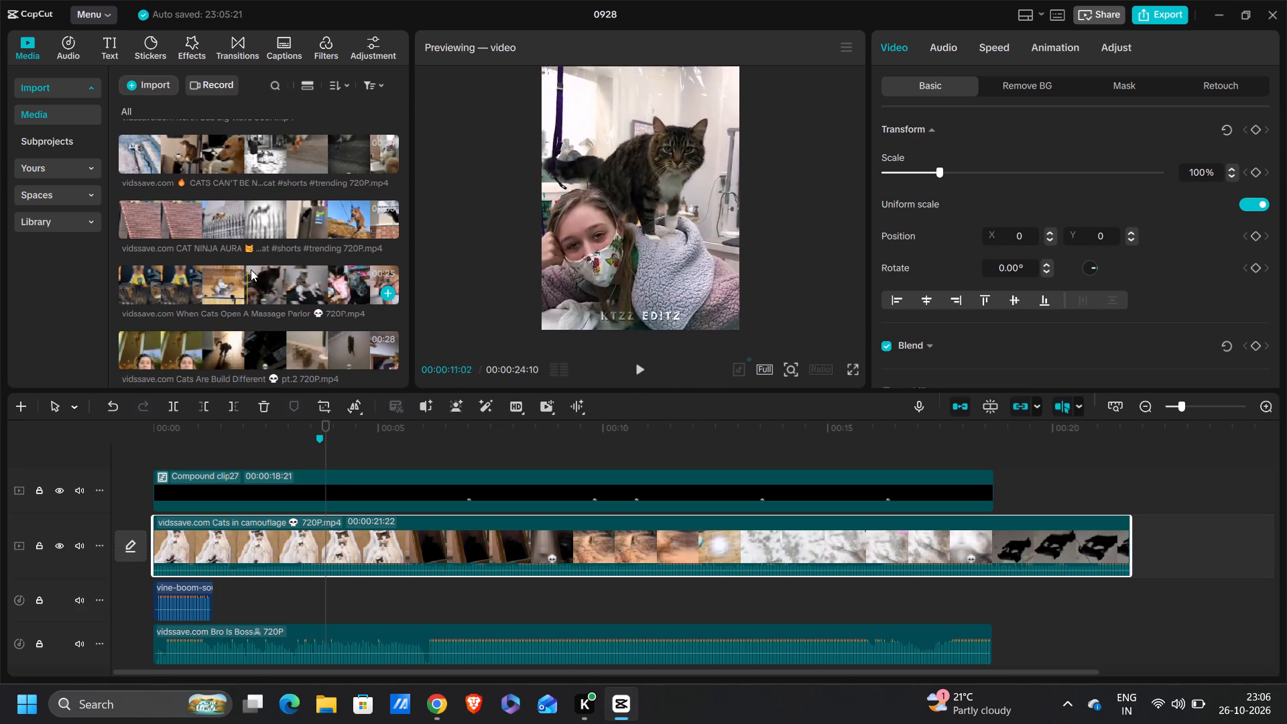
scroll(261, 269, "down", 1)
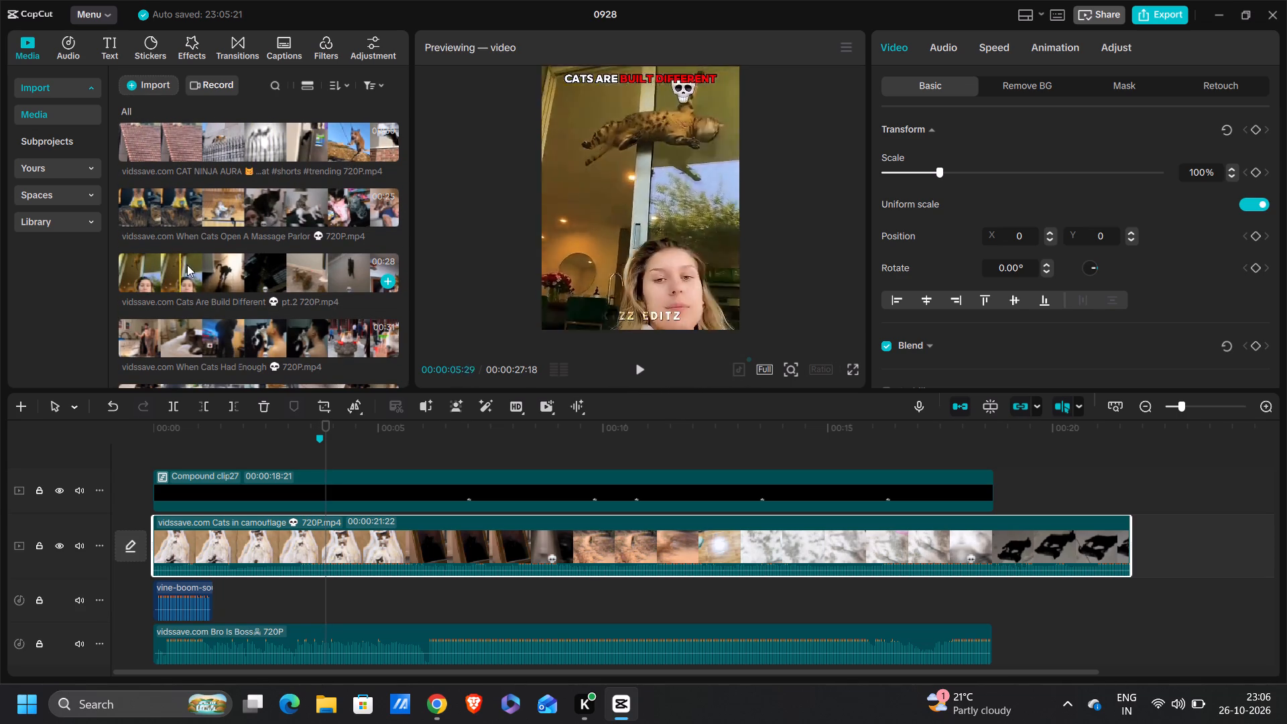
scroll(312, 278, "down", 1)
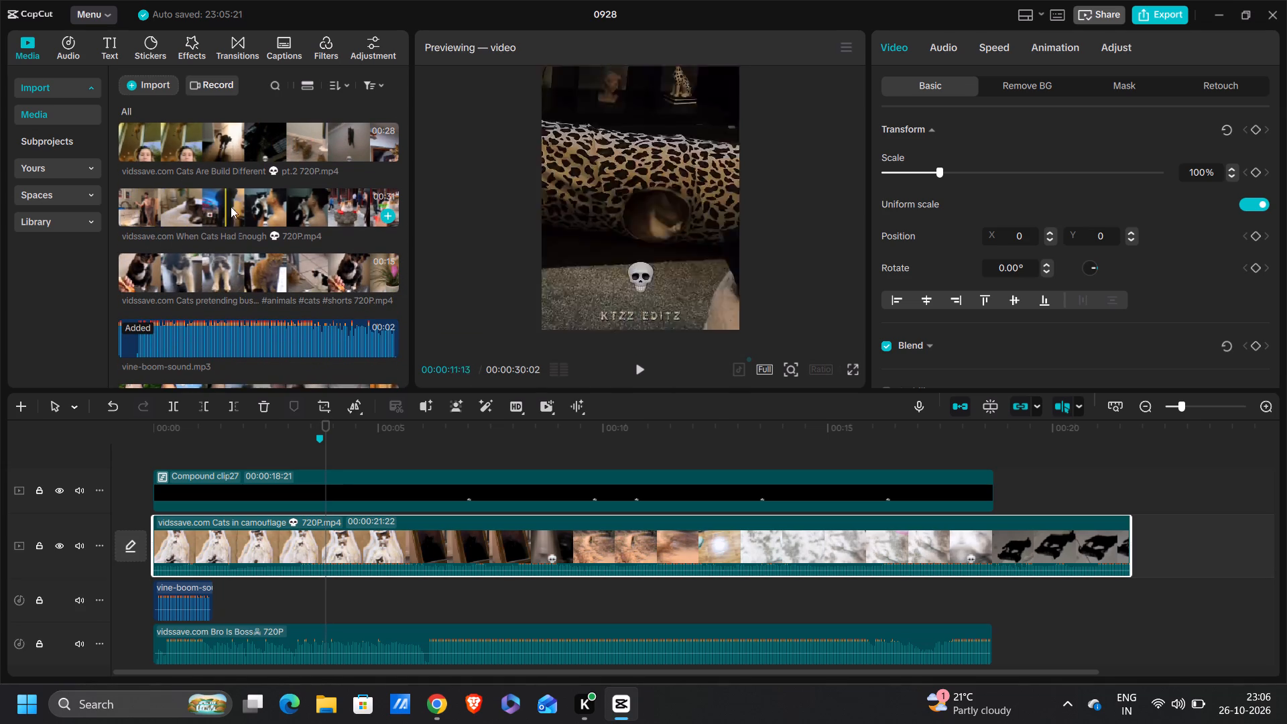
scroll(316, 208, "down", 1)
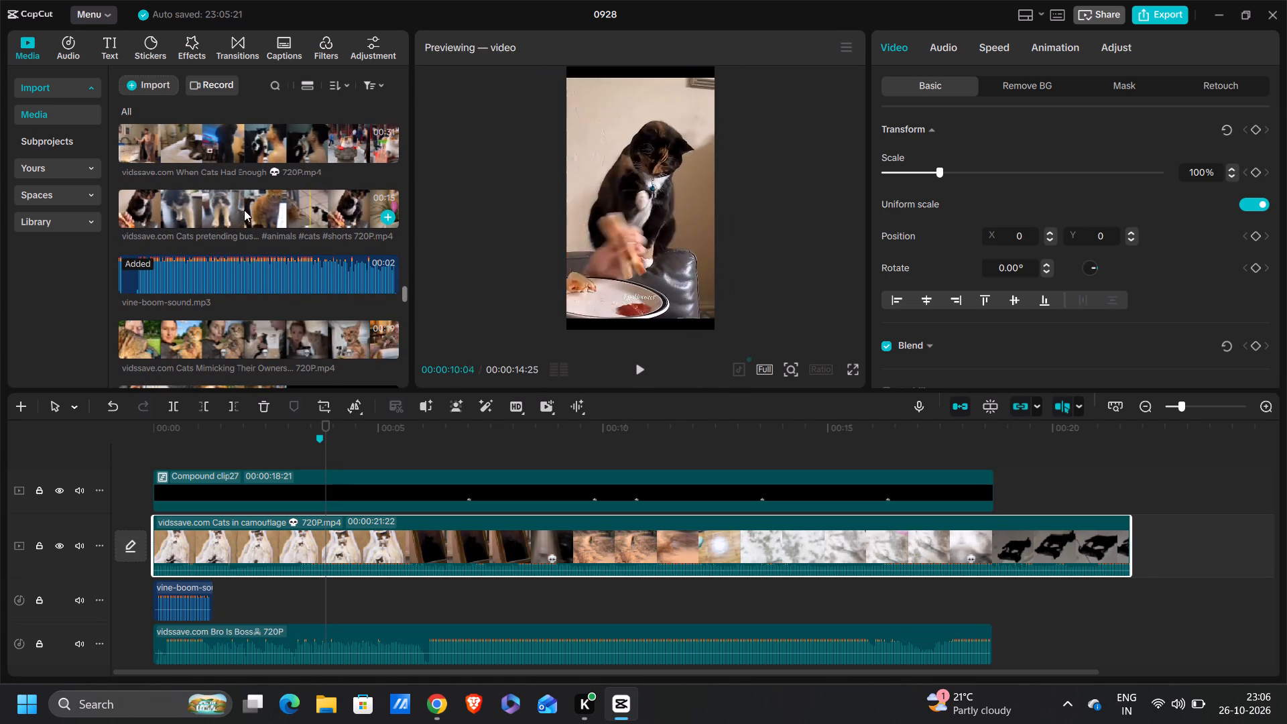
scroll(272, 197, "down", 1)
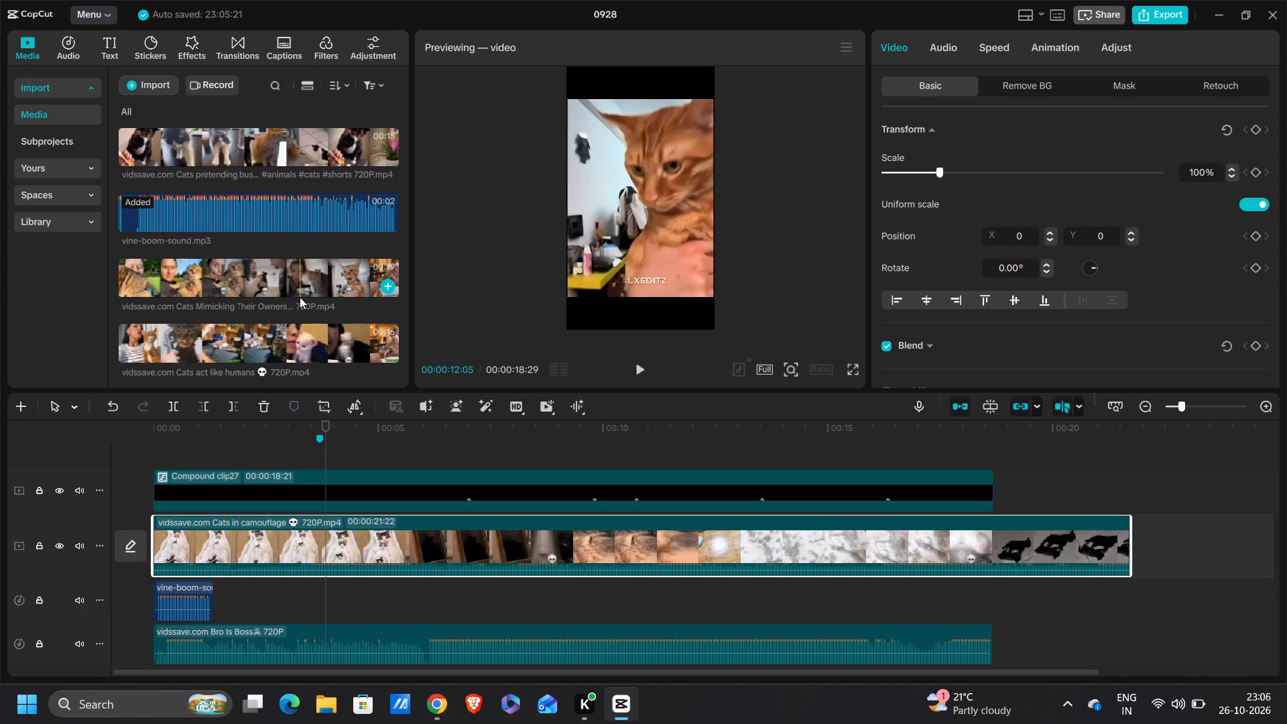
scroll(232, 293, "down", 1)
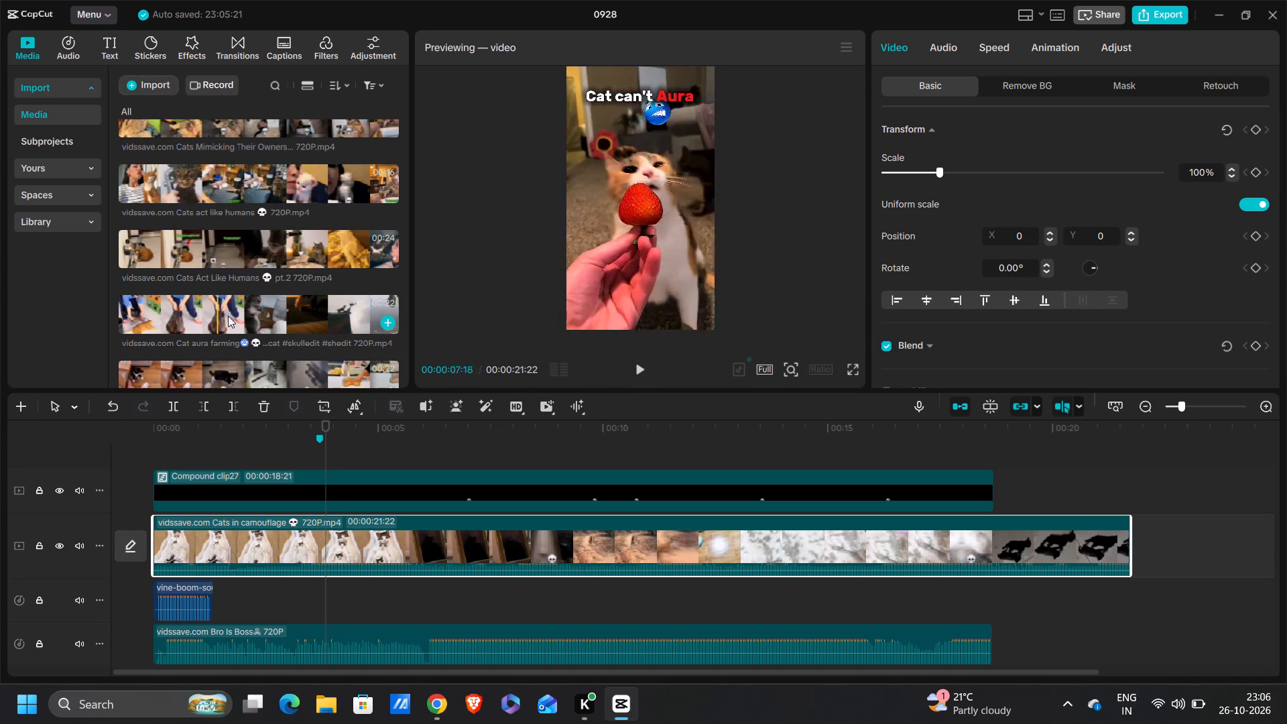
scroll(290, 312, "down", 1)
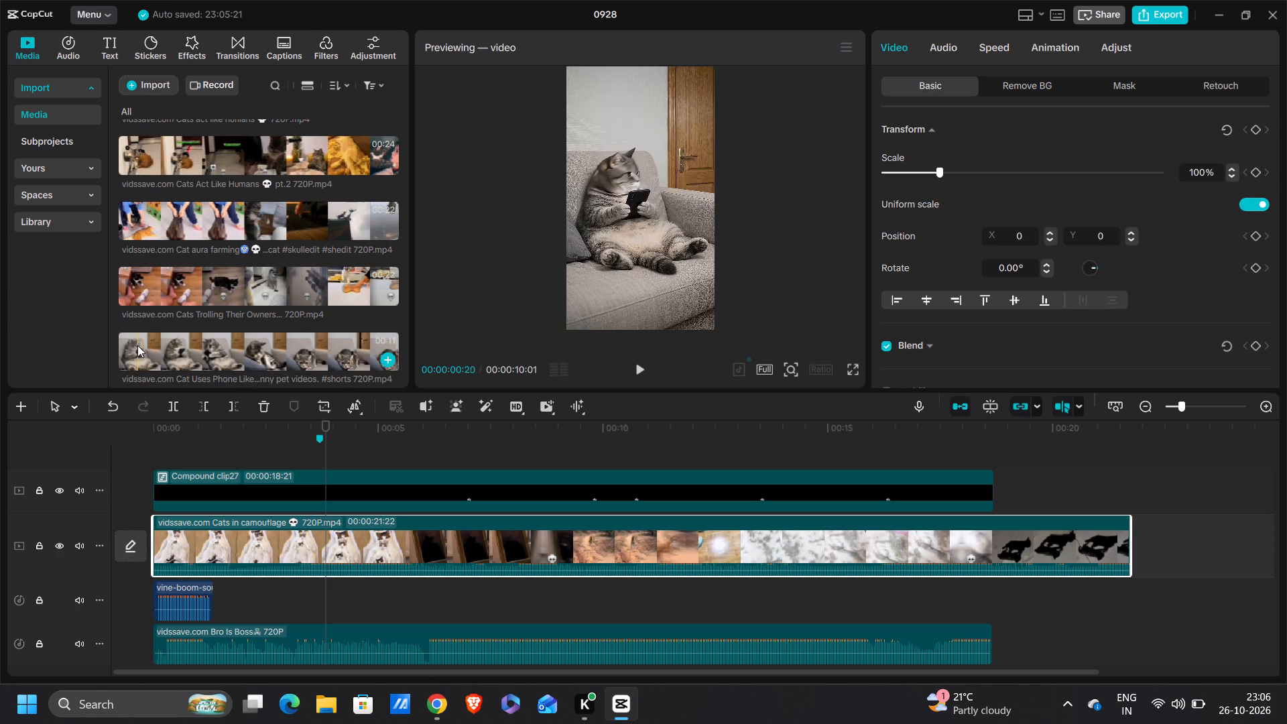
scroll(265, 353, "down", 1)
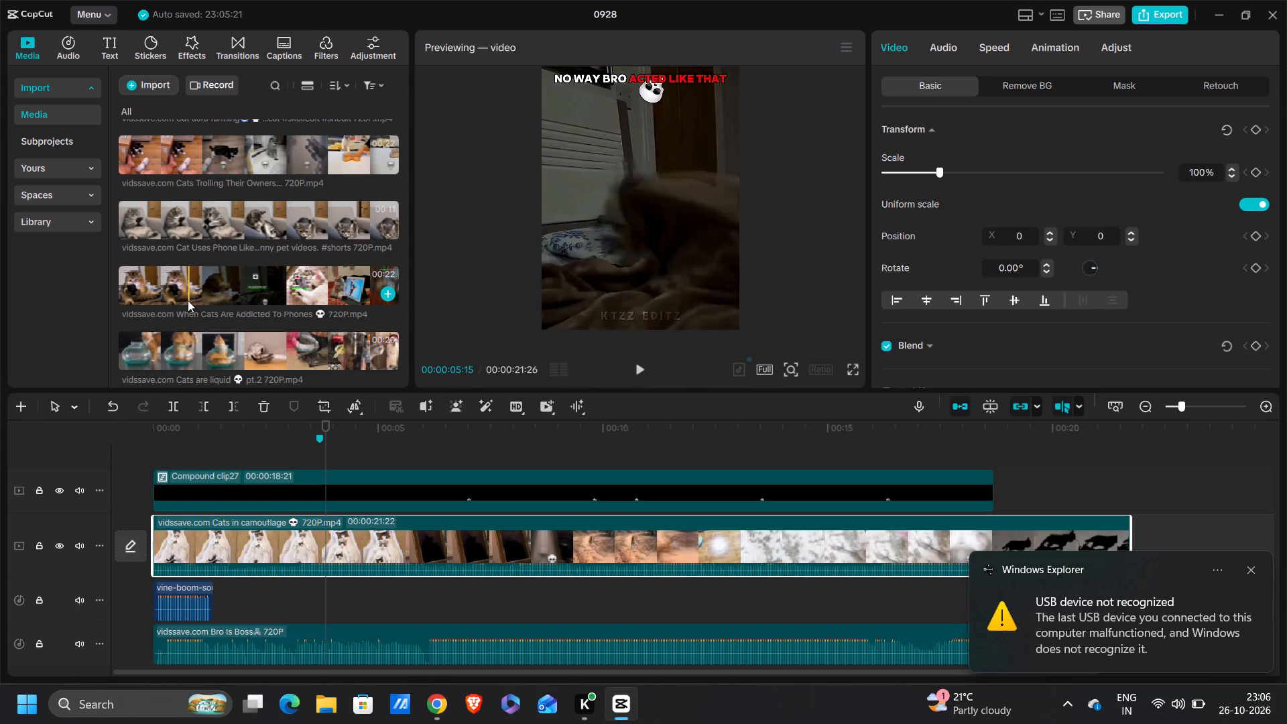
scroll(193, 300, "down", 1)
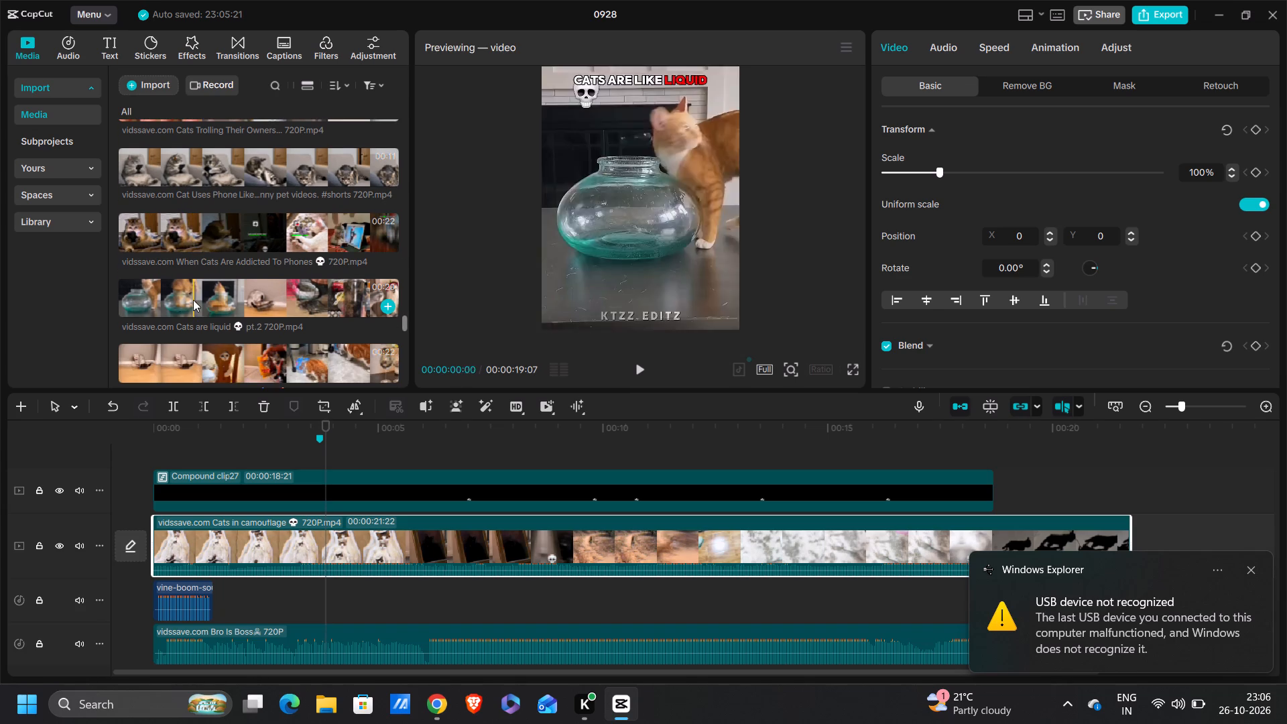
scroll(271, 291, "down", 1)
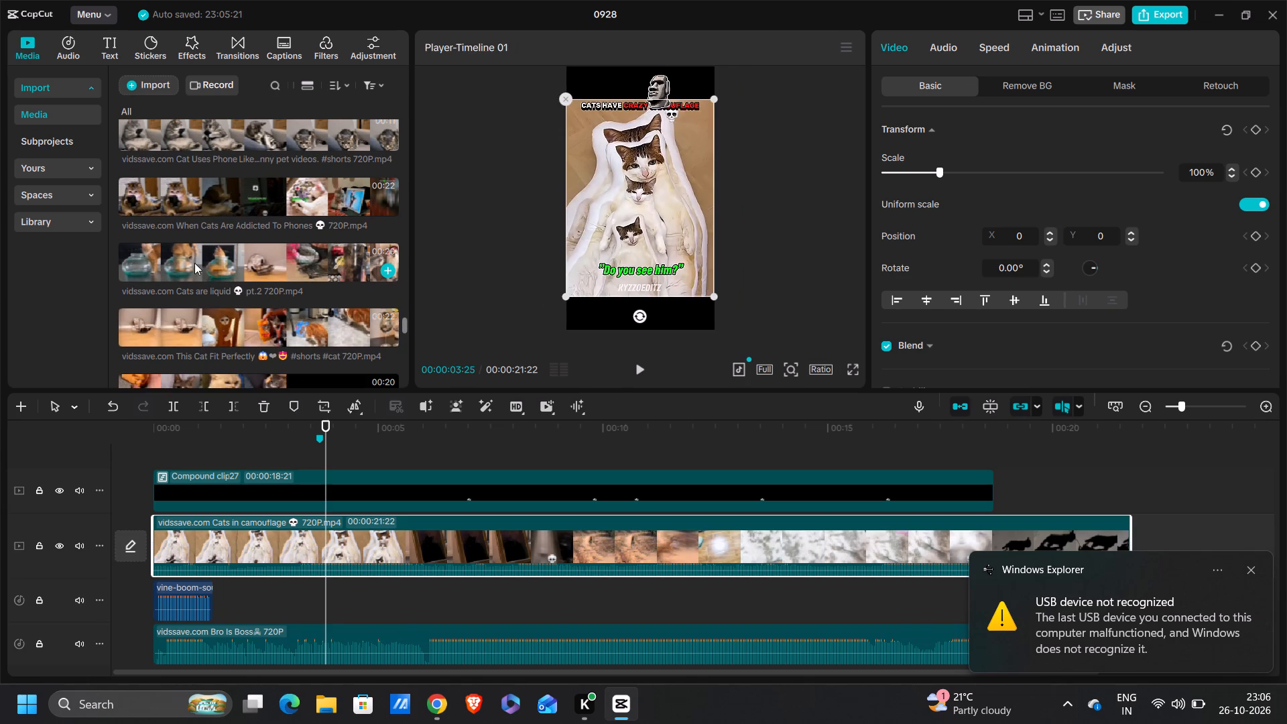
scroll(279, 323, "down", 1)
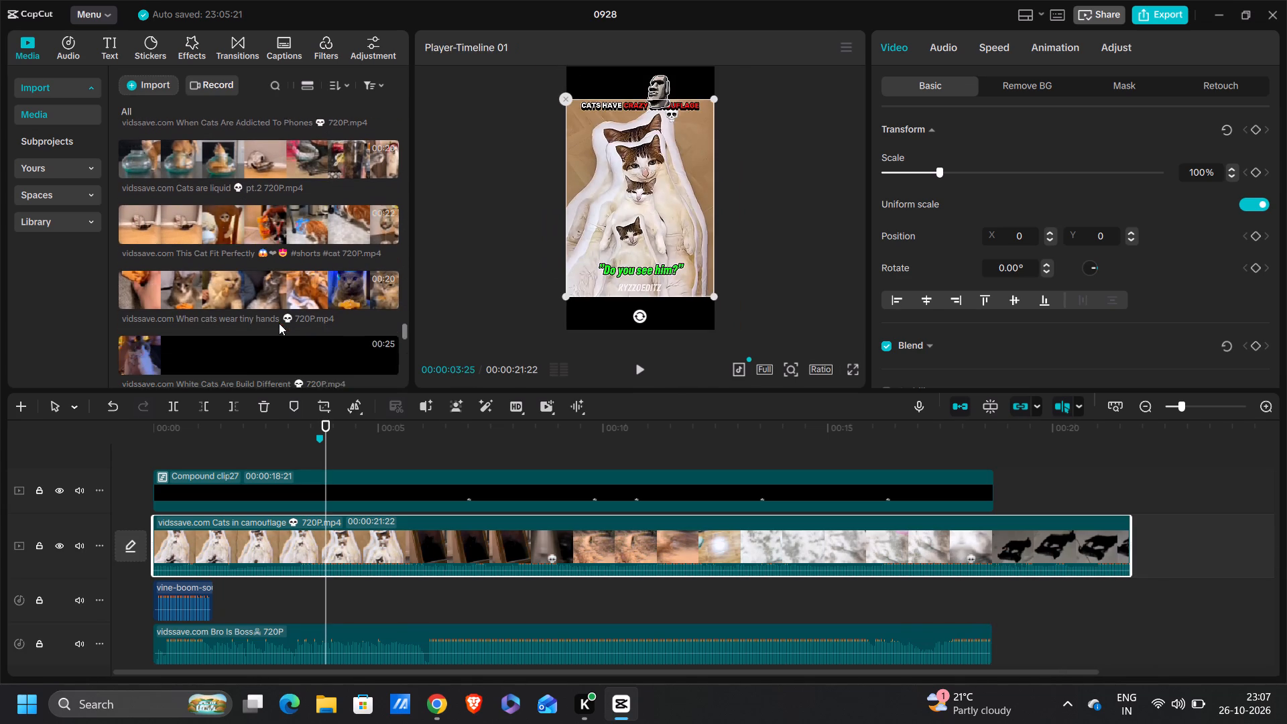
scroll(279, 323, "down", 1)
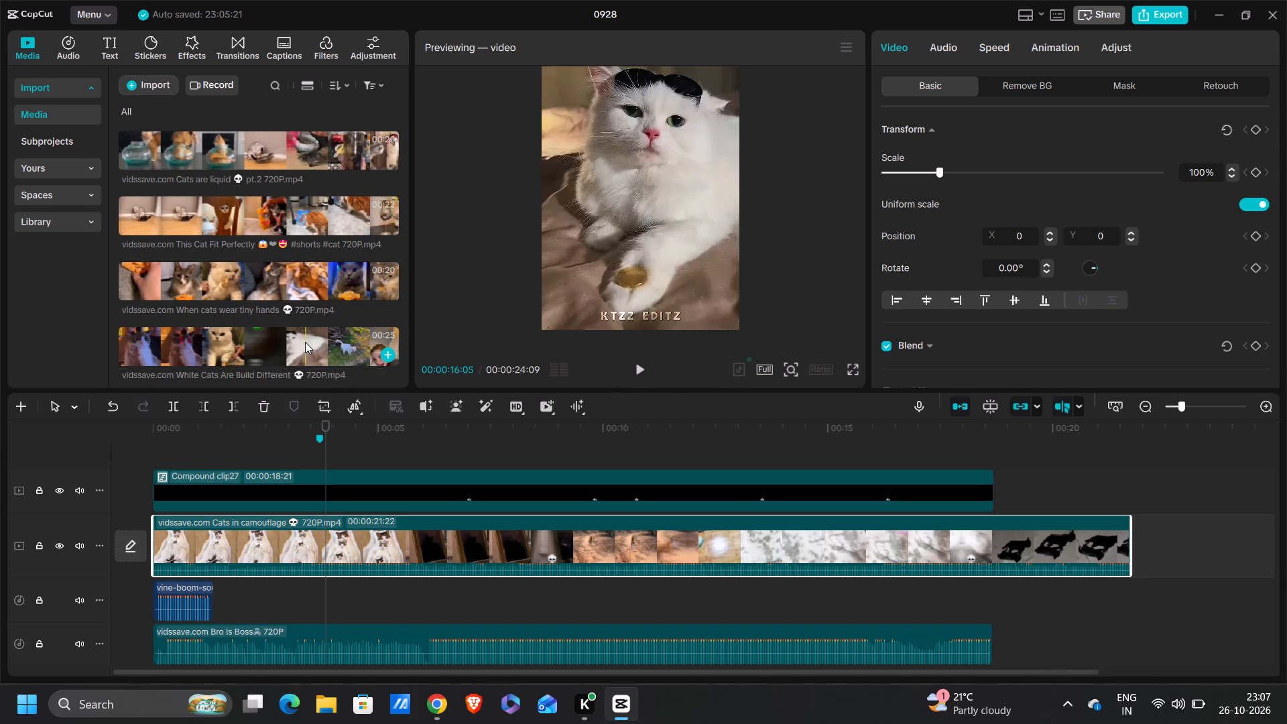
scroll(146, 353, "down", 1)
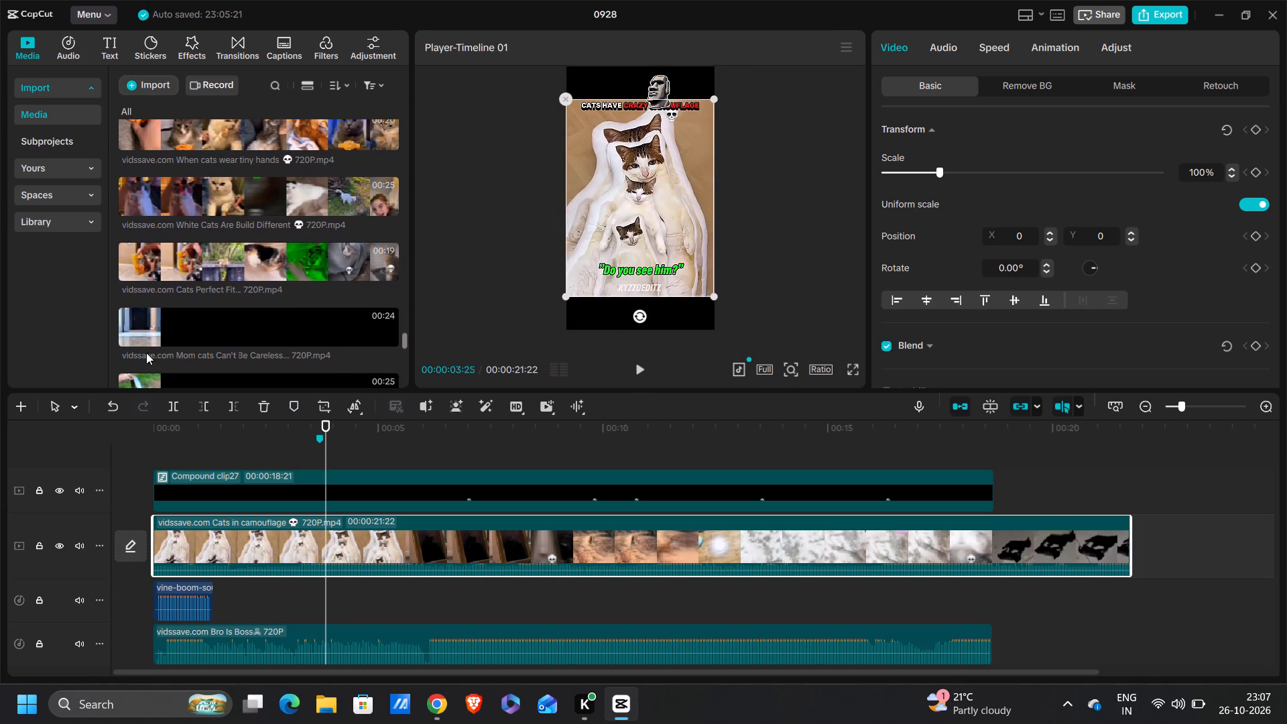
scroll(146, 353, "down", 1)
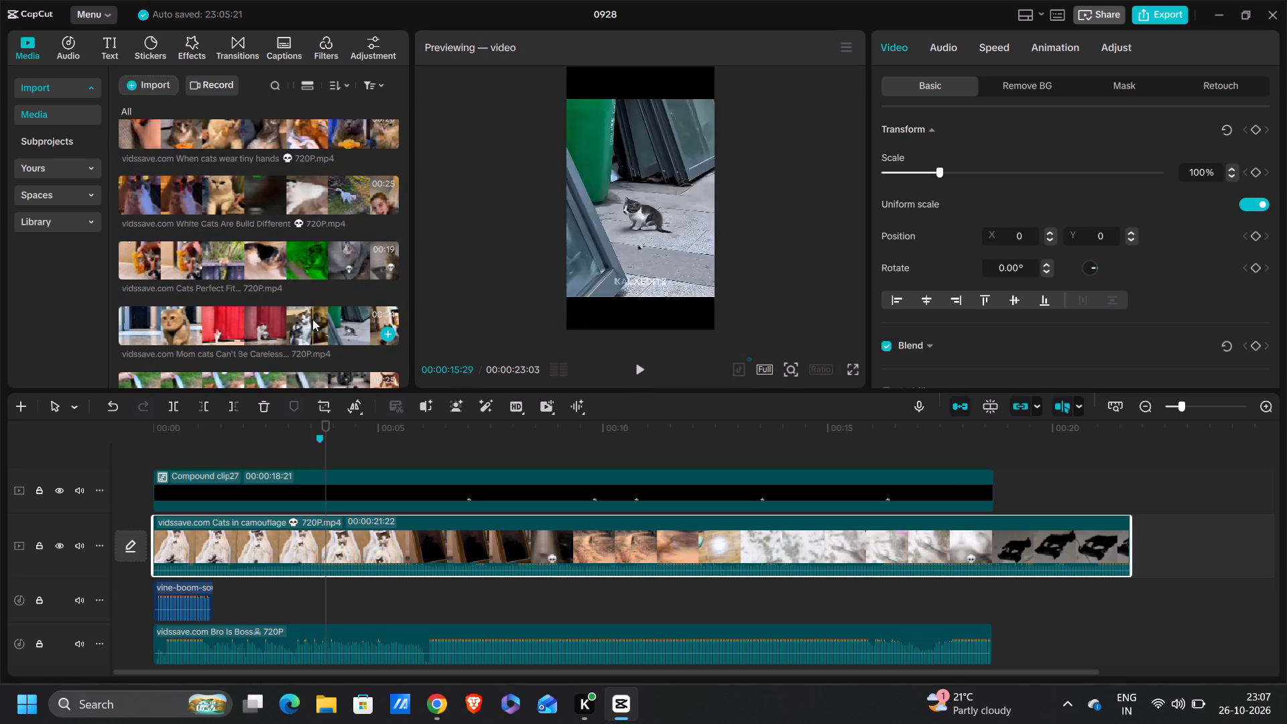
scroll(145, 328, "down", 1)
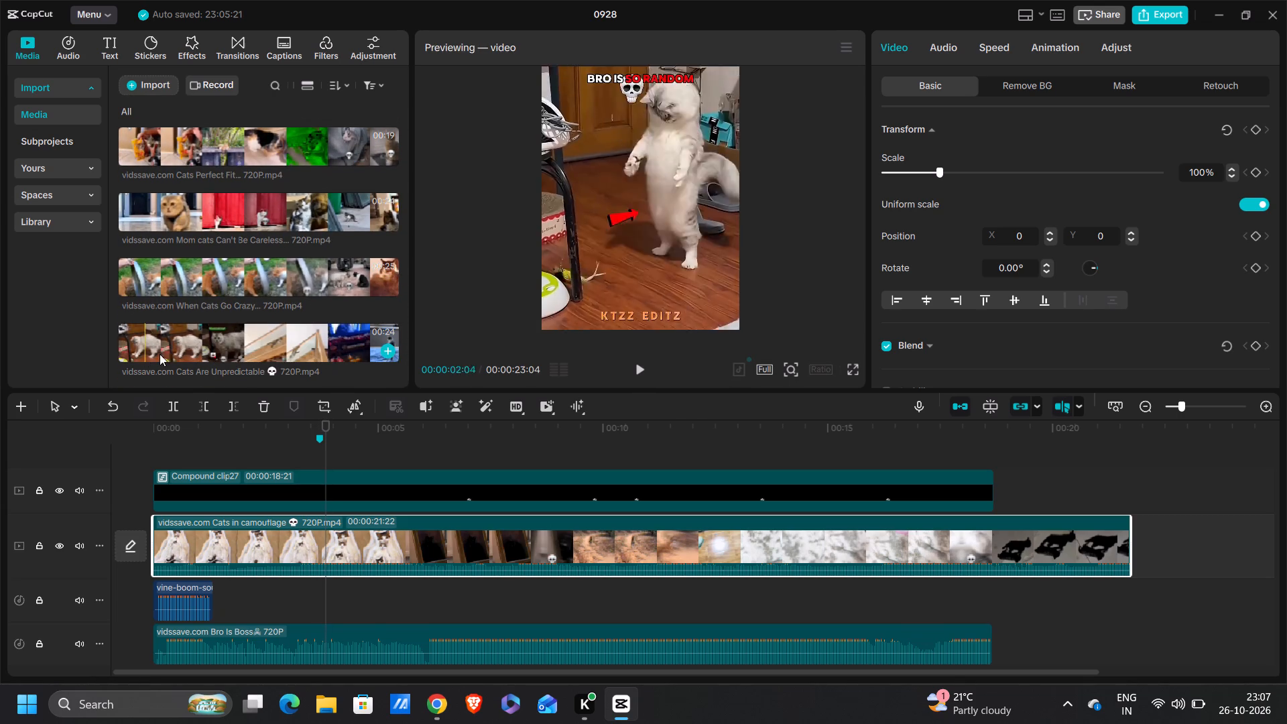
scroll(278, 347, "down", 1)
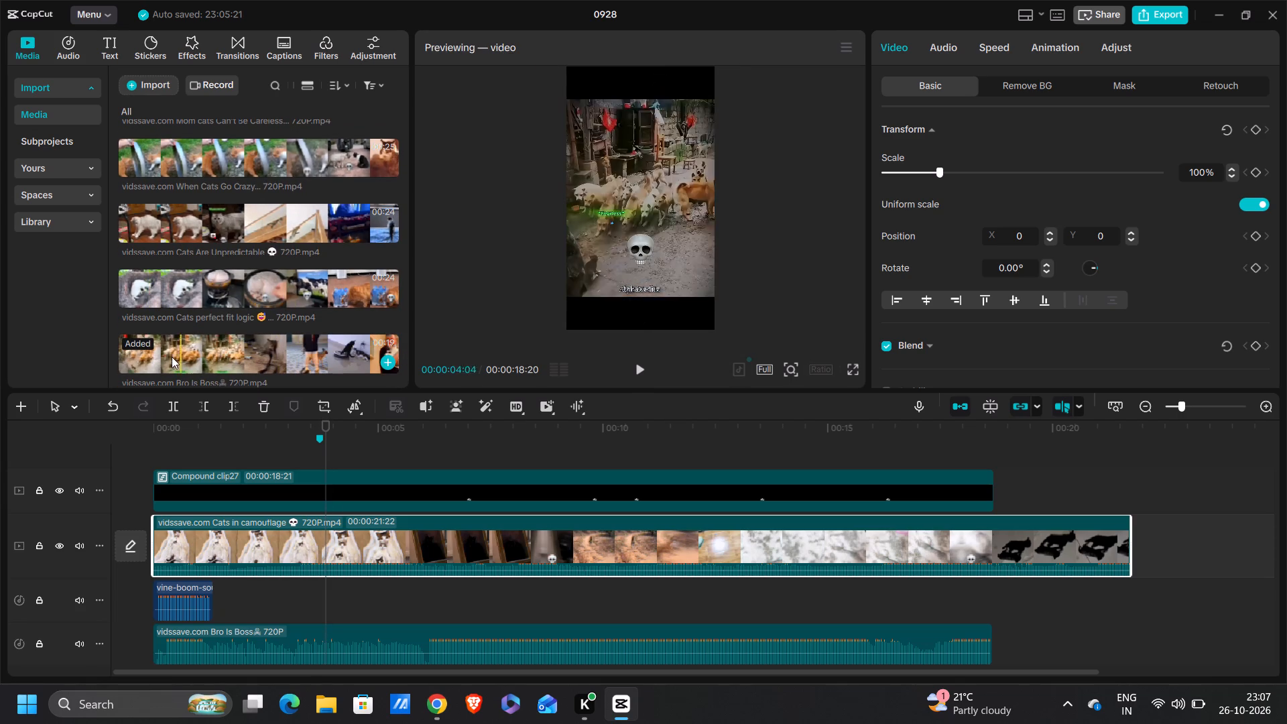
scroll(158, 353, "down", 2)
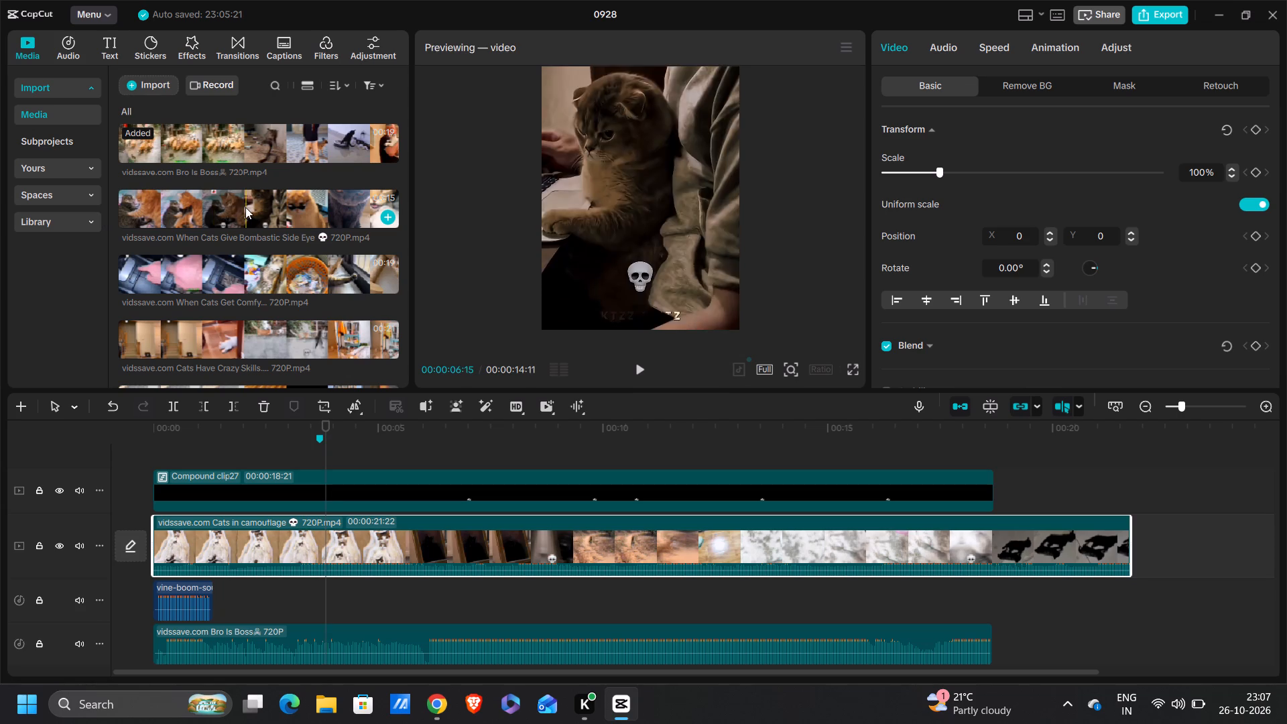
Look through the rest of the imported cat and pet videos for more footage that suits the camouflage edit.
scroll(245, 207, "down", 1)
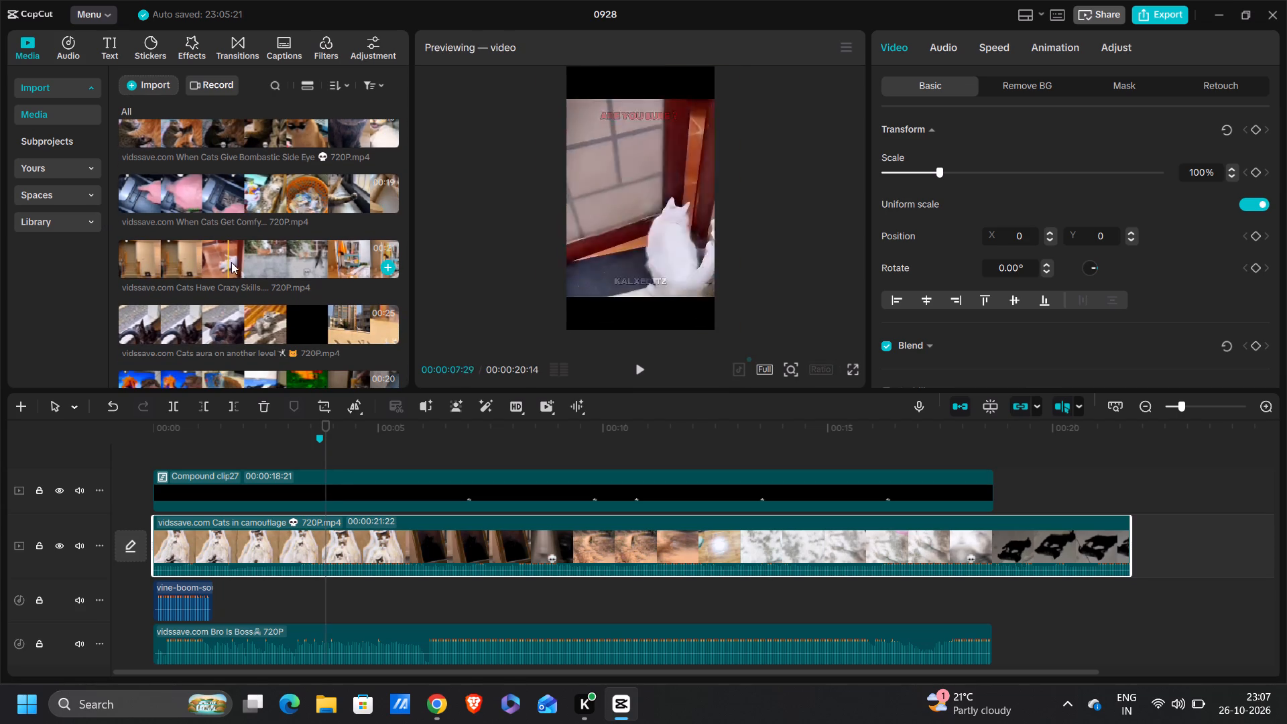
scroll(277, 260, "down", 1)
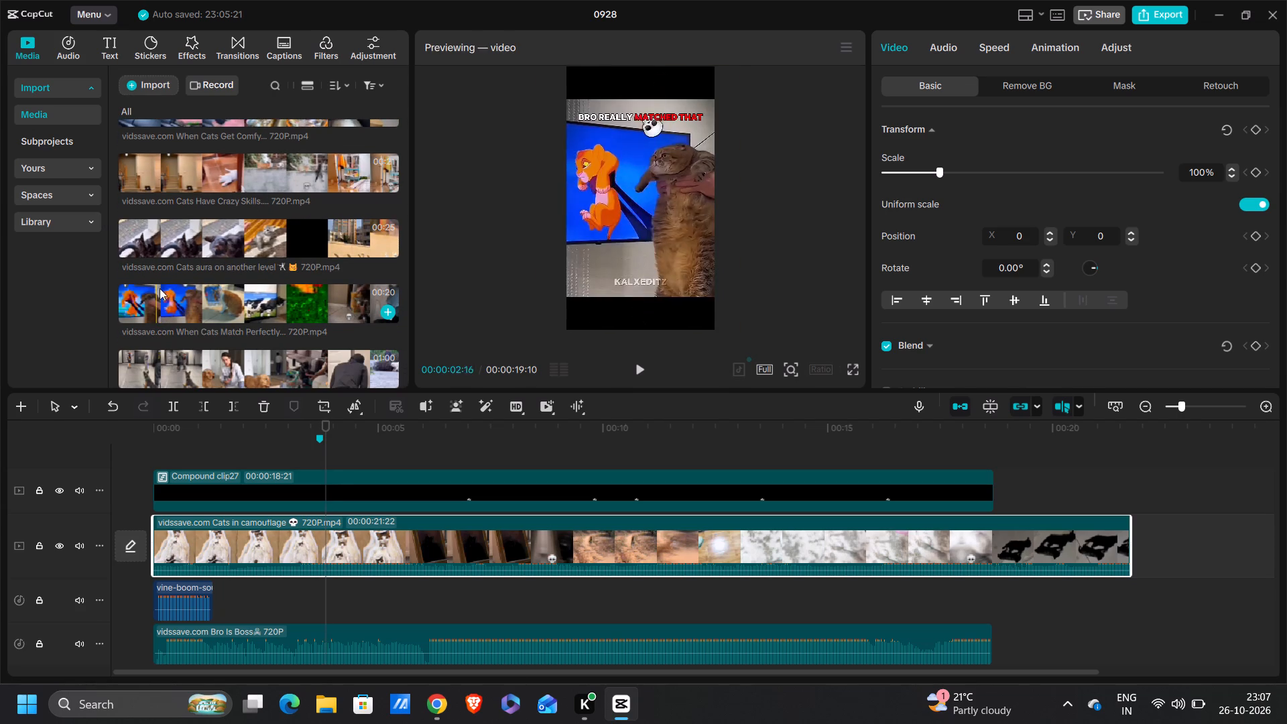
scroll(333, 308, "down", 1)
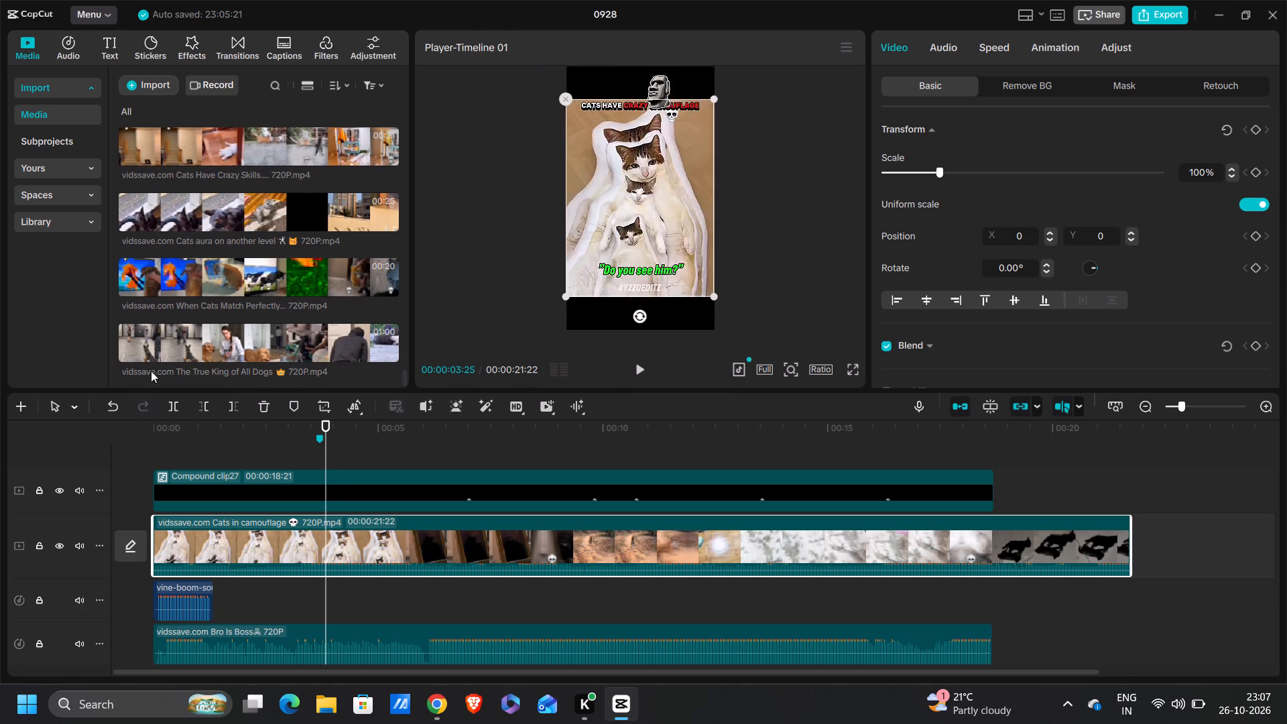
scroll(259, 353, "up", 20)
scroll(259, 353, "up", 1)
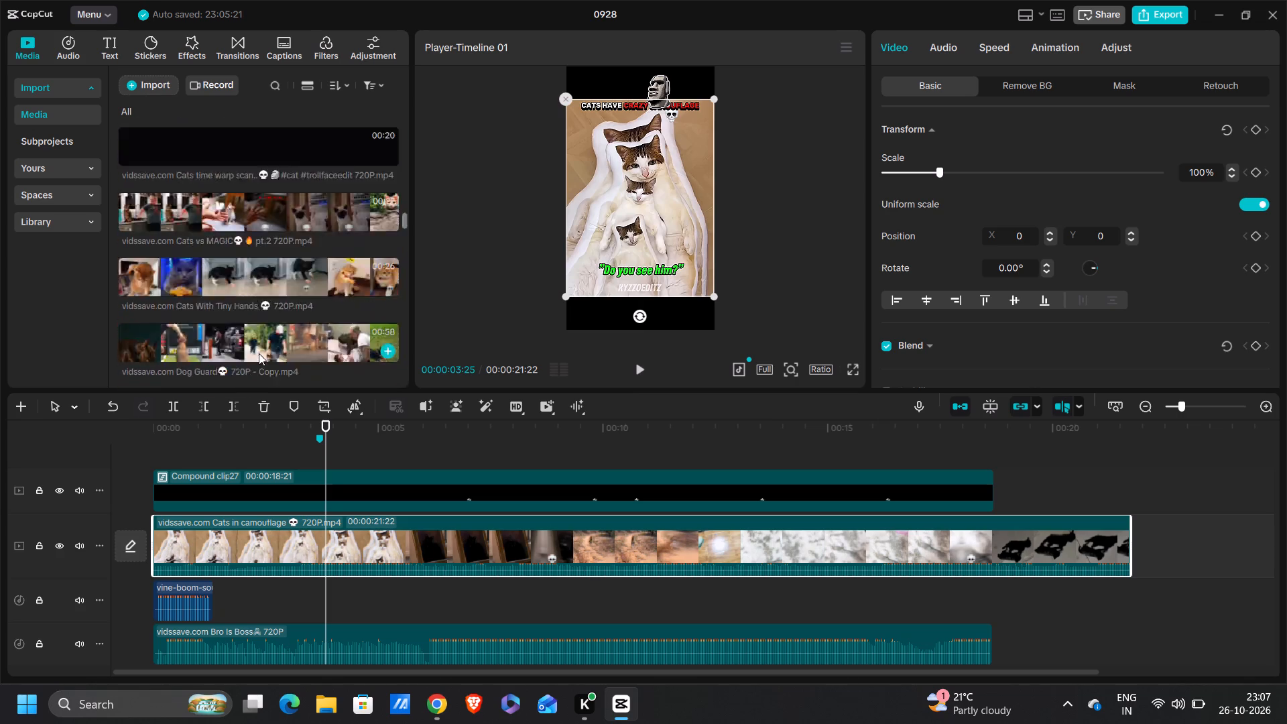
scroll(259, 353, "up", 11)
scroll(182, 208, "up", 2)
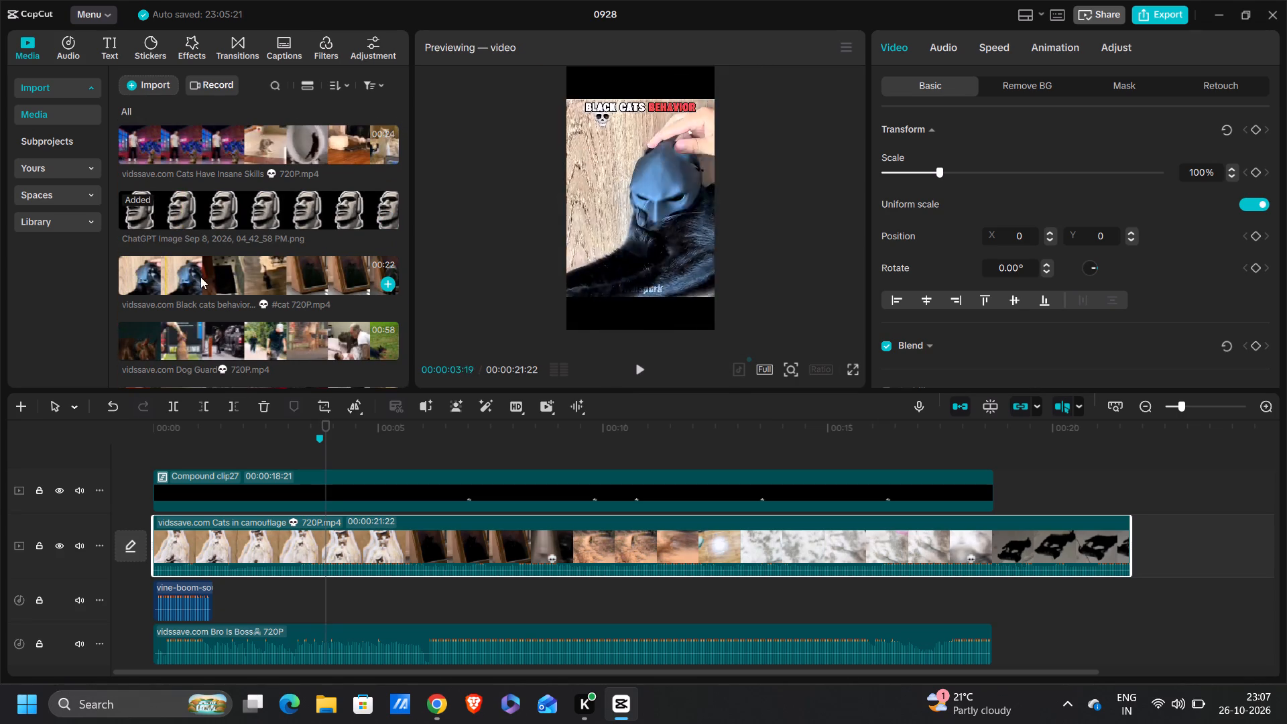
scroll(266, 292, "down", 3)
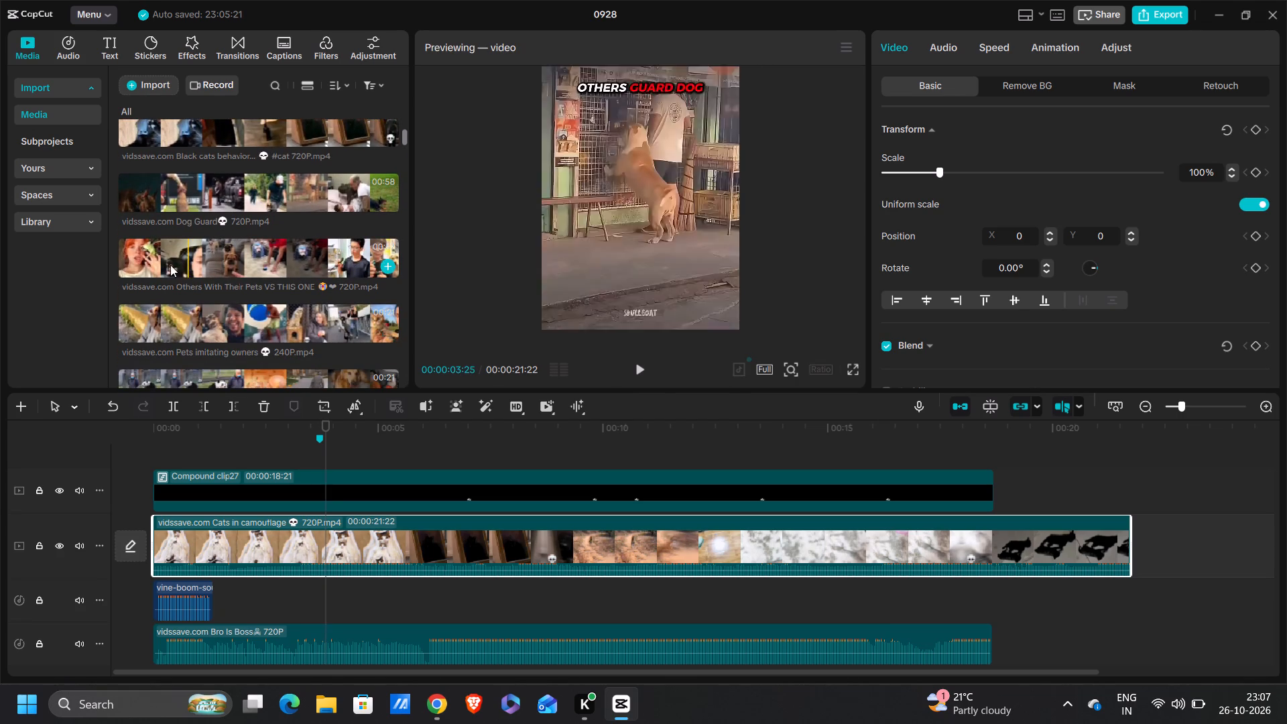
scroll(204, 332, "down", 1)
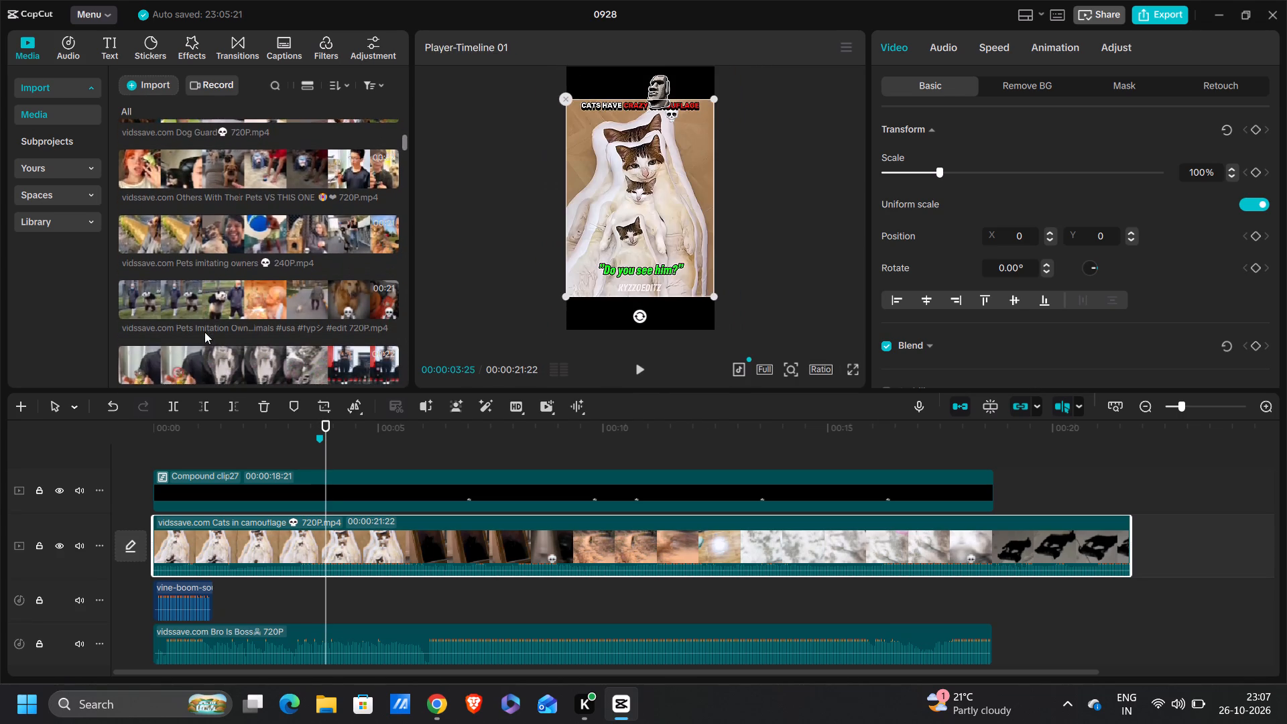
scroll(204, 332, "down", 1)
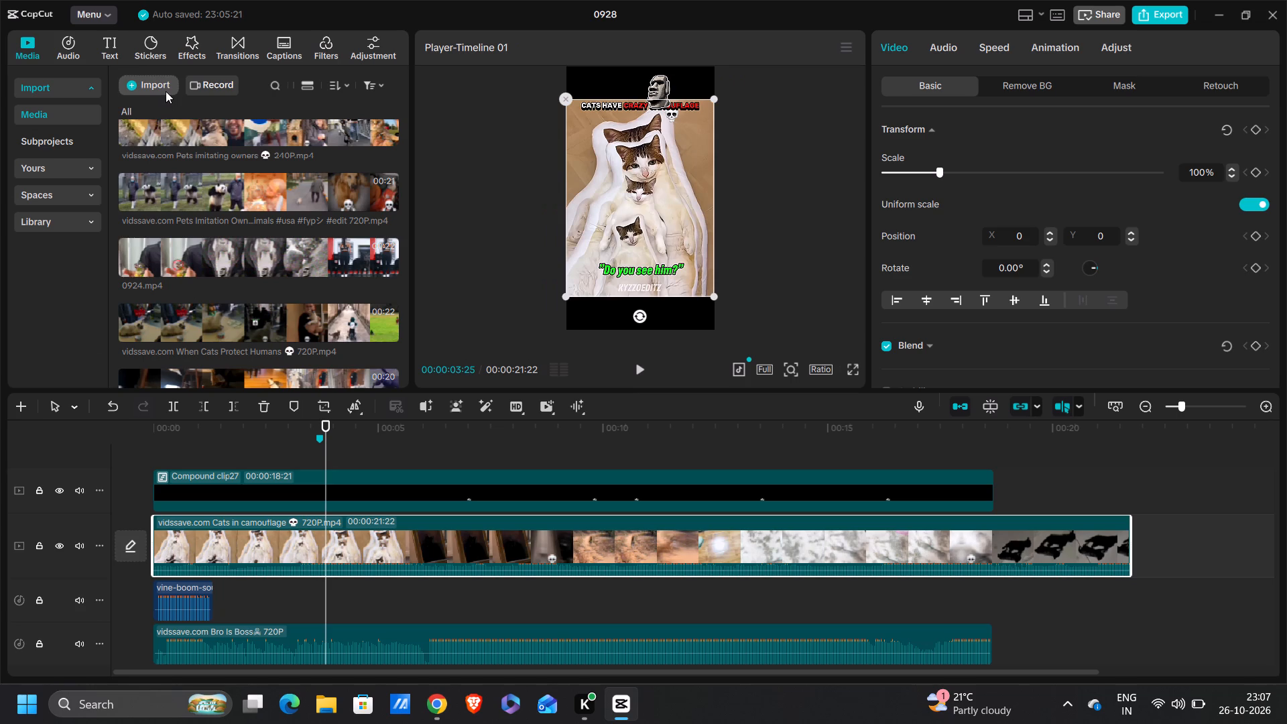
Import the "bruh" and "buzzer" sound effects from New Volume (E:) into the project media.
left_click(166, 91)
left_click(248, 111)
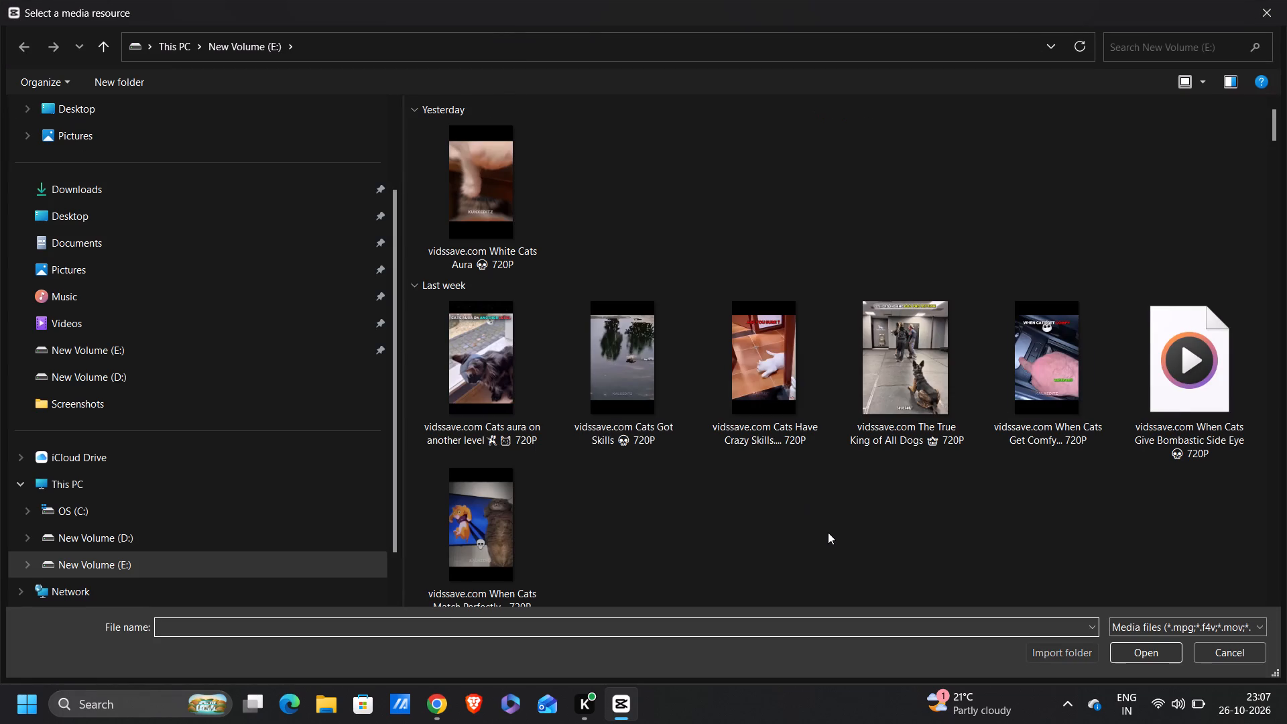
scroll(828, 532, "down", 2)
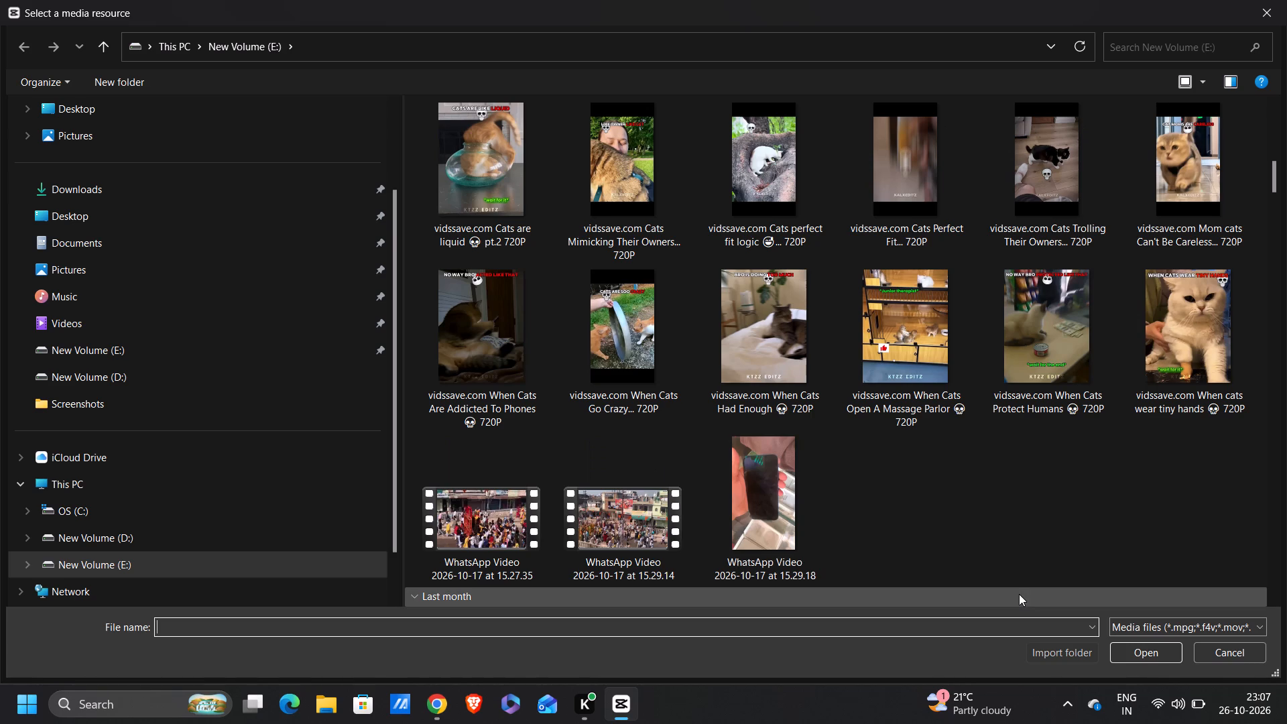
scroll(1004, 542, "down", 1)
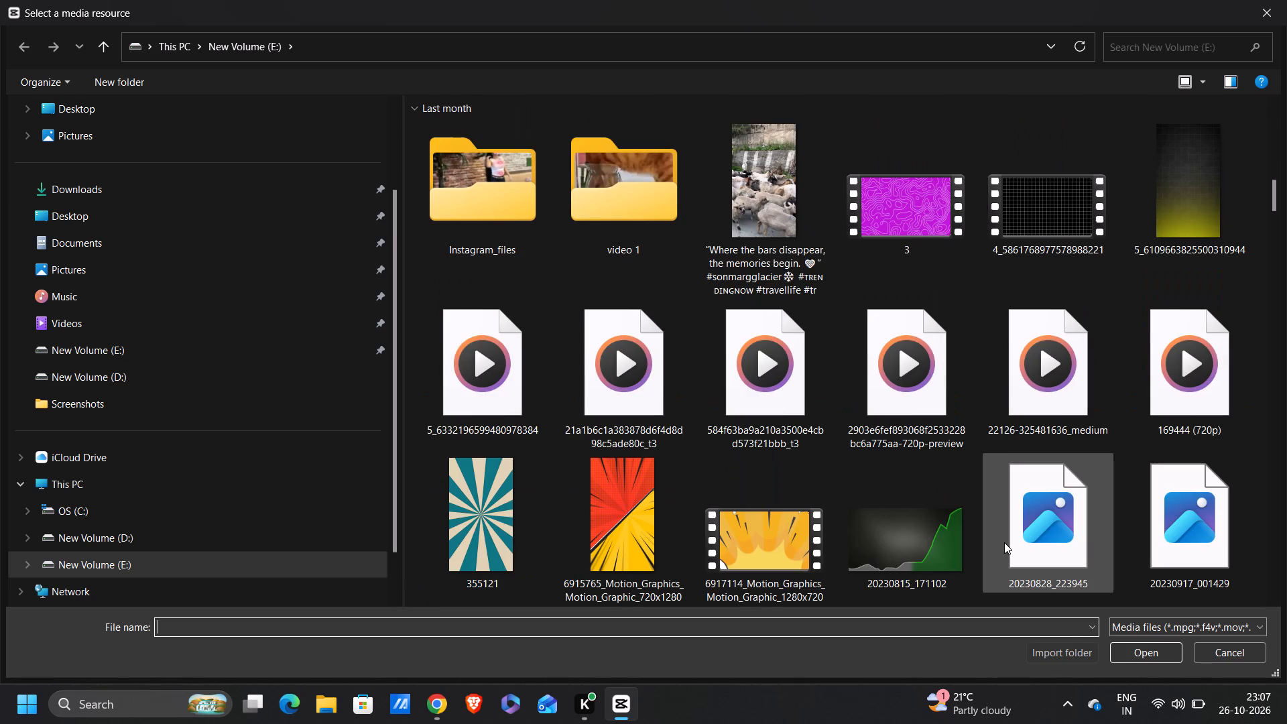
scroll(1004, 542, "down", 1)
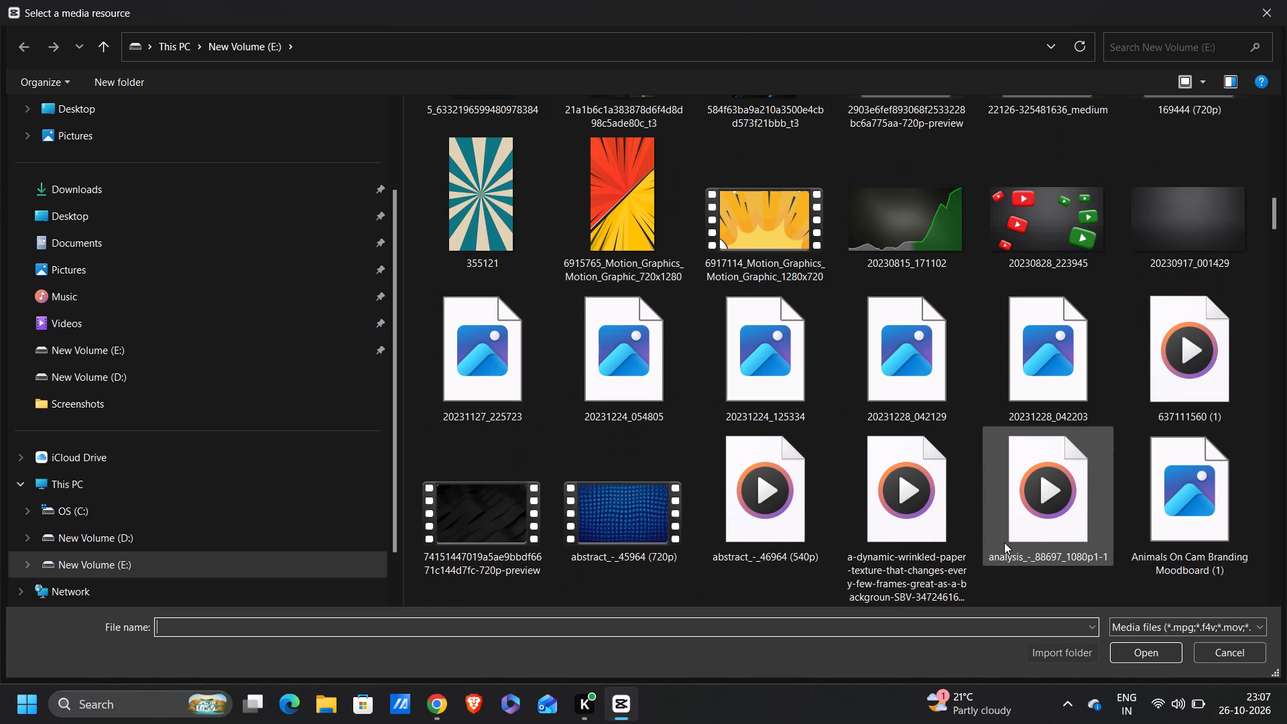
scroll(1004, 542, "down", 1)
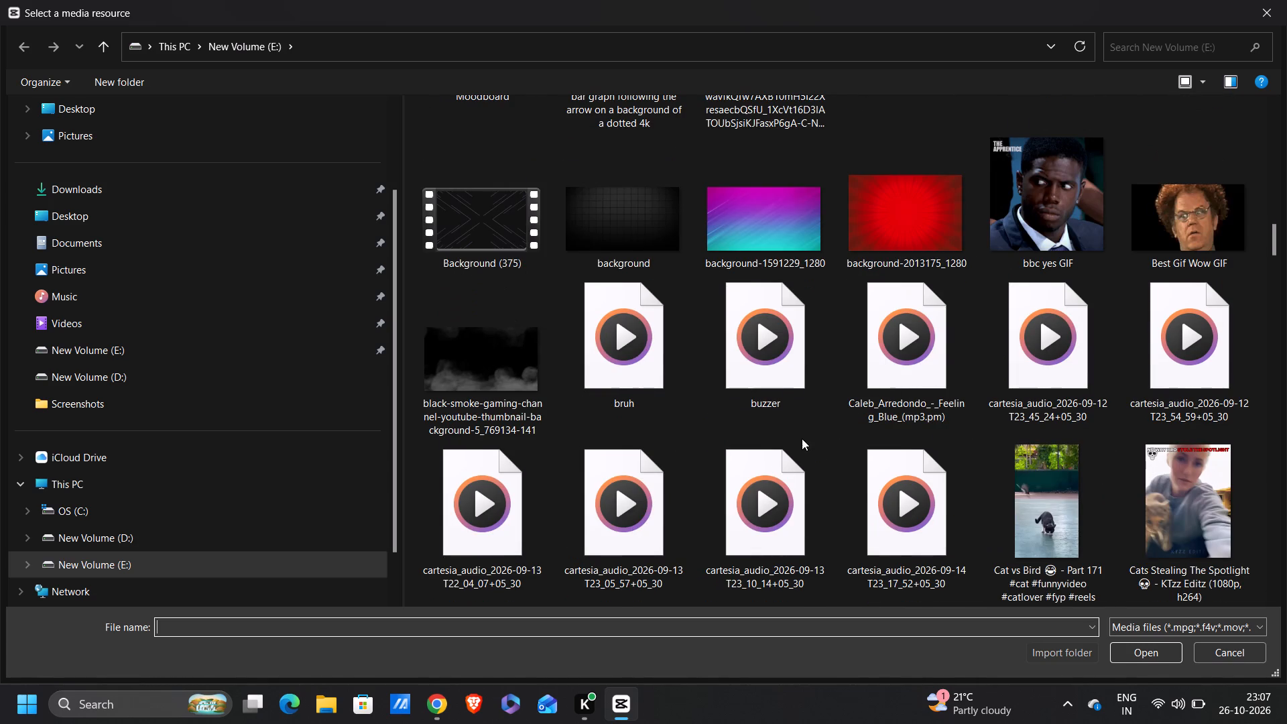
left_click_drag(810, 418, 617, 347)
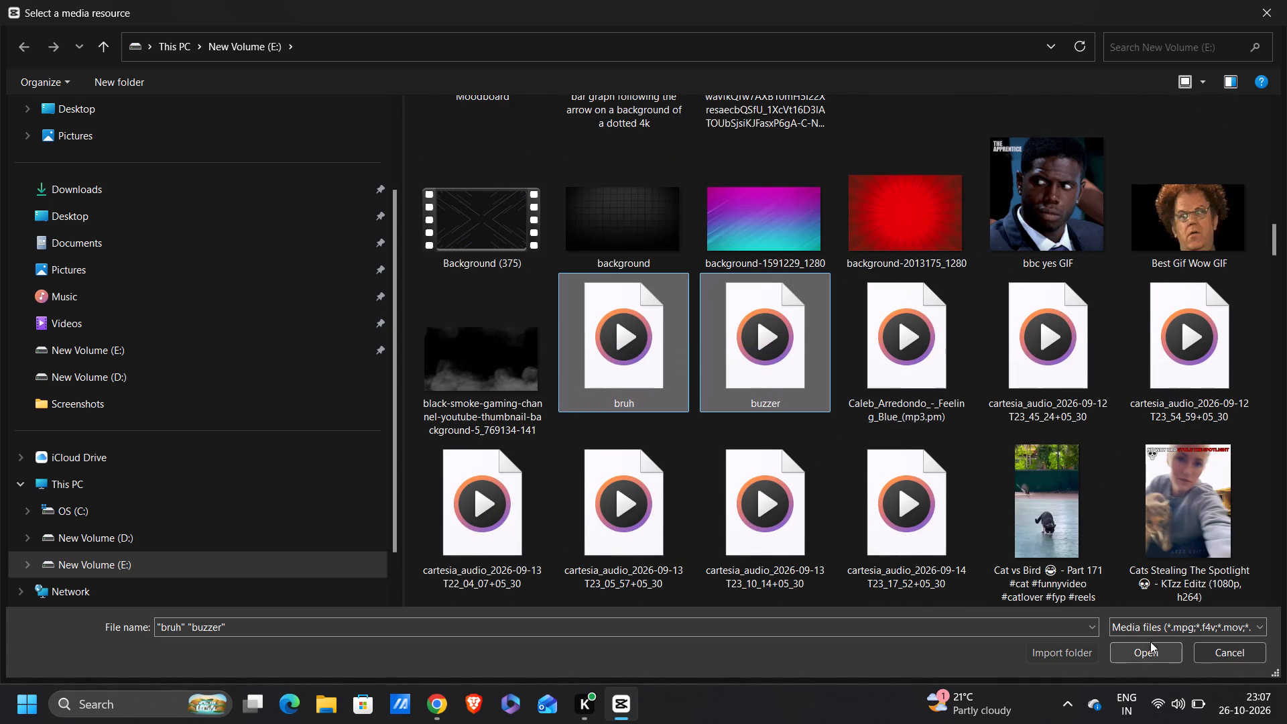
left_click(1146, 648)
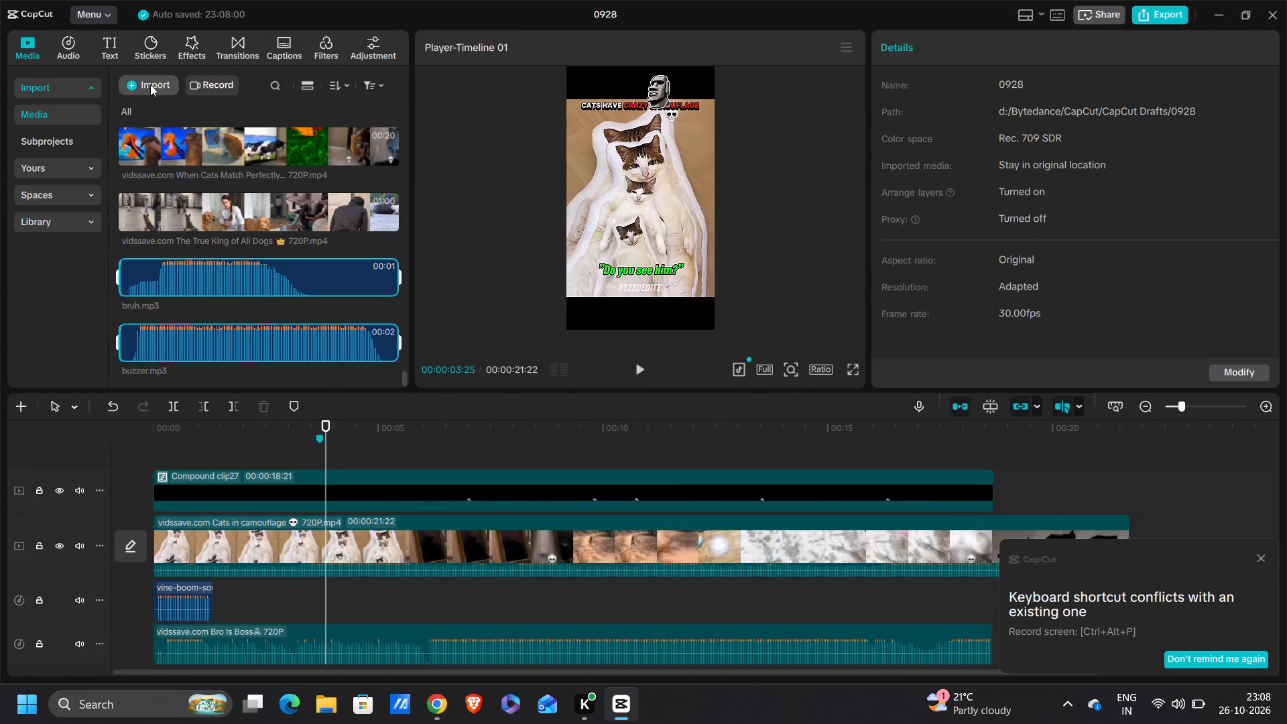
Import the videos "CATS CAMOUFLAGE SKILLS 720P" and "Cats camouflage skills #cat #shorts #viral 720P" from New Volume (E:).
left_click(150, 84)
left_click(251, 121)
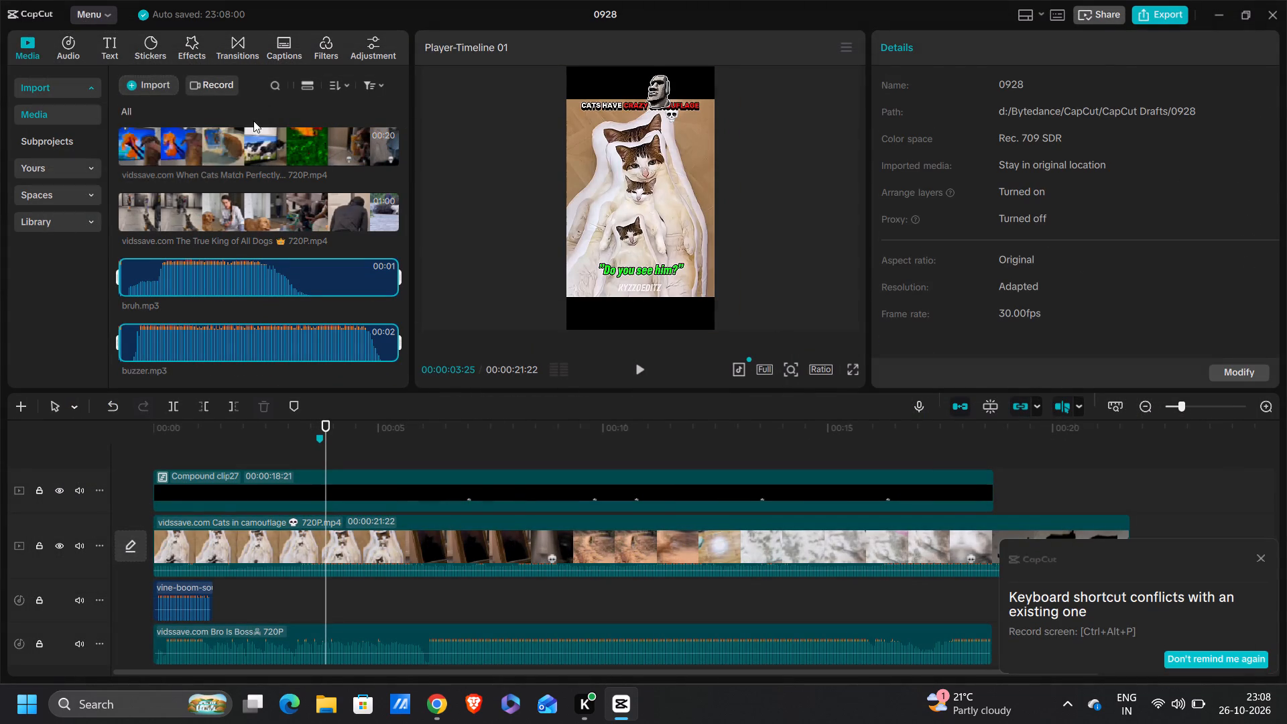
scroll(865, 424, "down", 8)
scroll(865, 424, "down", 19)
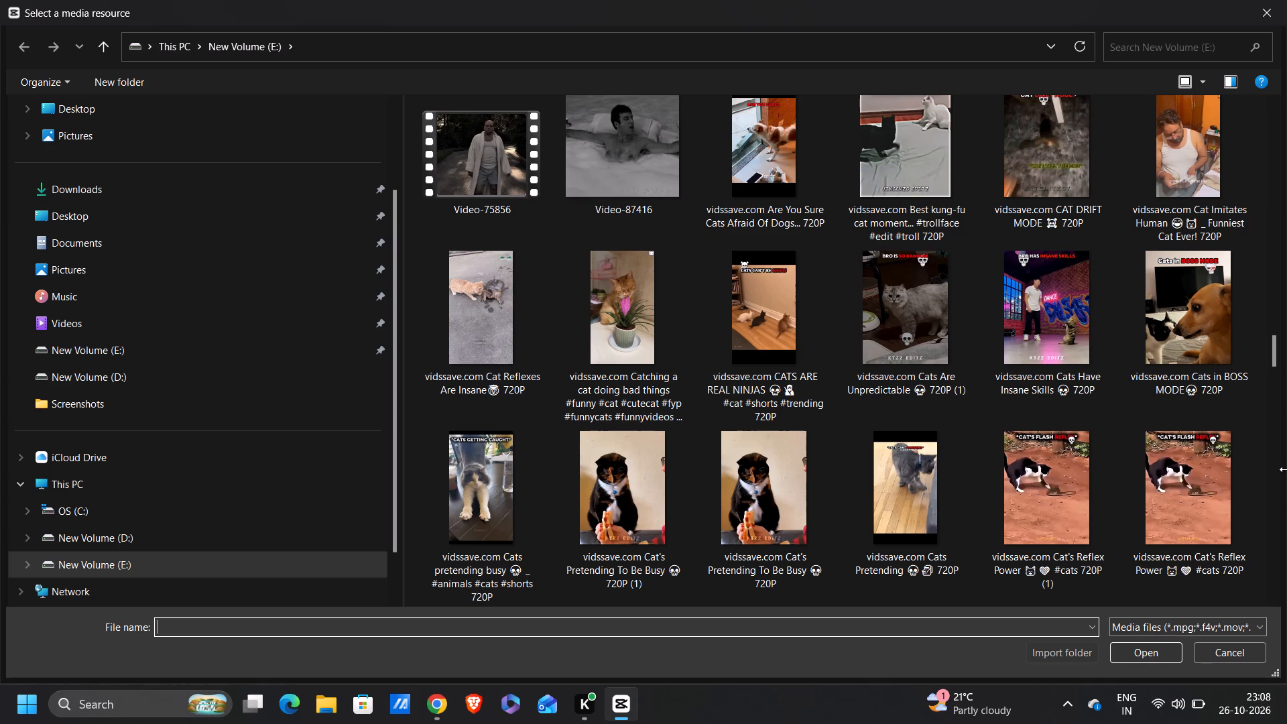
scroll(1286, 469, "down", 2)
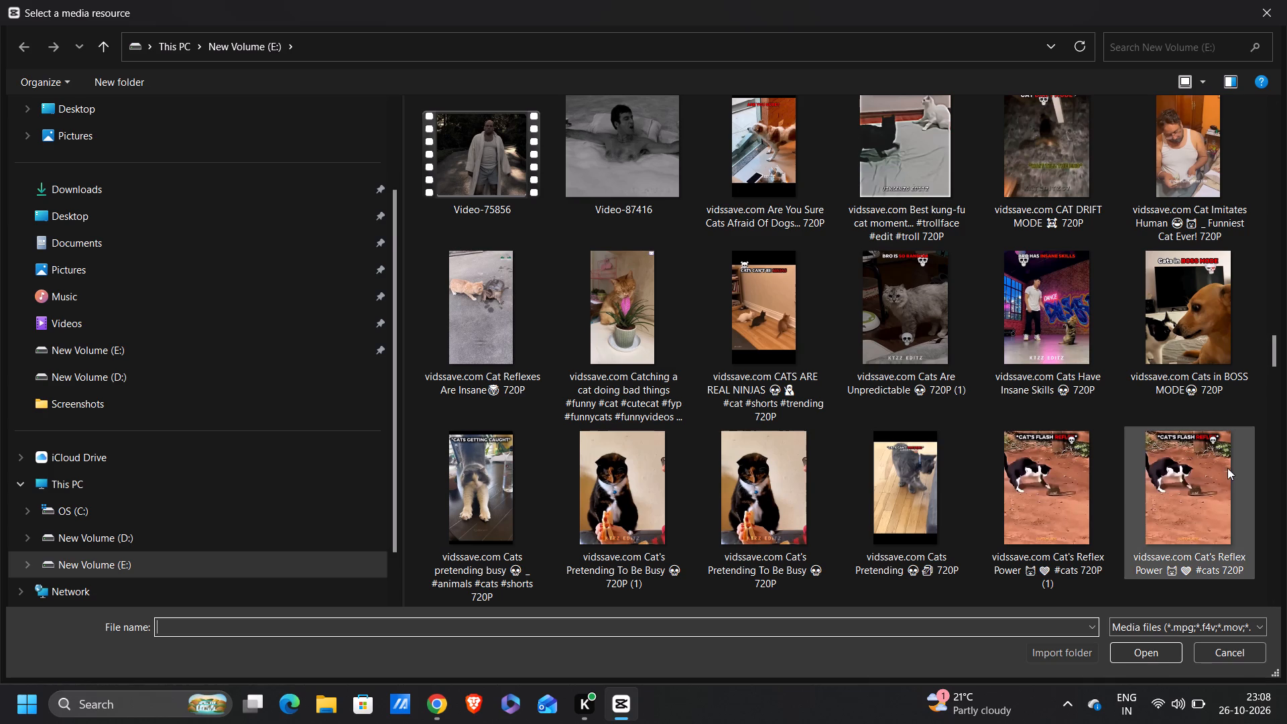
scroll(1222, 471, "down", 1)
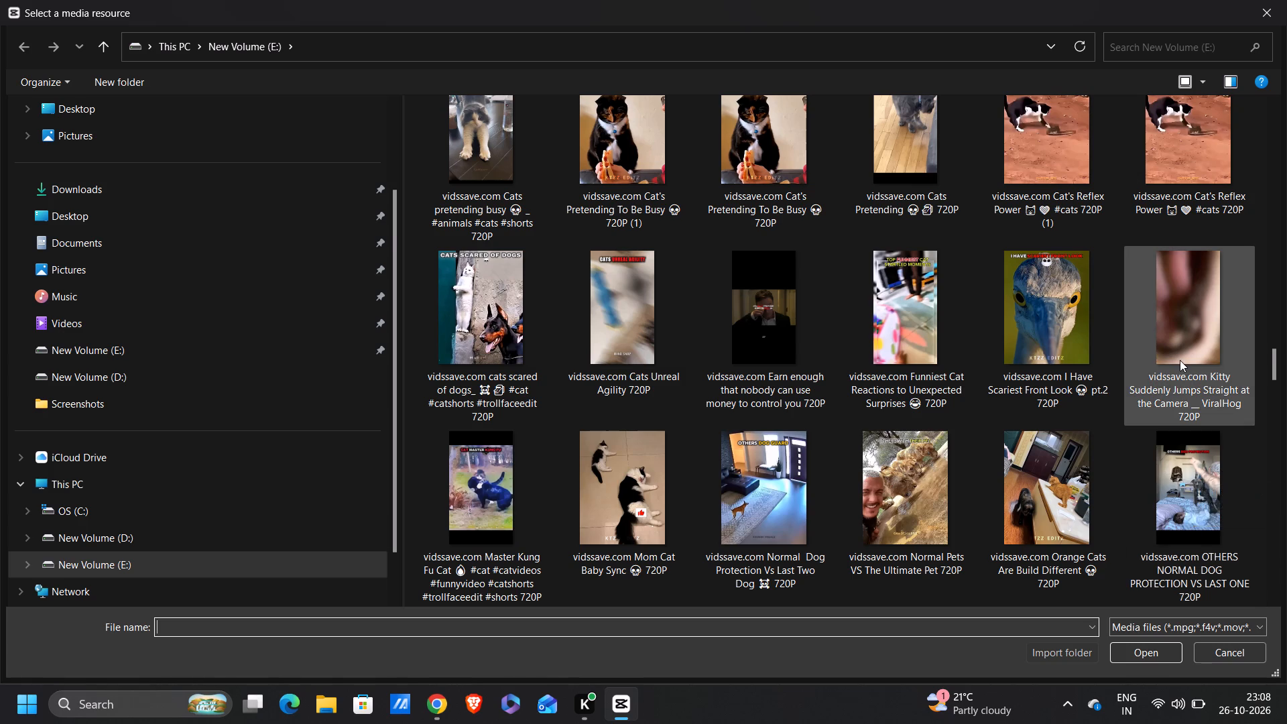
scroll(1180, 360, "down", 1)
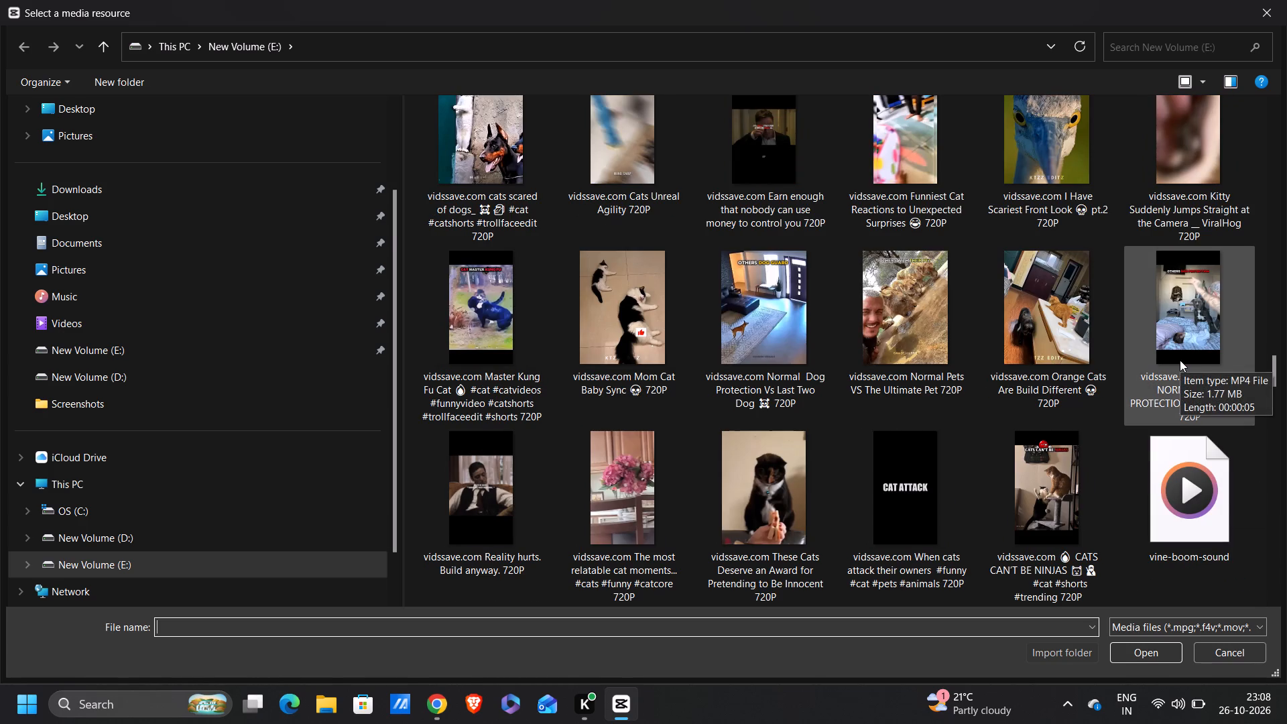
scroll(1180, 360, "down", 2)
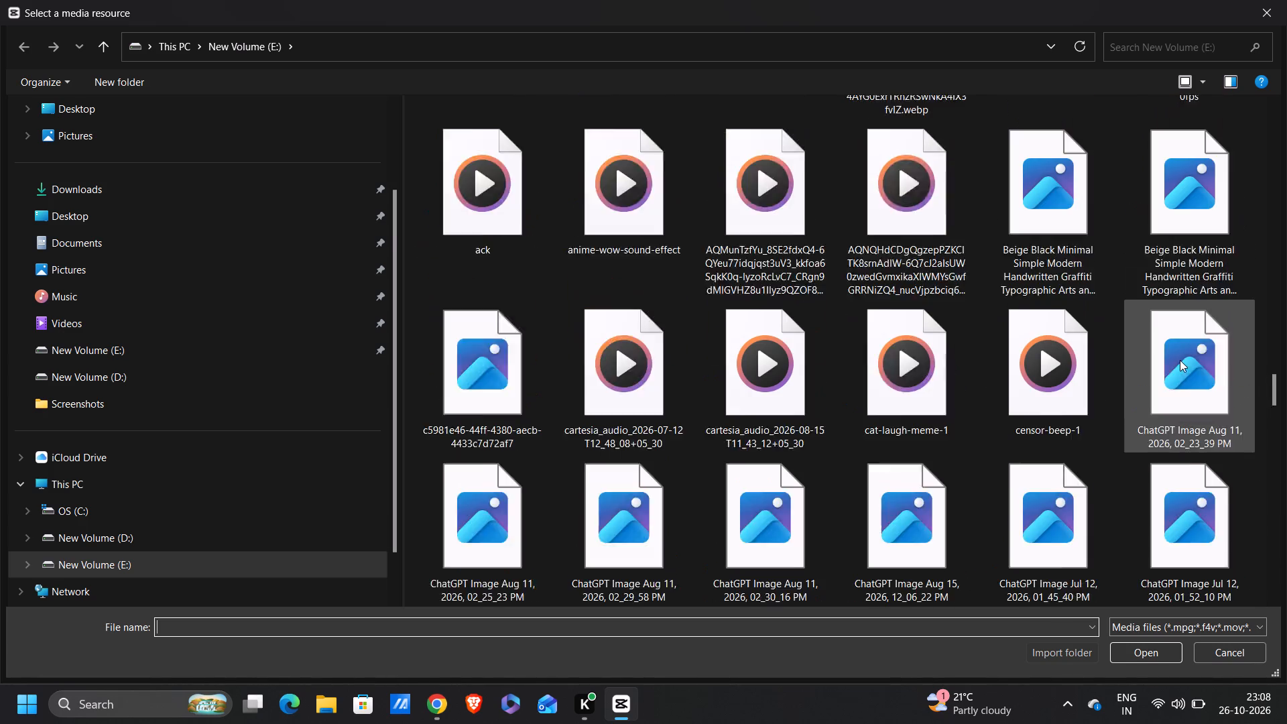
scroll(1180, 360, "down", 2)
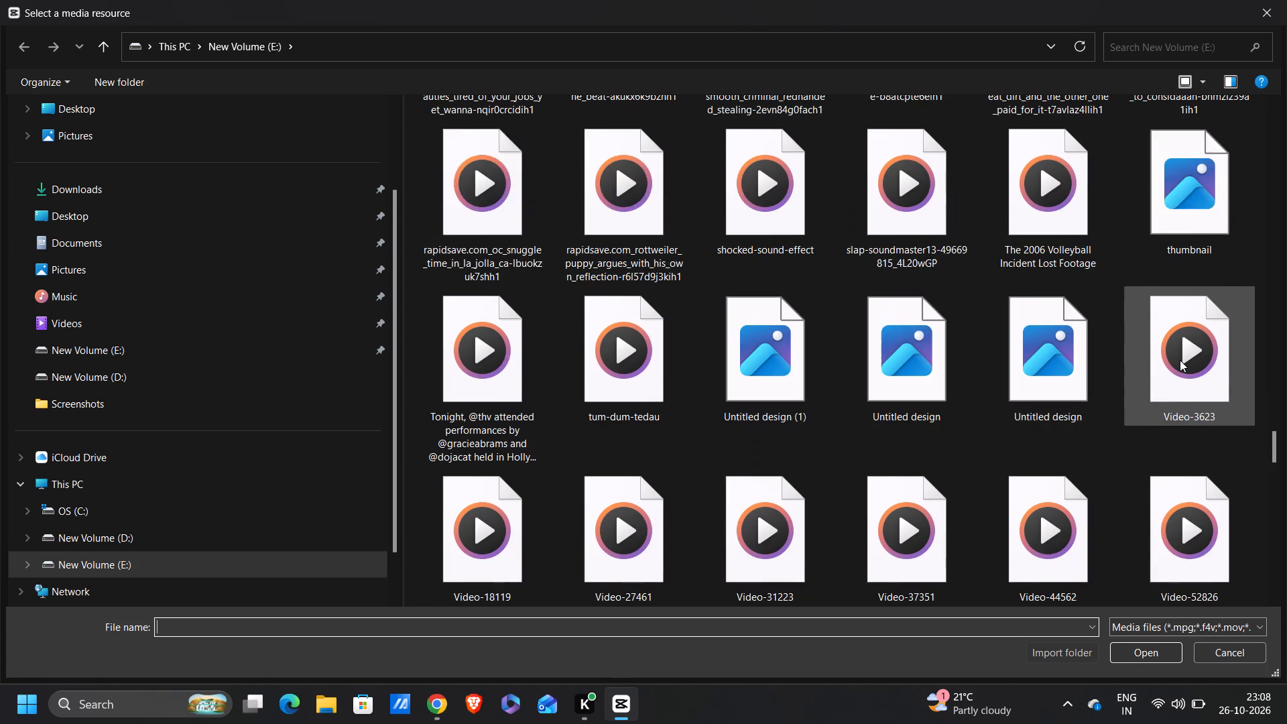
scroll(1180, 360, "down", 1)
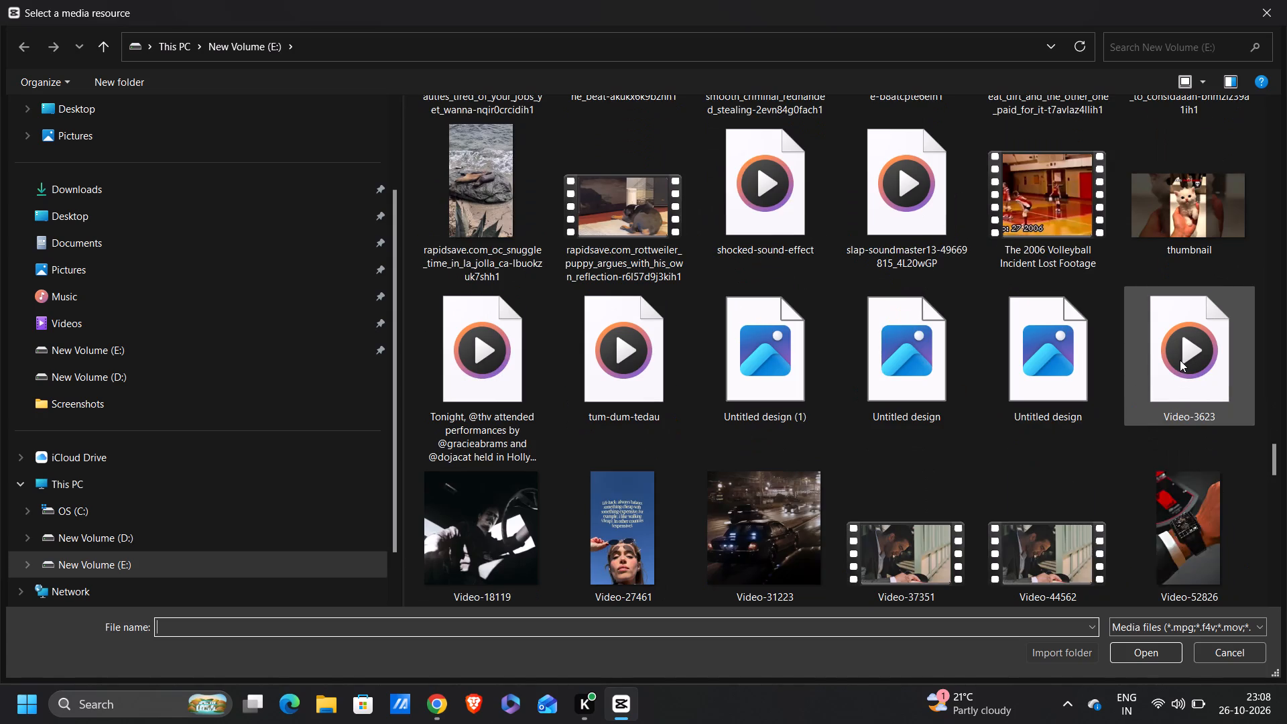
scroll(1180, 360, "down", 1)
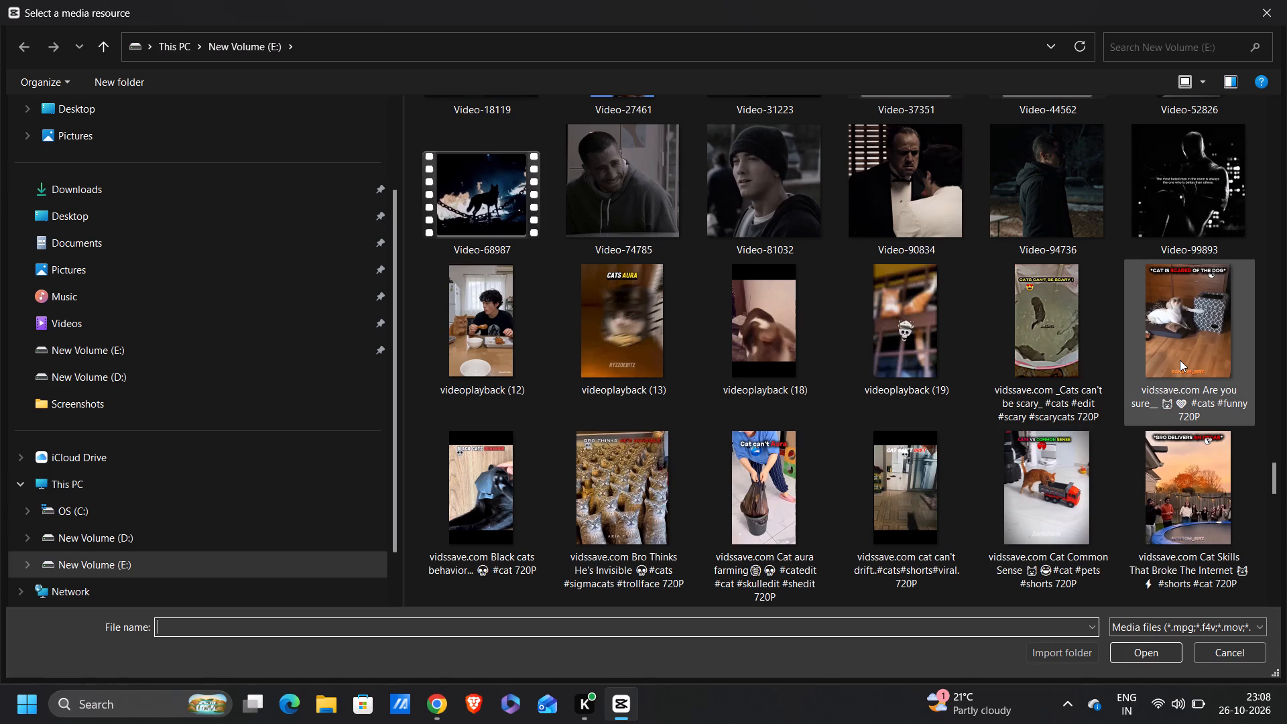
scroll(1180, 360, "down", 1)
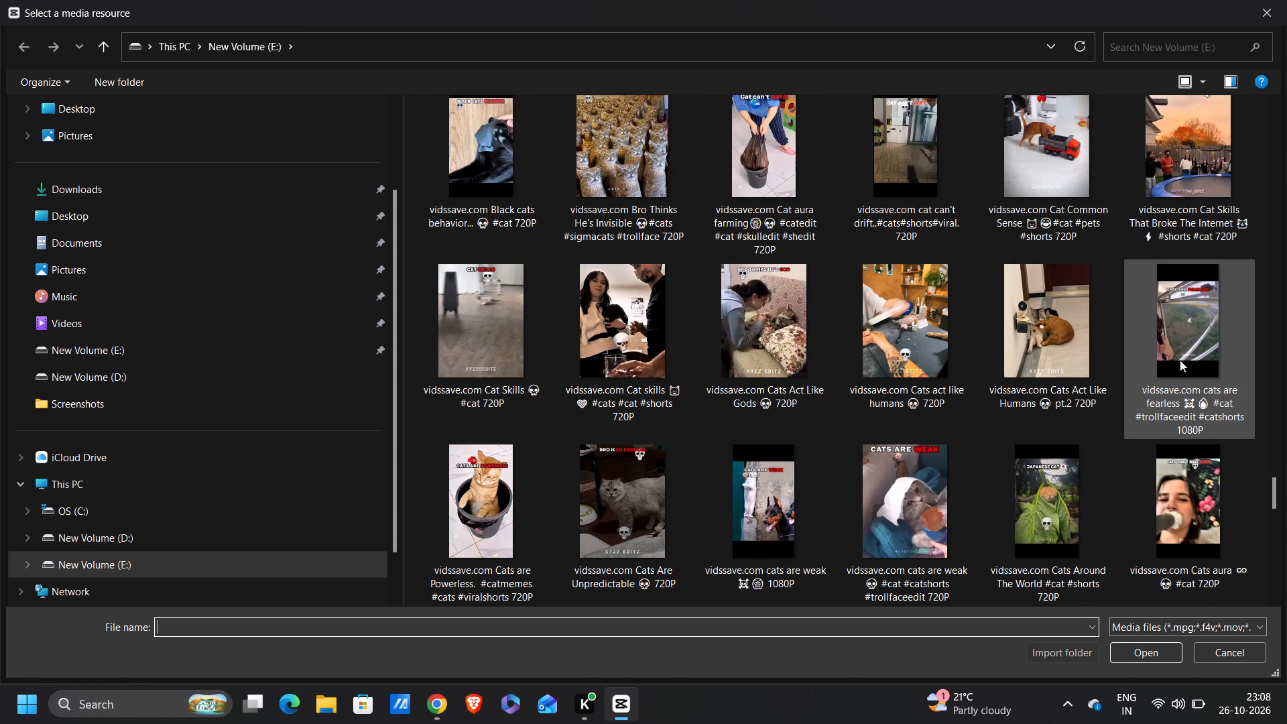
scroll(1180, 360, "down", 1)
scroll(1186, 490, "down", 1)
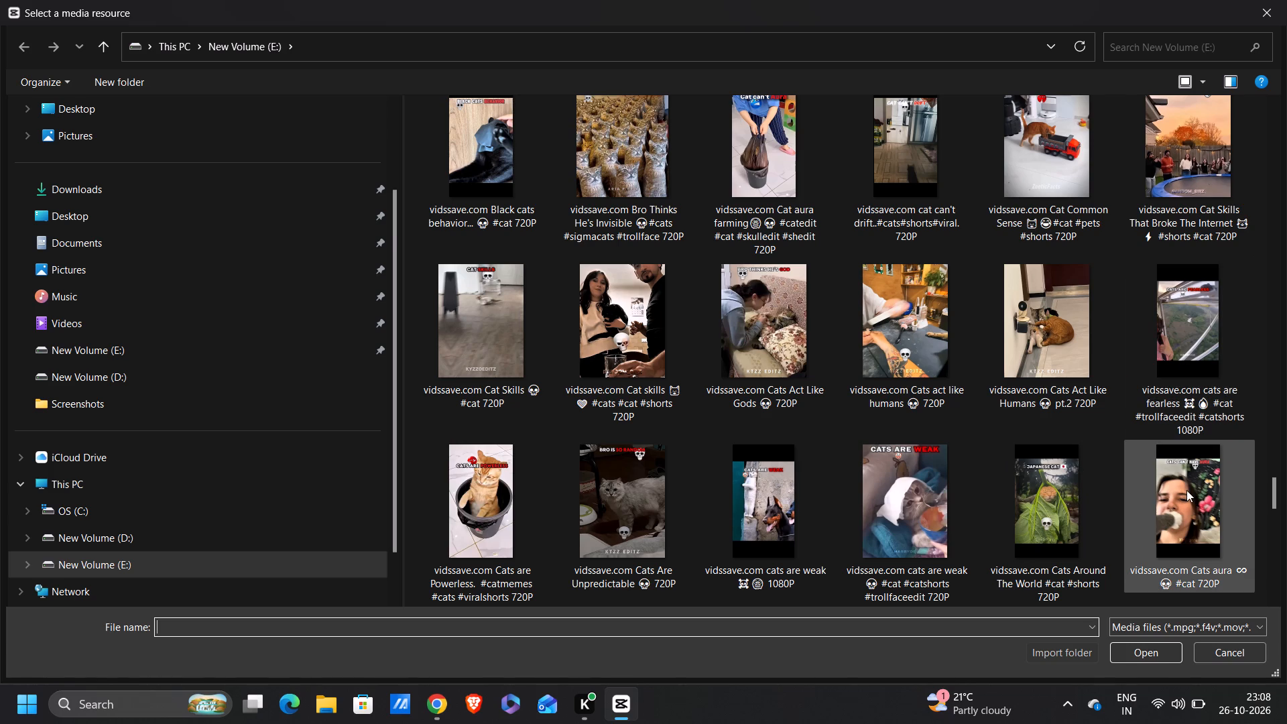
scroll(1186, 490, "down", 1)
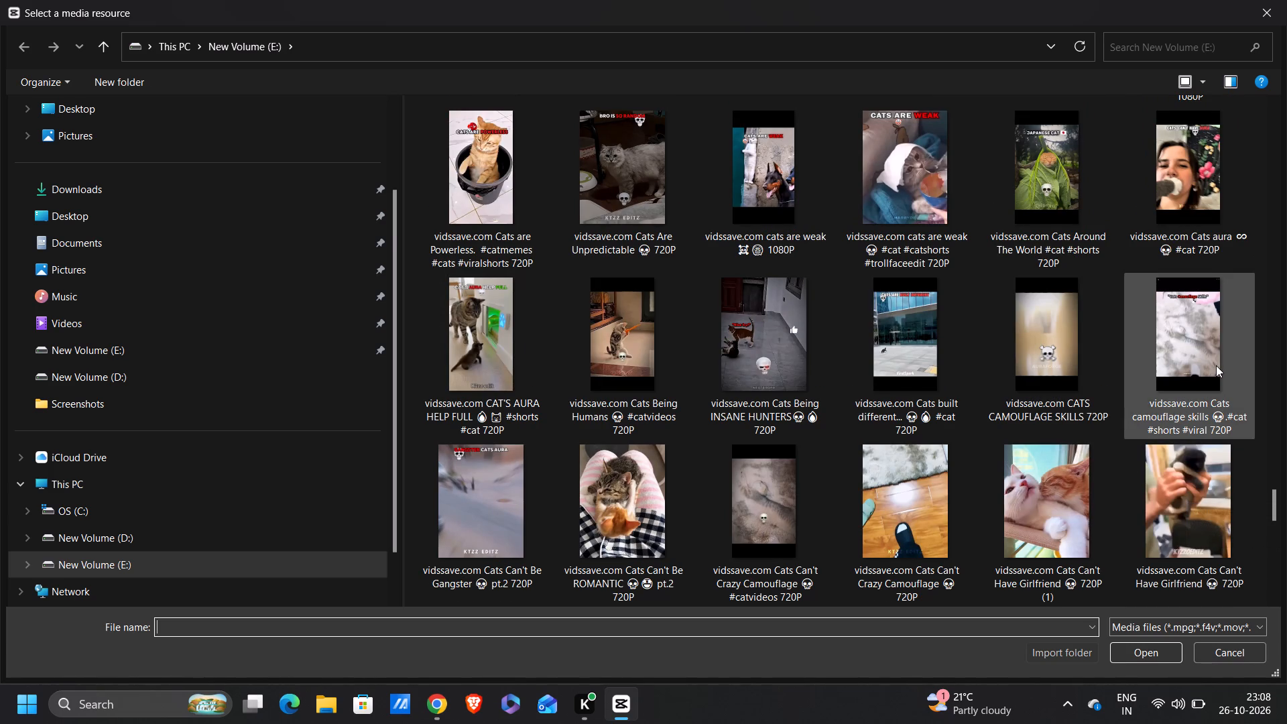
left_click_drag(1259, 361, 1160, 350)
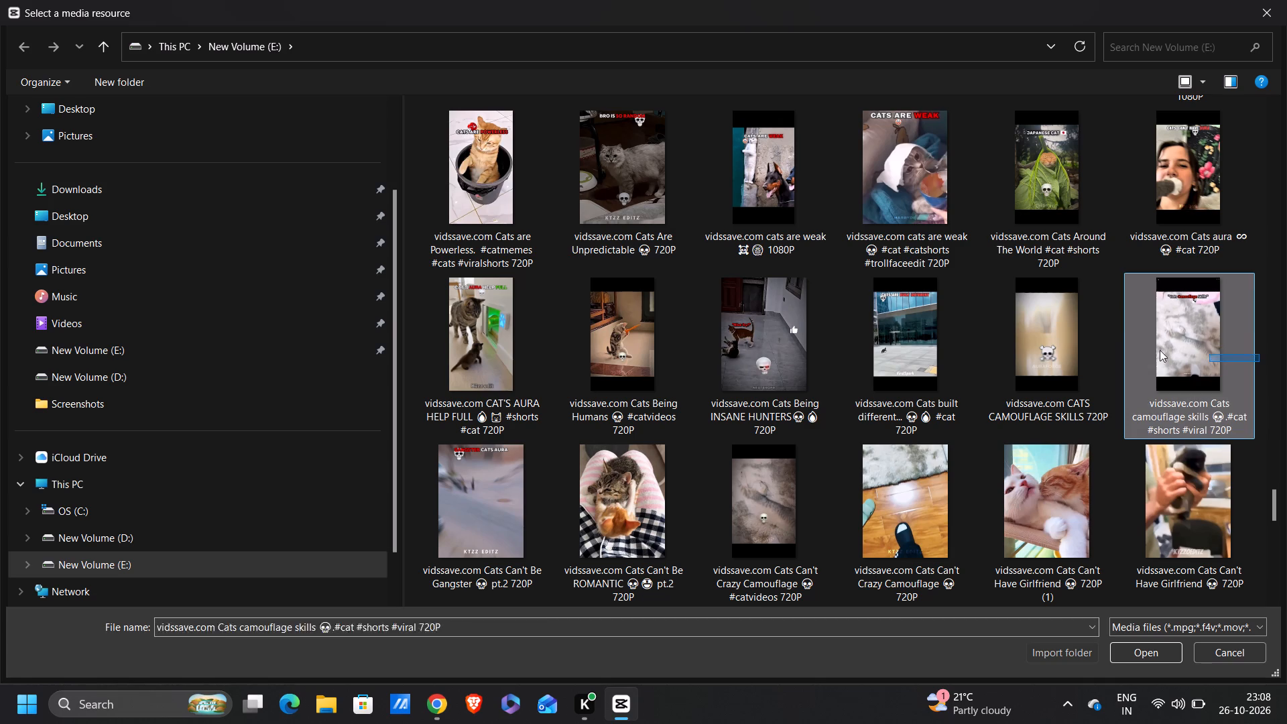
left_click_drag(1160, 350, 987, 340)
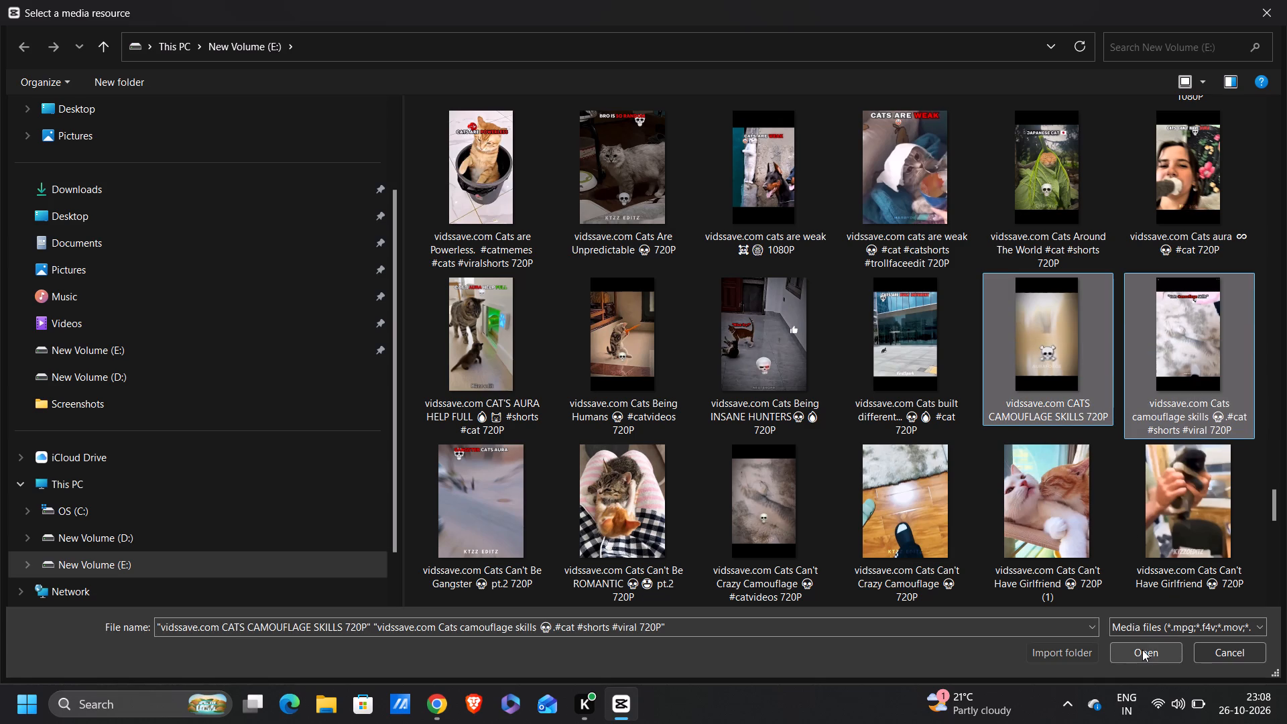
left_click(1132, 661)
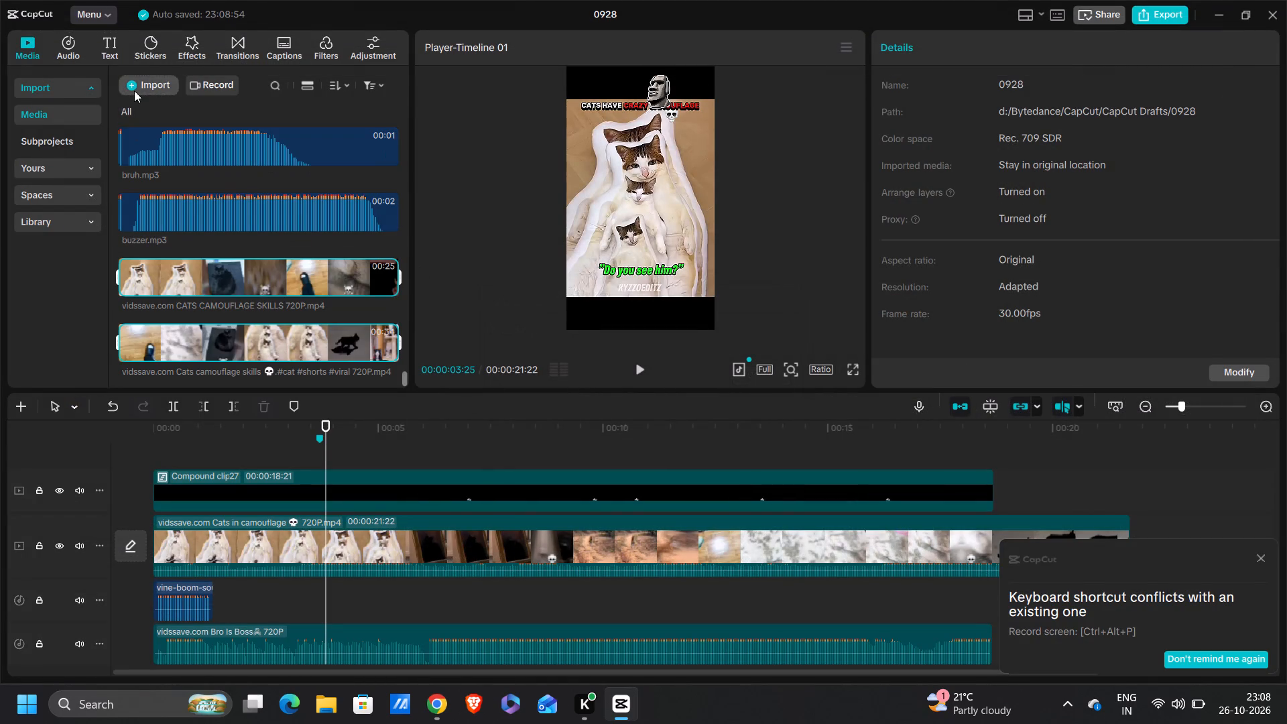
Import the two "Cats Can't Crazy Camouflage" 720P videos, including the #catvideos version, from New Volume (E:).
left_click(135, 90)
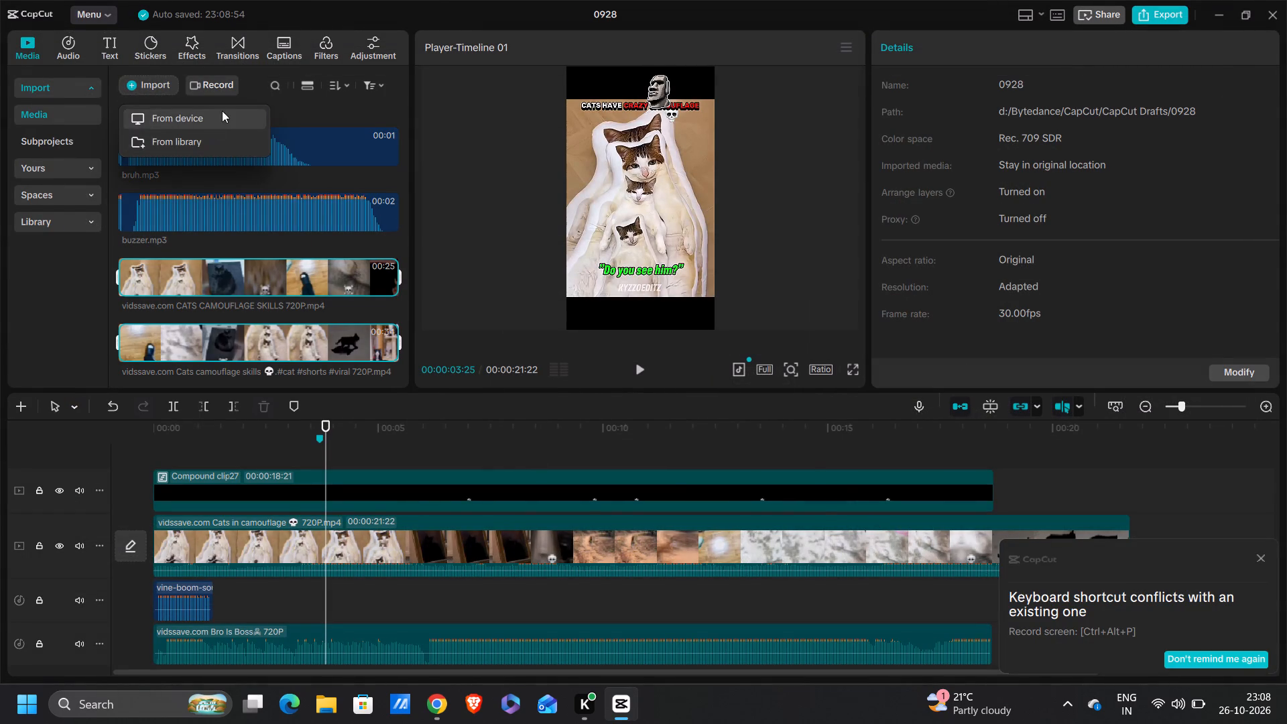
left_click(222, 111)
scroll(822, 459, "down", 20)
scroll(822, 459, "down", 9)
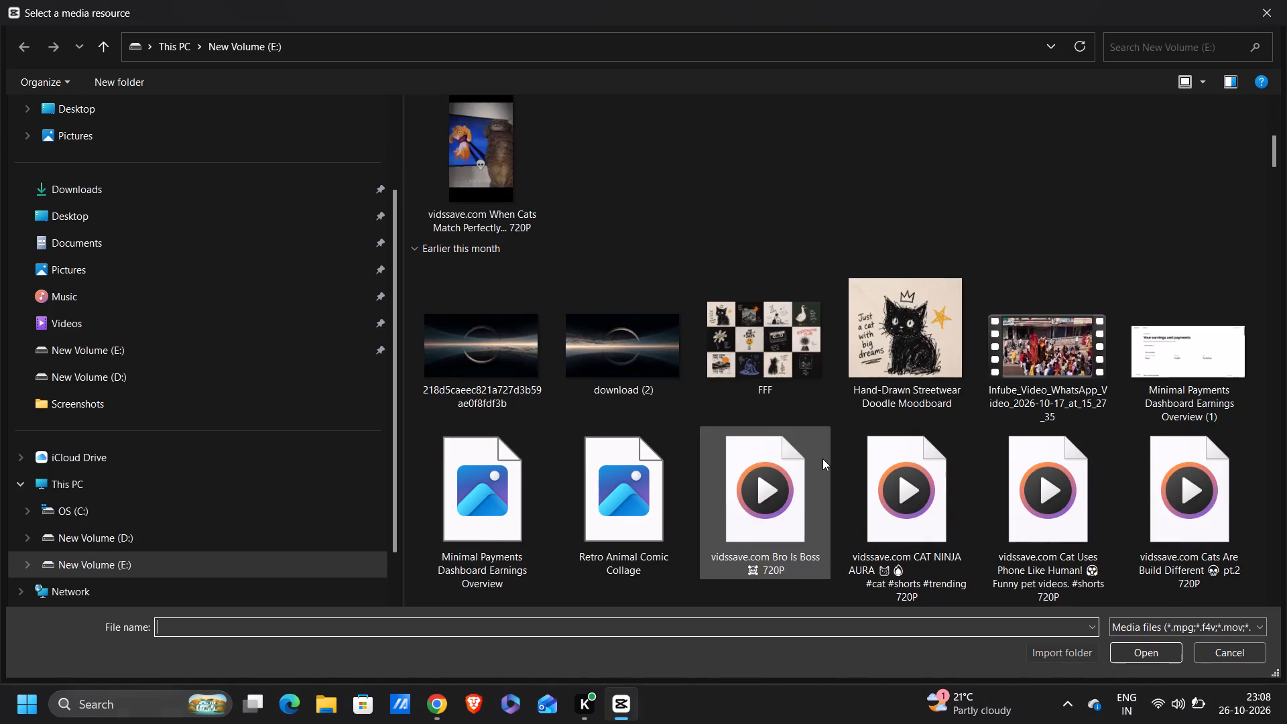
scroll(822, 459, "down", 20)
scroll(822, 459, "down", 20)
scroll(822, 459, "down", 17)
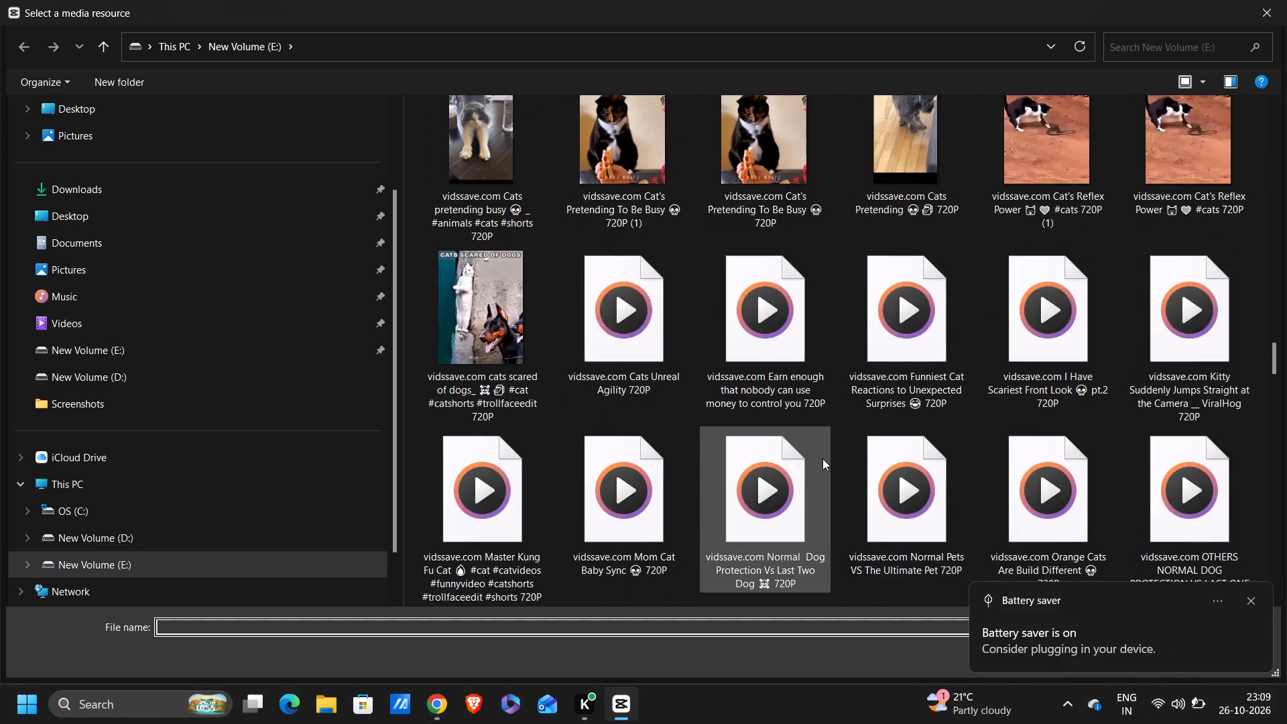
scroll(904, 503, "down", 4)
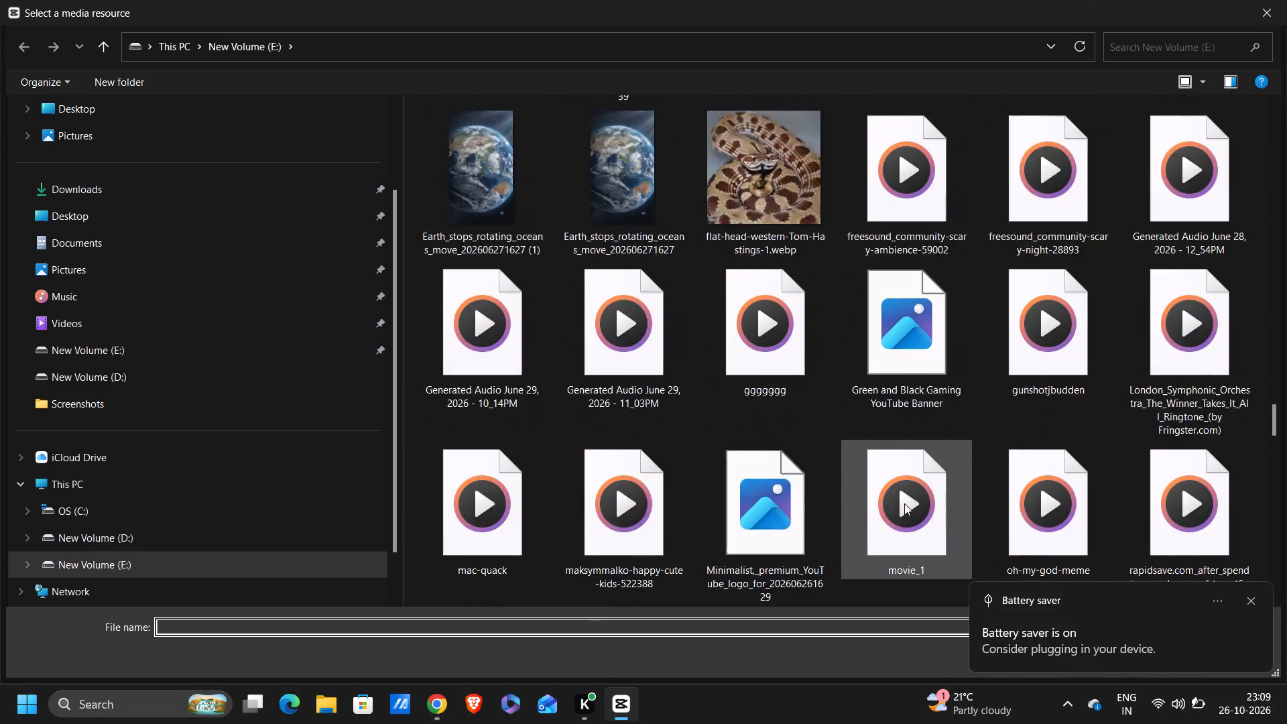
scroll(904, 503, "down", 5)
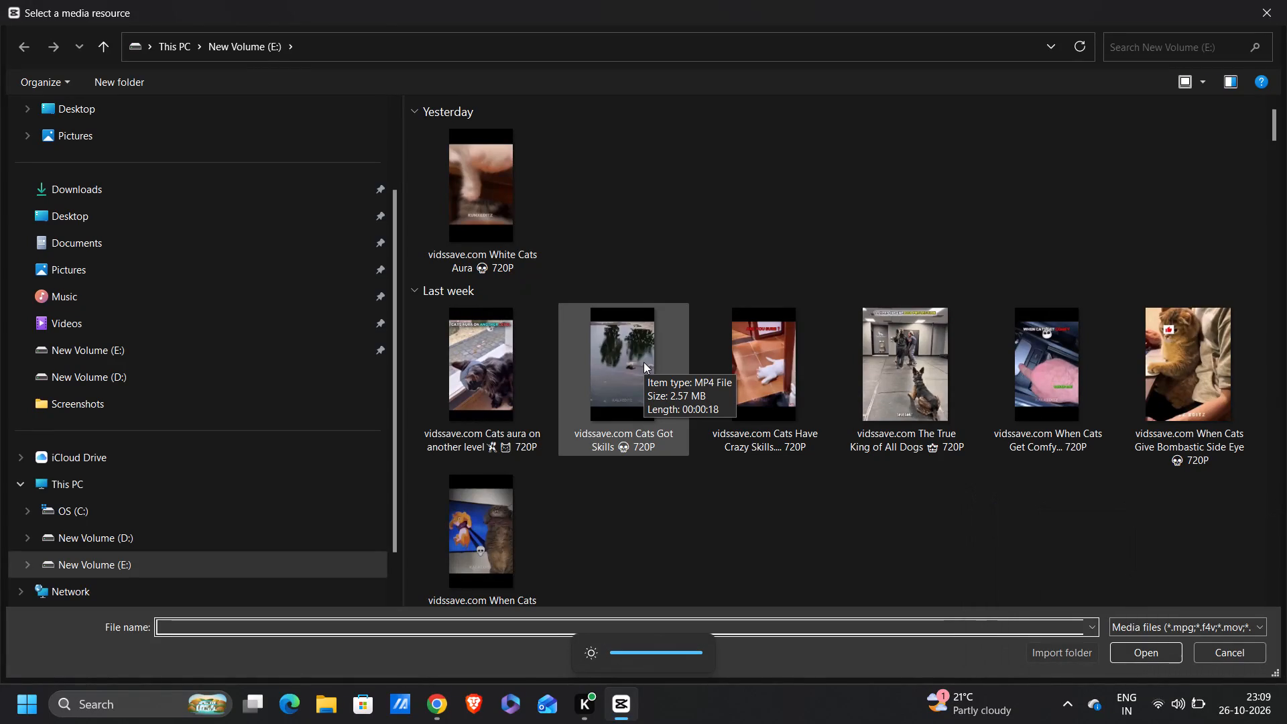
scroll(905, 615, "down", 9)
scroll(925, 383, "down", 4)
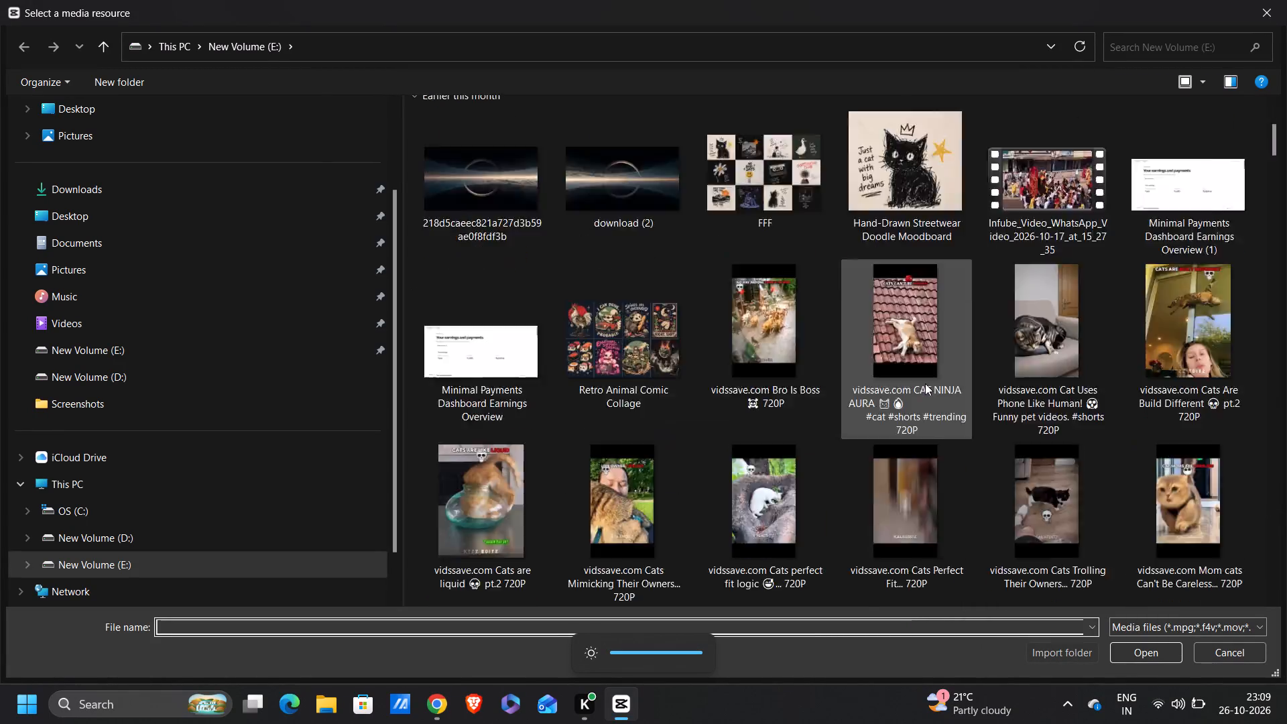
scroll(925, 383, "down", 10)
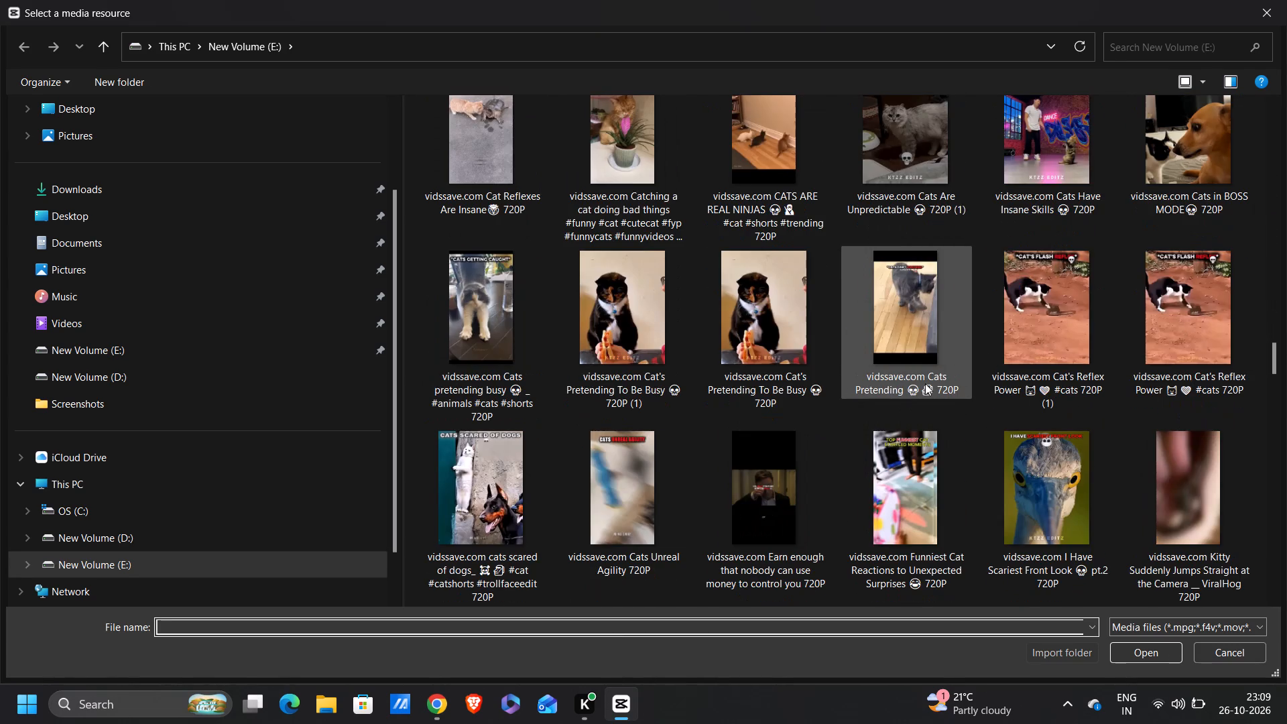
scroll(925, 383, "down", 7)
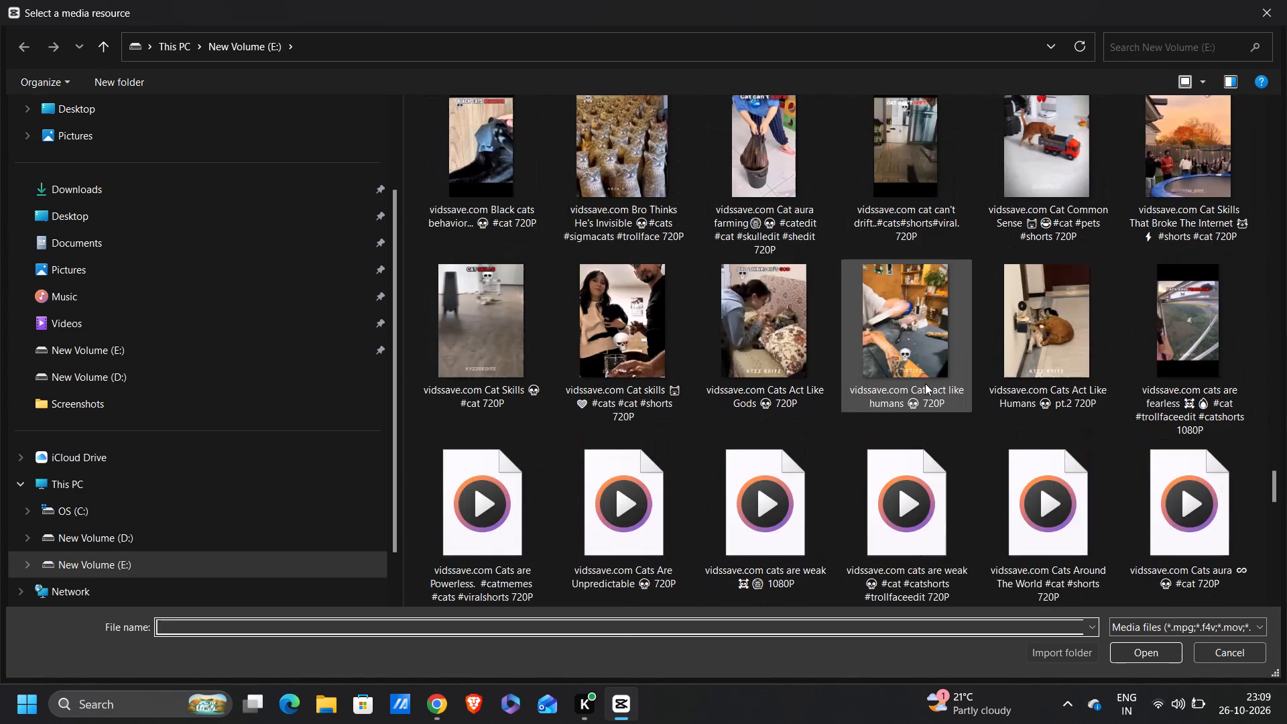
scroll(925, 383, "down", 1)
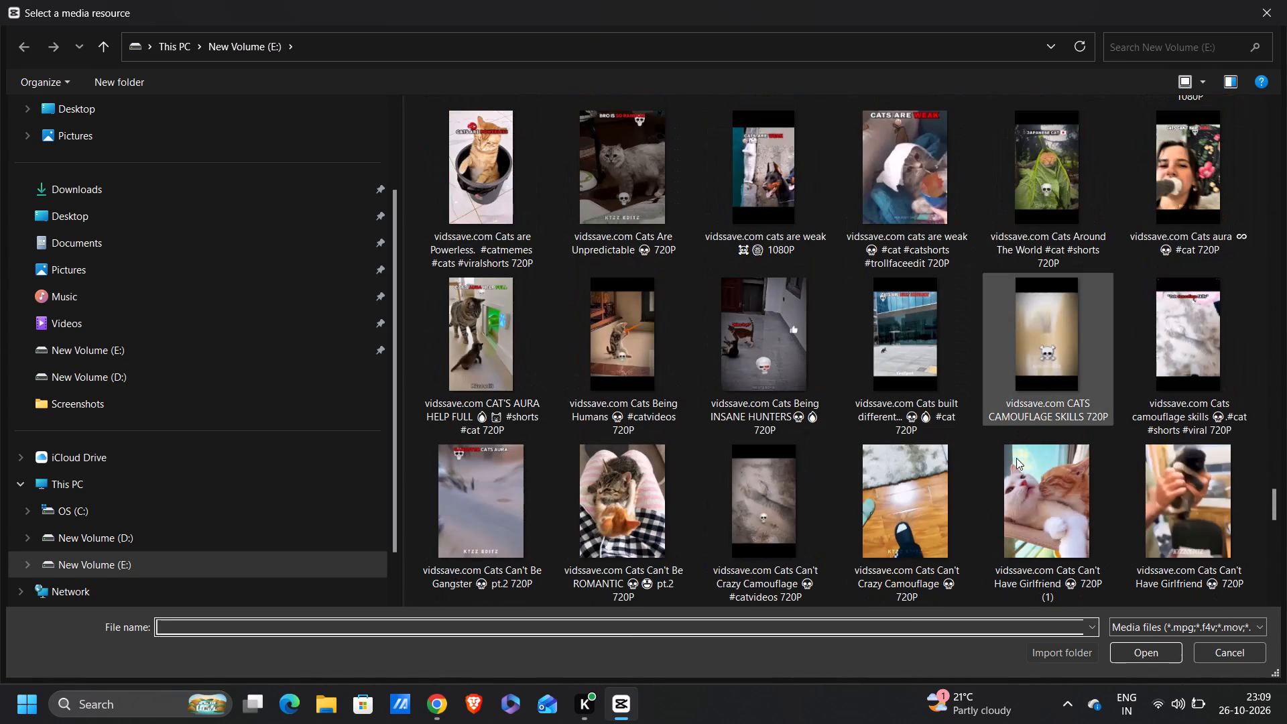
scroll(1005, 545, "down", 1)
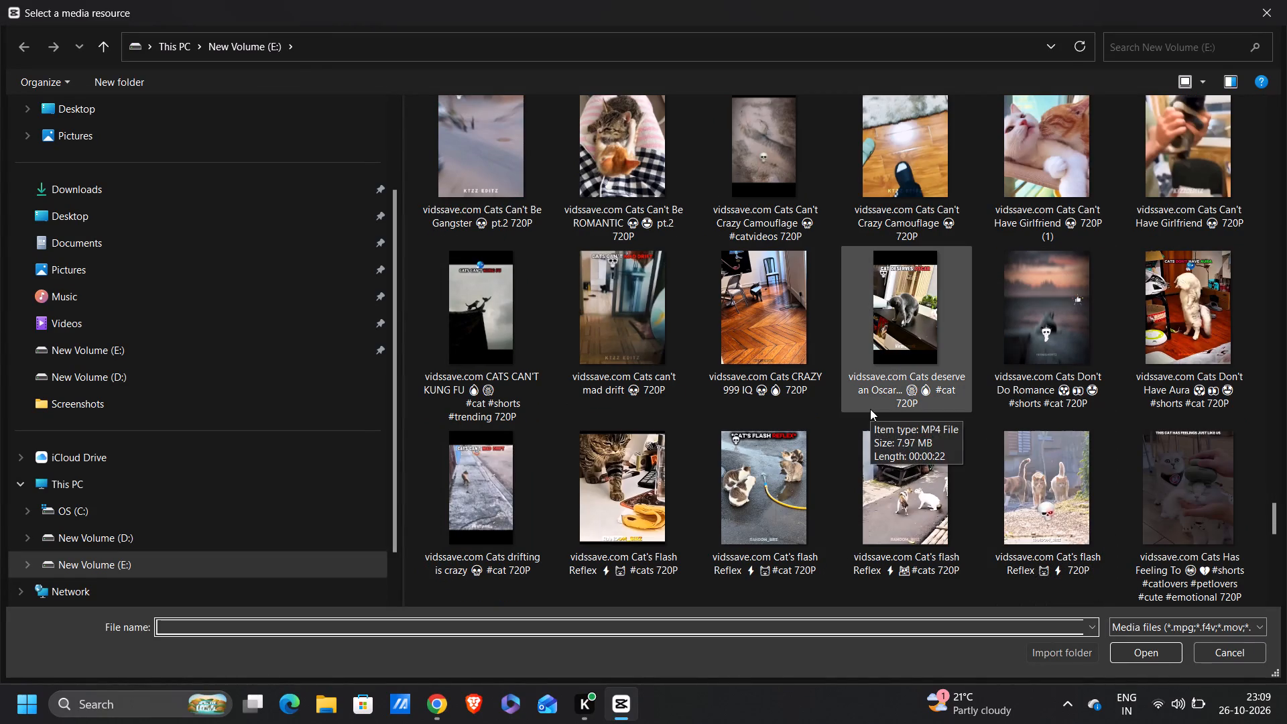
scroll(870, 409, "up", 2)
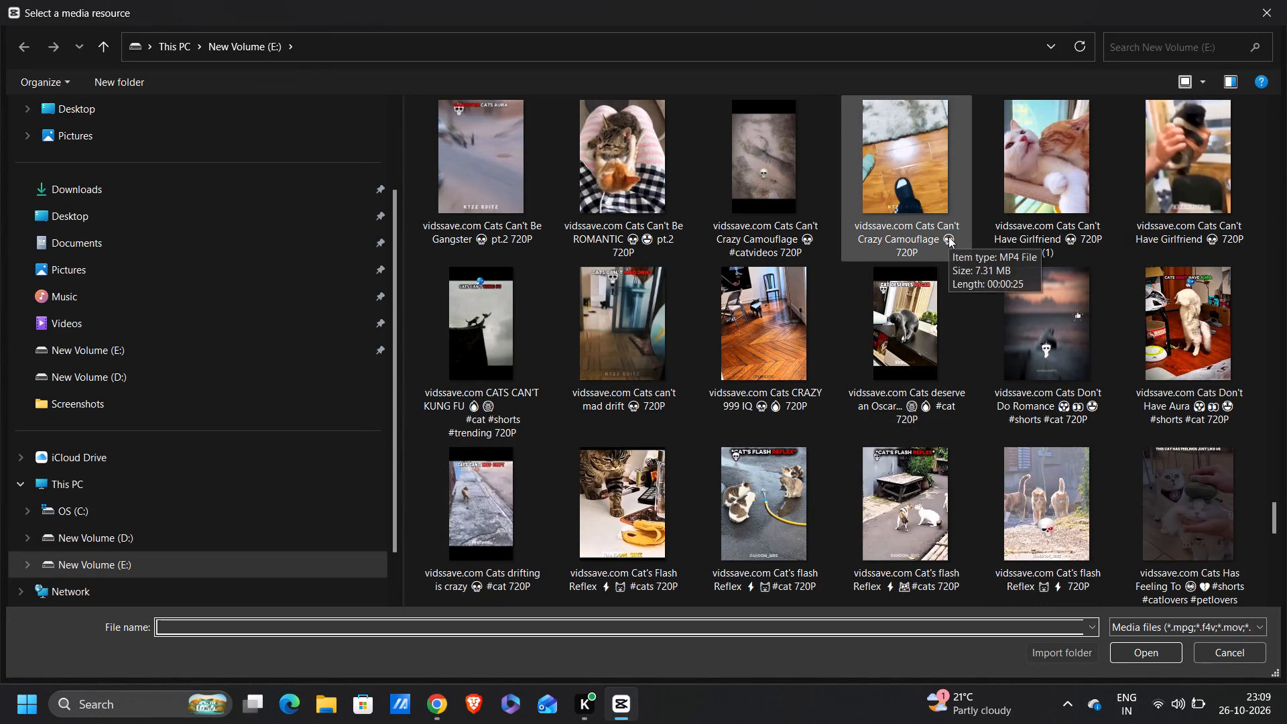
left_click_drag(973, 249, 745, 201)
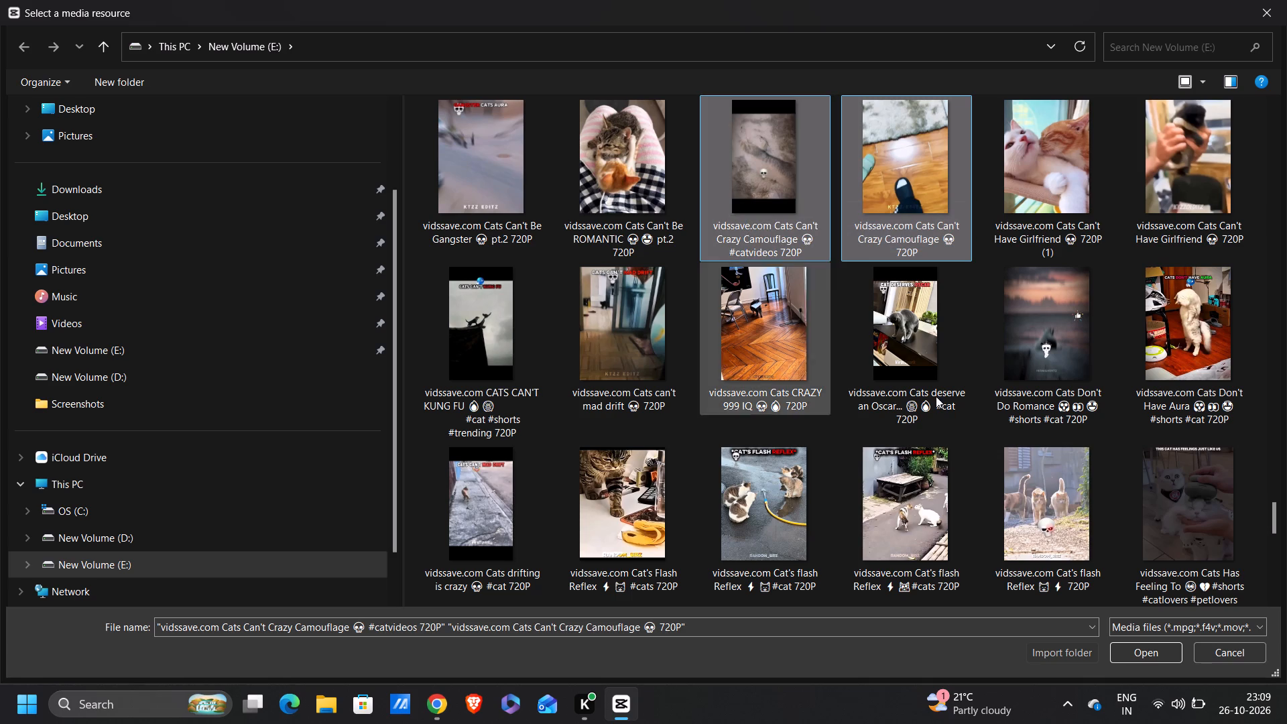
left_click(1135, 650)
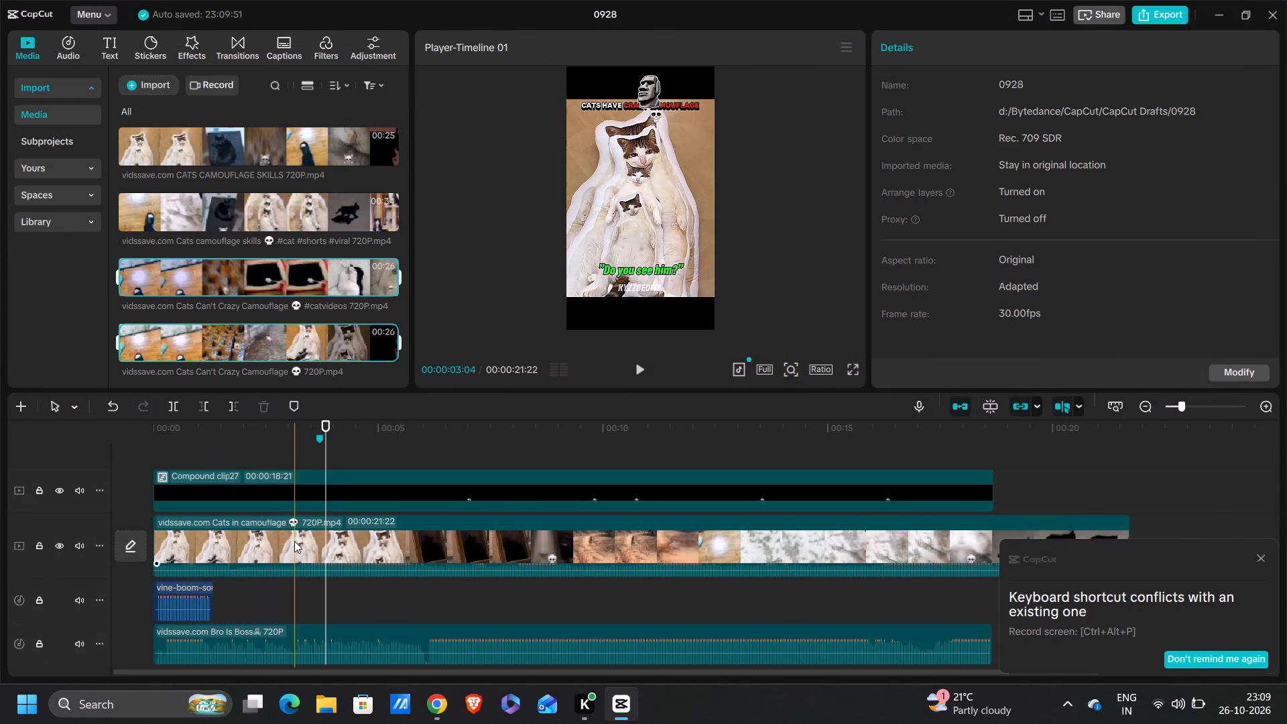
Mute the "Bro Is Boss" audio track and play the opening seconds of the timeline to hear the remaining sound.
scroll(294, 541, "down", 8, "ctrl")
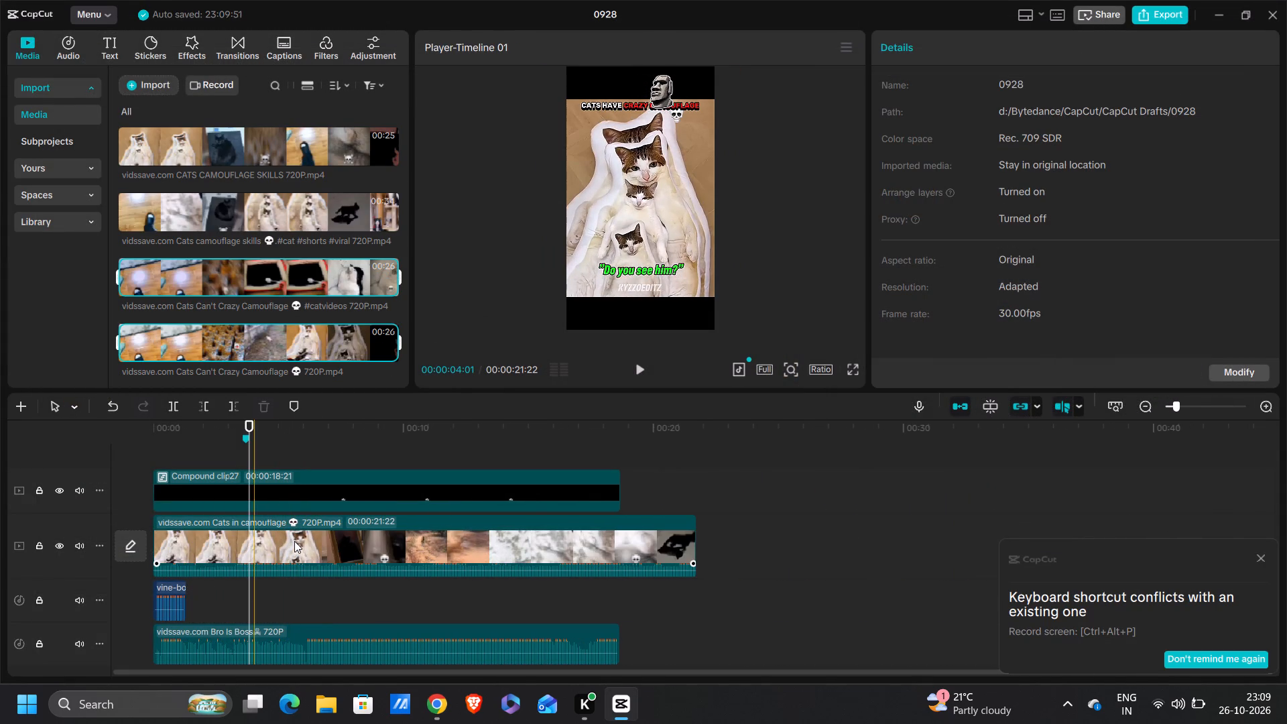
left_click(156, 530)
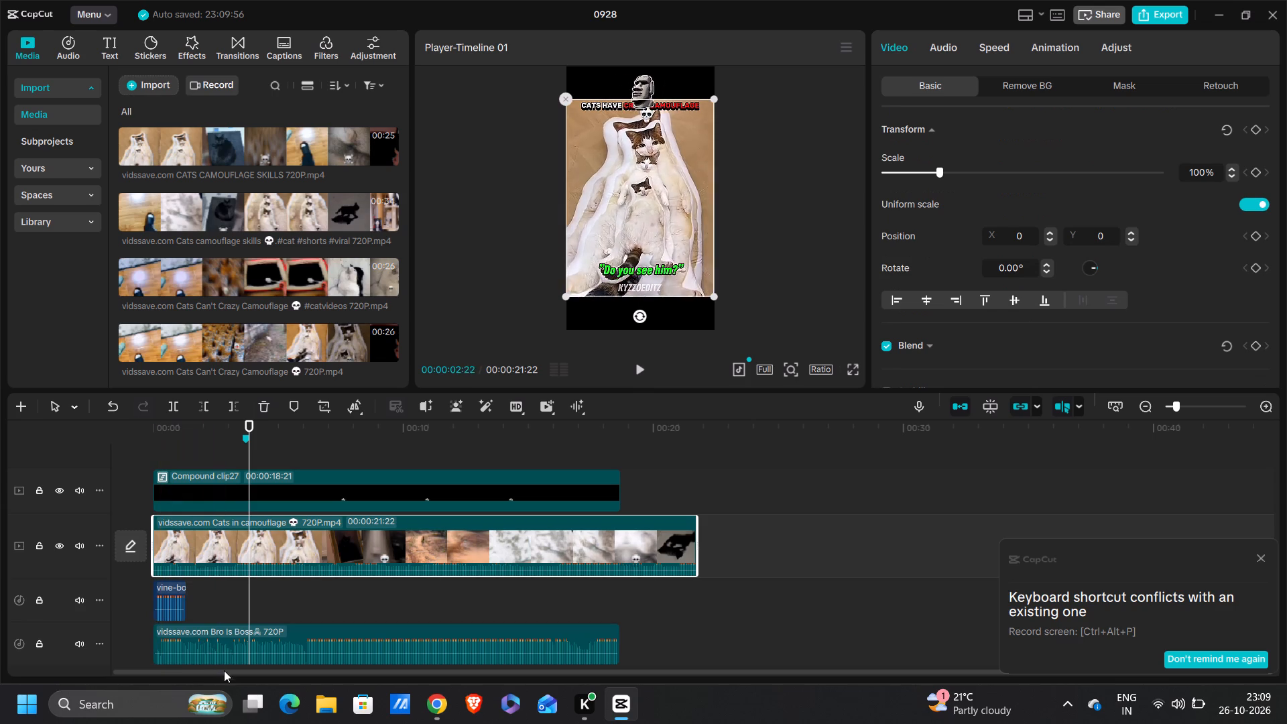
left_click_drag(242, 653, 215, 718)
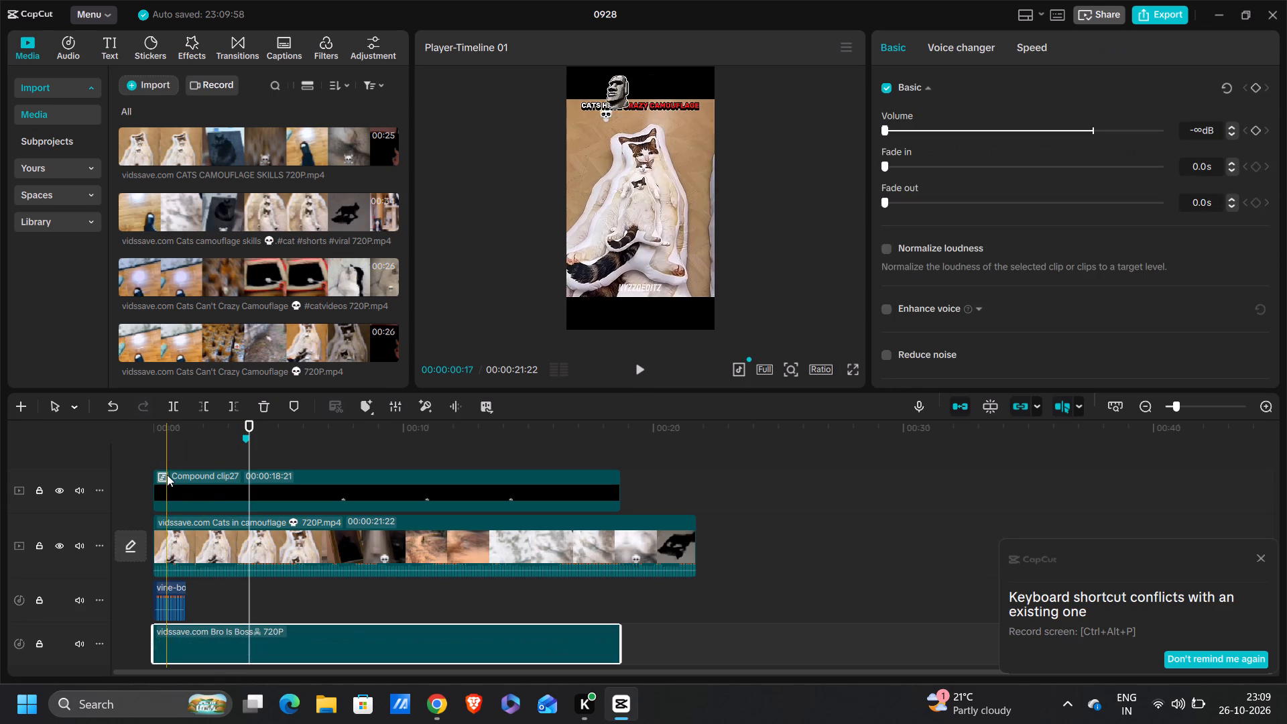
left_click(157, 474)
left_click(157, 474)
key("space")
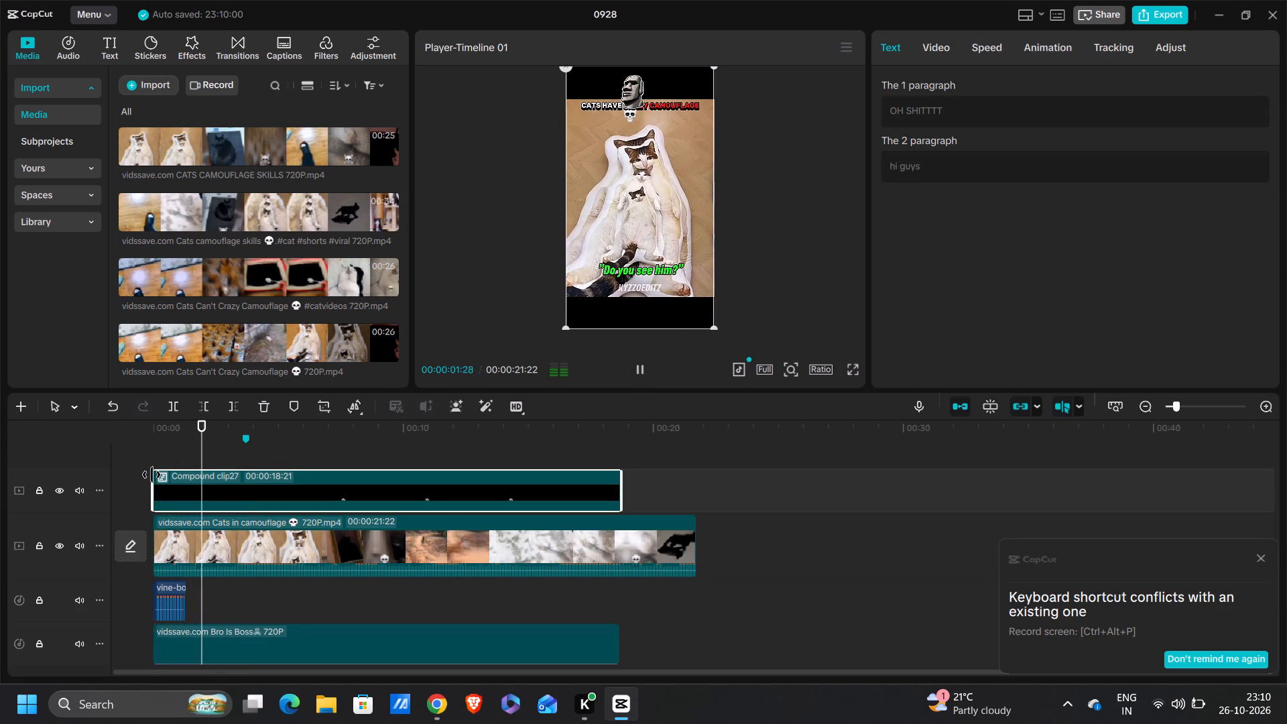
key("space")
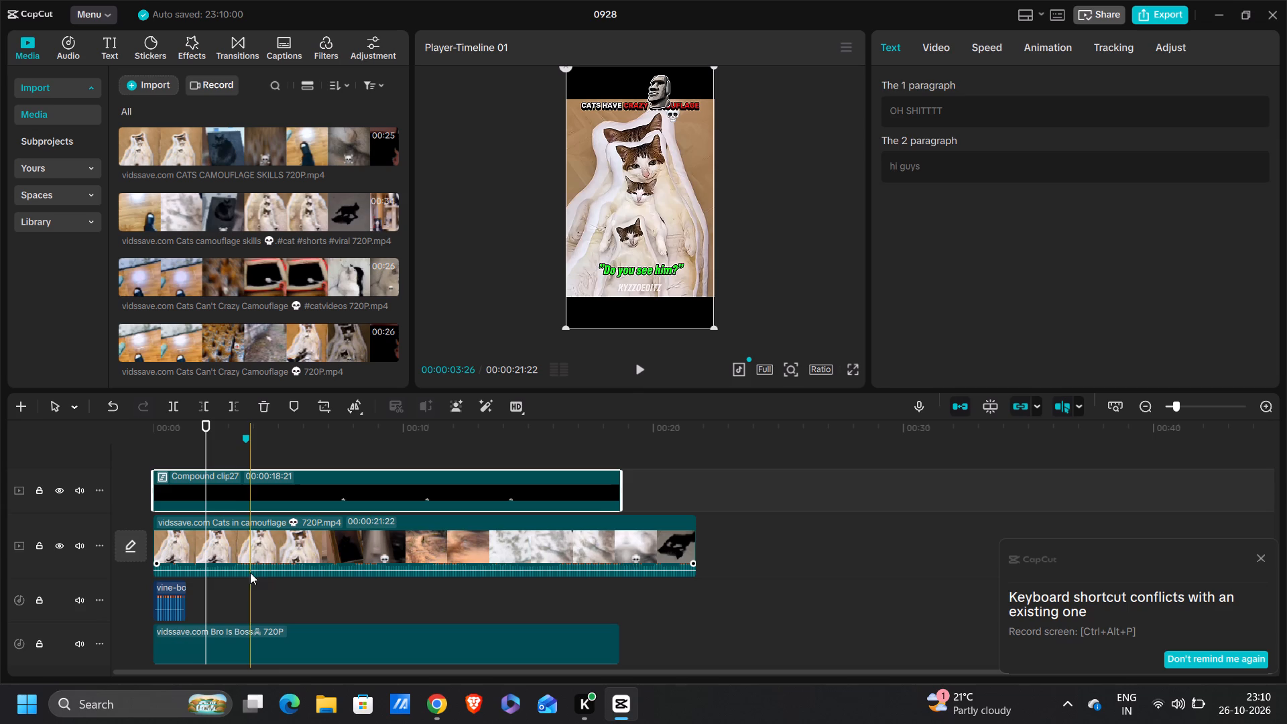
Mute the original sound of the "Cats in camouflage" clip on the main track.
left_click_drag(251, 571, 261, 683)
Set the "Bro Is Boss" audio volume to 8.5 dB and play the edit from the start to check it.
scroll(270, 666, "down", 2)
left_click(256, 587)
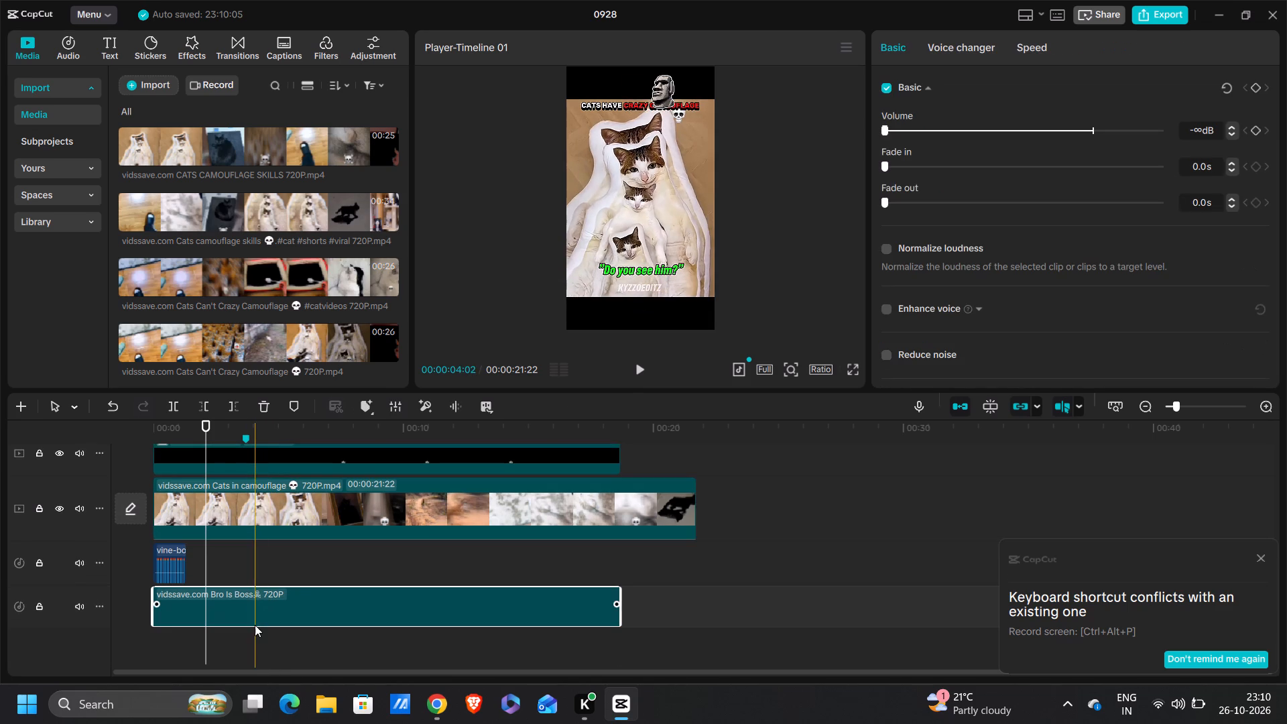
left_click_drag(888, 127, 1097, 98)
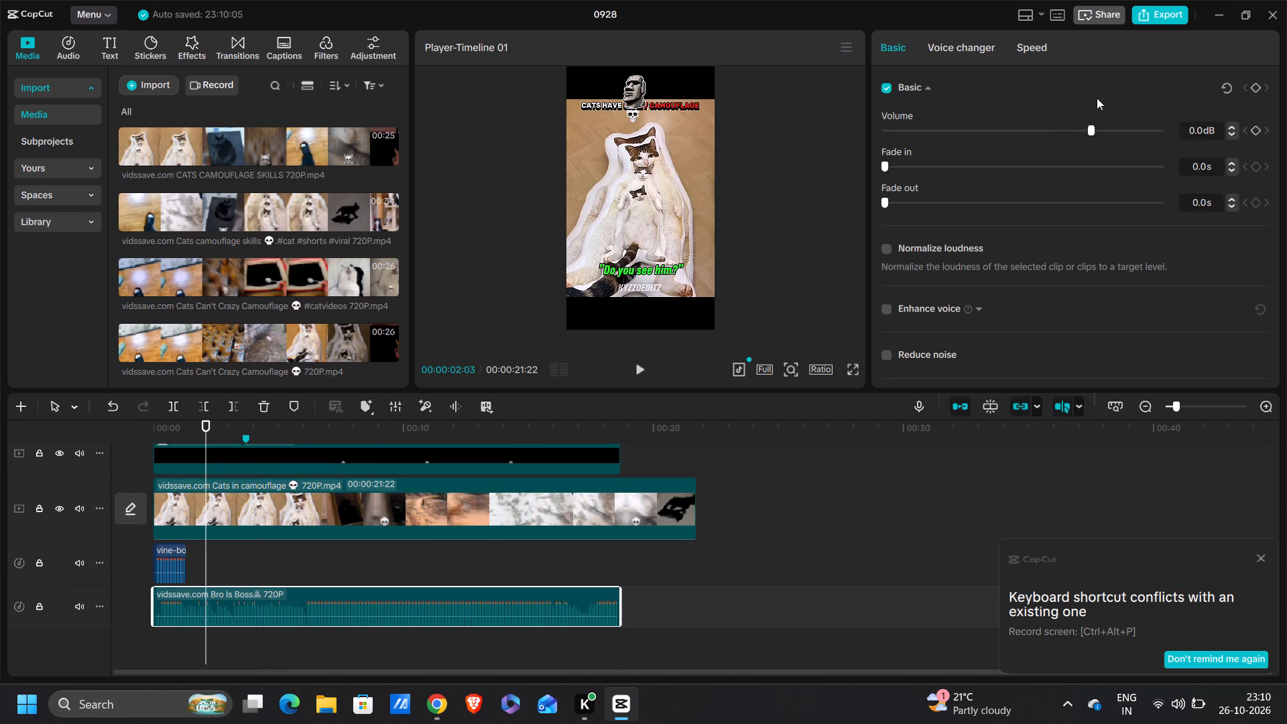
left_click_drag(1097, 98, 1117, 109)
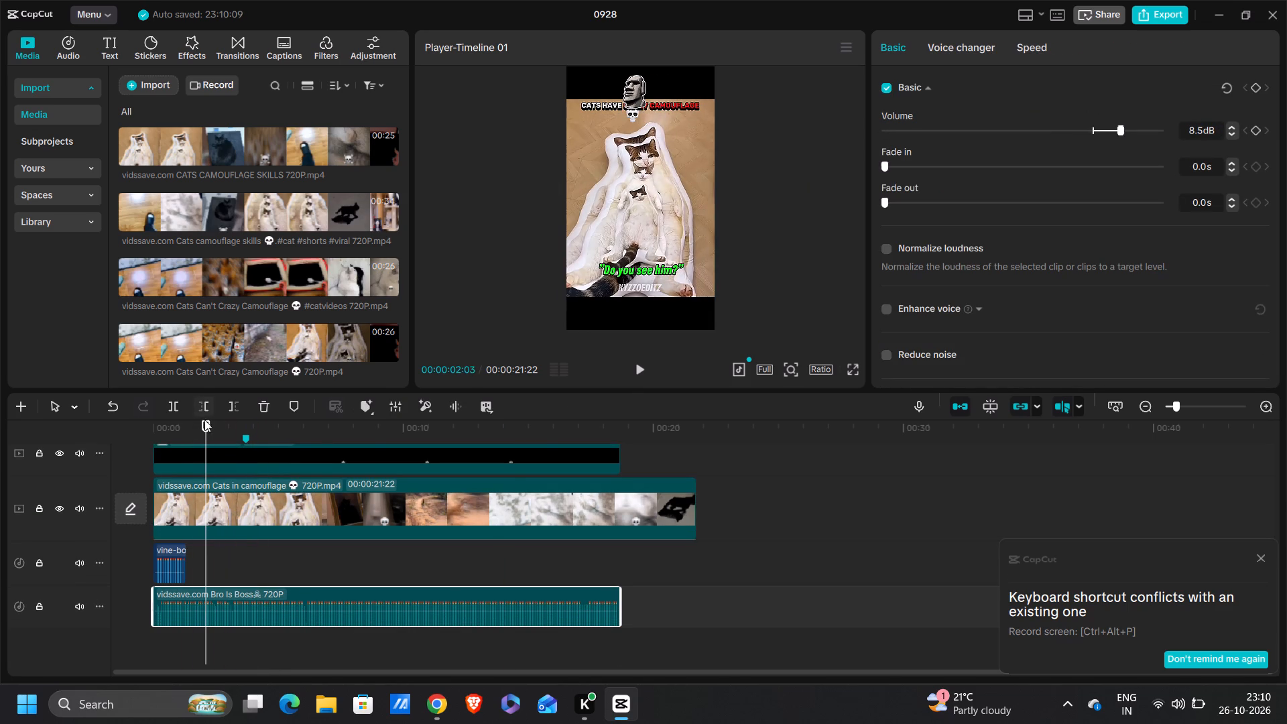
left_click_drag(210, 424, 127, 455)
key("space")
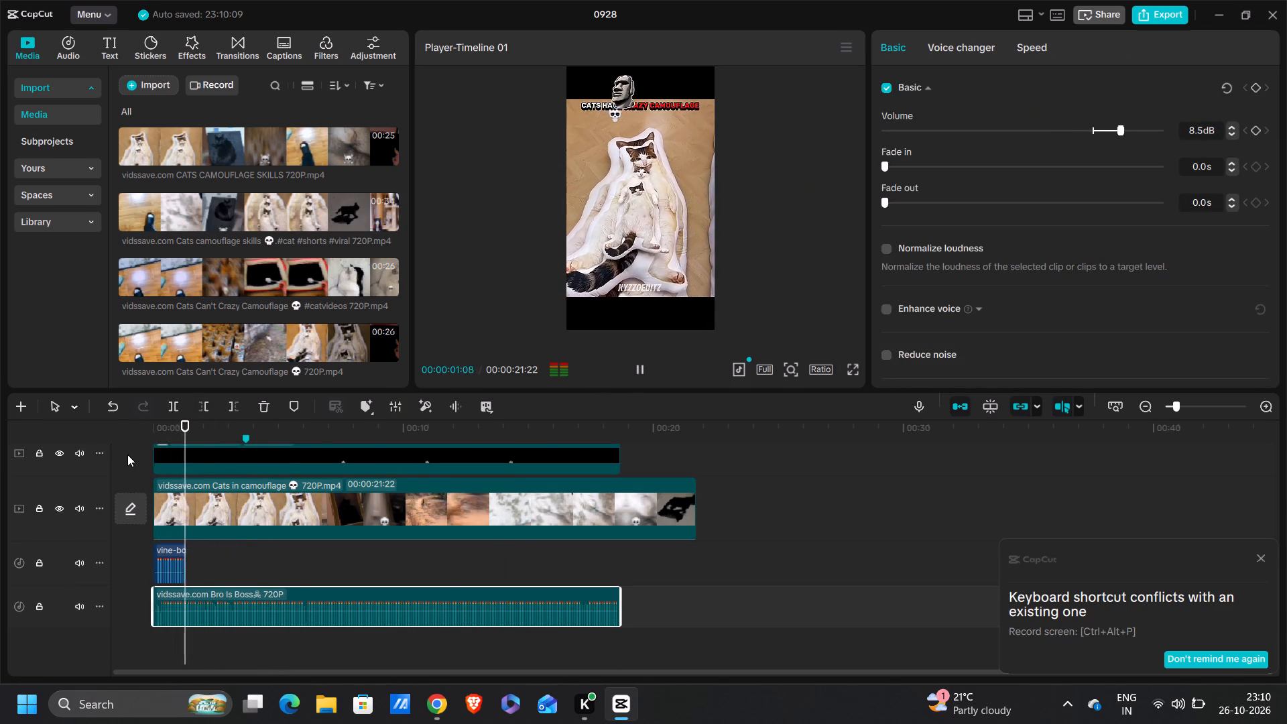
key("space")
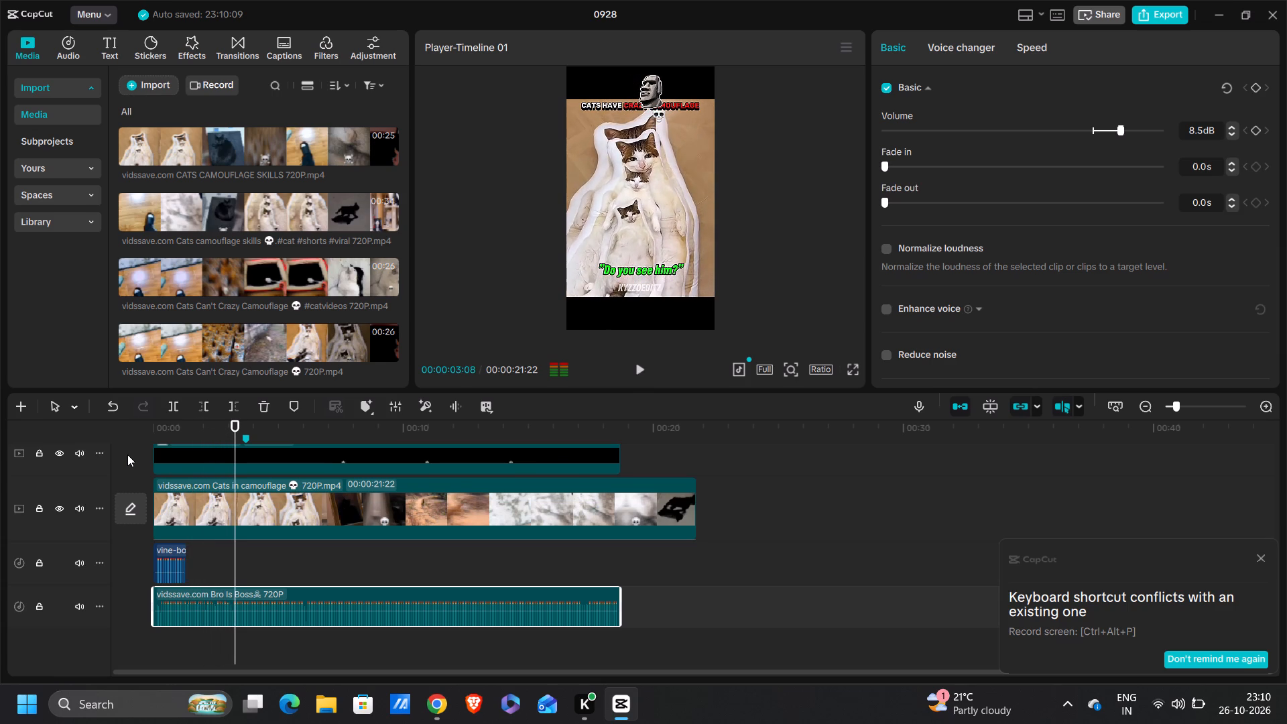
Move Compound clip27 from the overlay track onto the main track, directly after the "Cats in camouflage" clip.
left_click(214, 497)
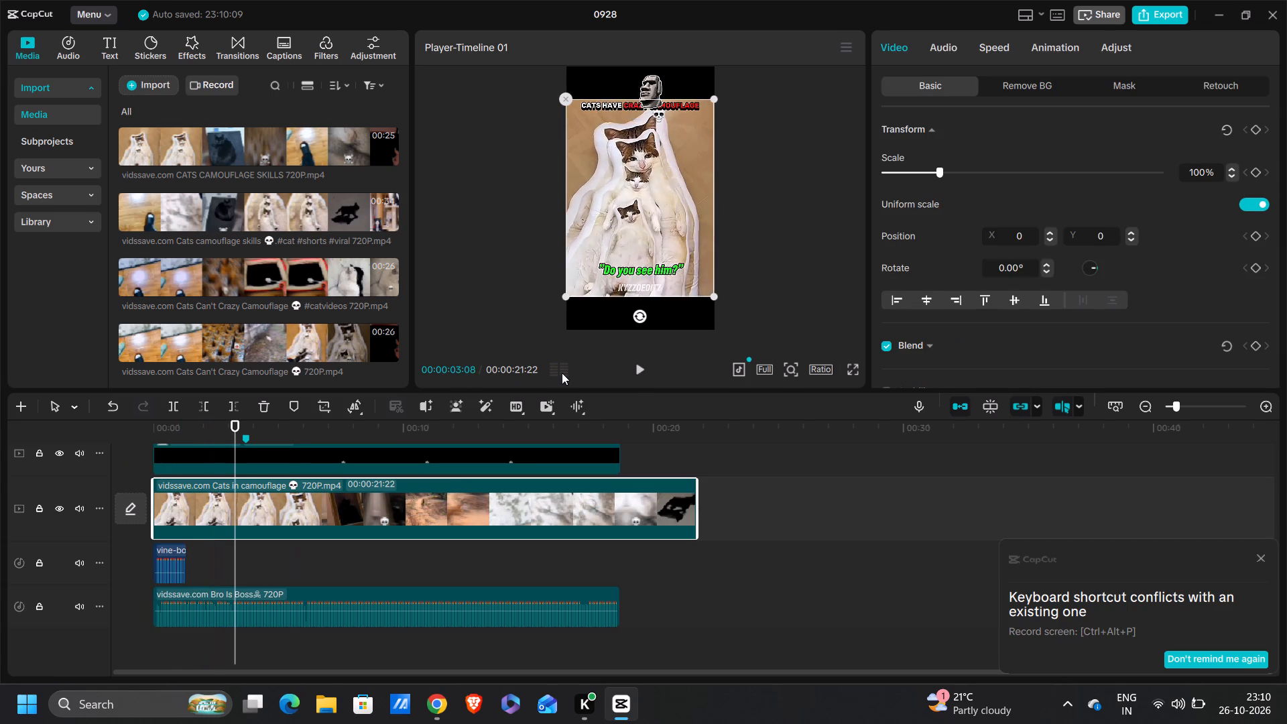
left_click_drag(464, 453, 1046, 495)
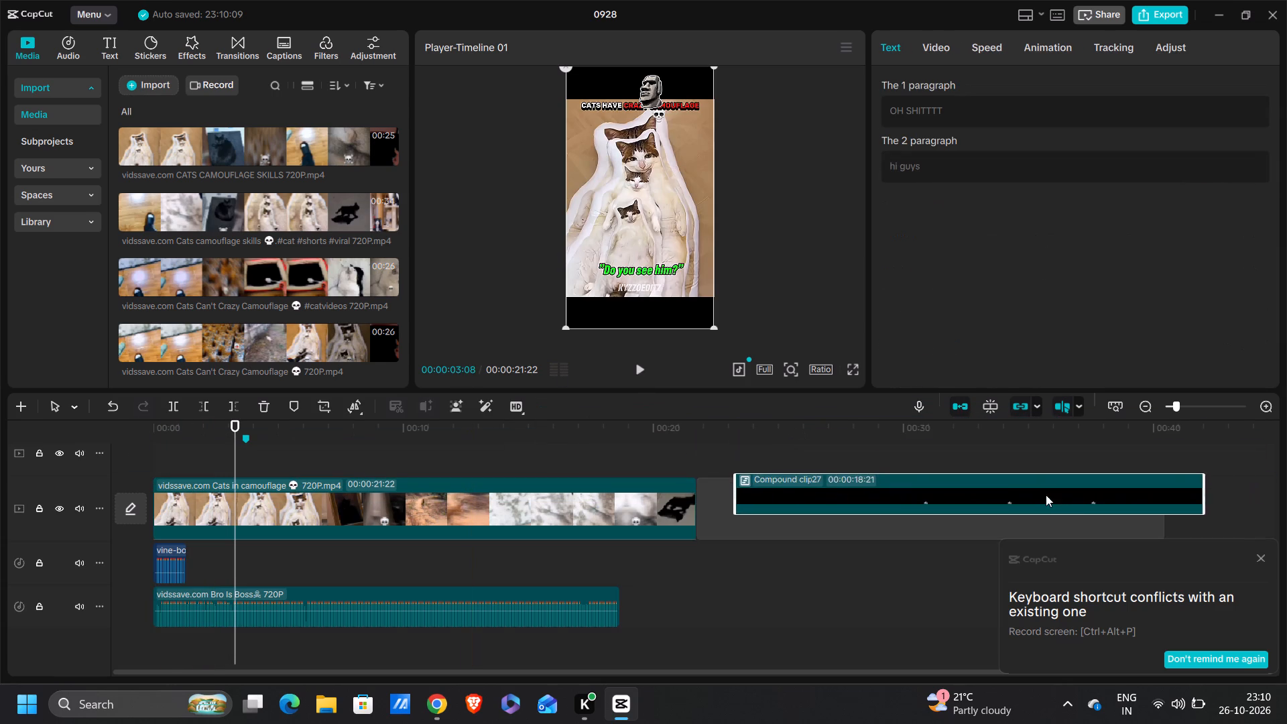
left_click_drag(1046, 495, 1046, 495)
Crop the "Cats in camouflage" clip with a free ratio, cutting off the title and skull above and the watermark below.
scroll(1022, 499, "left", 2)
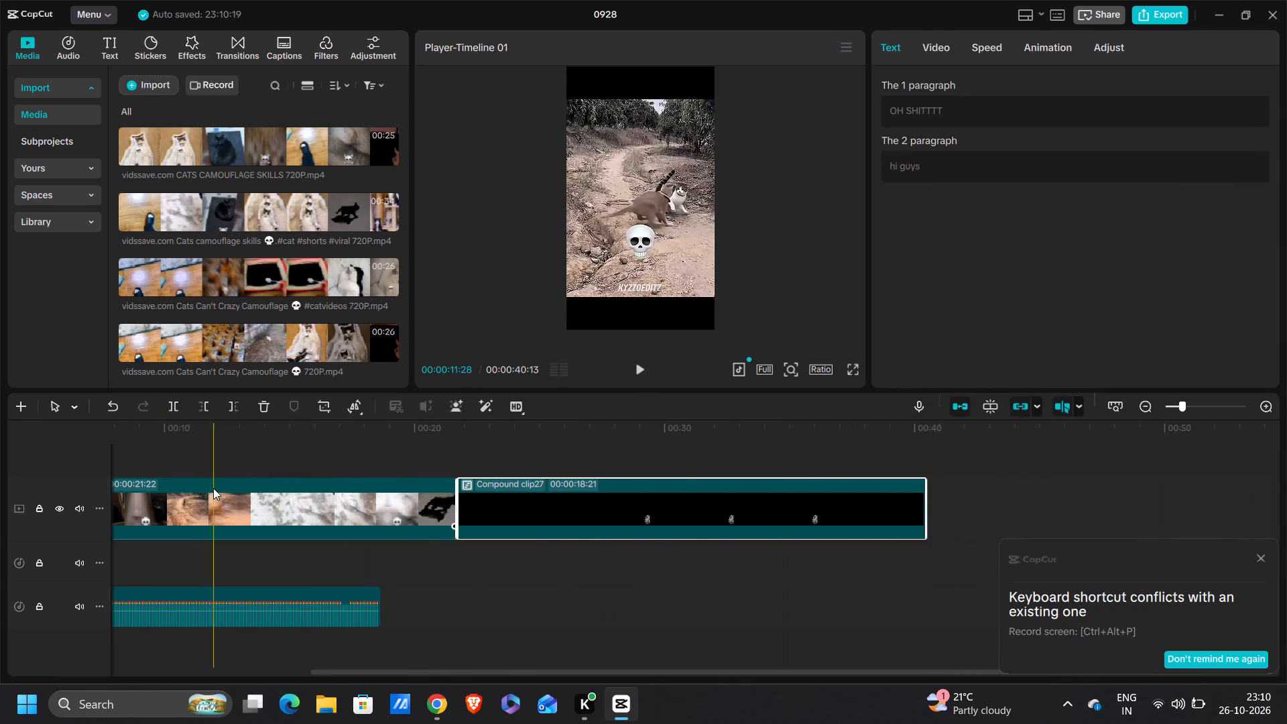
scroll(213, 488, "right", 6)
left_click(167, 463)
left_click(229, 493)
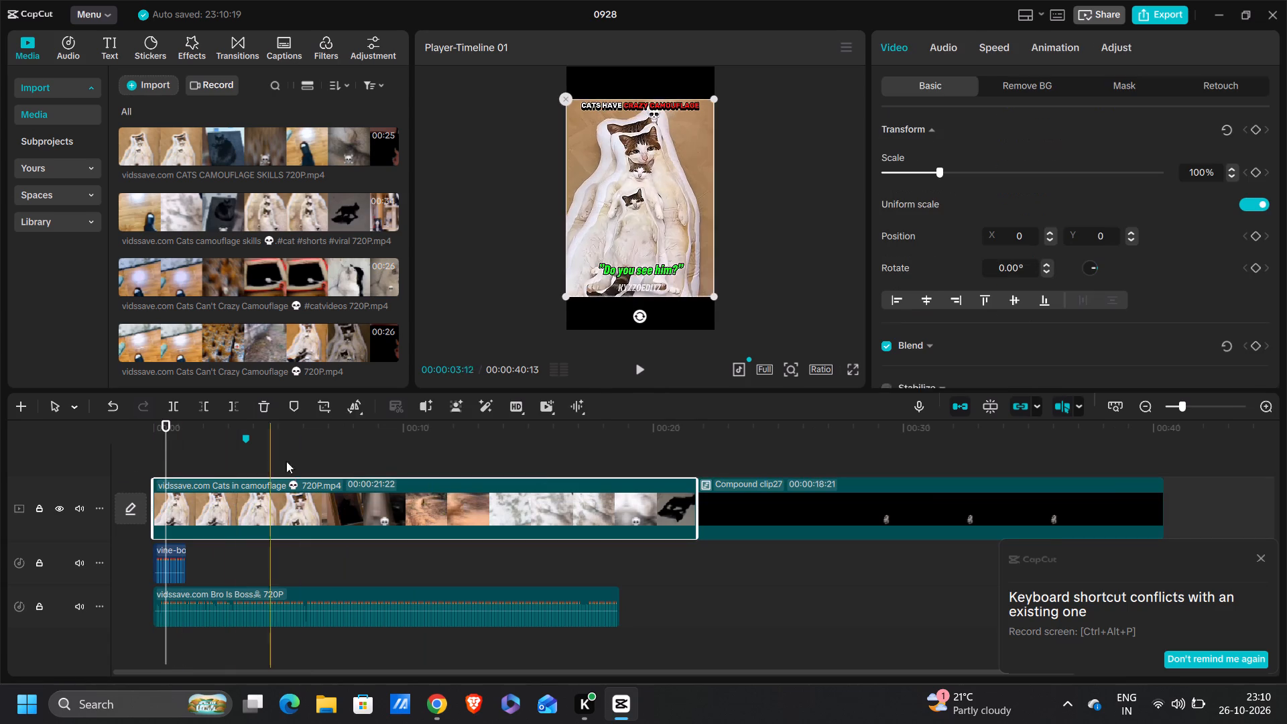
left_click(326, 410)
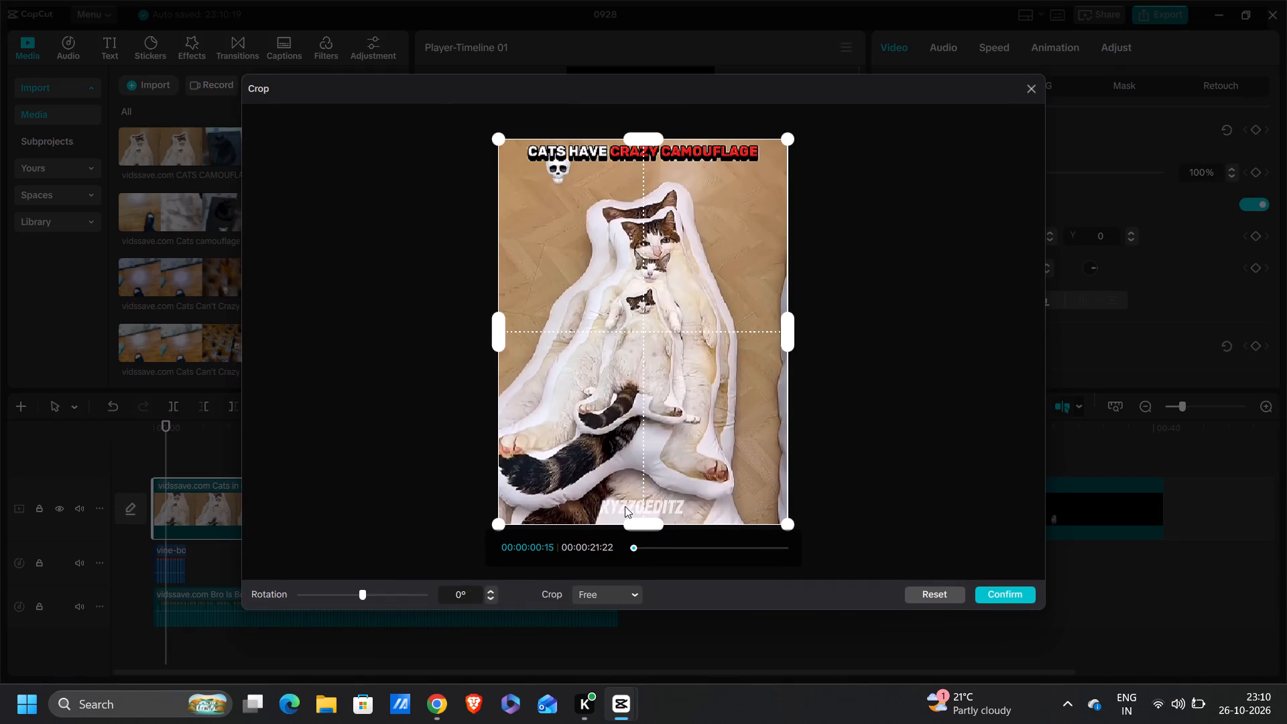
left_click_drag(652, 530, 660, 503)
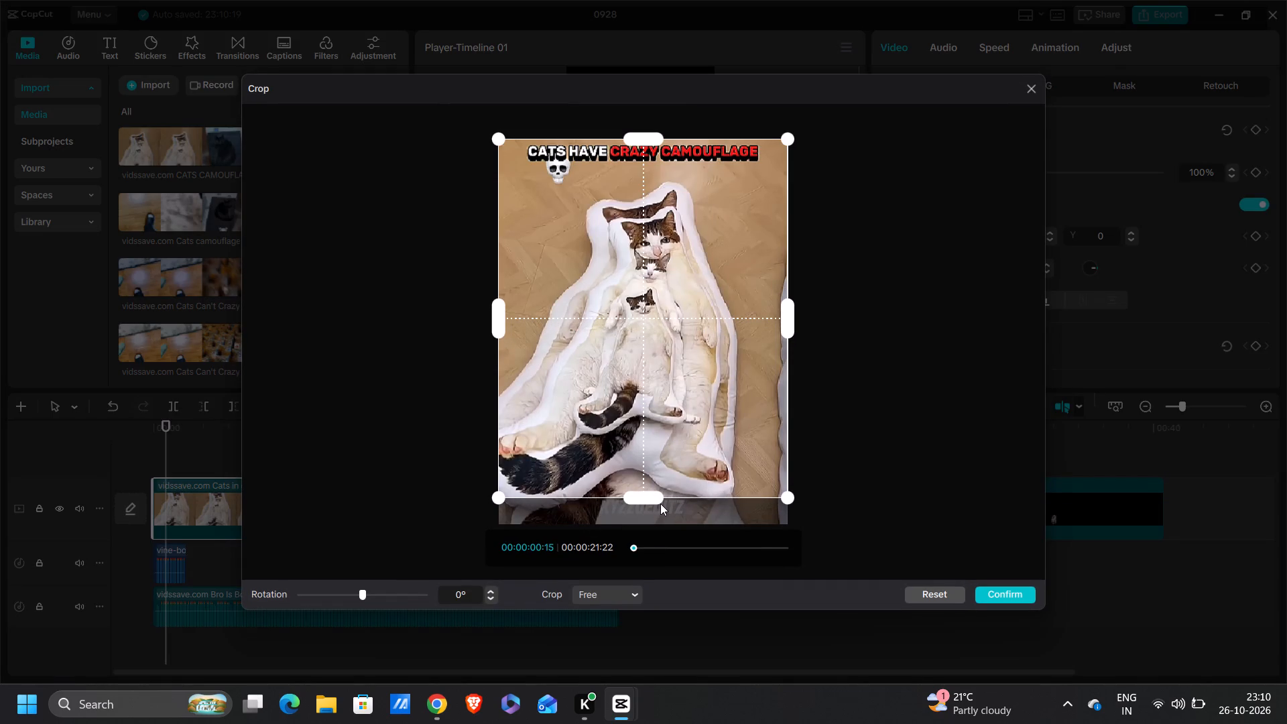
left_click_drag(634, 137, 644, 178)
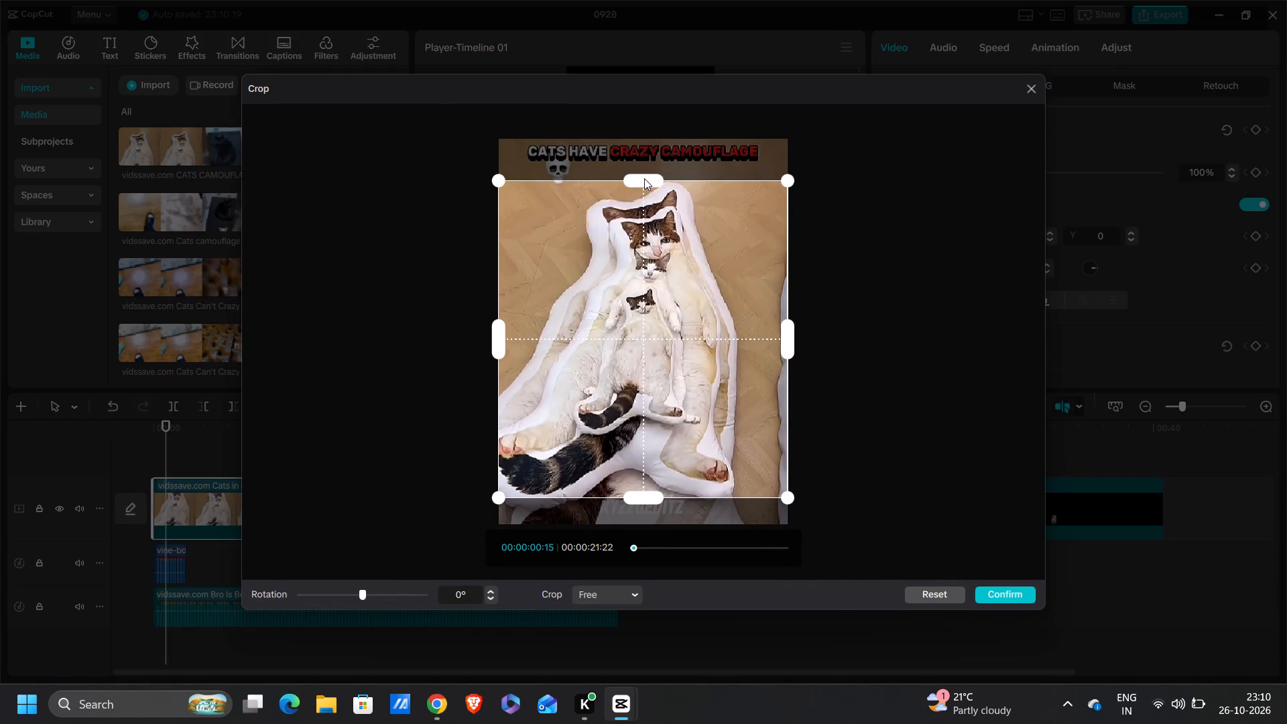
left_click_drag(644, 178, 647, 183)
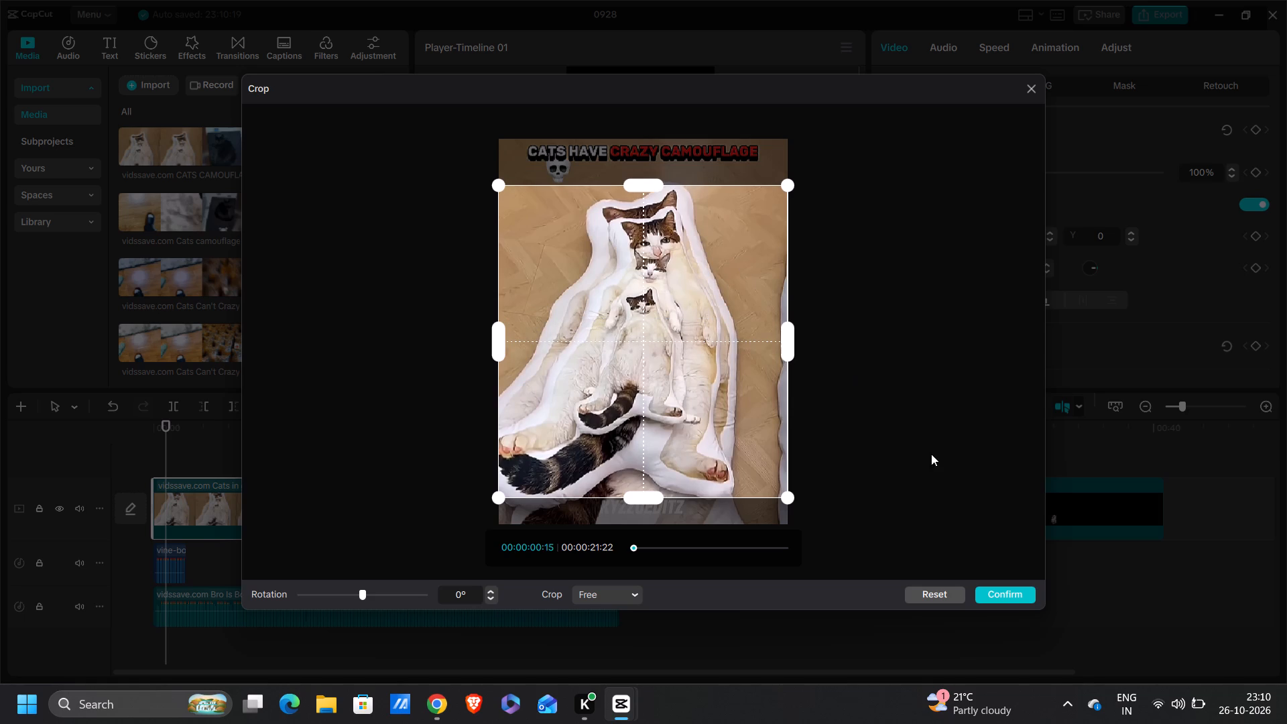
left_click(1006, 594)
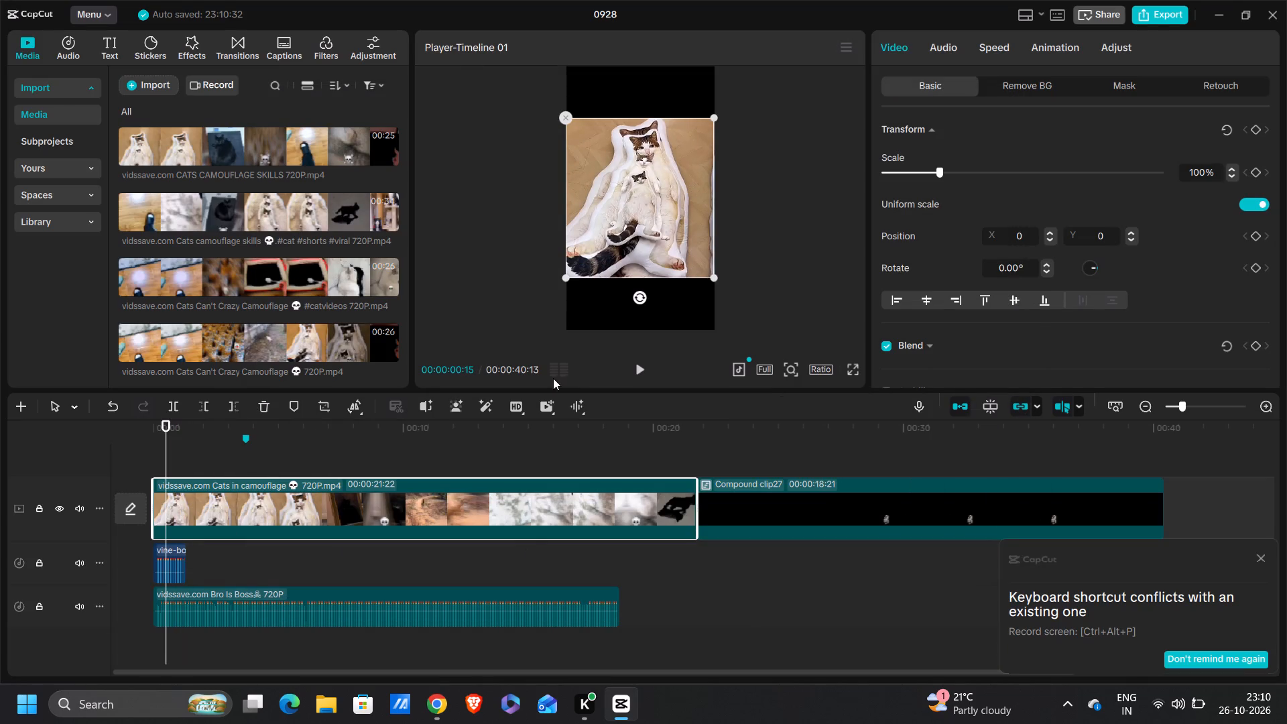
Scale the cropped "Cats in camouflage" clip up to 122% and scrub through its opening seconds to check the framing.
left_click_drag(715, 282, 735, 309)
left_click_drag(169, 458, 167, 457)
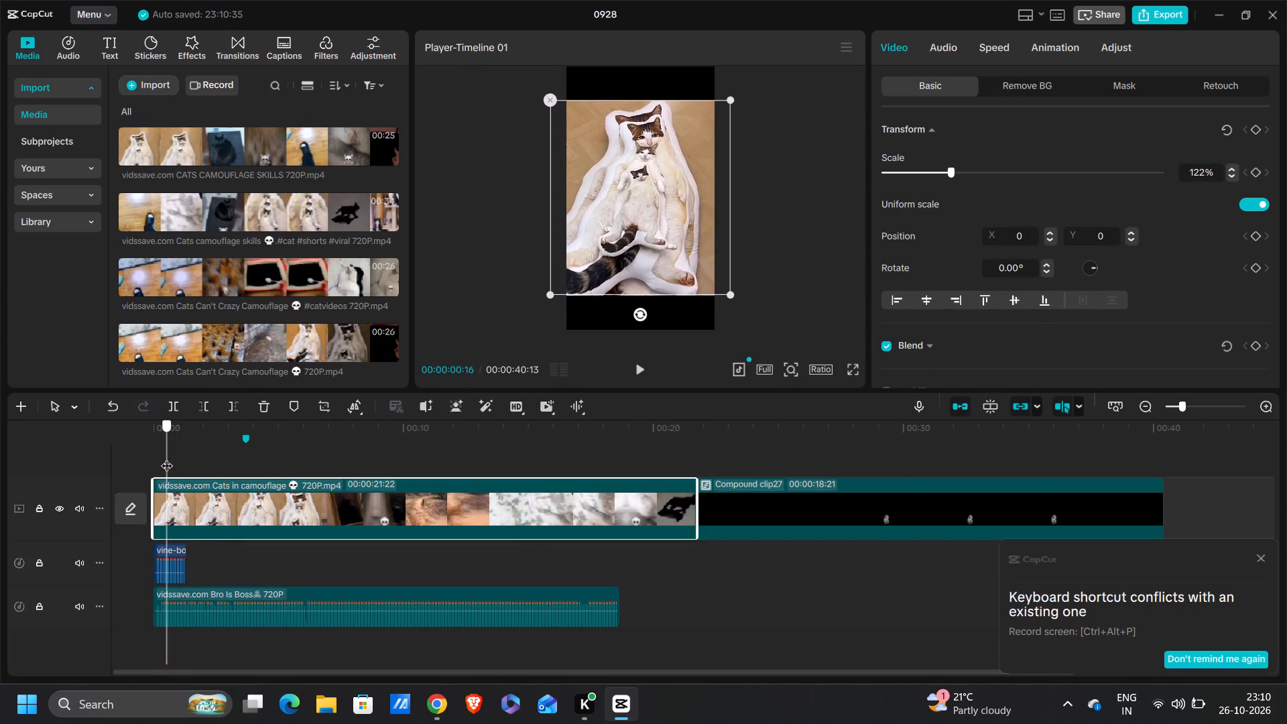
left_click_drag(167, 457, 282, 489)
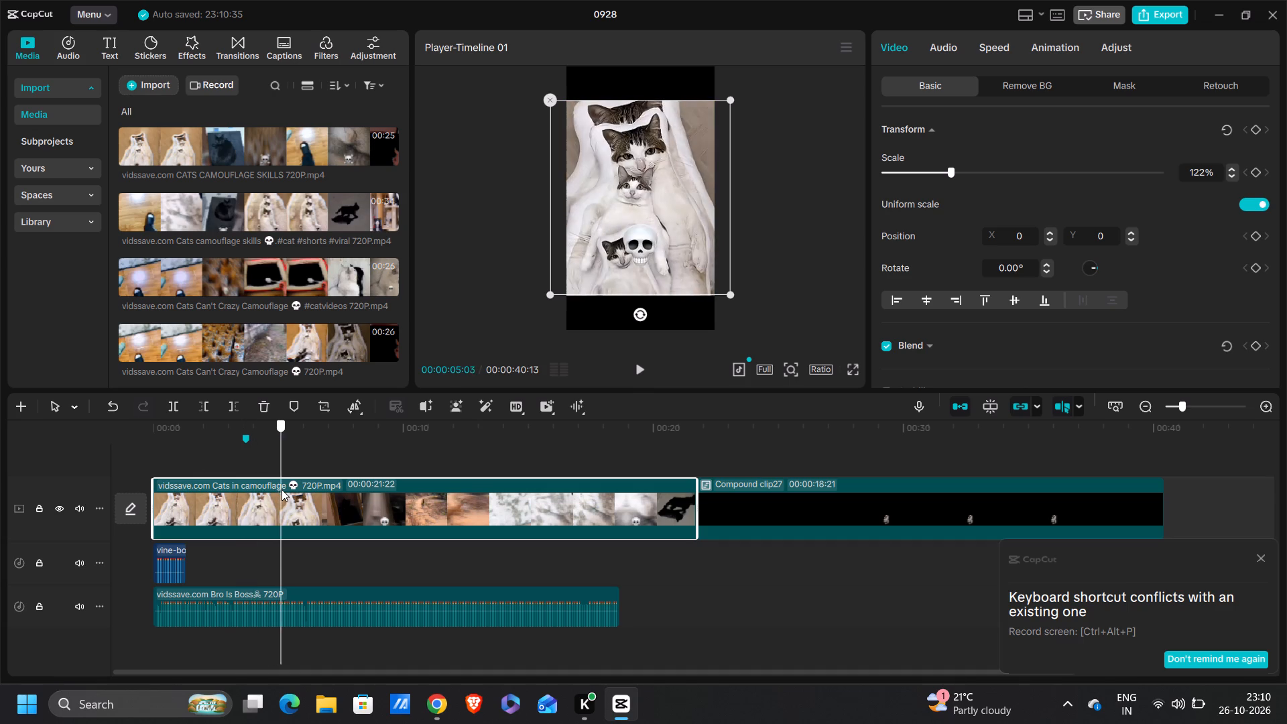
Split the "Cats in camouflage" clip at 00:00:04:19, just before its first skull freeze-frame.
left_click_drag(282, 489, 248, 481)
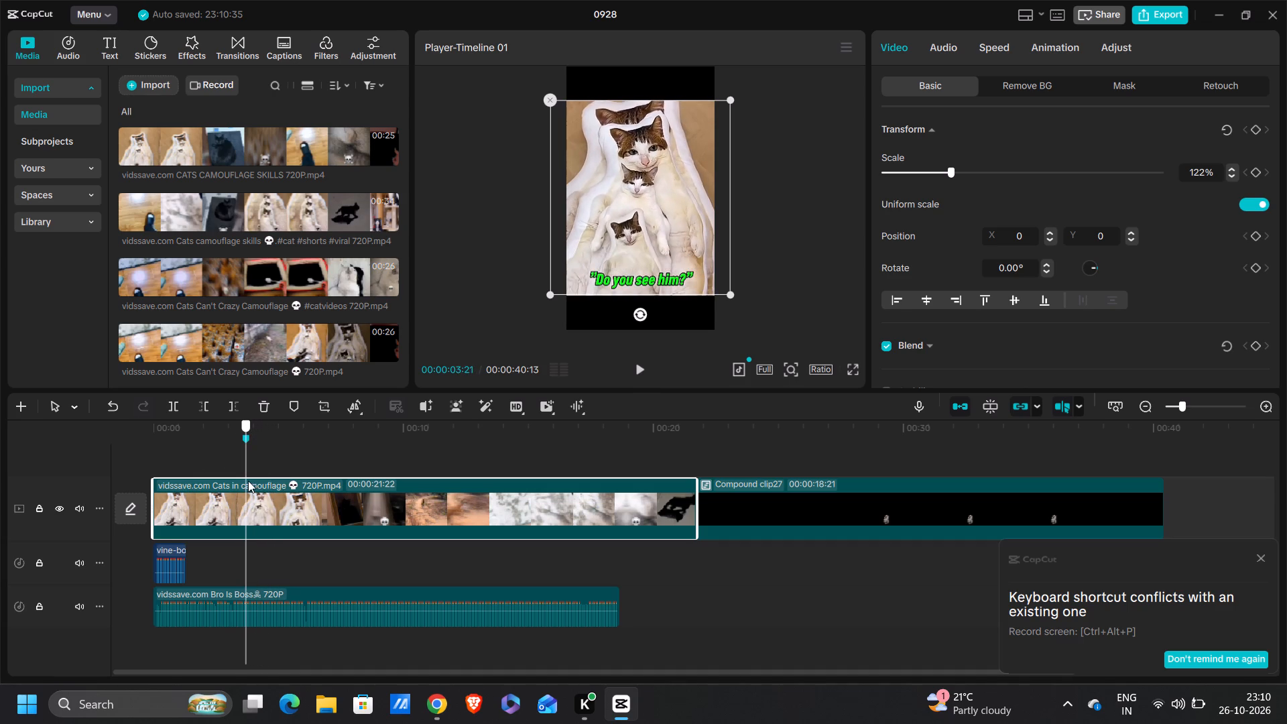
left_click_drag(248, 481, 231, 486)
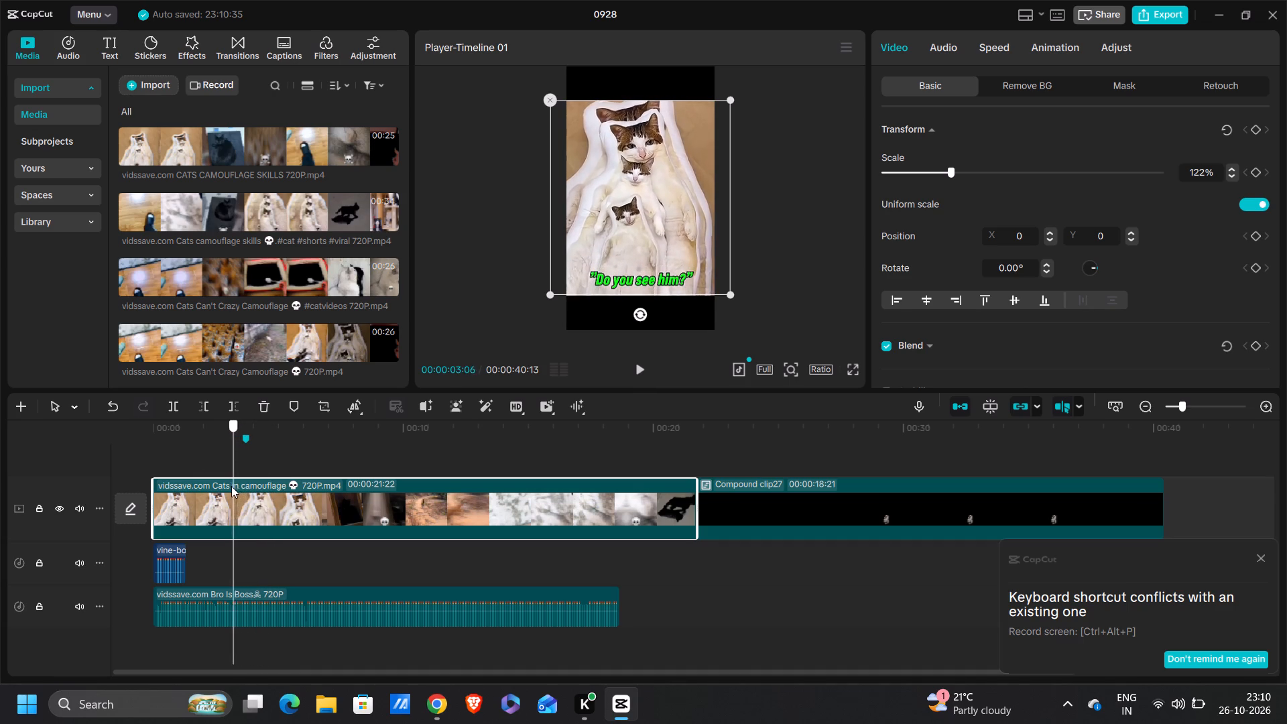
left_click_drag(231, 486, 209, 472)
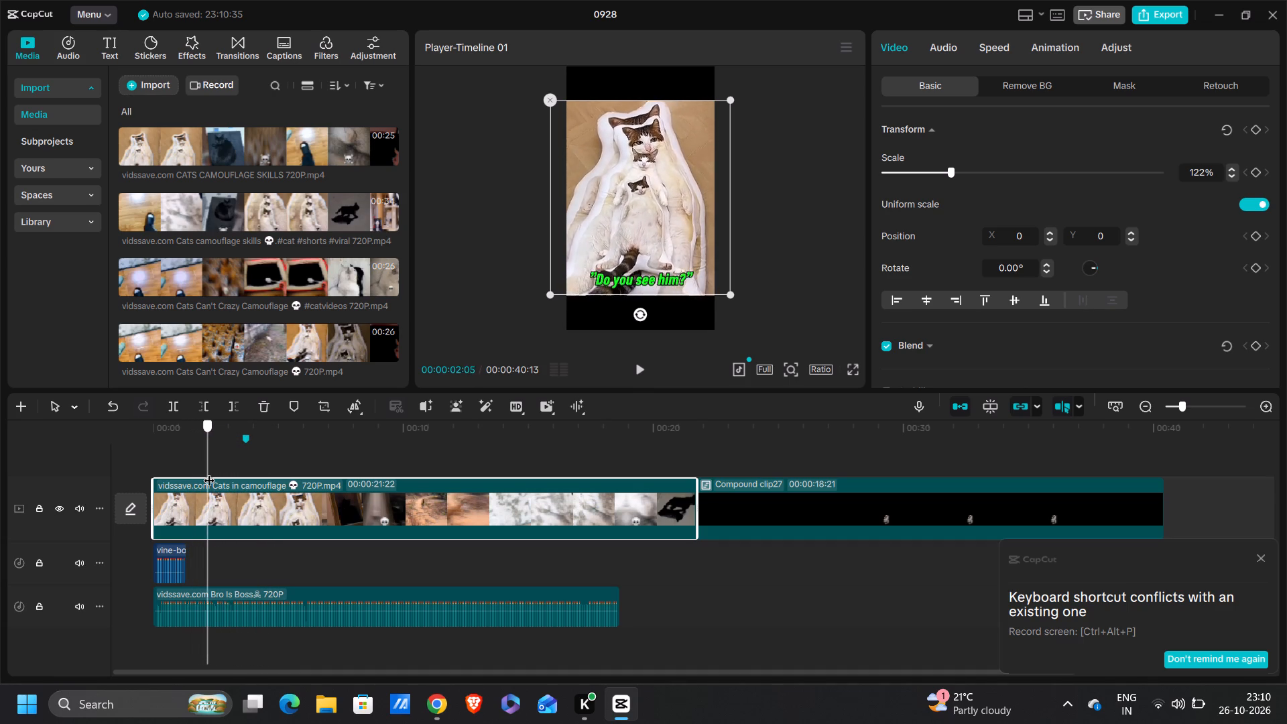
left_click_drag(209, 472, 244, 477)
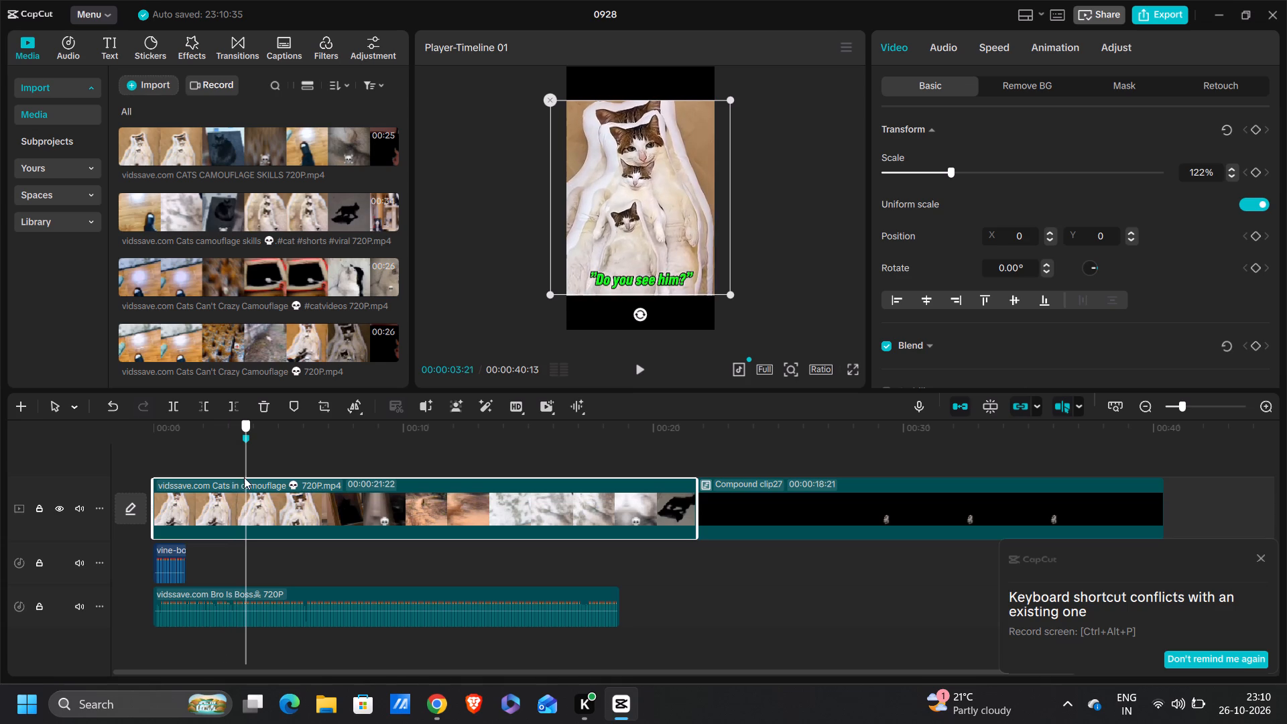
left_click_drag(244, 477, 247, 477)
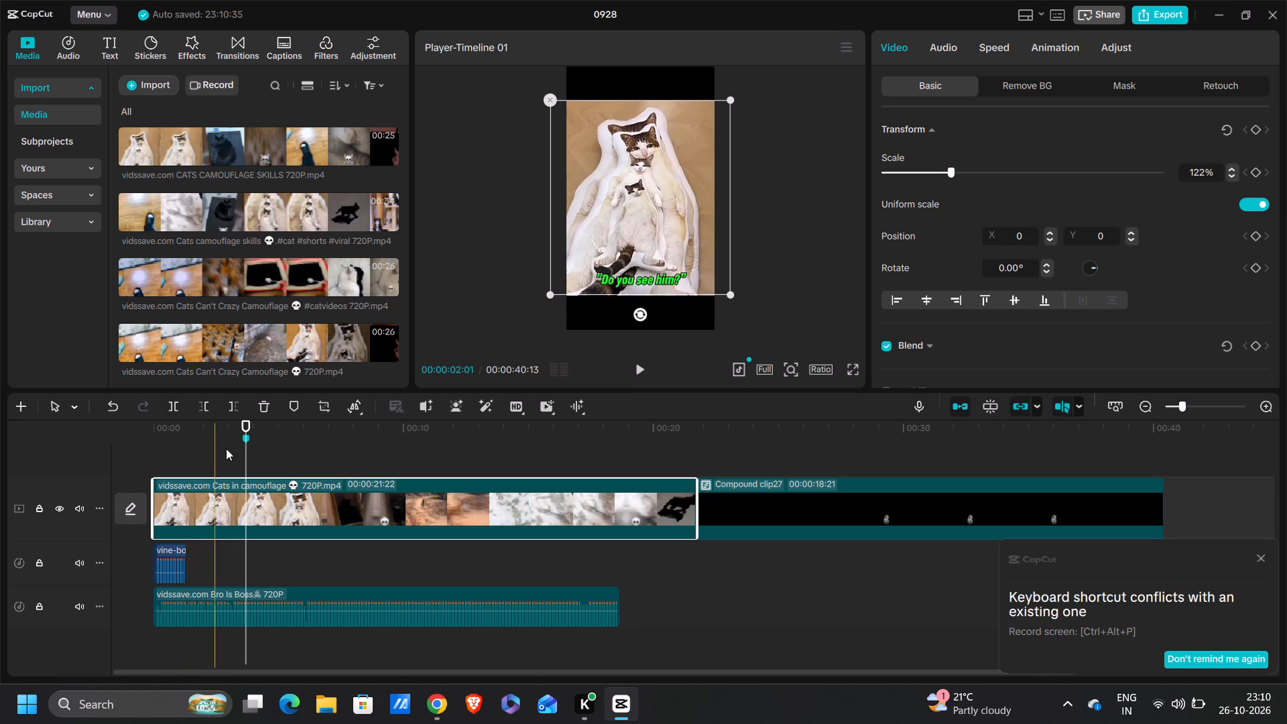
key("Right")
key("Right")
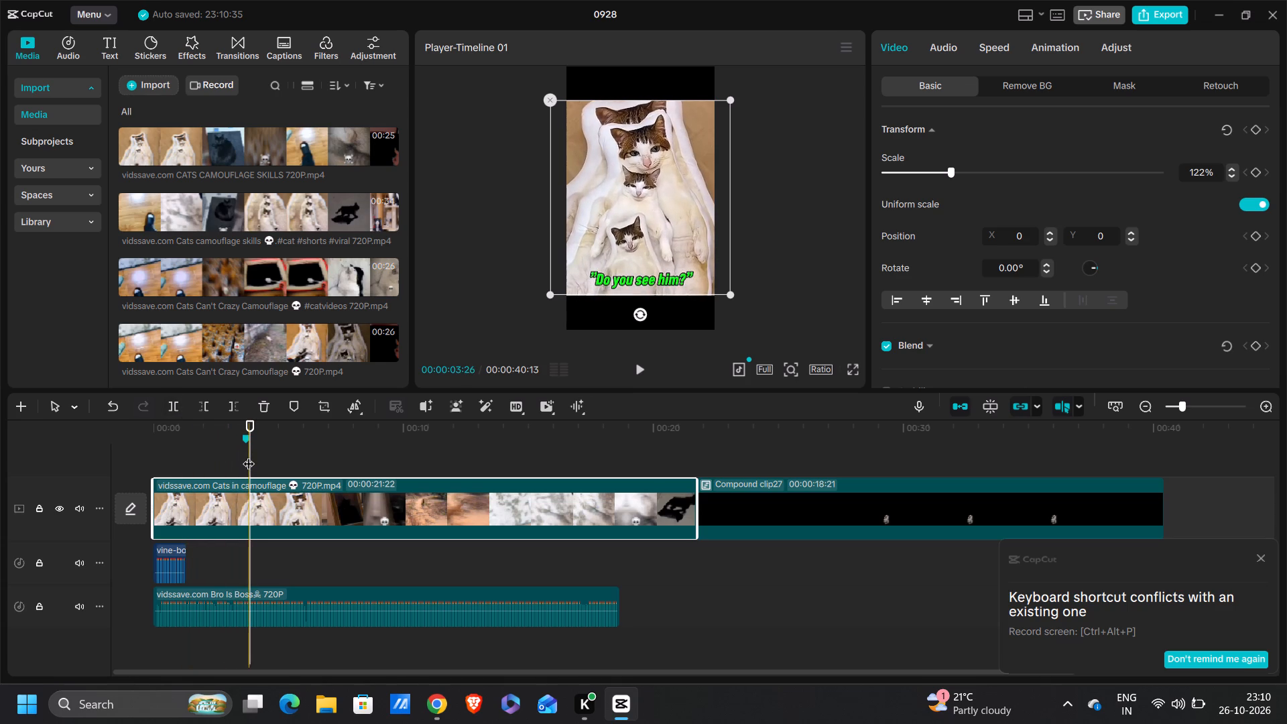
key("Right")
key("Right")
key("Right")
key("Right")
key("Right")
key("Right")
key("Right")
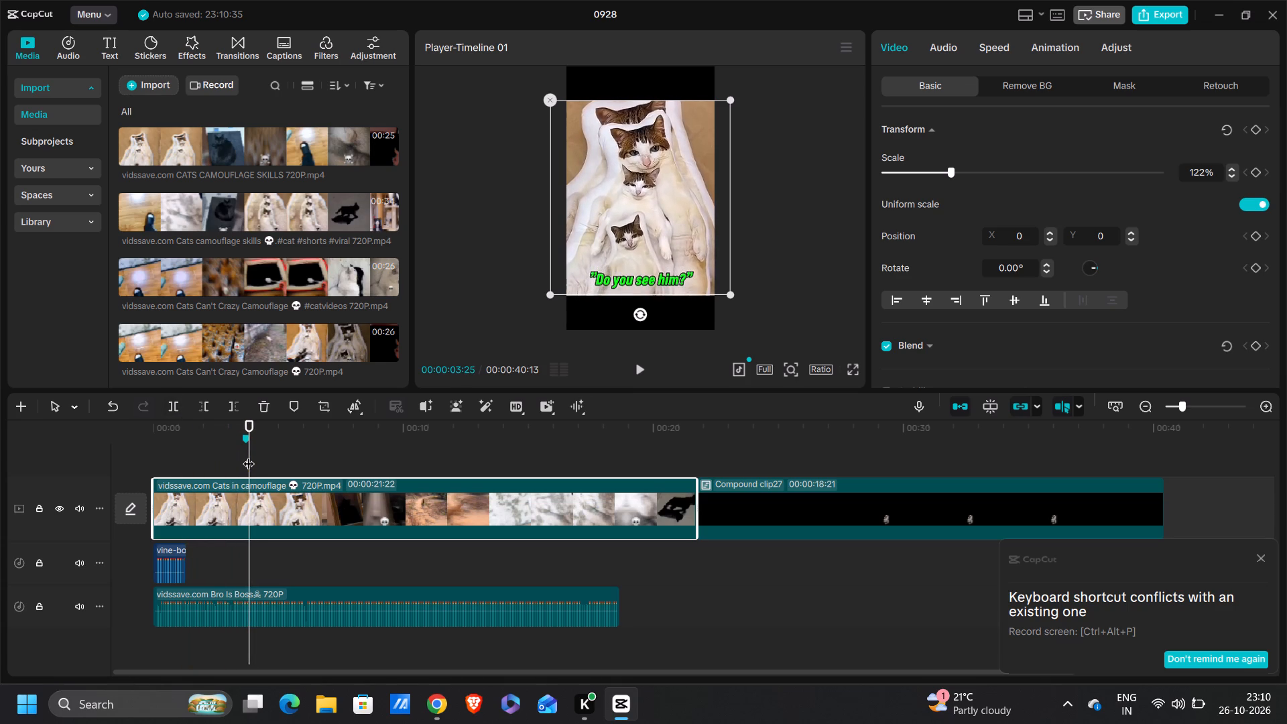
key("Right")
key("Right")
key("Right")
key("Right")
key("Right")
key("Right")
key("Right")
key("Right")
key("Right")
key("Right")
key("Right")
key("Right")
key("Right")
key("Right")
key("Right")
key("Right")
key("Right")
key("Right")
key("Right")
left_click_drag(249, 455, 249, 457)
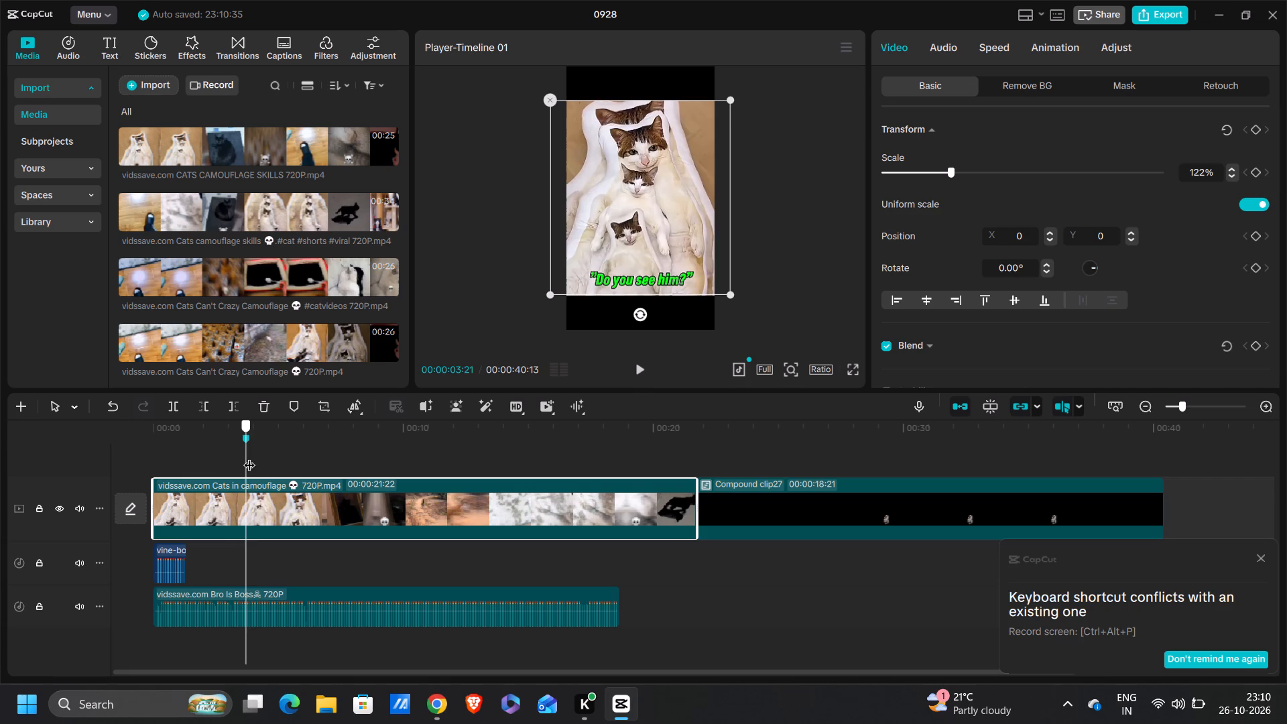
left_click_drag(249, 457, 260, 462)
key("Right")
key("Right")
key("Right")
key("Right")
key("Right")
key("Right")
key("Right")
key("Right")
key("Right")
key("Right")
key("Right")
key("Right")
key("Right")
key("Right")
key("Right")
key("Right")
key("Right")
key("Right")
key("Right")
key("Right")
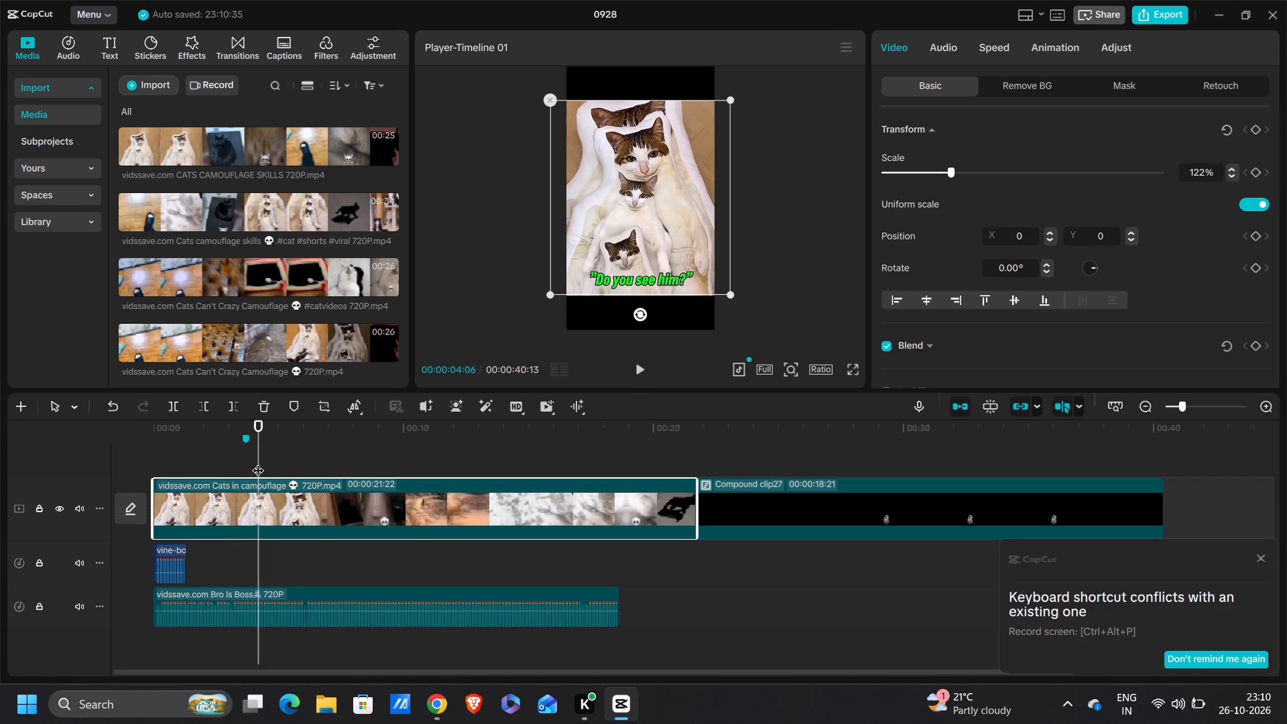
key("Left")
key("Left")
key("Left")
key("Left")
key("Left")
key("Left")
key("Left")
key("Left")
key("Left")
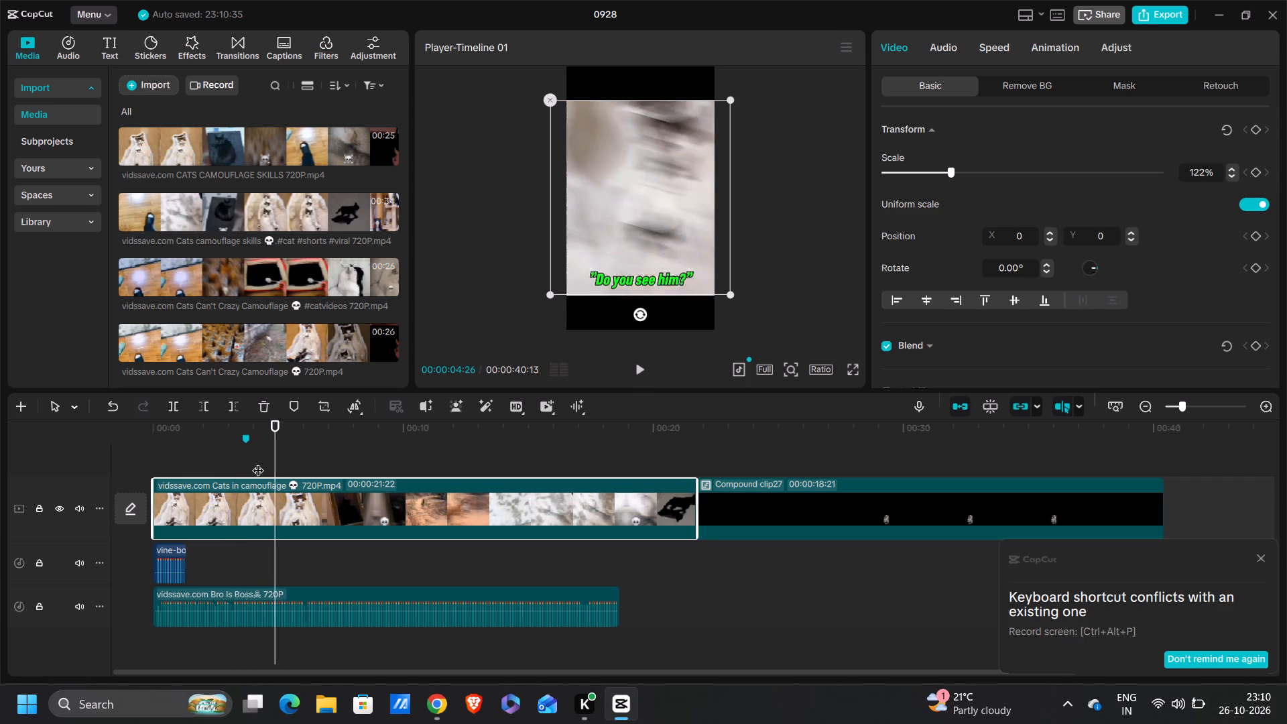
key("Left")
key("Left")
key("Left")
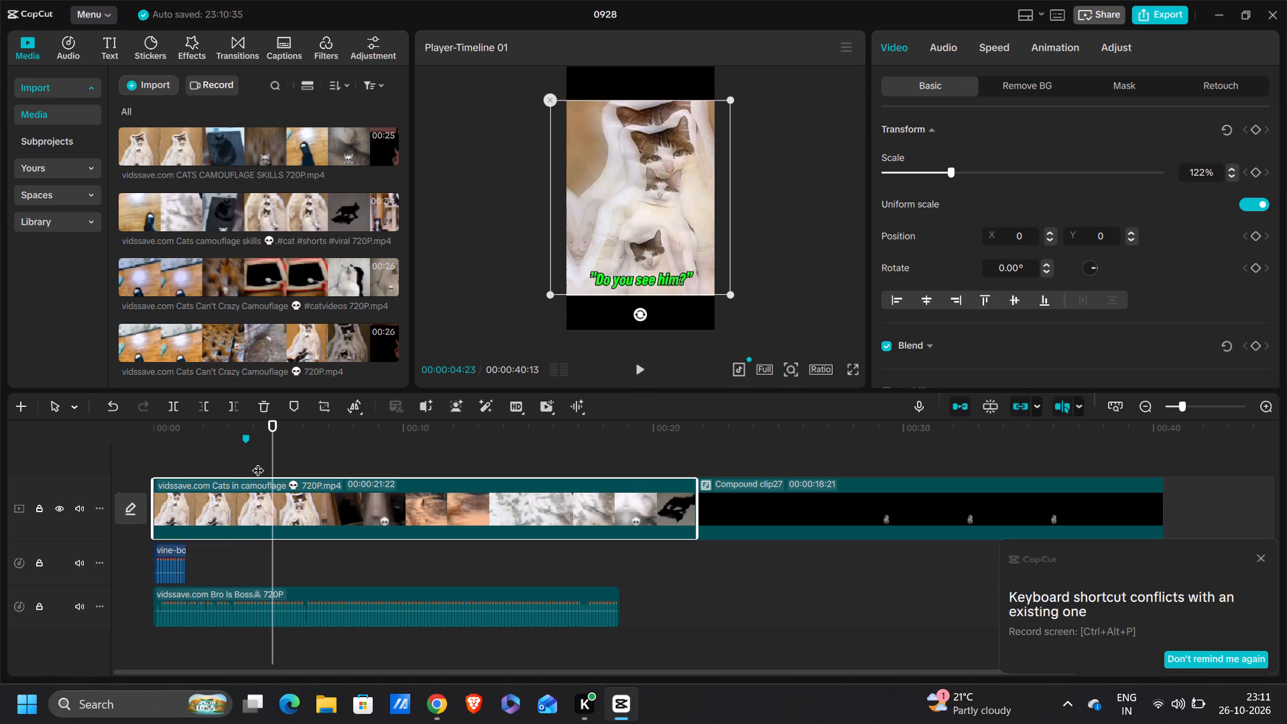
key("Left")
key("Left")
key("Left")
key("Left")
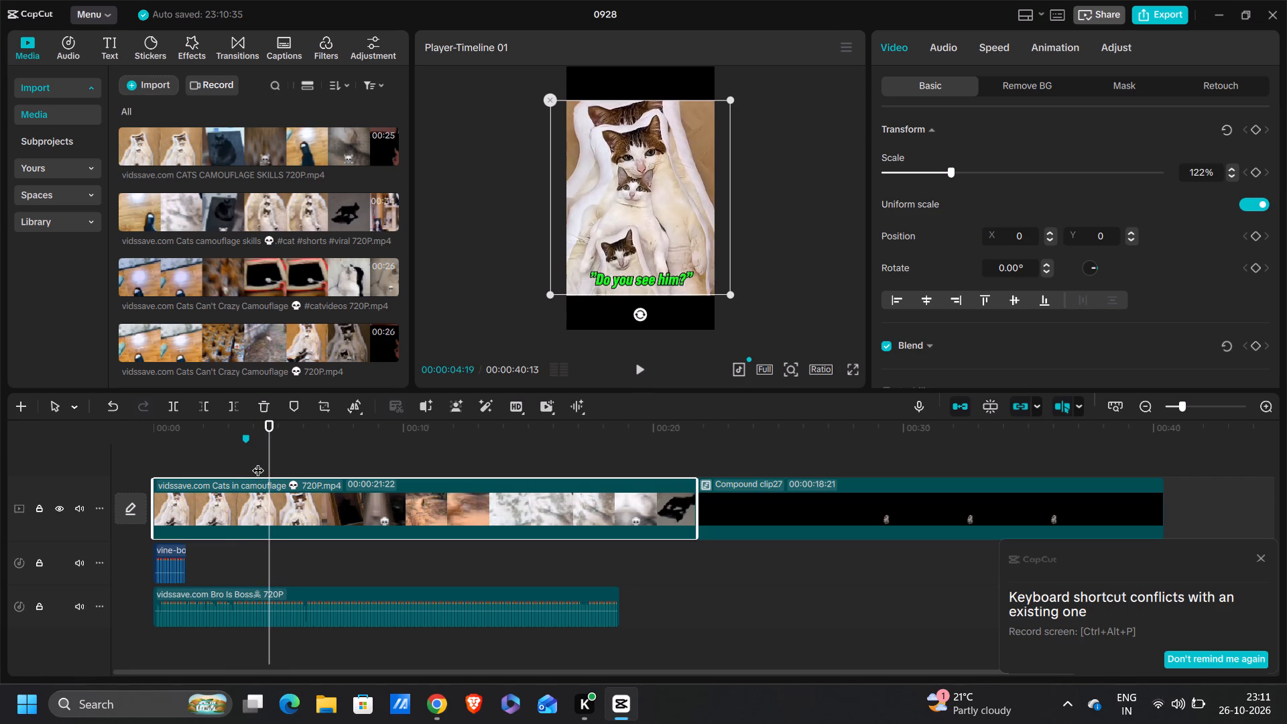
left_click(176, 400)
Split the clip again where the black cat picture-frame shot begins, and delete the skull freeze-frame piece between the two cuts.
left_click_drag(271, 460, 292, 461)
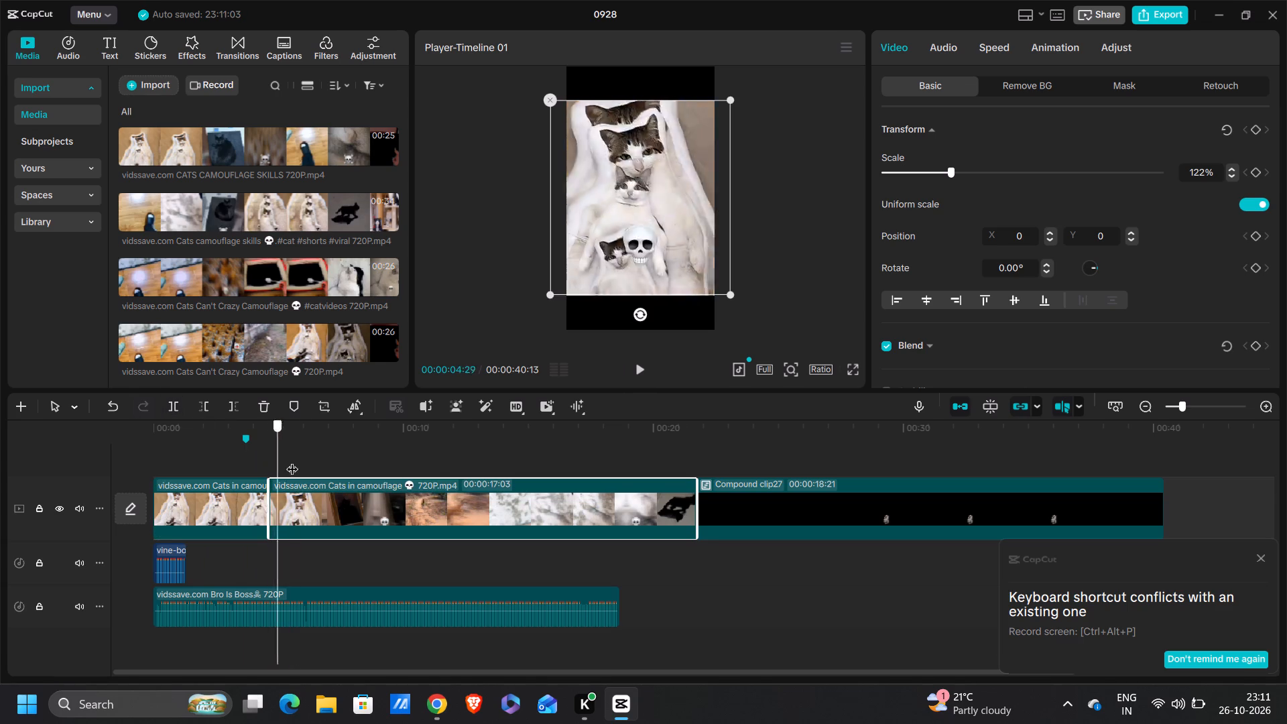
left_click_drag(292, 461, 301, 463)
left_click(178, 401)
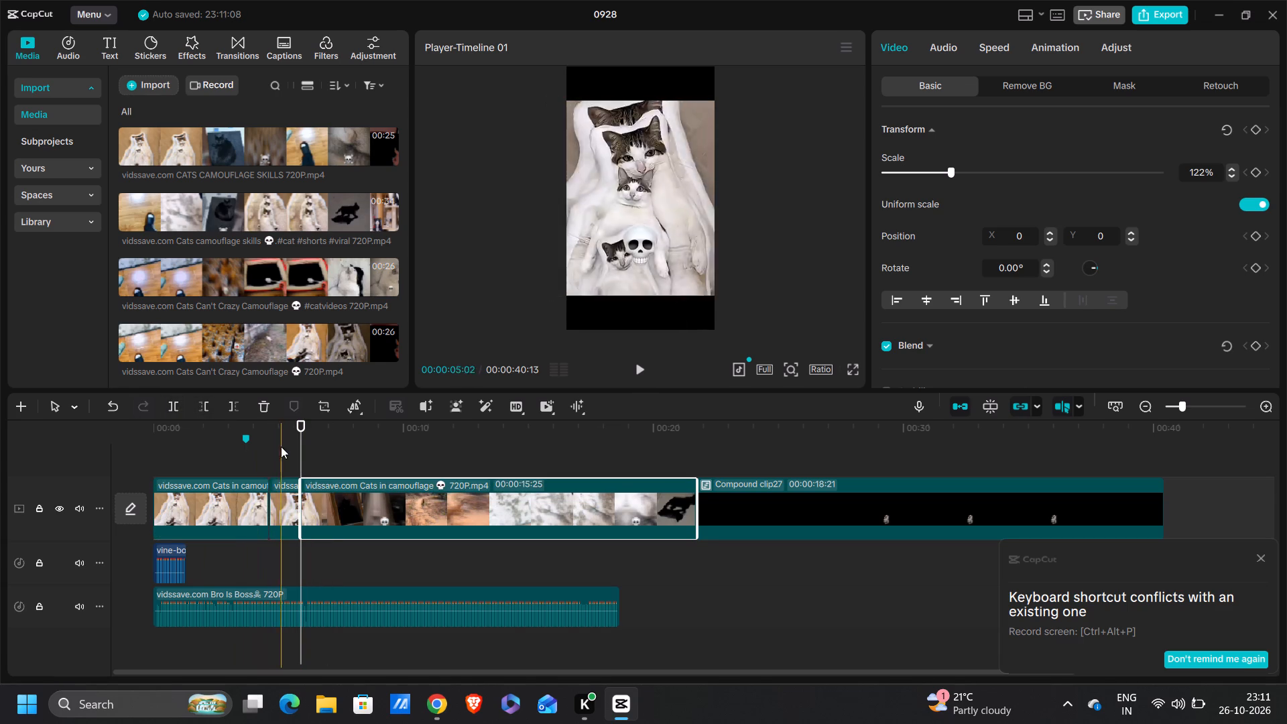
left_click(282, 498)
key("BackSpace")
Split the "Cats in camouflage" clip at 00:00:06:21, just before the black cat shot's skull freeze-frame.
left_click(273, 463)
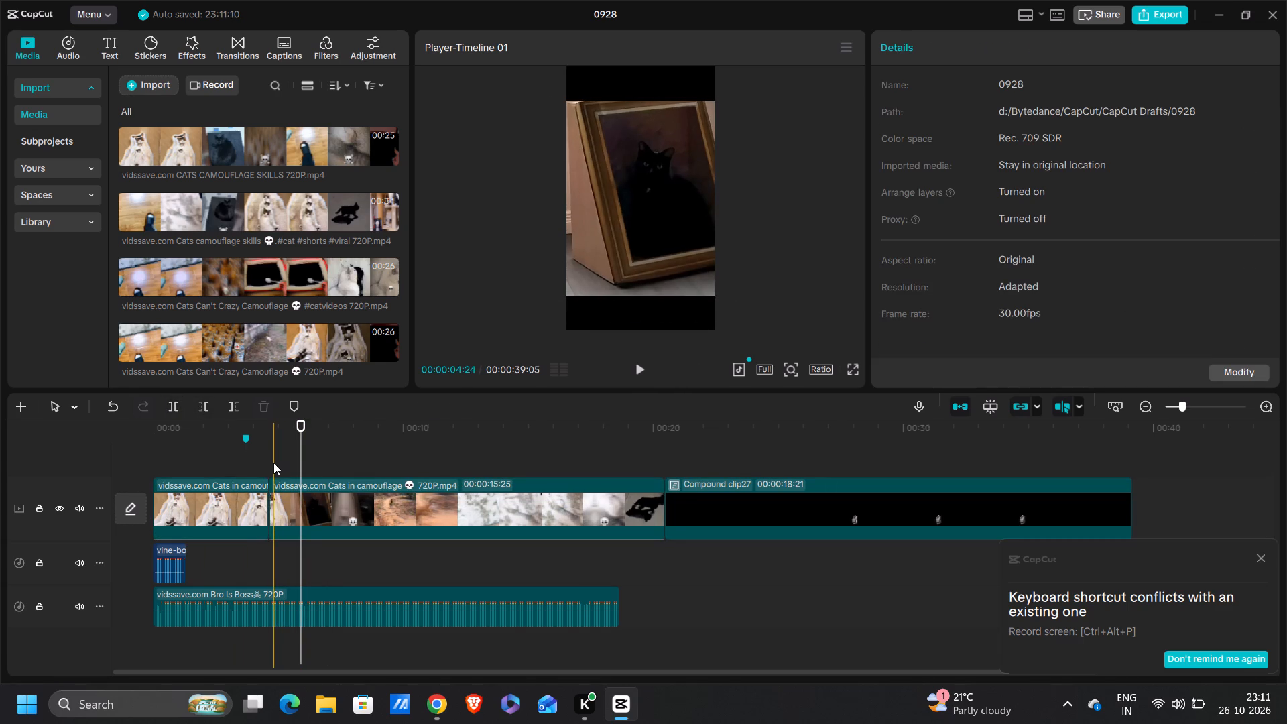
left_click_drag(273, 463, 333, 470)
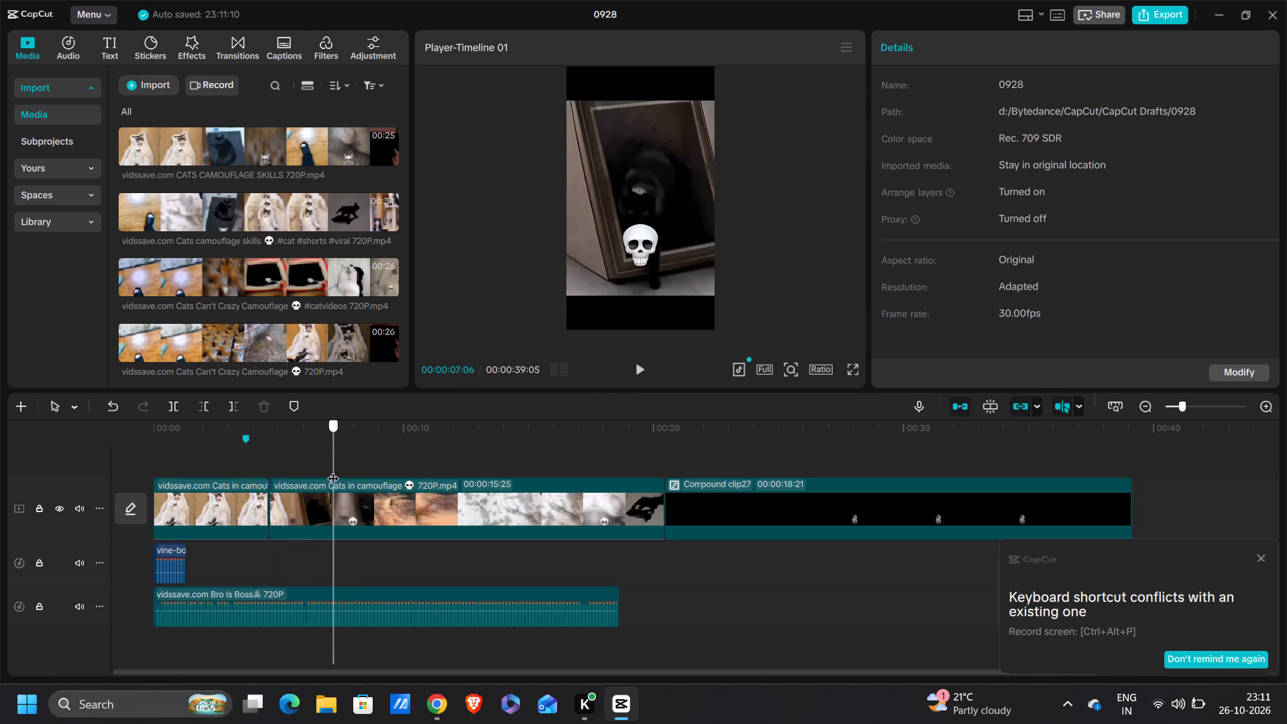
left_click_drag(333, 470, 316, 474)
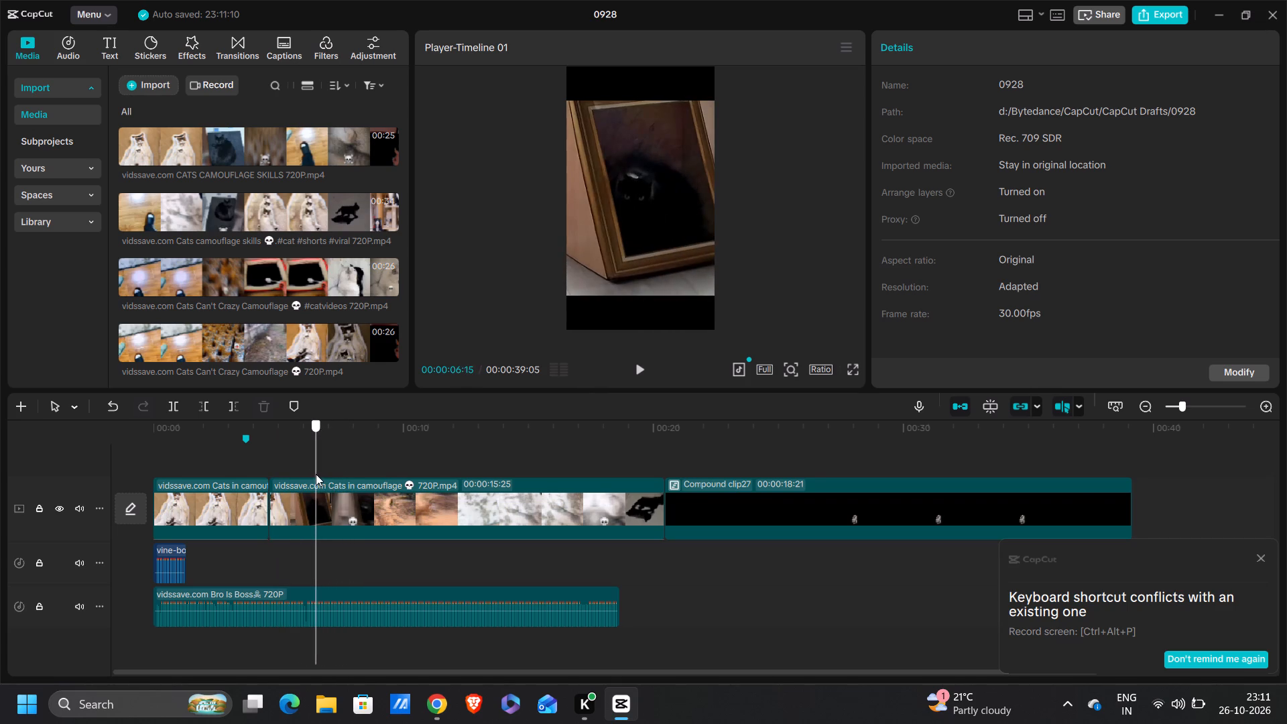
left_click_drag(316, 474, 321, 475)
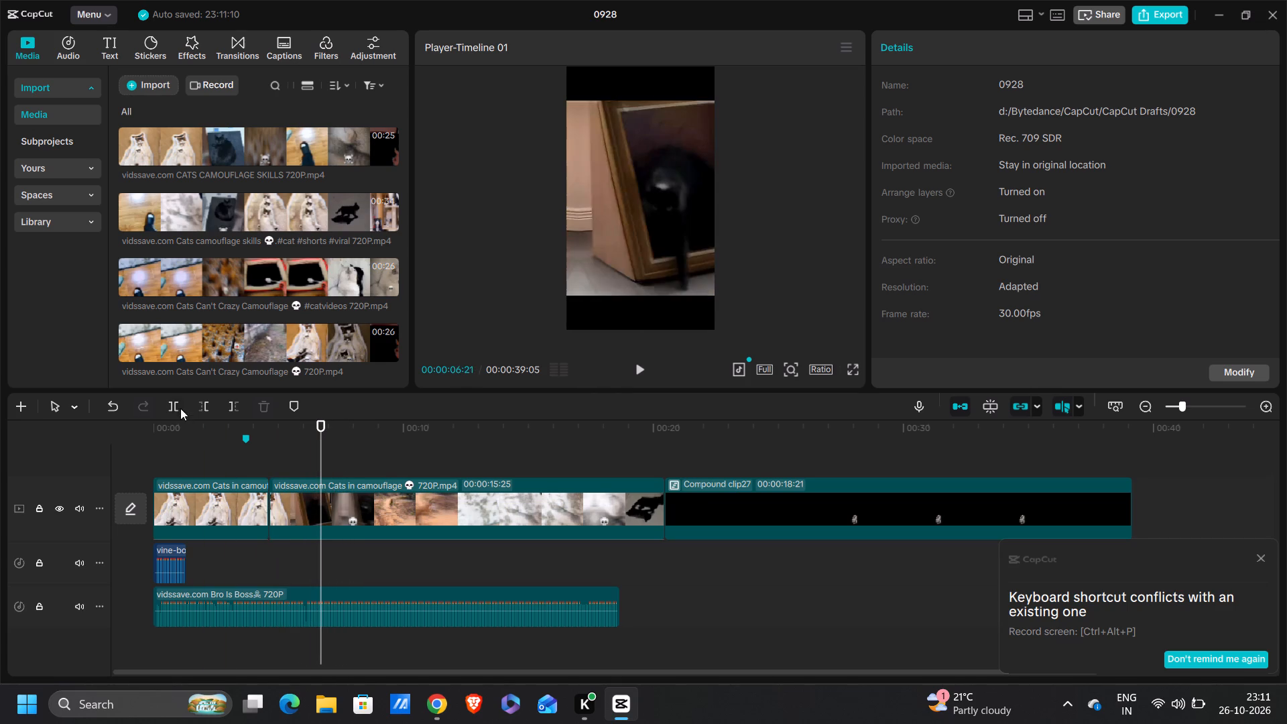
left_click(180, 408)
Trim off the start of the last "Cats in camouflage" piece, removing the black cat's skull freeze-frame up to the dirt-path shot.
left_click_drag(320, 461, 376, 459)
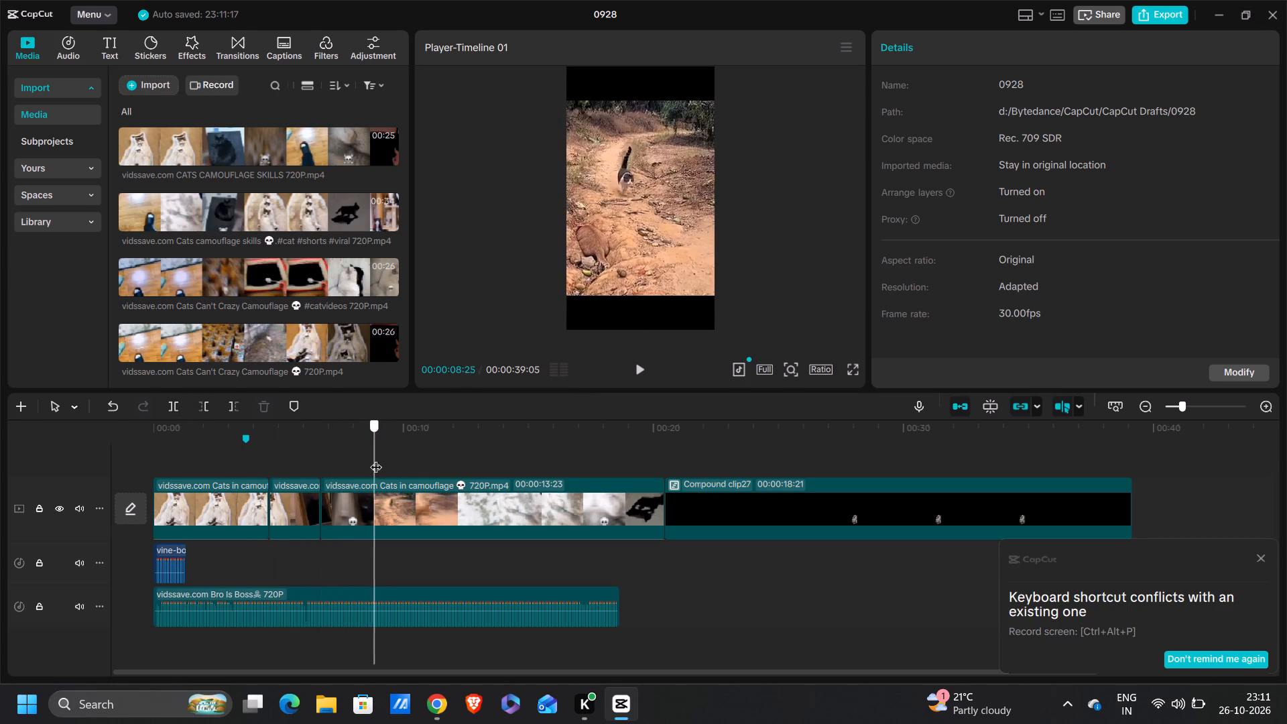
left_click_drag(376, 459, 359, 459)
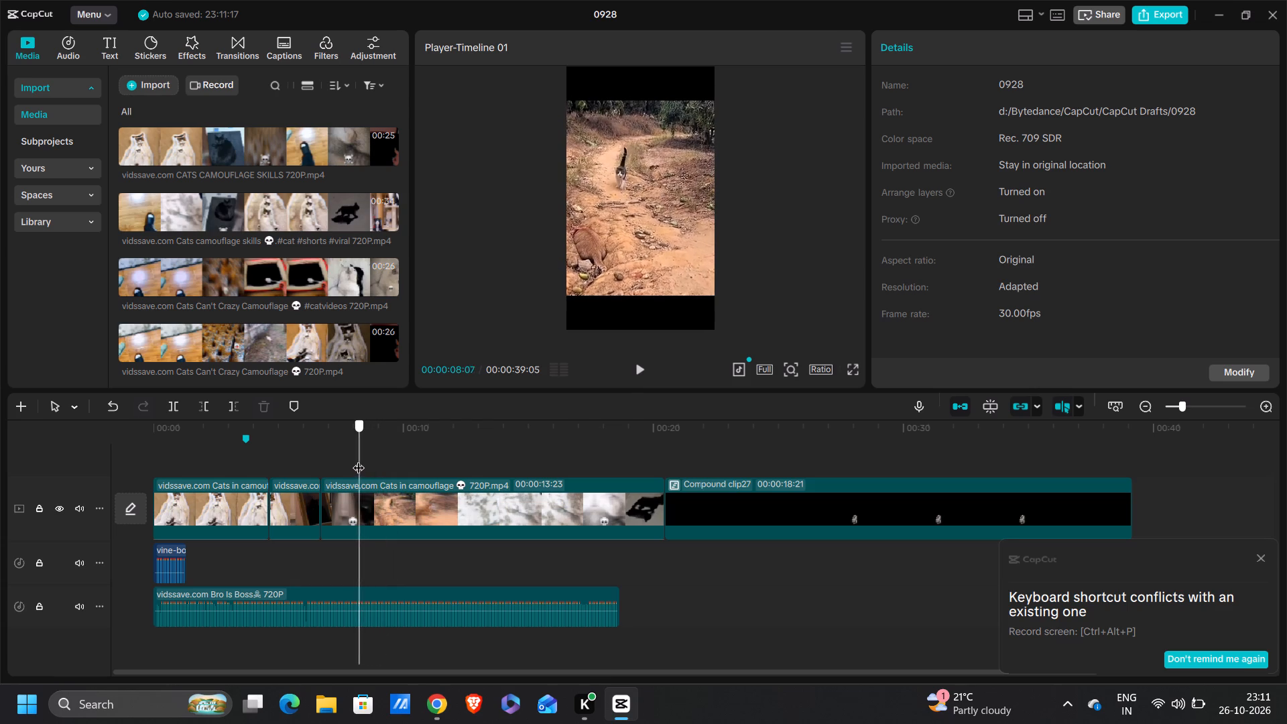
left_click_drag(359, 459, 353, 467)
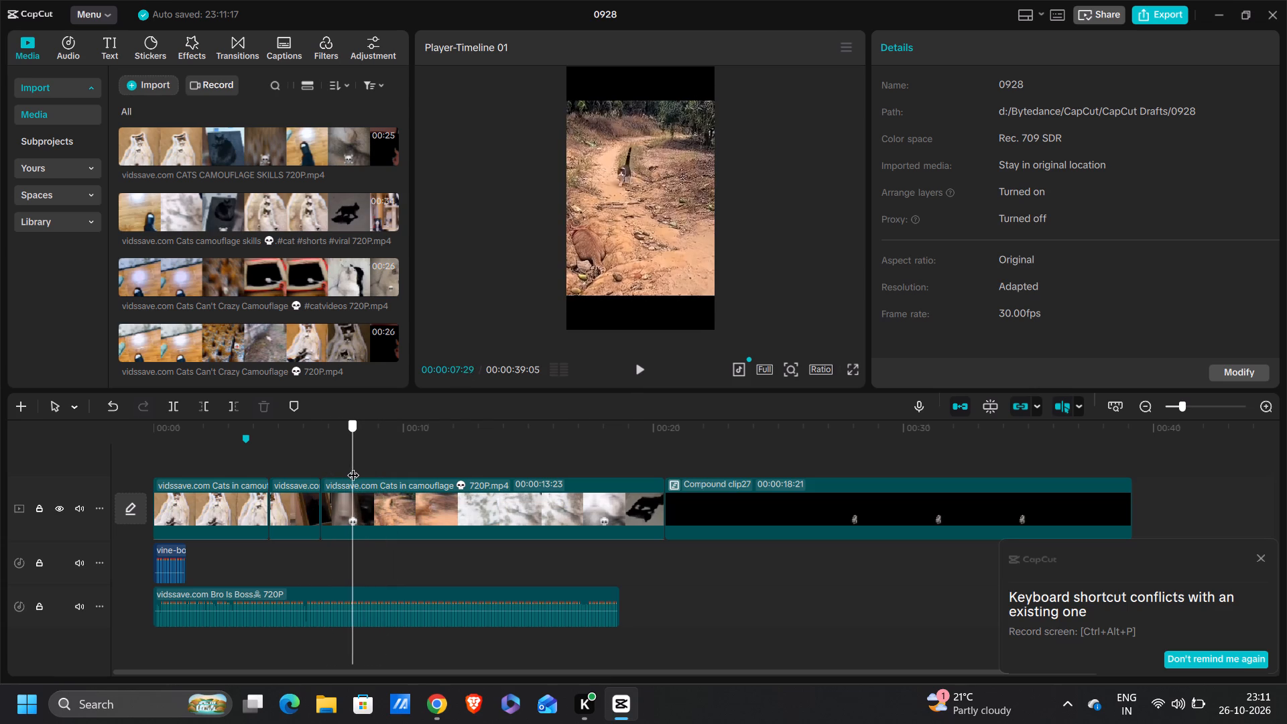
left_click_drag(353, 467, 341, 463)
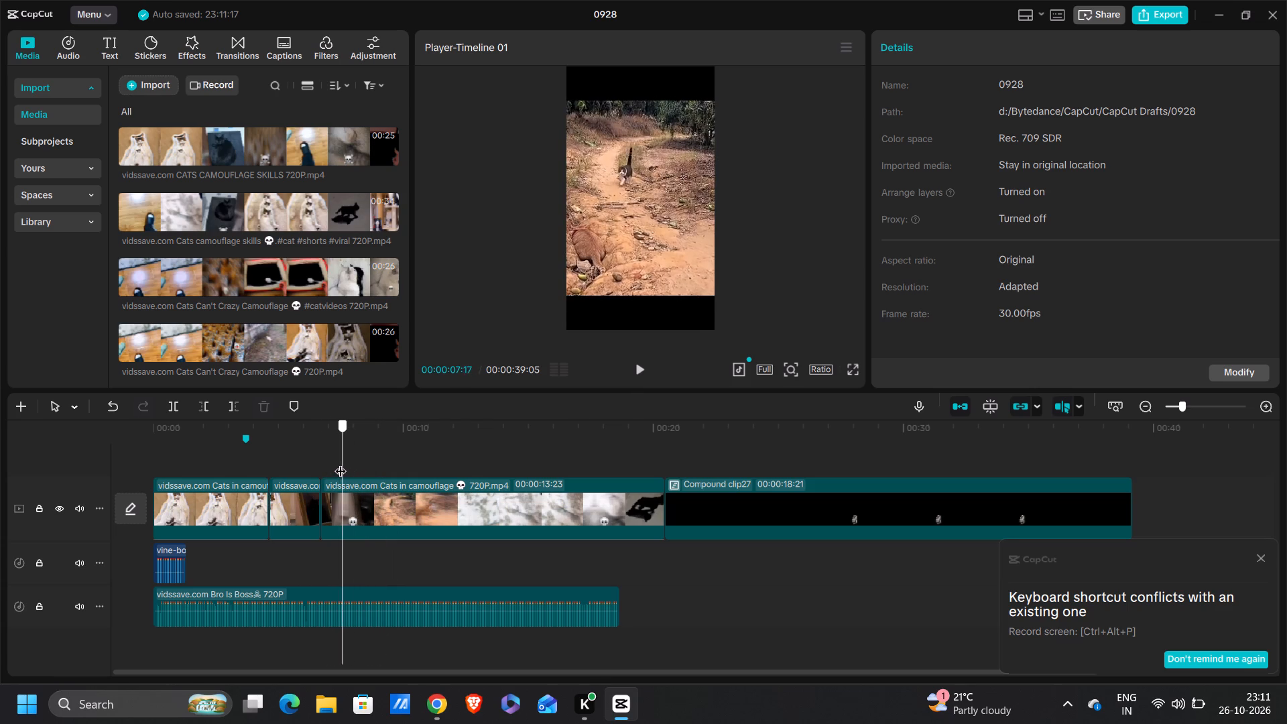
left_click_drag(341, 463, 345, 462)
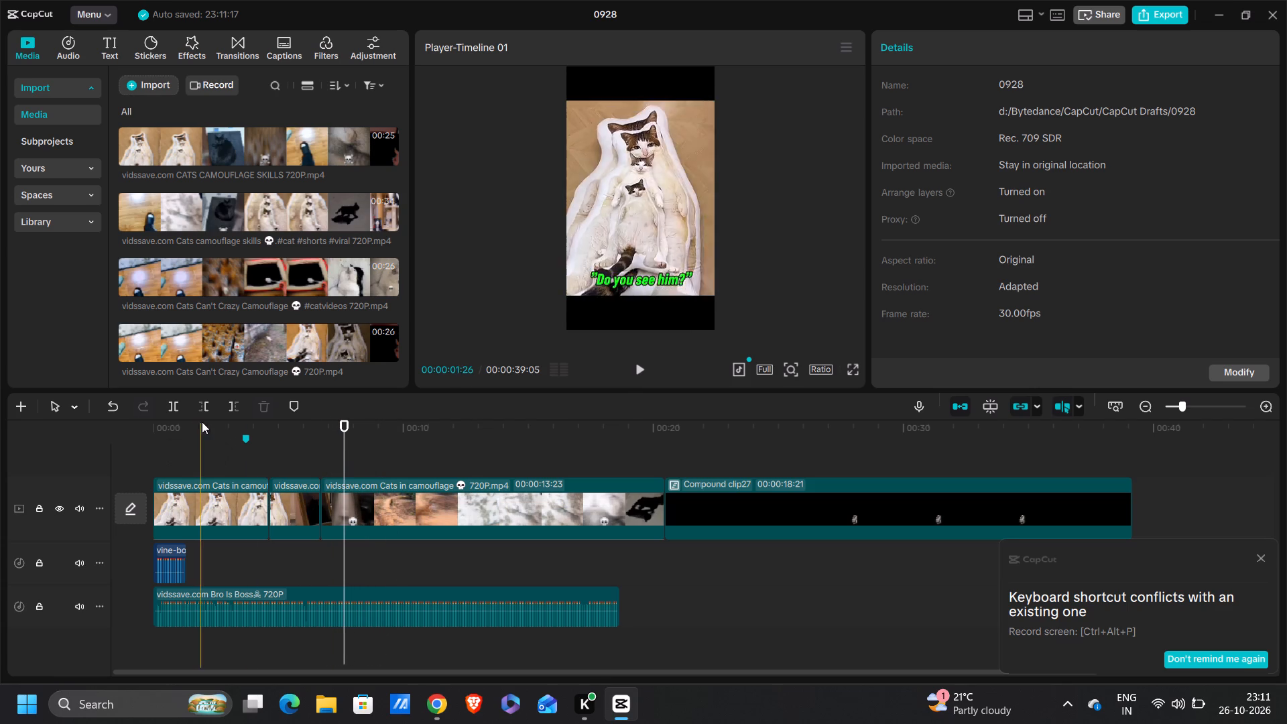
left_click(210, 408)
Split the "Cats in camouflage" clip at 00:00:08:29 in the dirt-path shot, just before its skull freeze-frame.
left_click(327, 456)
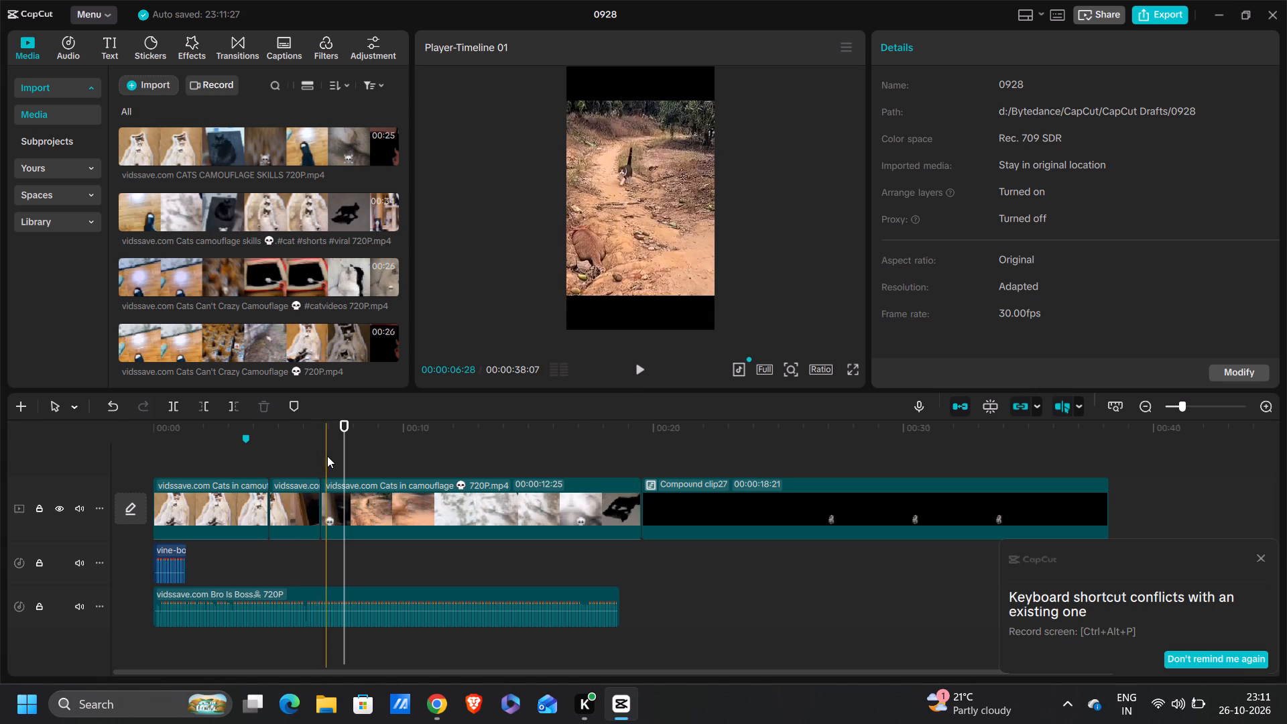
left_click_drag(324, 456, 361, 456)
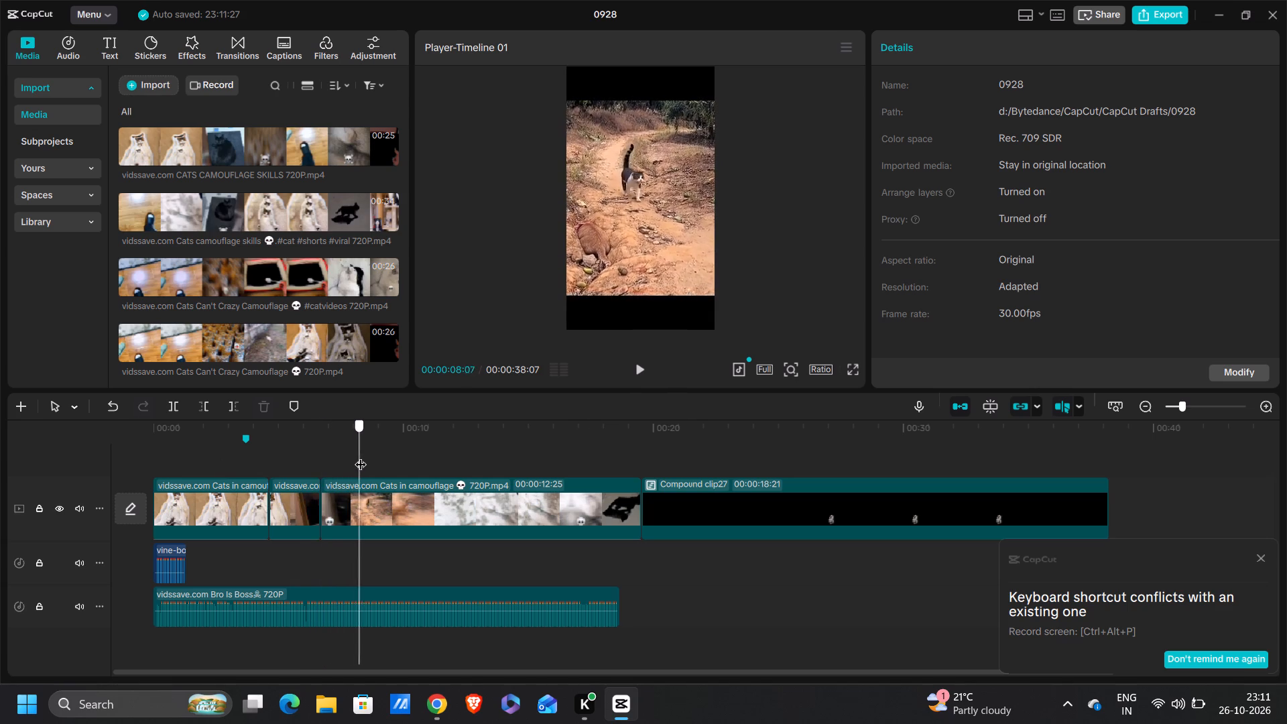
left_click_drag(361, 456, 376, 456)
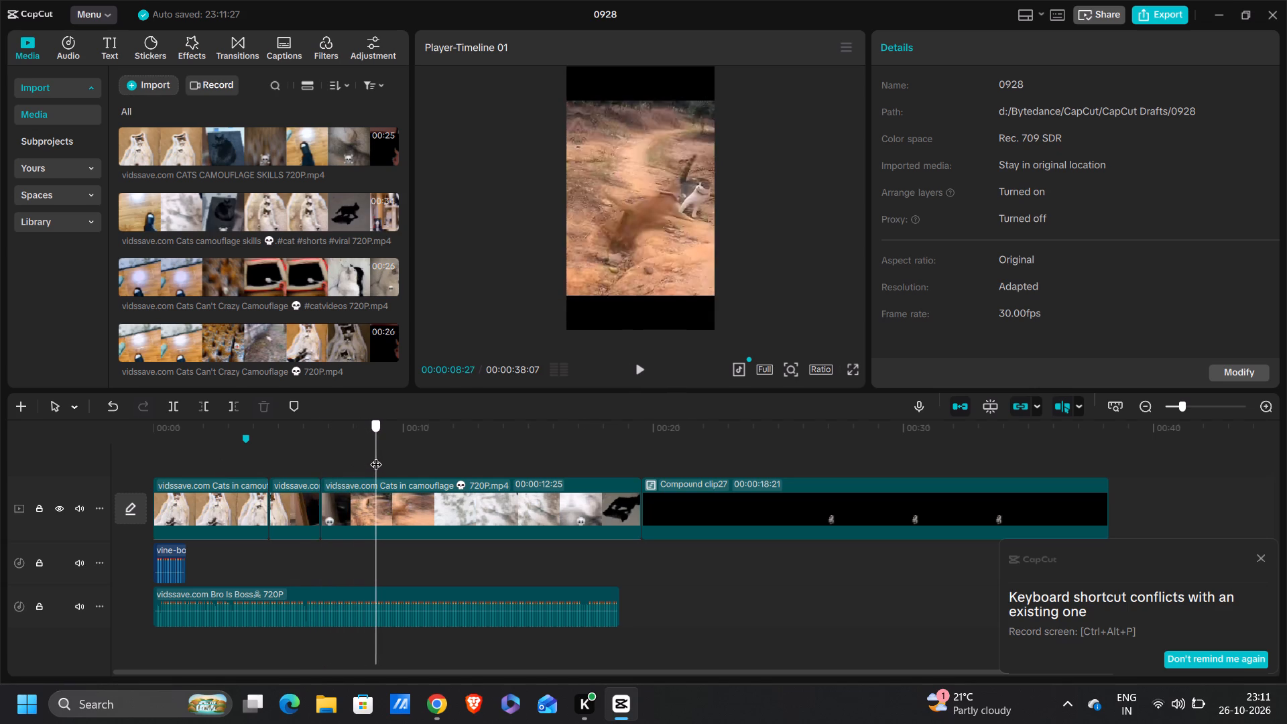
left_click_drag(376, 456, 376, 457)
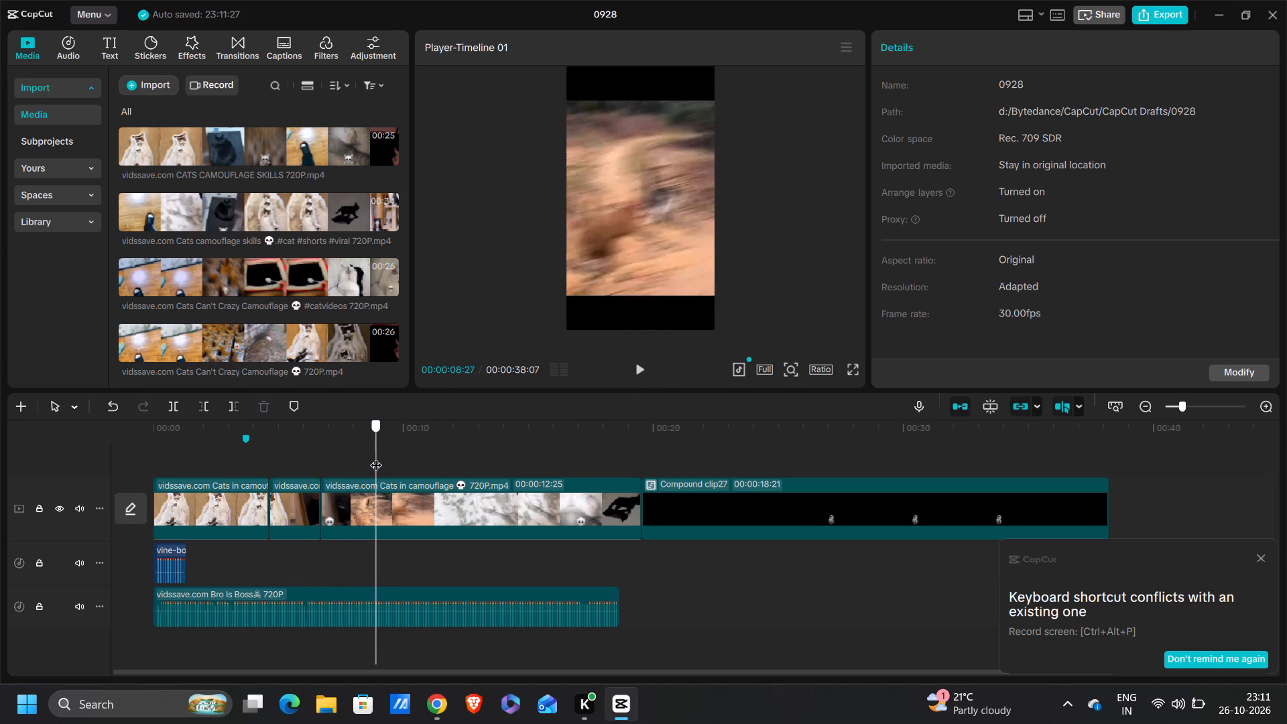
left_click_drag(376, 457, 377, 457)
key("Left")
key("Left")
key("Left")
key("Left")
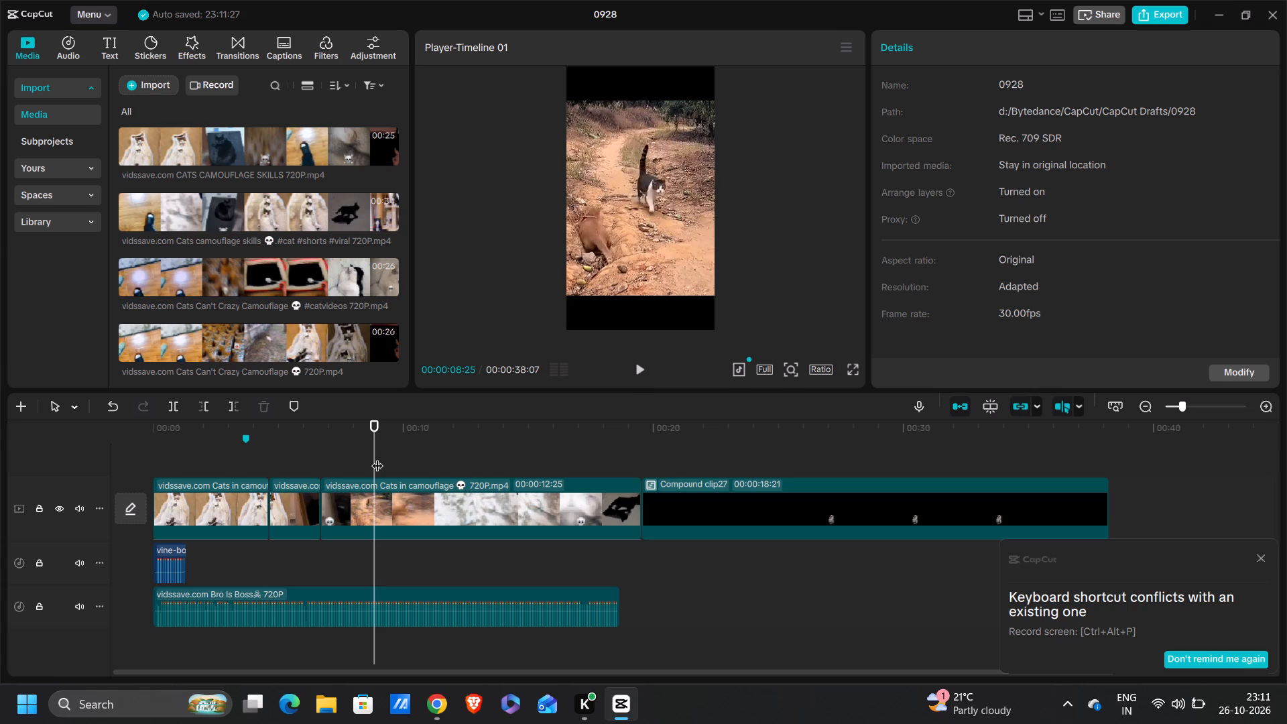
key("Right")
key("Right")
key("Right")
key("Right")
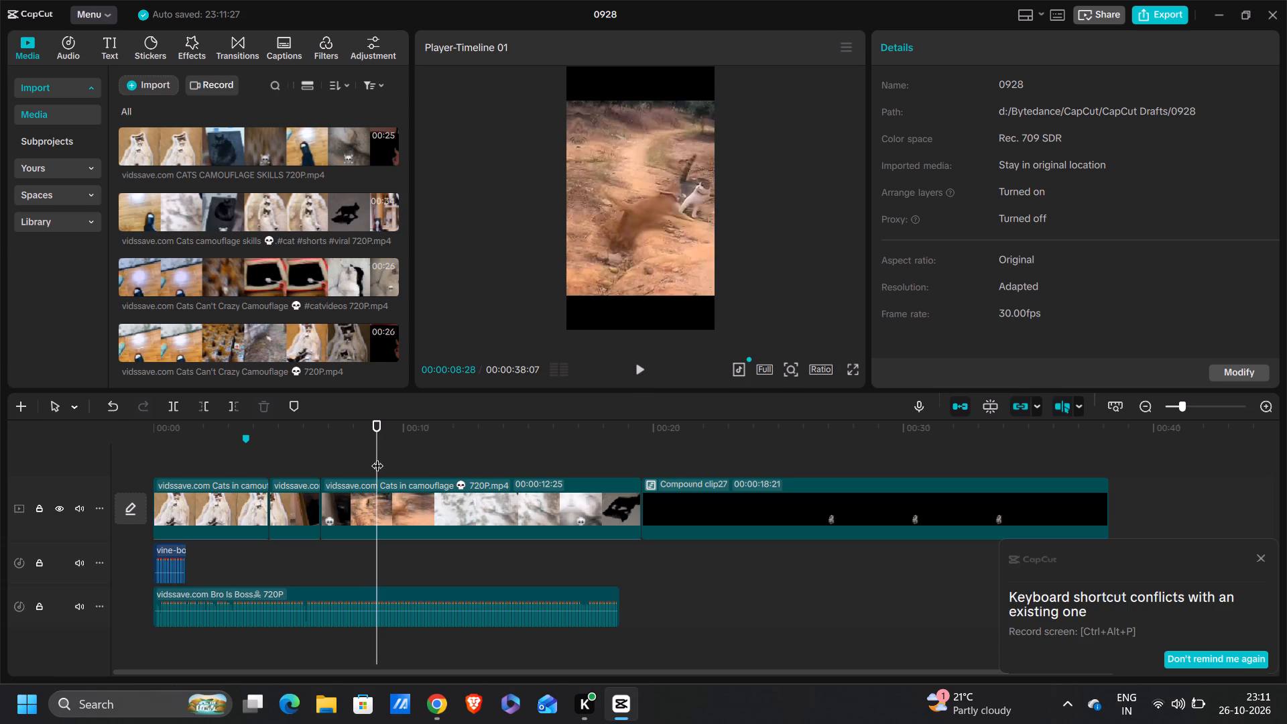
key("Right")
key("Left")
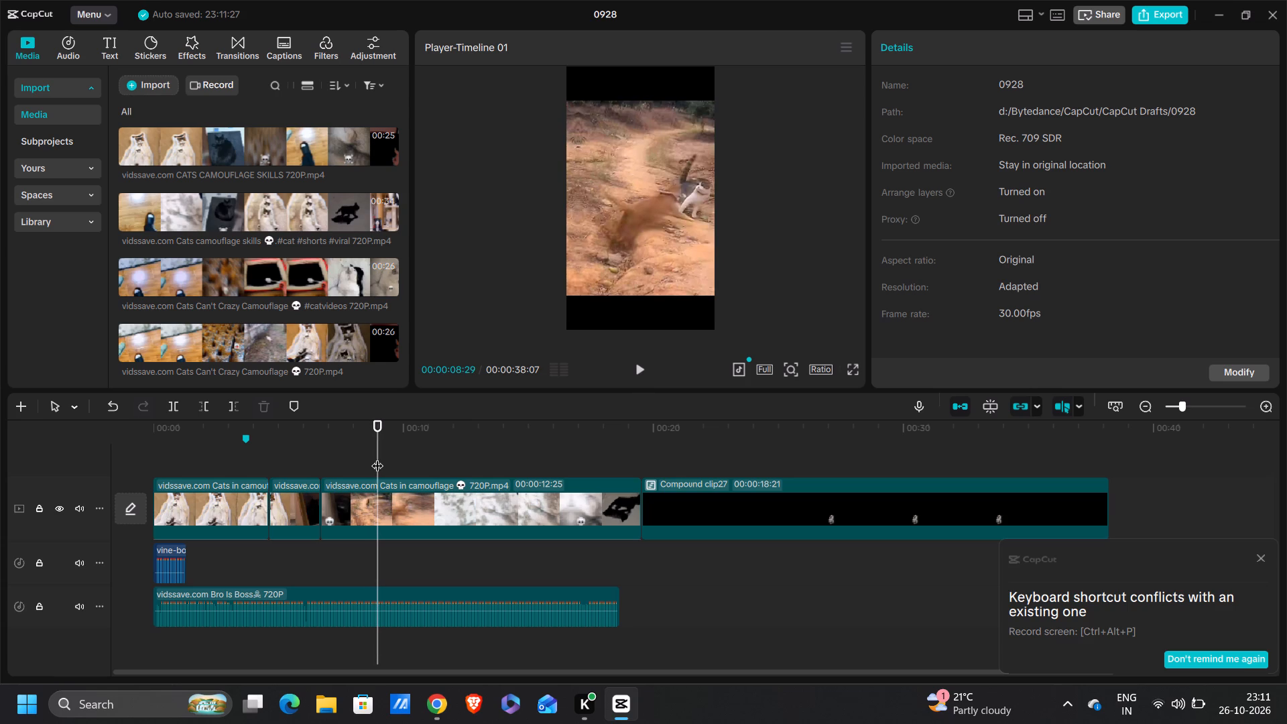
left_click(168, 408)
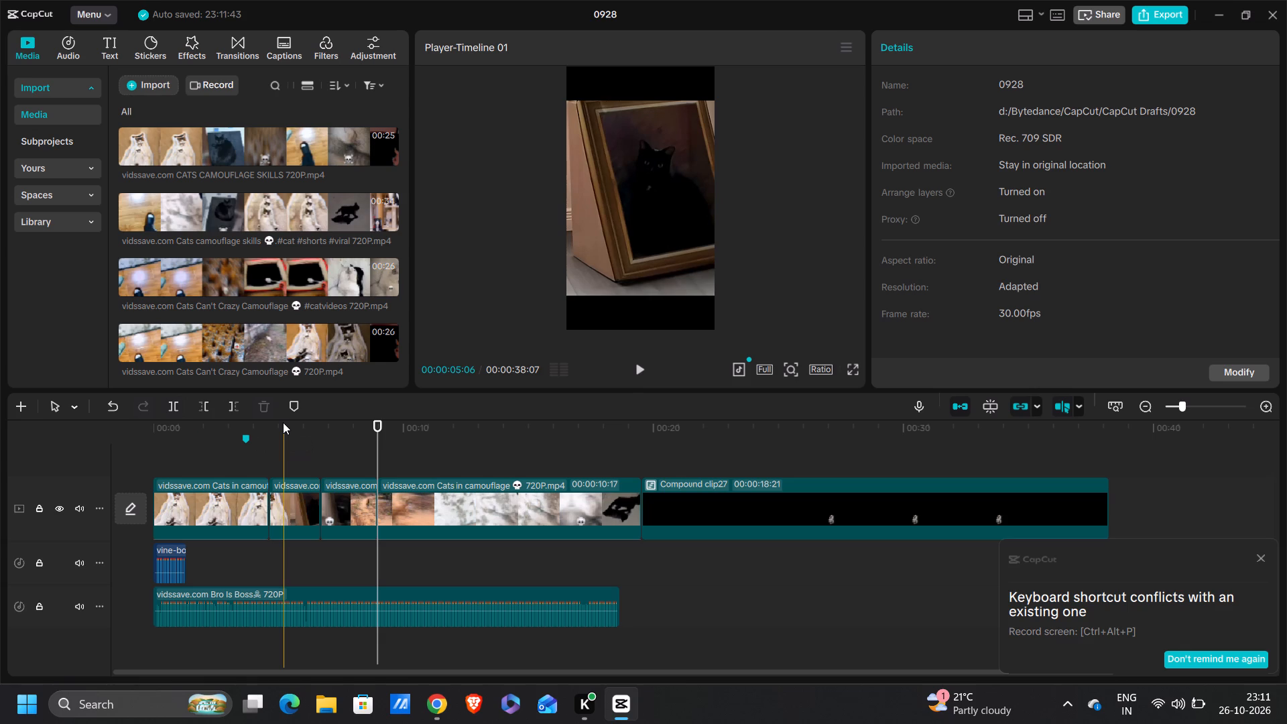
Trim off the start of the last "Cats in camouflage" piece up to 00:00:10:22, removing the dirt-path skull freeze-frame before the white rug shot.
left_click_drag(377, 452, 391, 453)
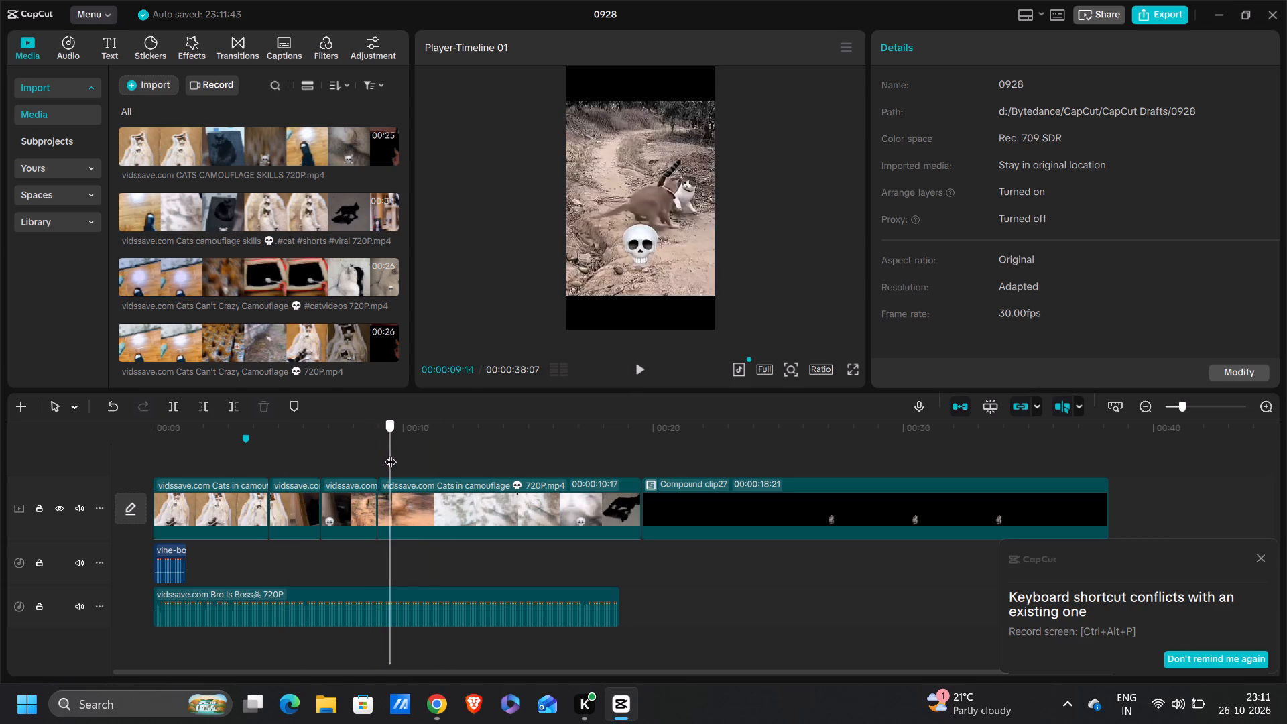
left_click_drag(391, 453, 407, 455)
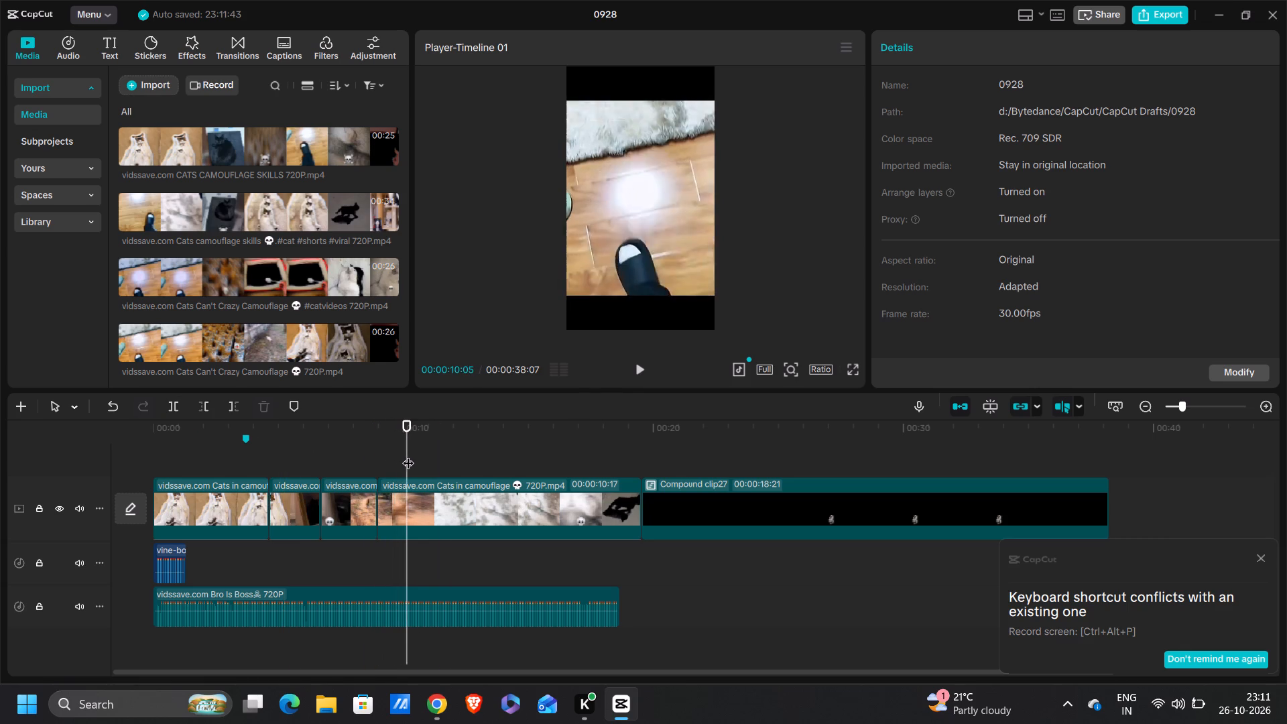
left_click(408, 455)
left_click_drag(407, 455, 410, 457)
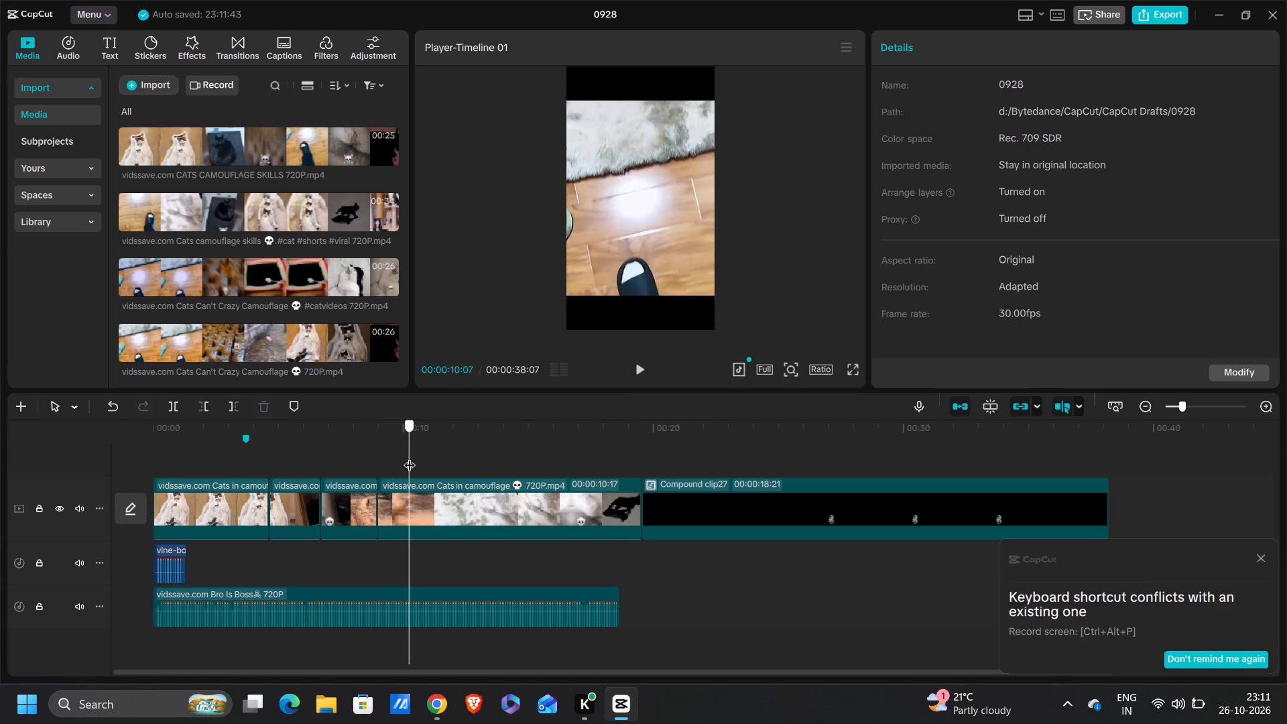
left_click_drag(410, 457, 426, 476)
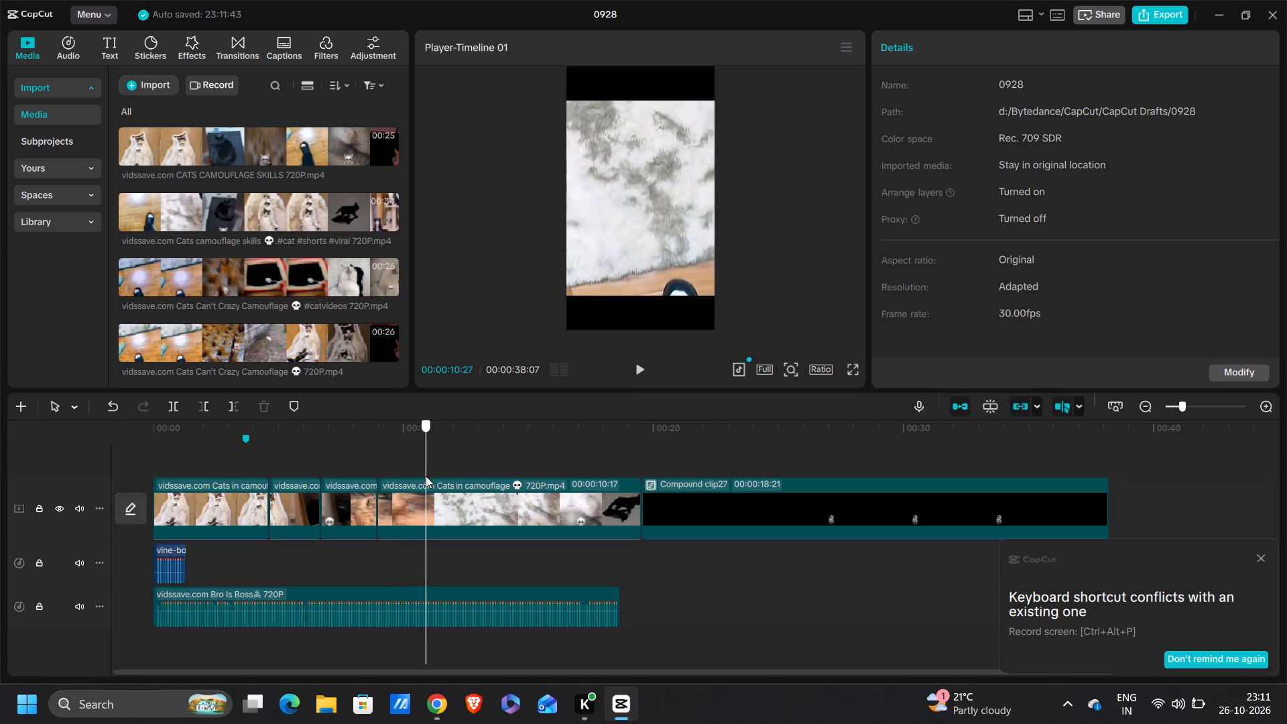
left_click_drag(426, 476, 429, 480)
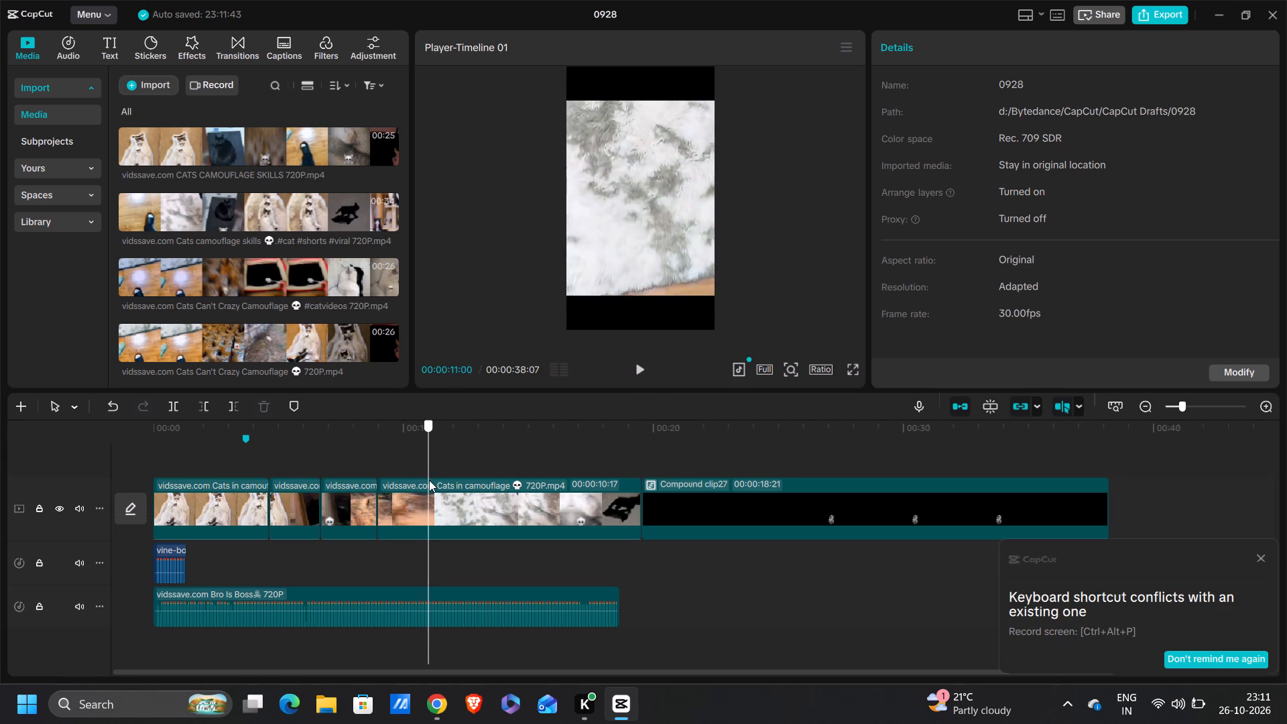
left_click_drag(429, 480, 419, 469)
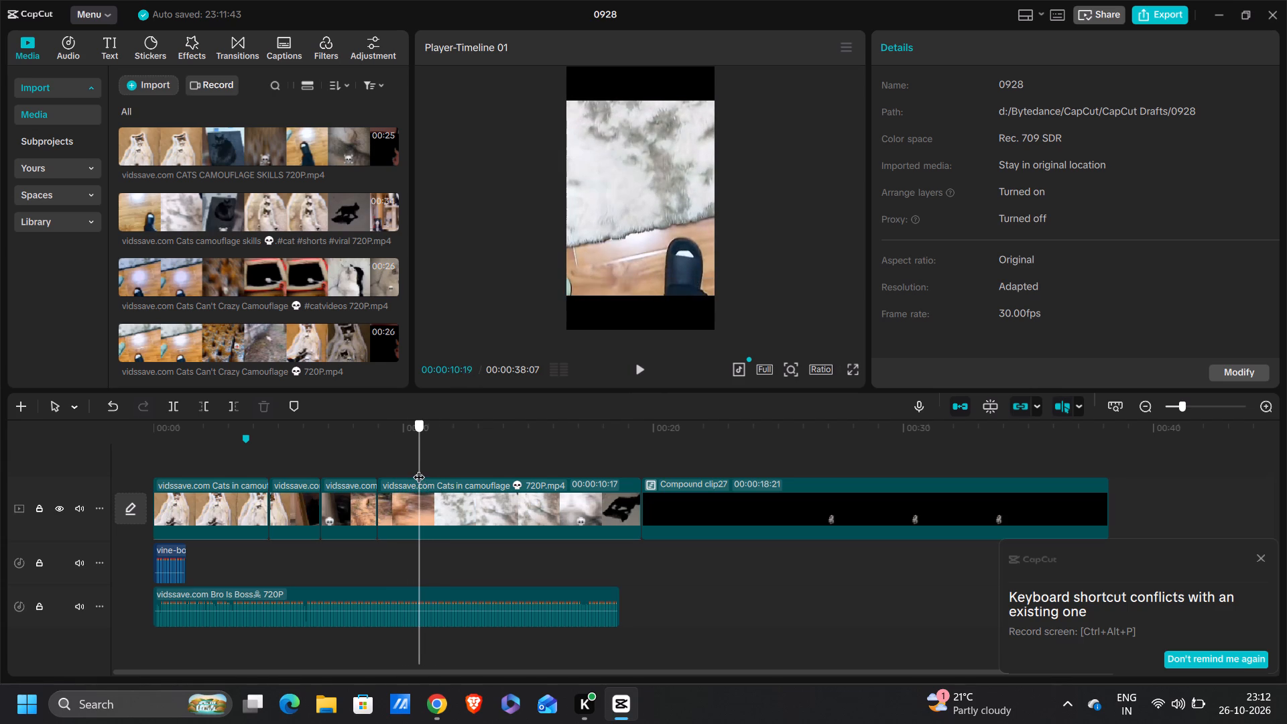
left_click_drag(419, 469, 422, 471)
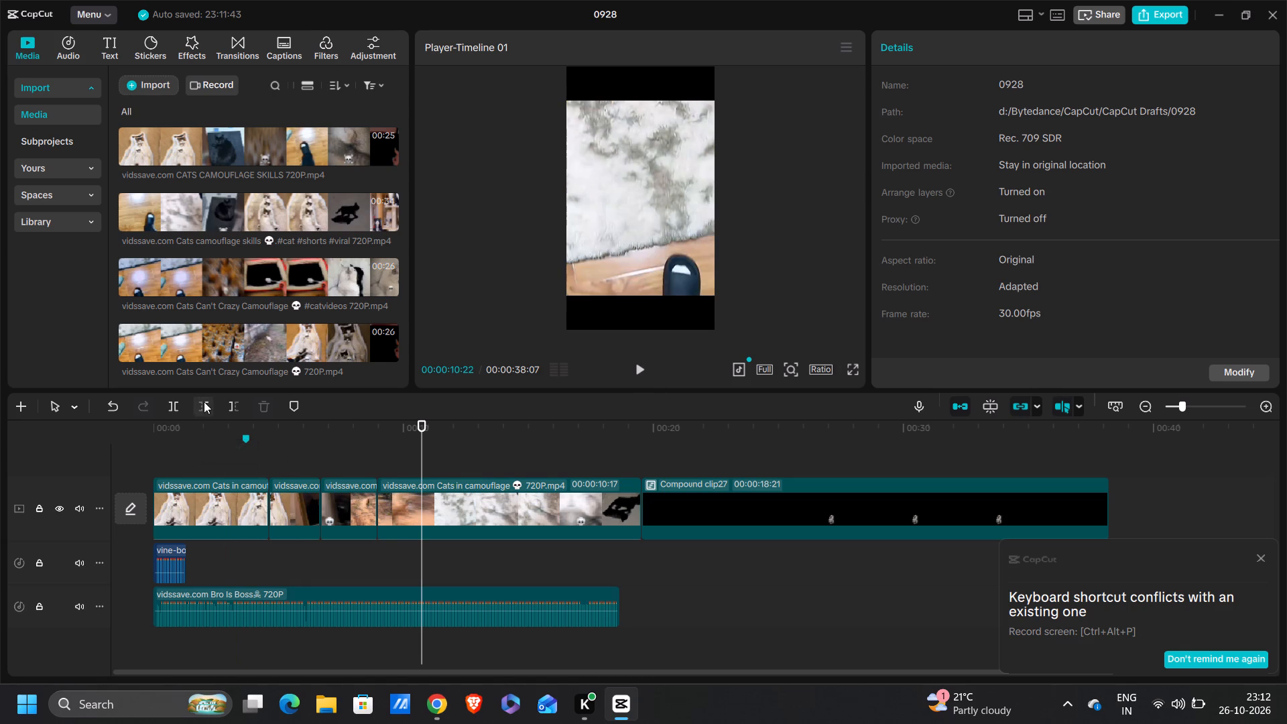
left_click(202, 402)
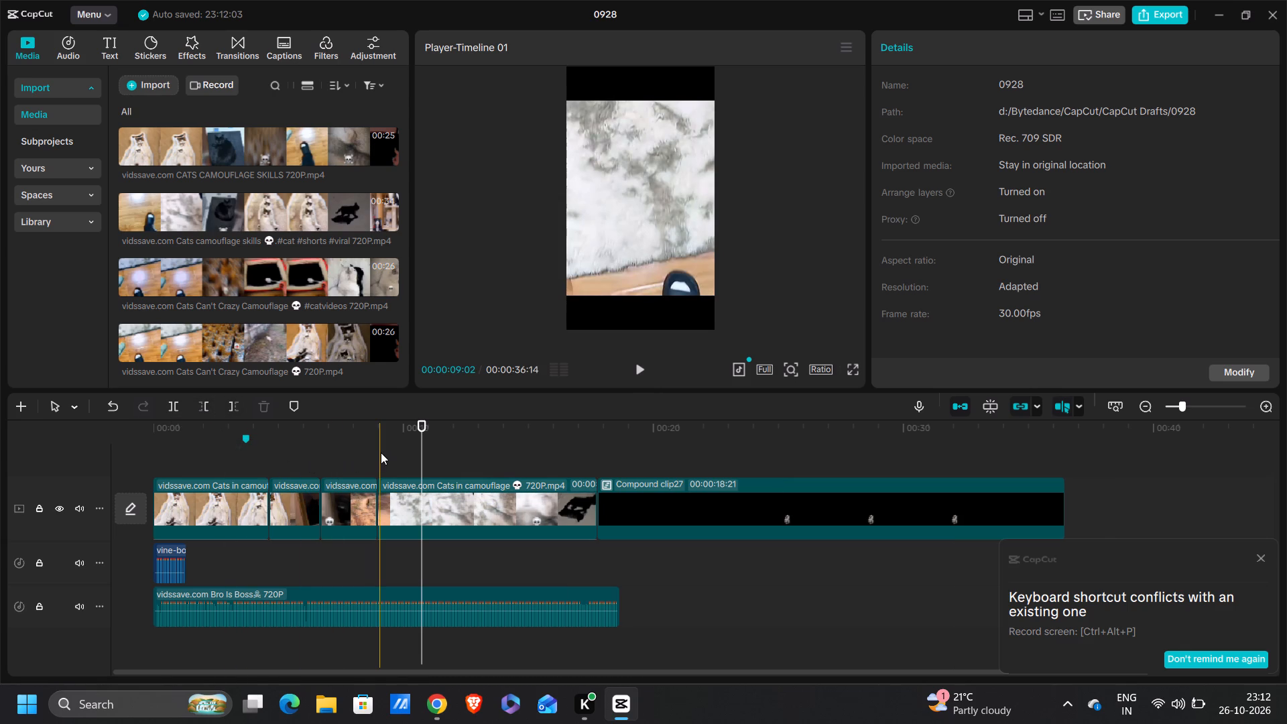
Split the last "Cats in camouflage" piece in the white rug cat shot, just before its skull freeze-frame.
left_click(381, 452)
left_click_drag(381, 452, 377, 450)
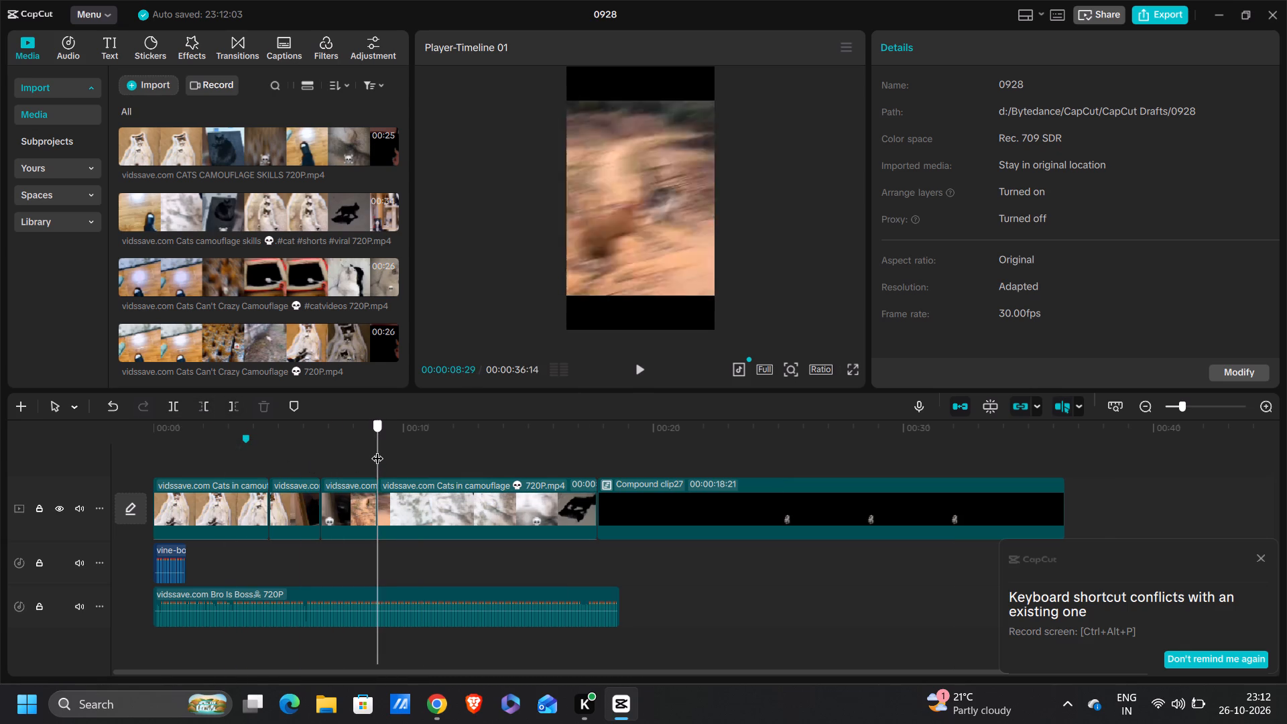
left_click_drag(377, 450, 419, 457)
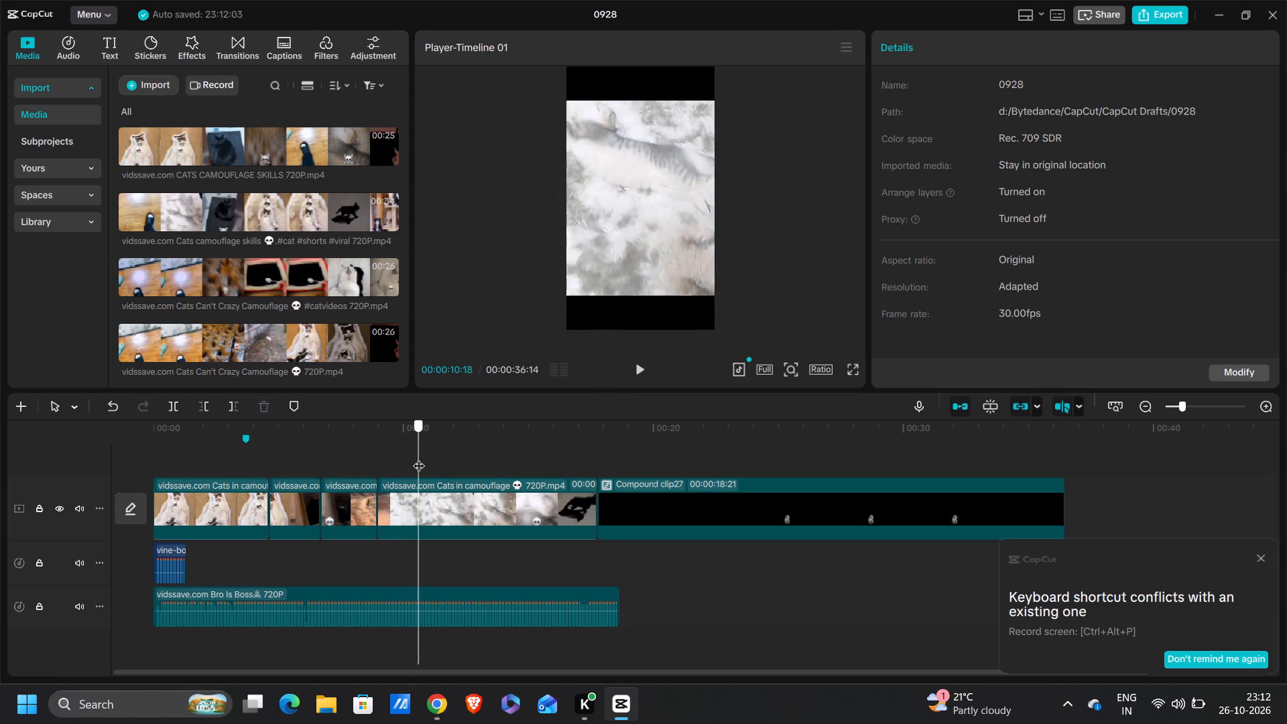
left_click_drag(419, 457, 439, 467)
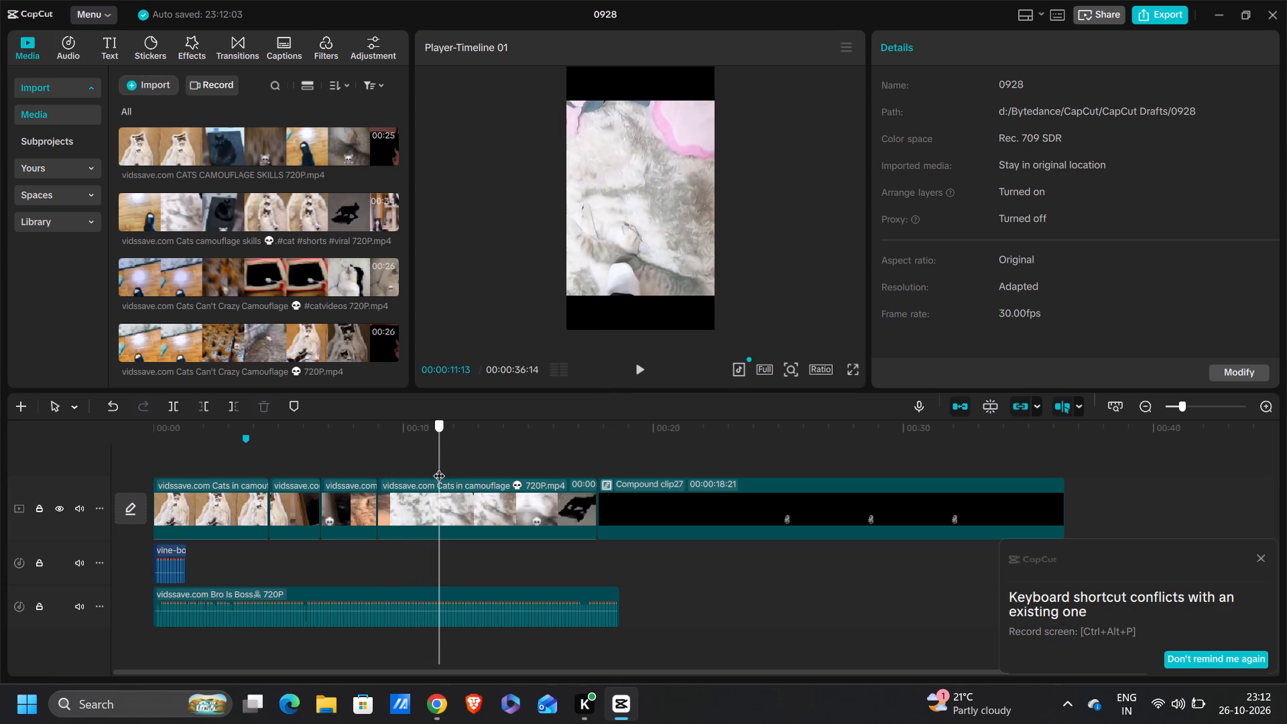
left_click_drag(439, 467, 469, 467)
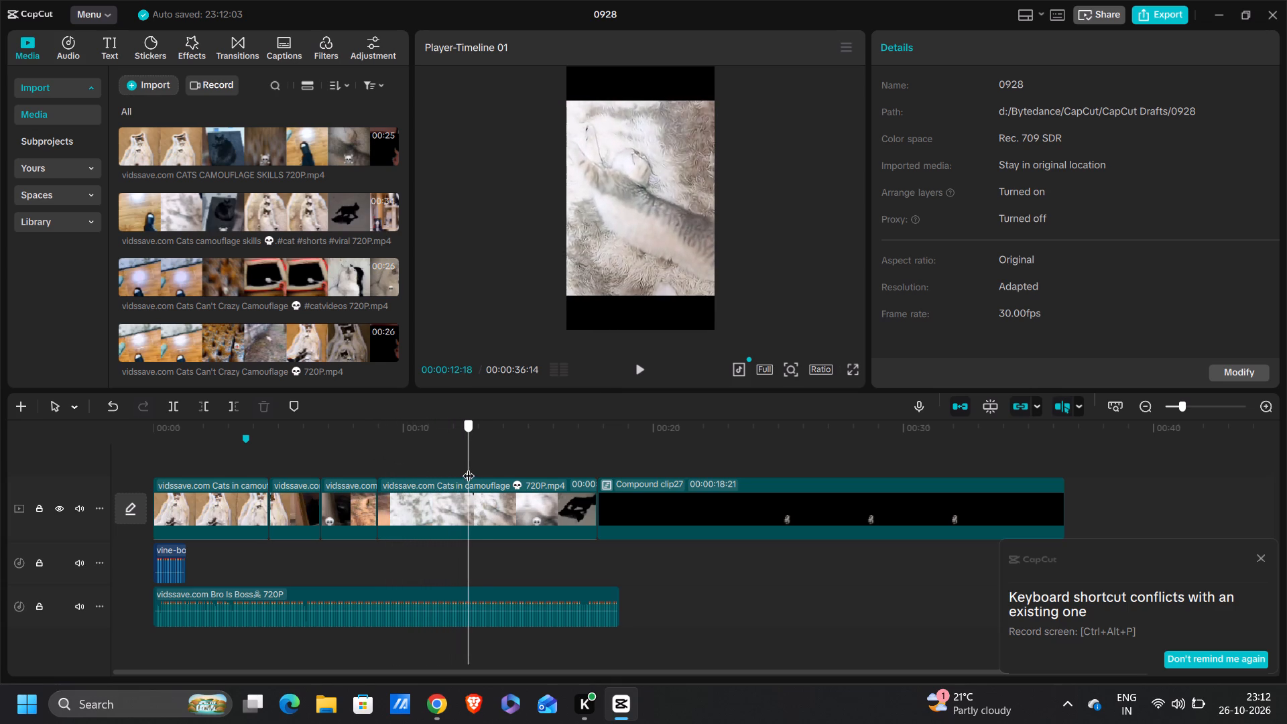
left_click_drag(469, 467, 495, 472)
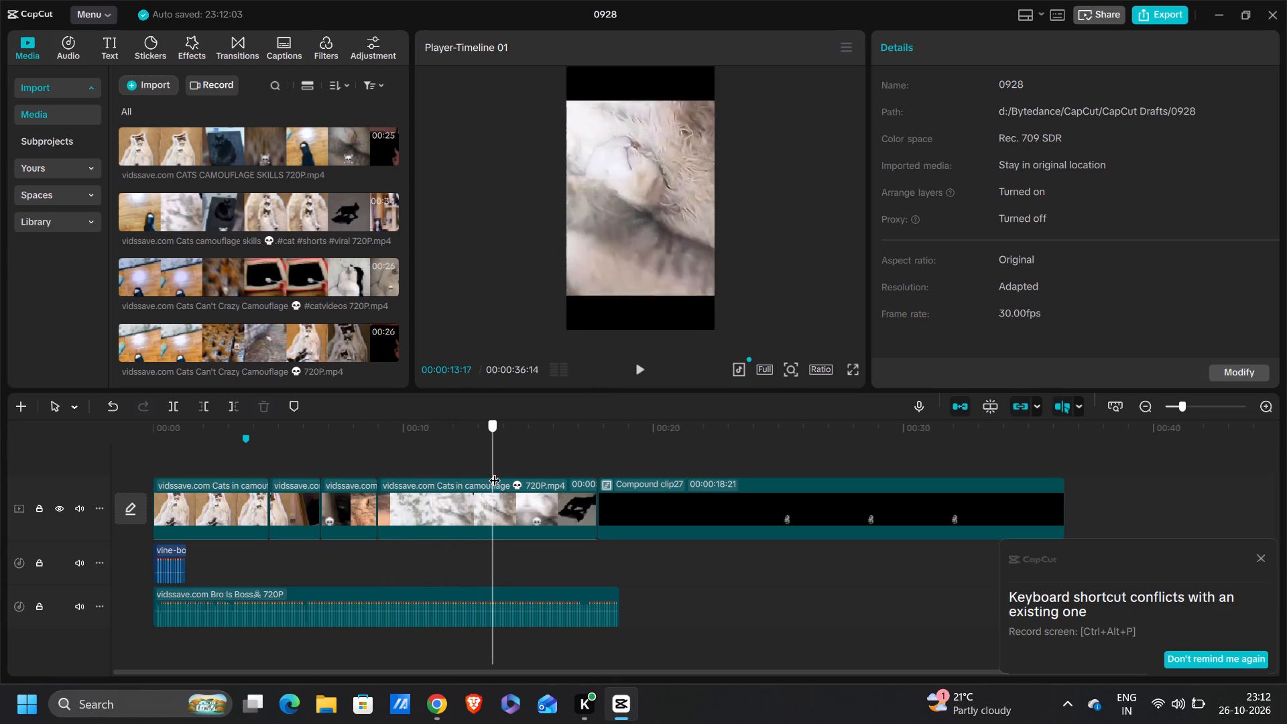
left_click_drag(495, 472, 489, 471)
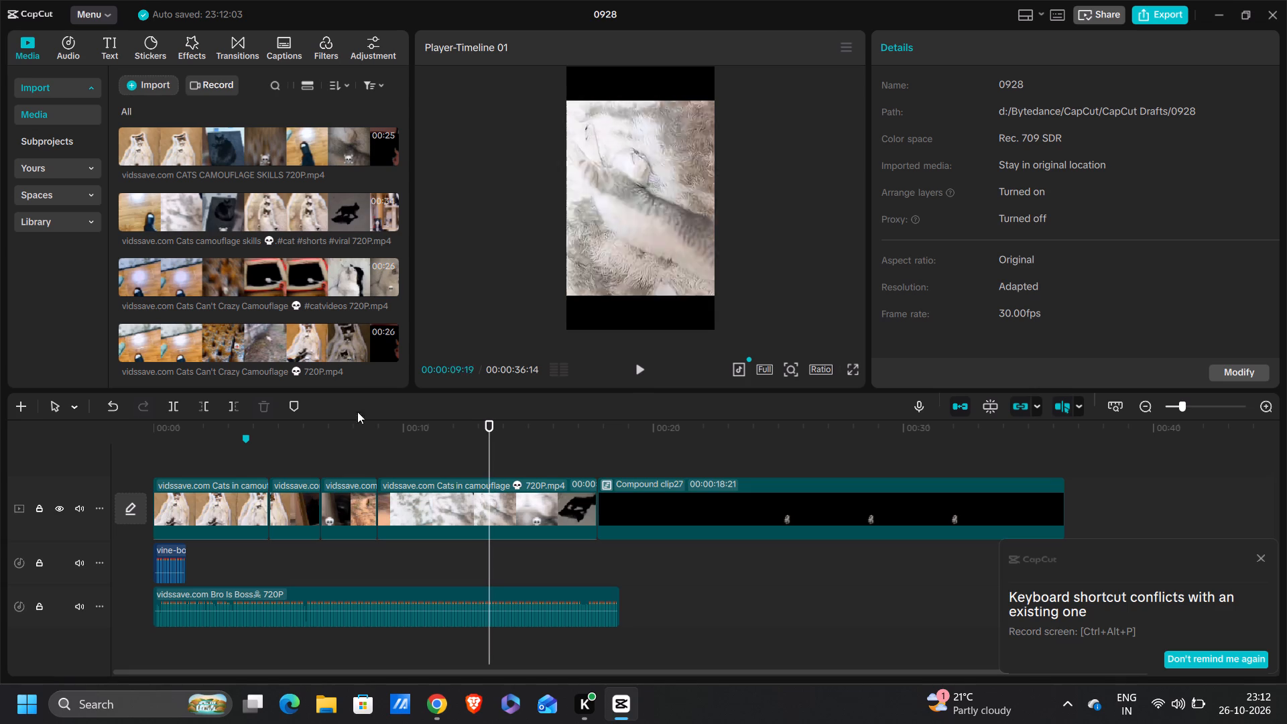
left_click(177, 406)
Trim off the start of the last "Cats in camouflage" piece up to 00:00:14:20, removing the rug cat's skull freeze-frame before the black cats shot.
scroll(395, 509, "down", 2, "ctrl")
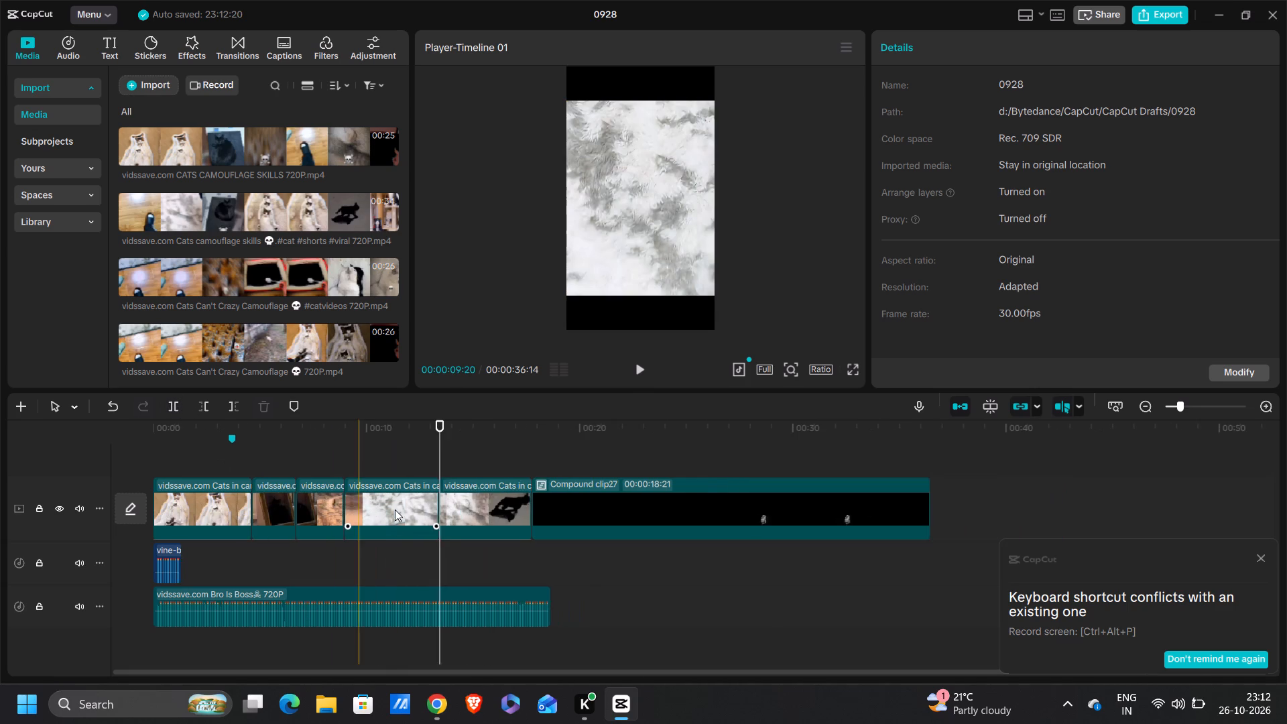
scroll(395, 509, "down", 7, "ctrl")
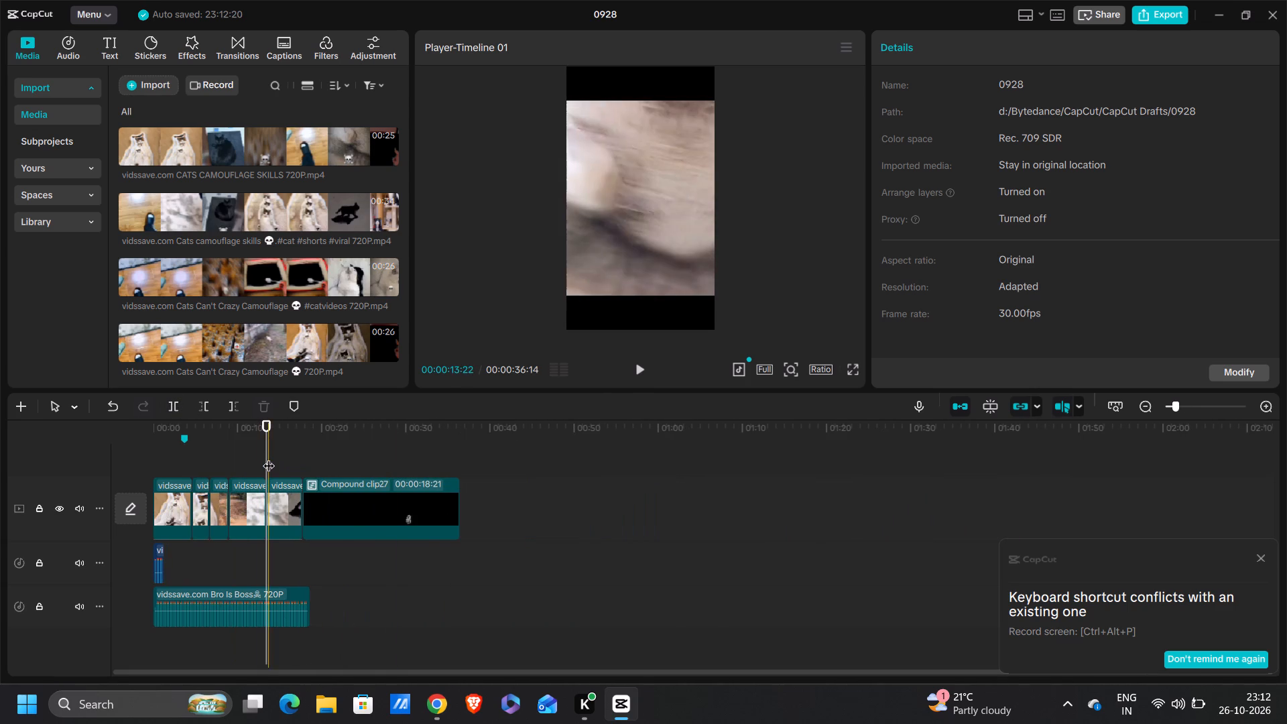
left_click(269, 457)
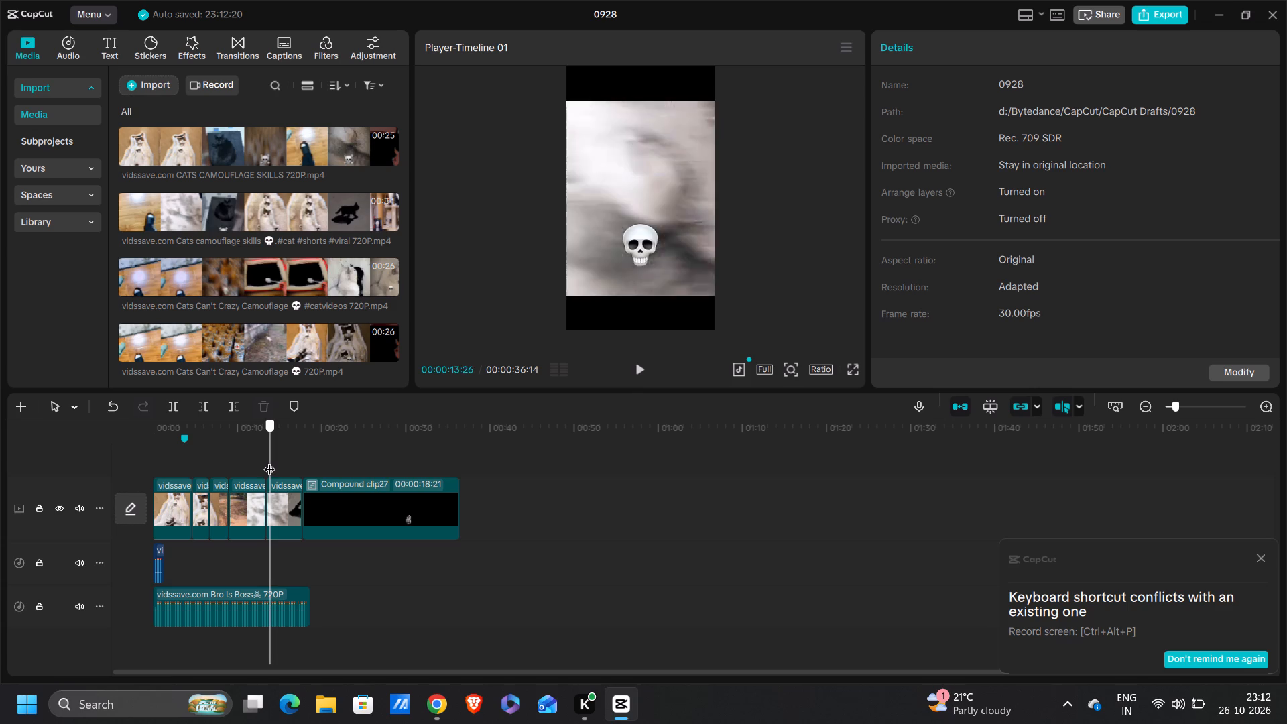
scroll(268, 459, "up", 4, "ctrl")
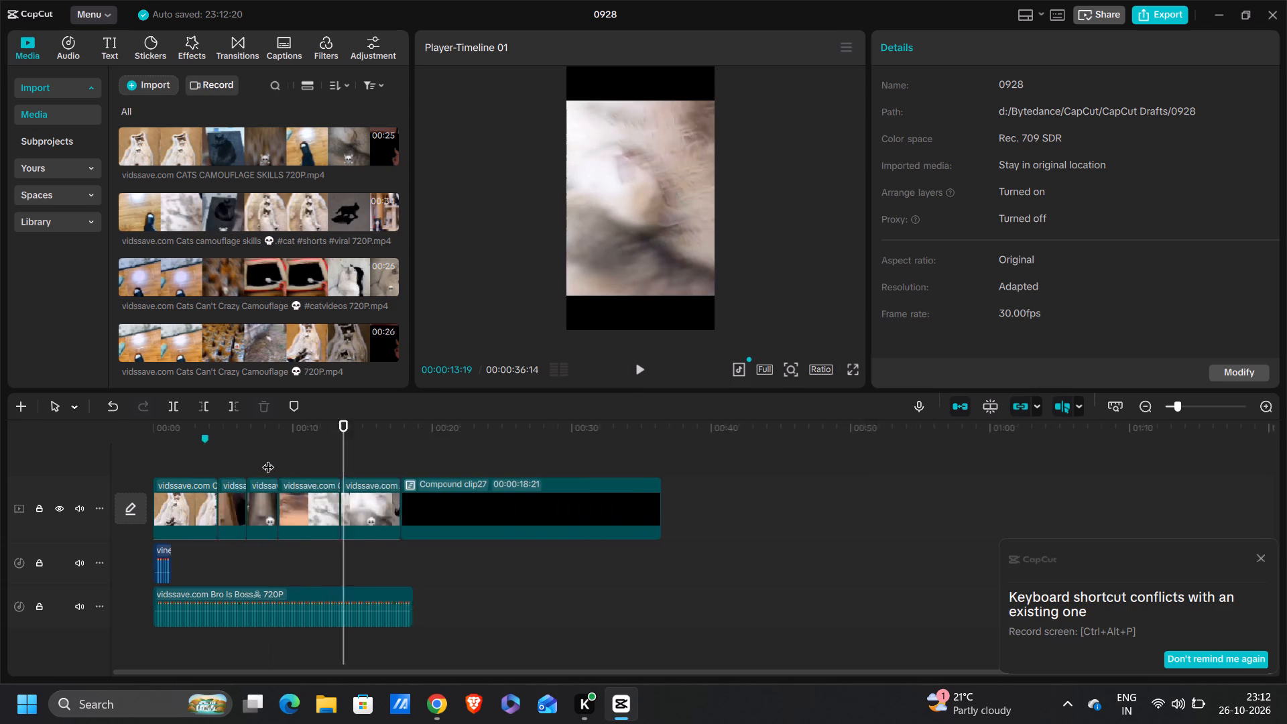
scroll(268, 459, "up", 2, "ctrl")
scroll(389, 490, "up", 4, "ctrl")
left_click_drag(454, 462, 467, 465)
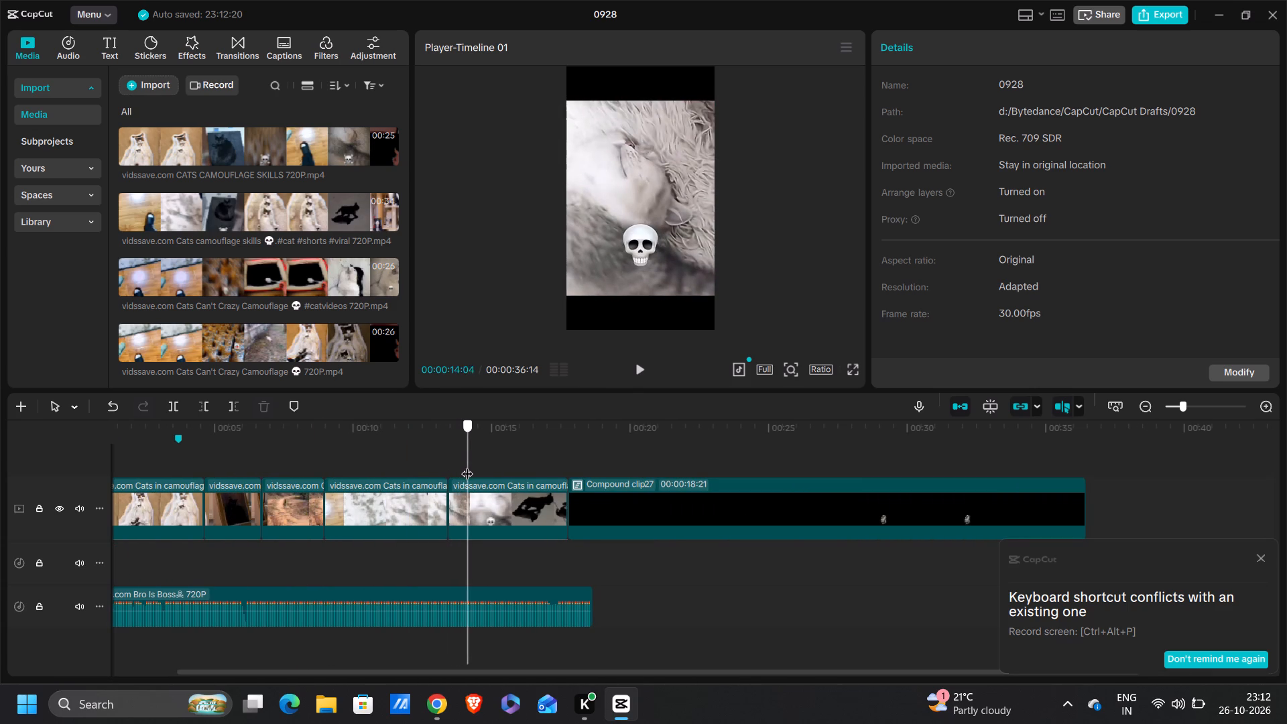
left_click_drag(467, 465, 473, 466)
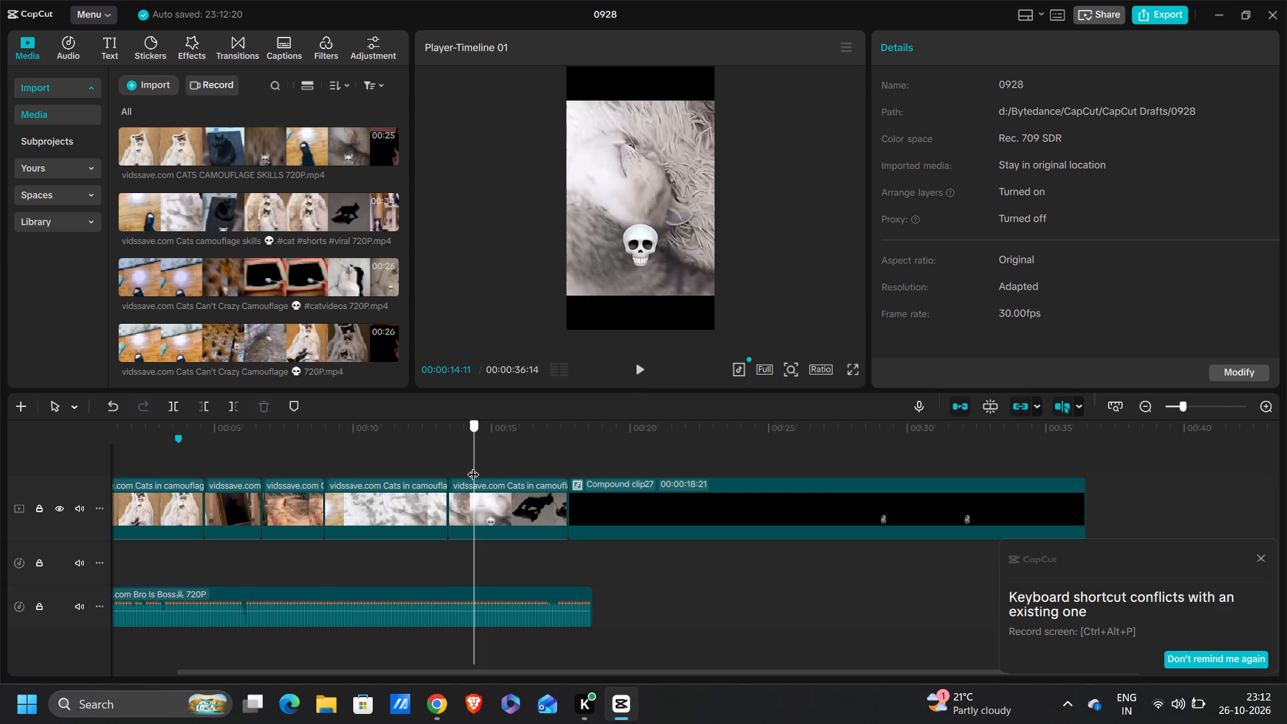
left_click_drag(473, 466, 477, 464)
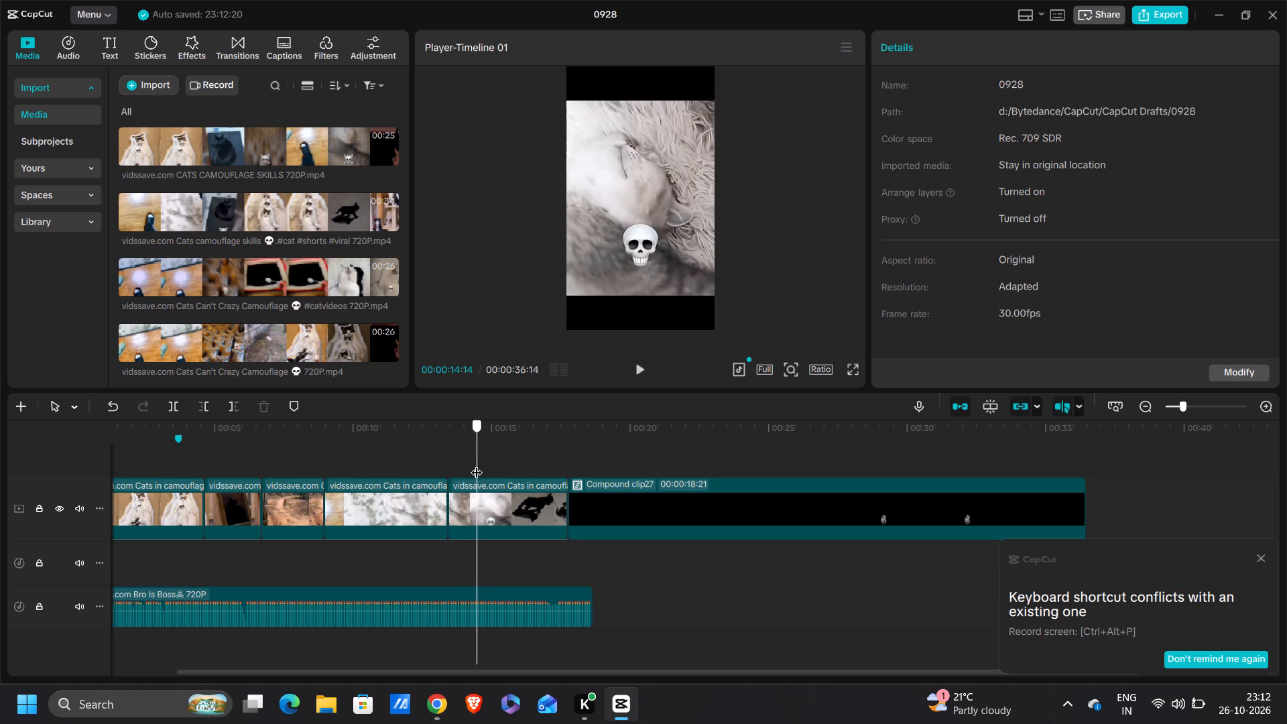
left_click_drag(477, 464, 484, 467)
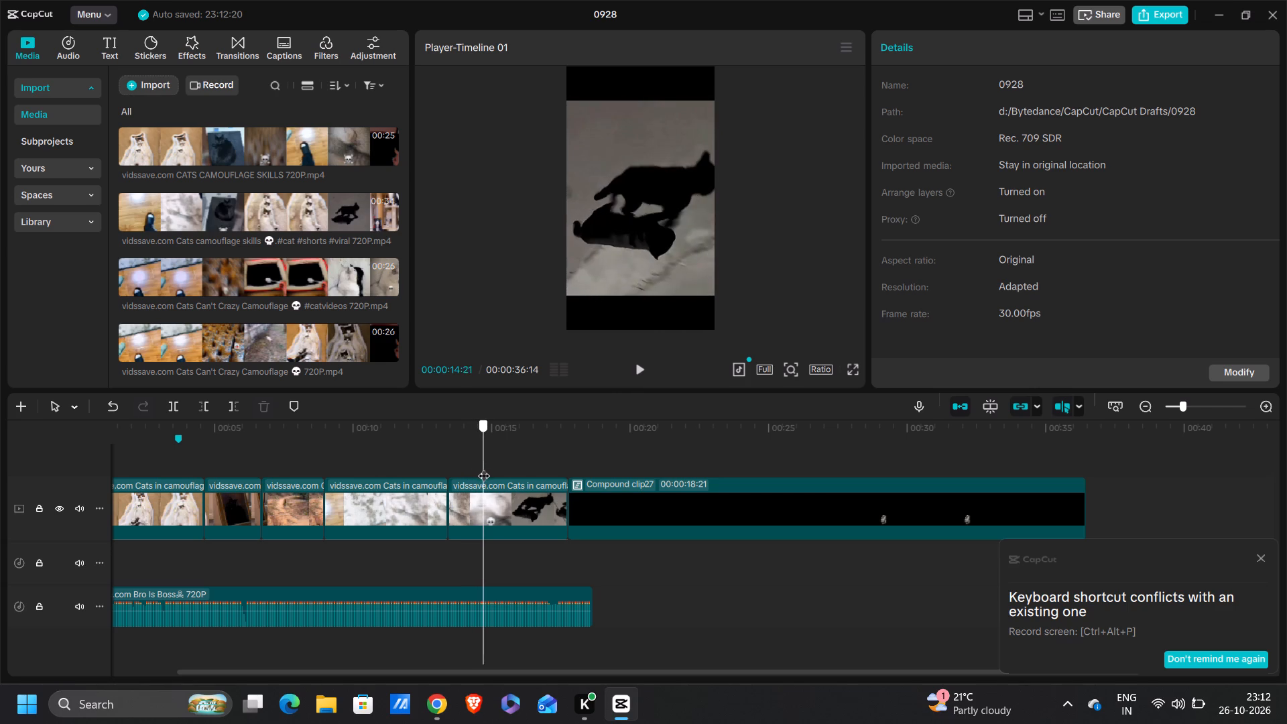
left_click_drag(484, 467, 482, 466)
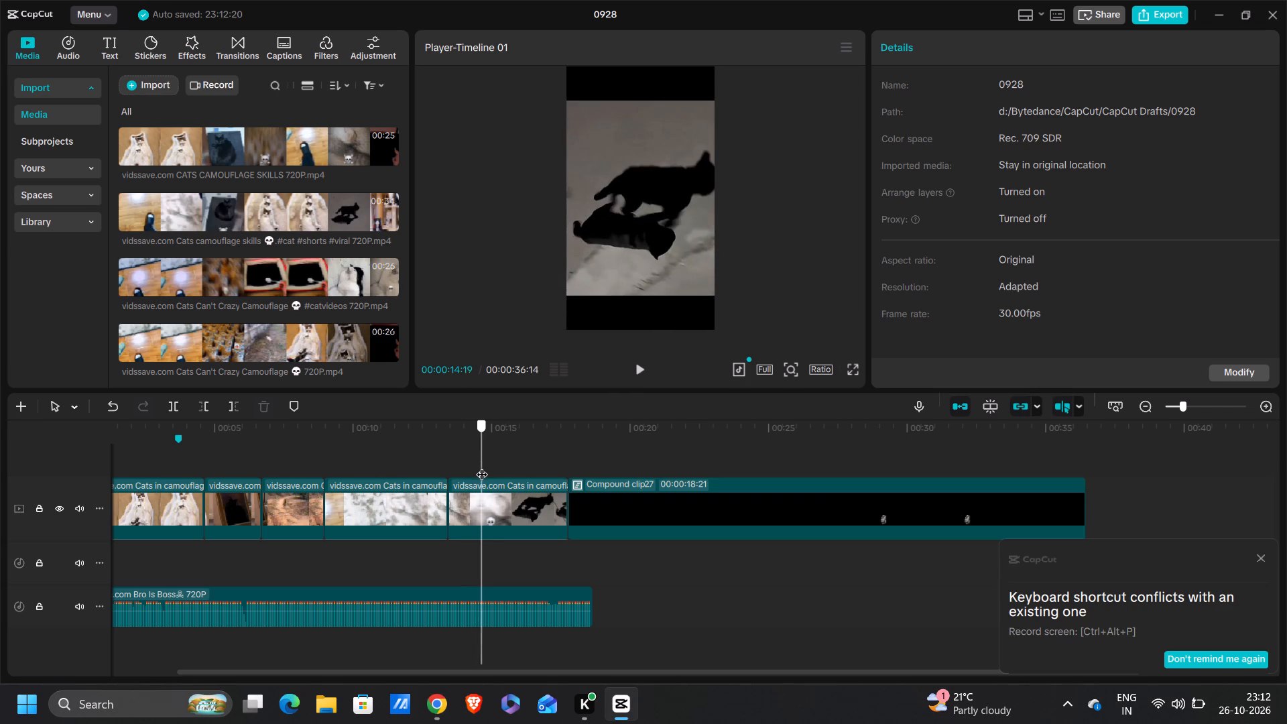
left_click_drag(482, 466, 483, 467)
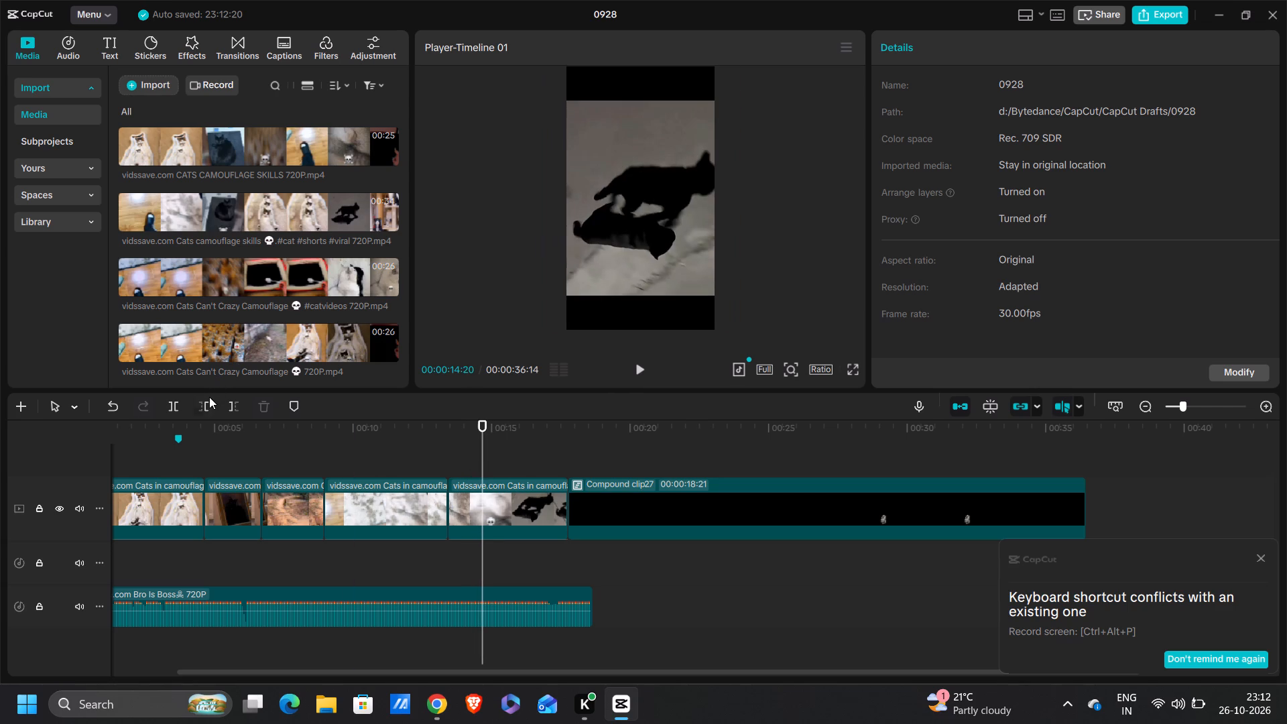
left_click(209, 398)
Split the black cats shot at 00:00:15:20, just before its skull freeze-frame, and delete the leftover piece before the compound clip.
left_click(450, 459)
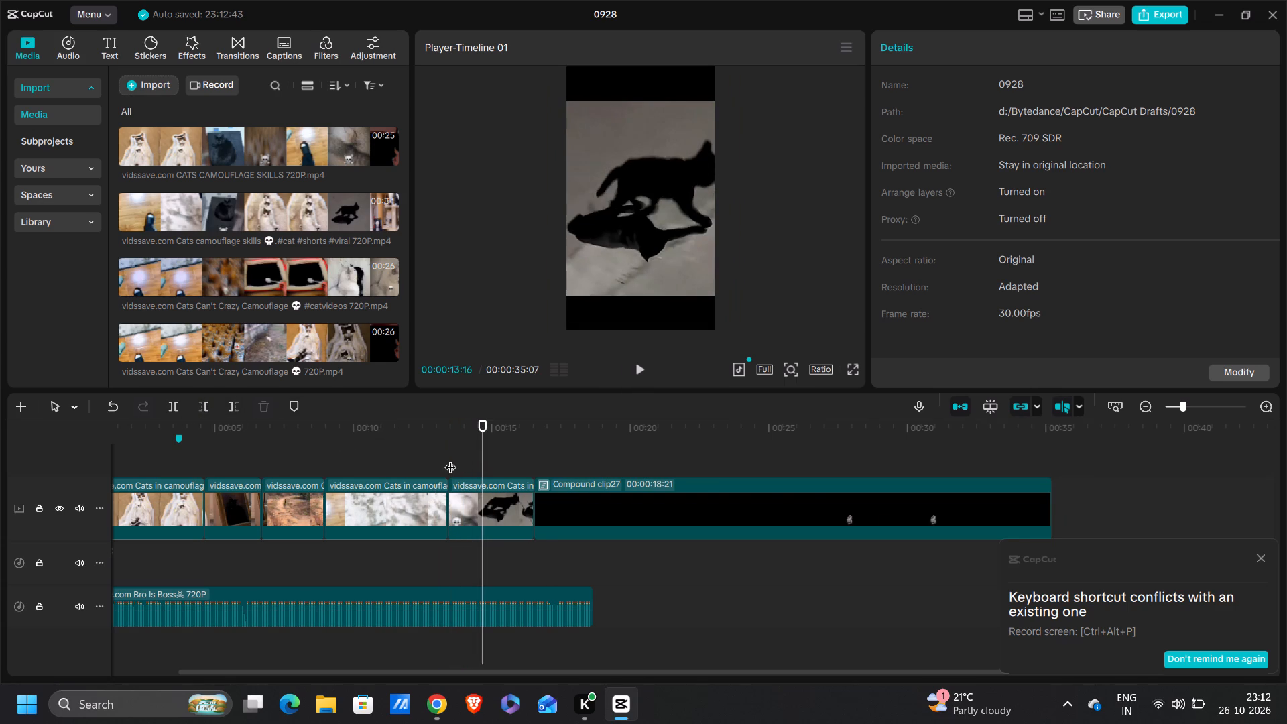
left_click_drag(450, 459, 448, 457)
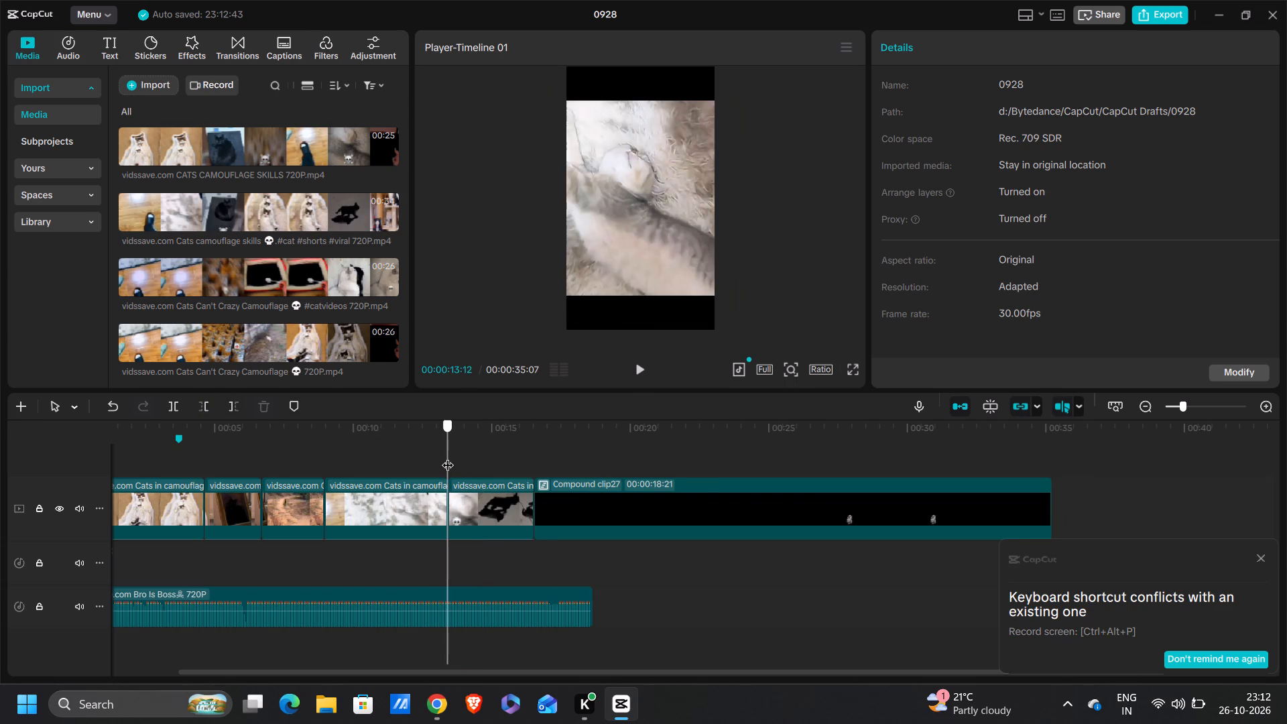
left_click_drag(448, 457, 517, 469)
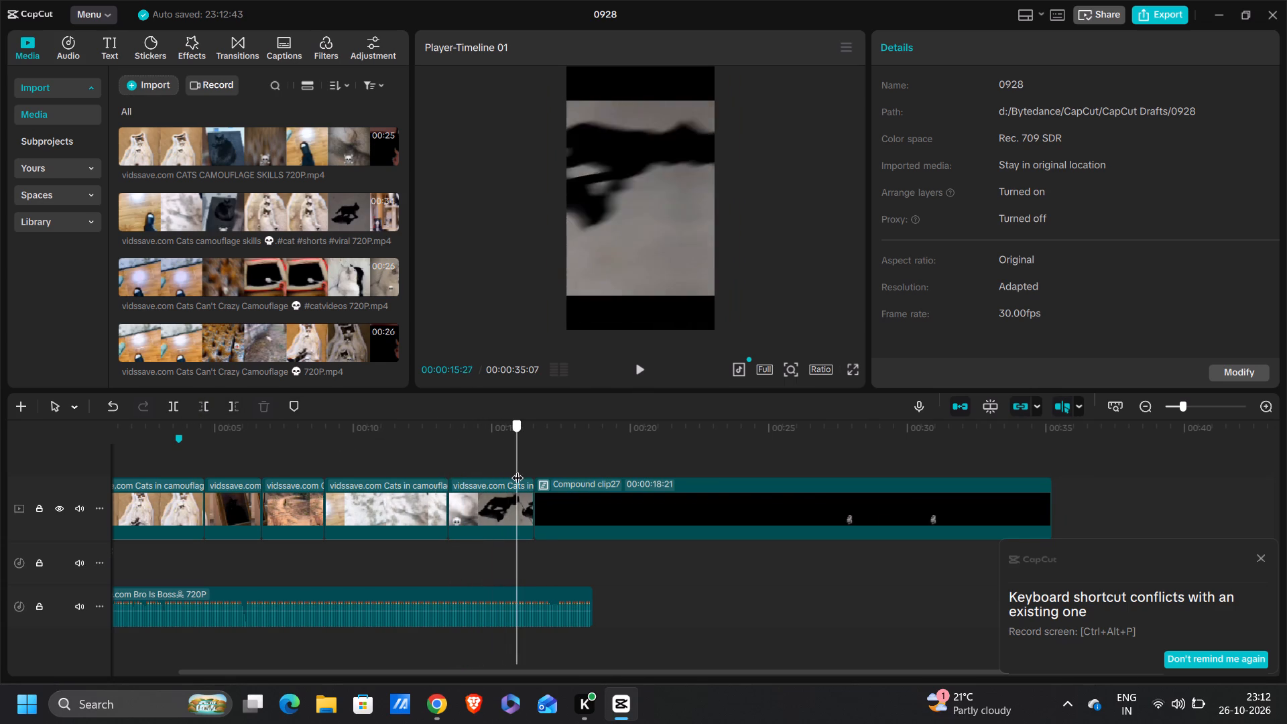
left_click_drag(517, 469, 511, 473)
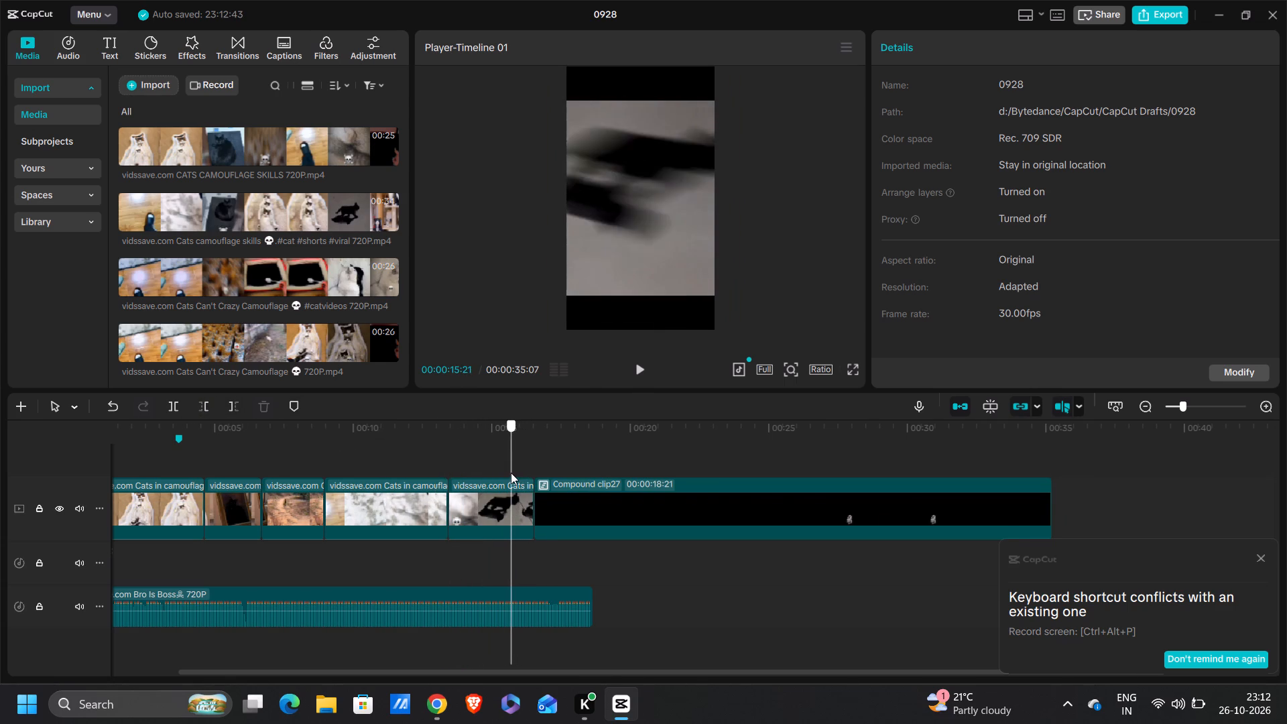
left_click_drag(511, 473, 510, 472)
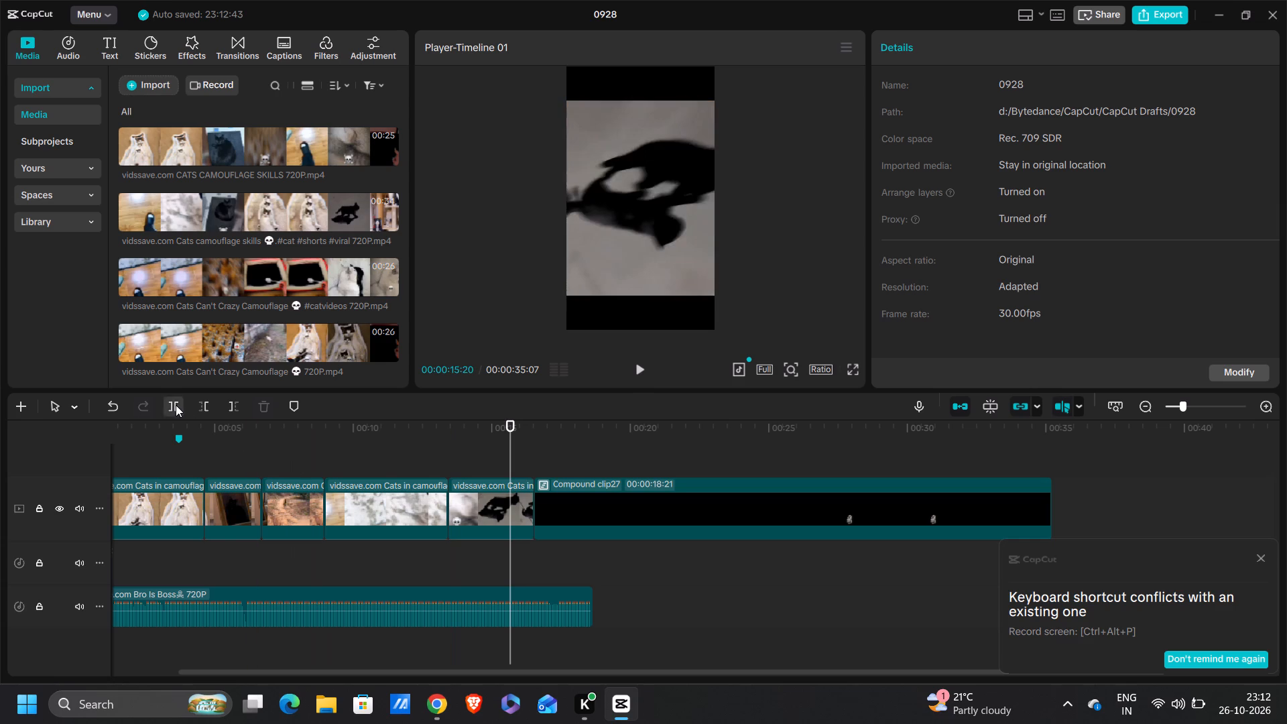
left_click(176, 405)
scroll(497, 524, "left", 1)
scroll(497, 524, "right", 1)
scroll(497, 524, "down", 3, "ctrl")
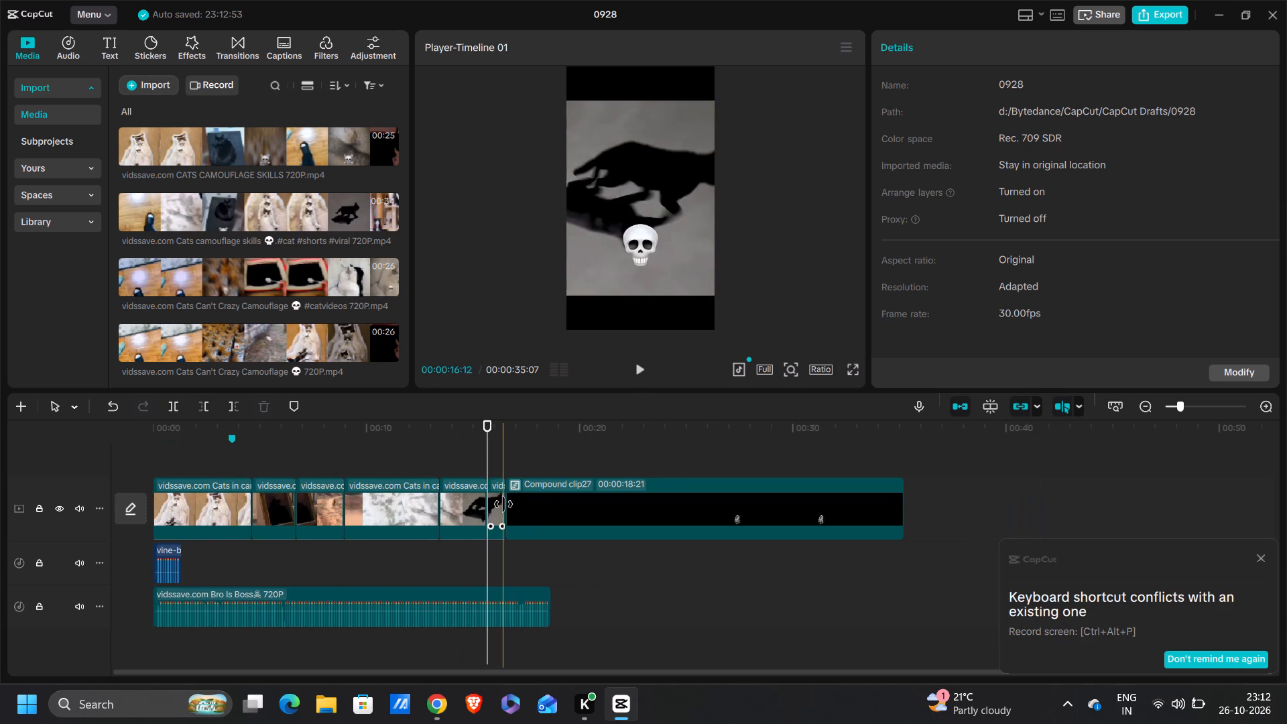
left_click(499, 505)
key("BackSpace")
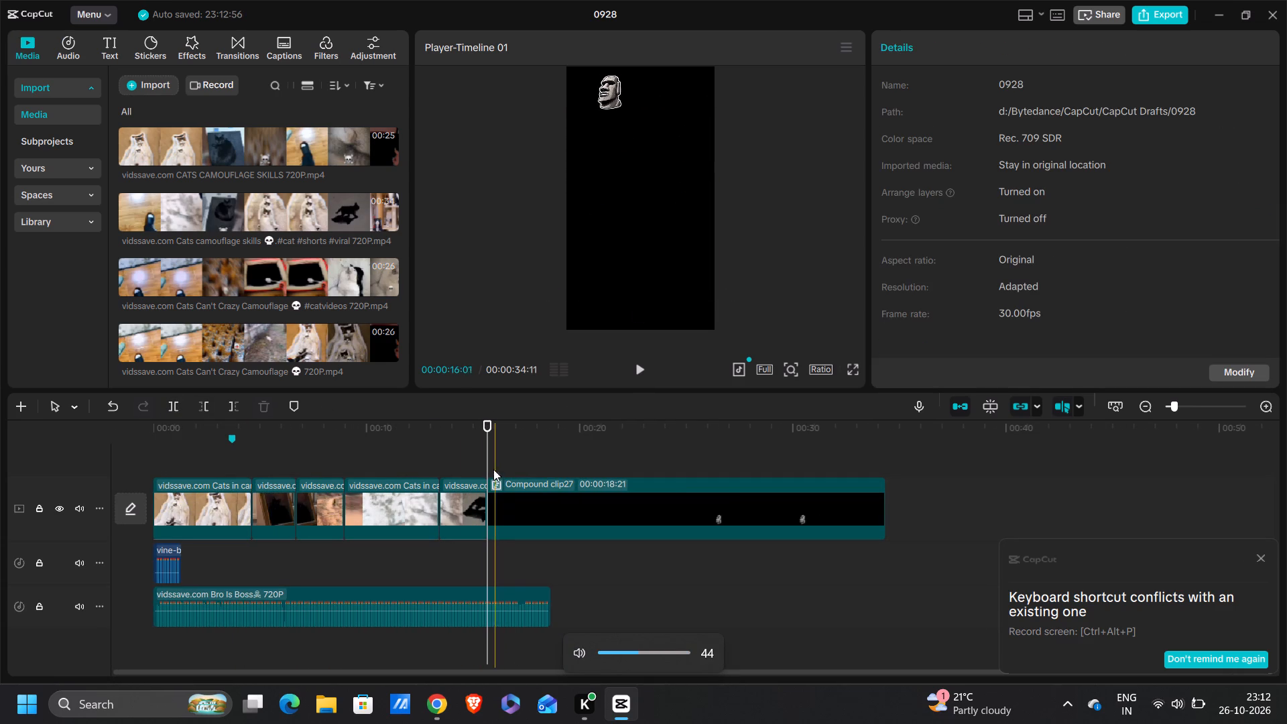
Insert the "Cats Can't Crazy Camouflage #catvideos 720P" clip into the main track between the black cats shot and Compound clip27.
left_click(487, 459)
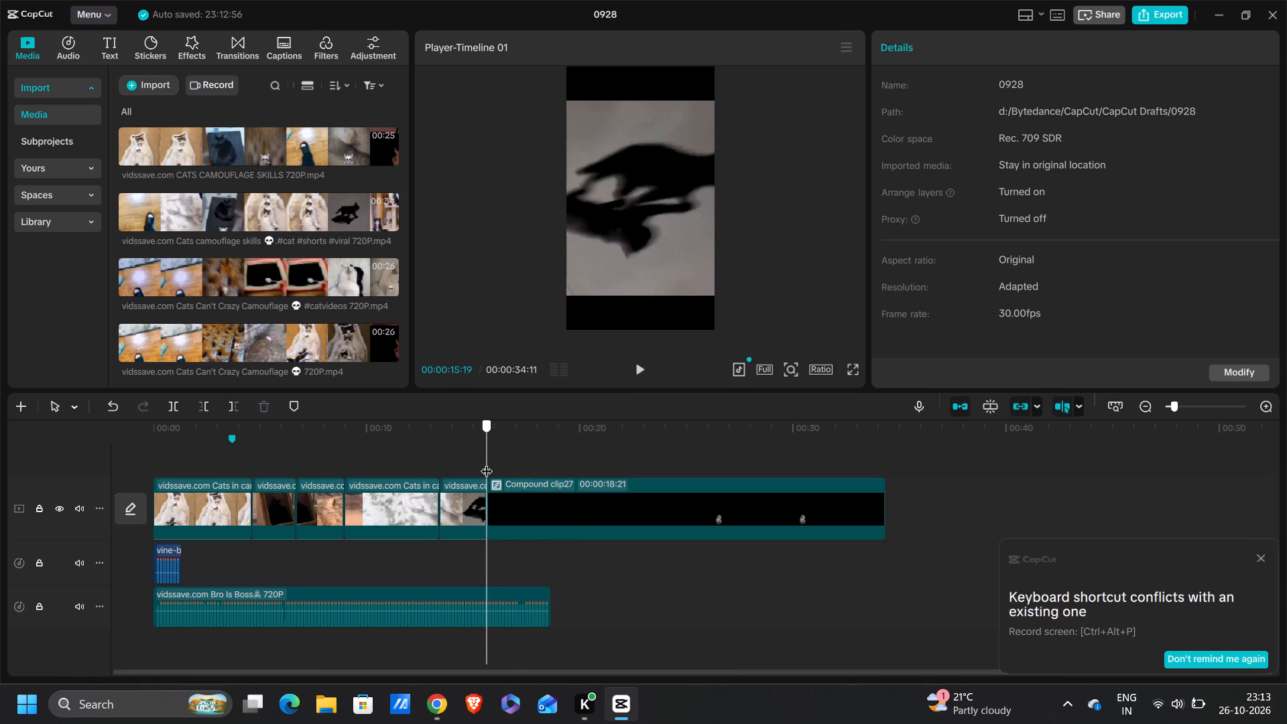
scroll(369, 531, "down", 5, "ctrl")
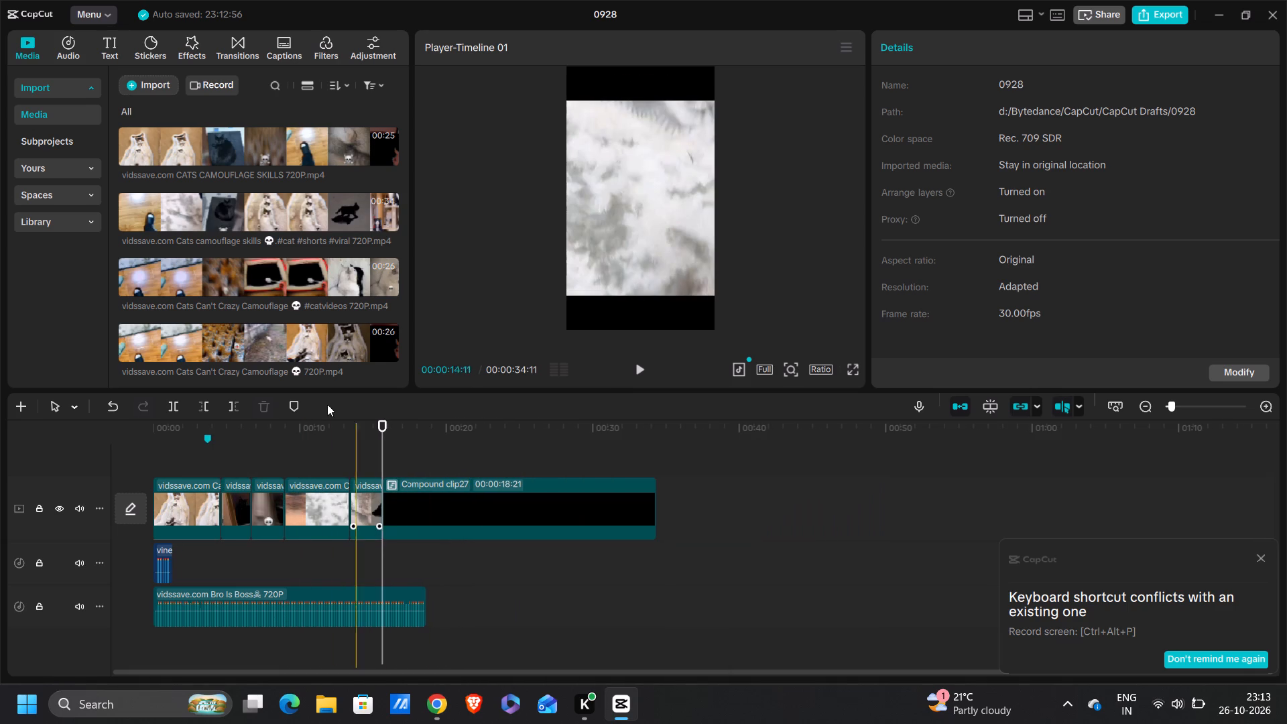
left_click(125, 246)
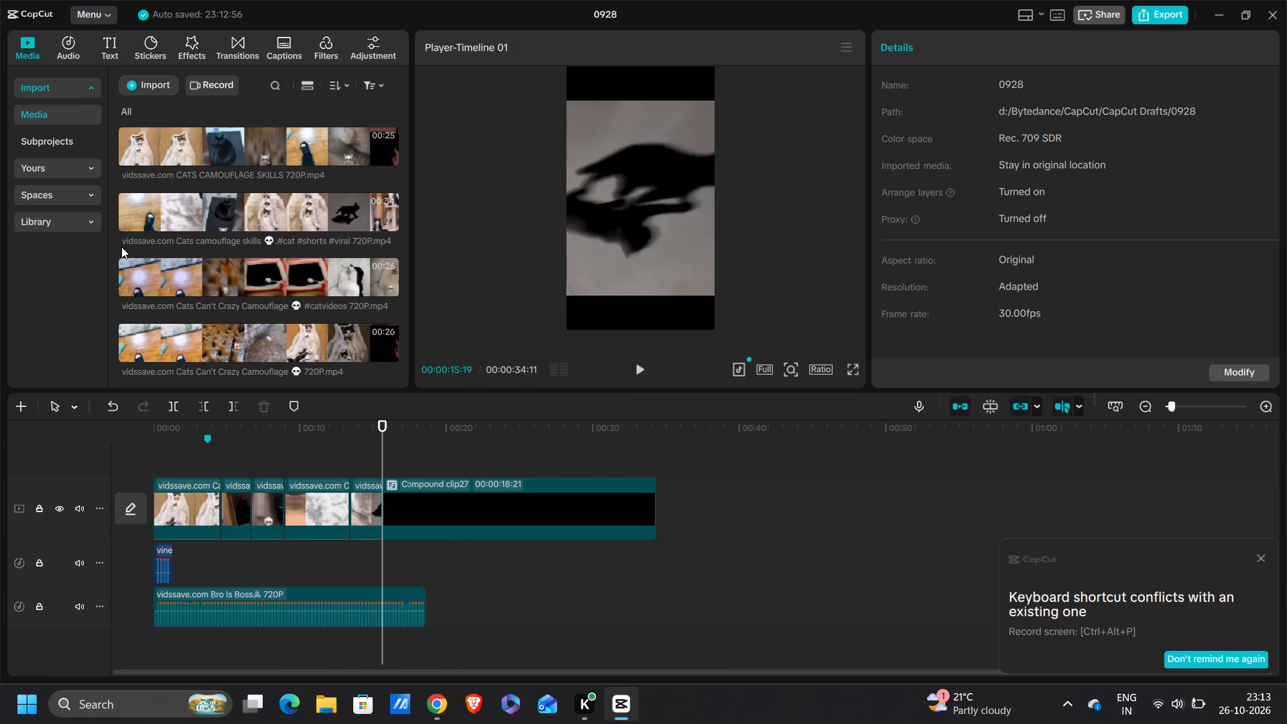
left_click(121, 247)
left_click(123, 247)
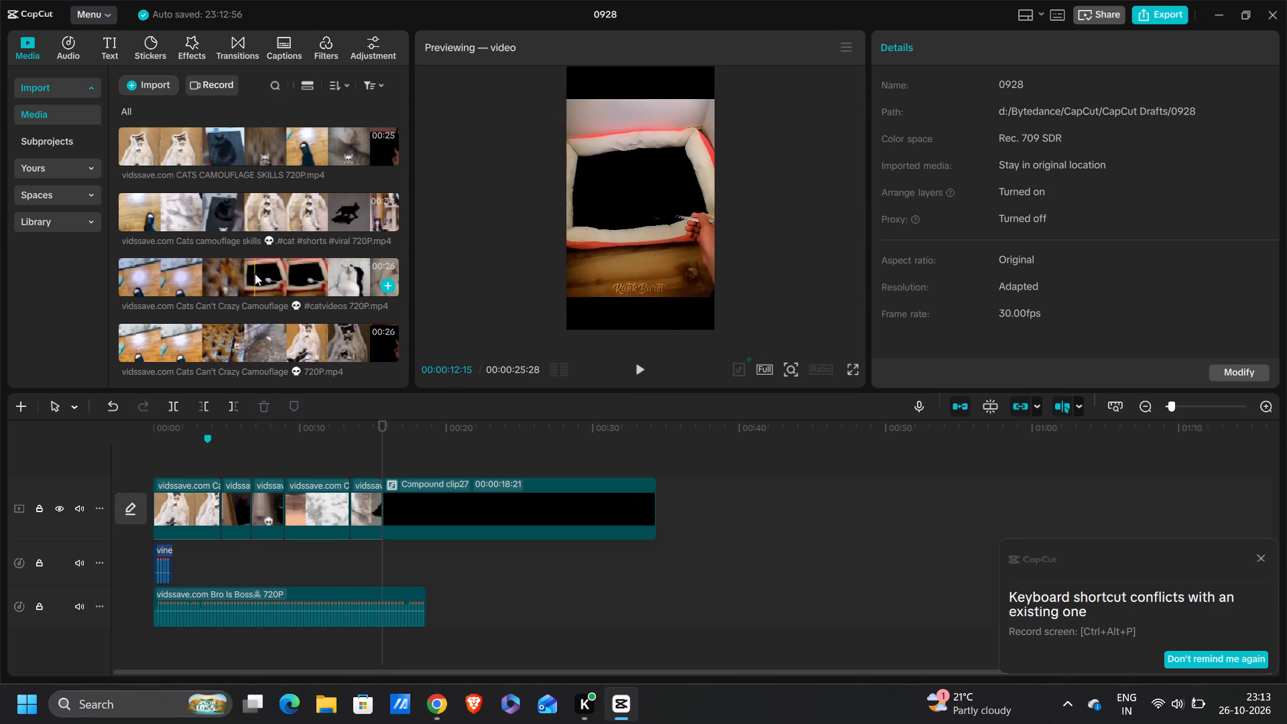
left_click_drag(255, 274, 461, 558)
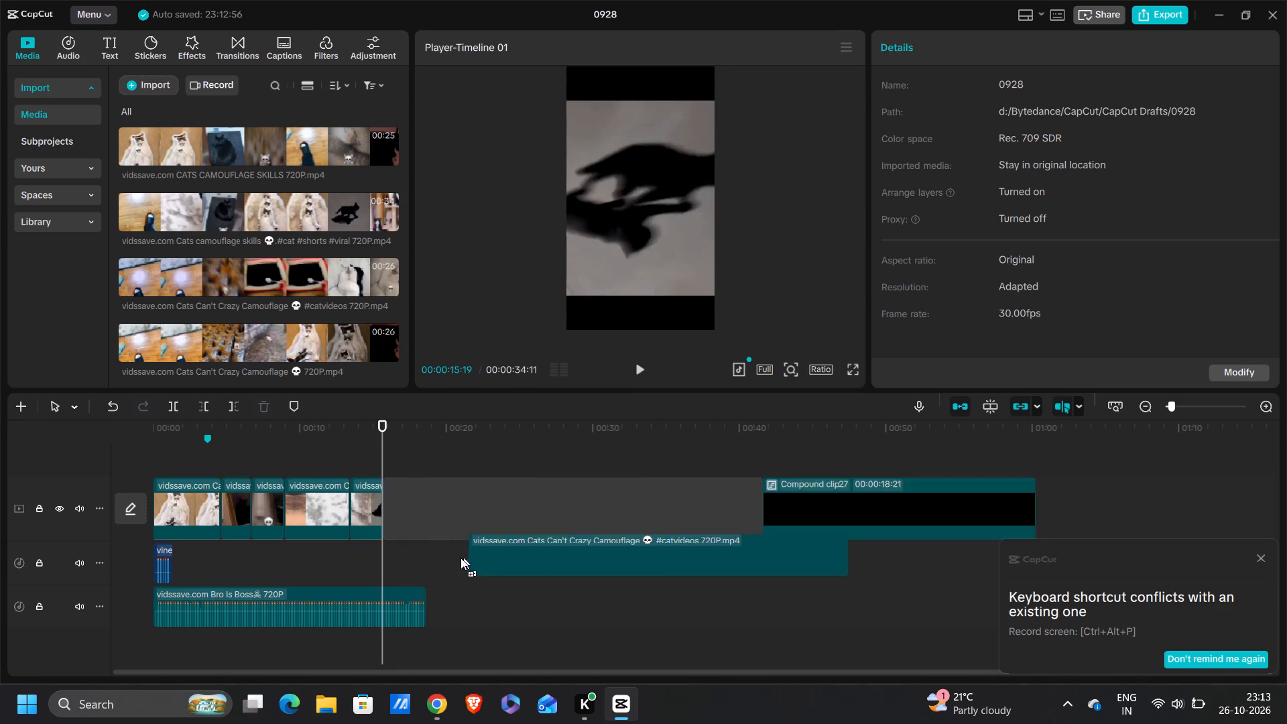
left_click_drag(461, 558, 387, 498)
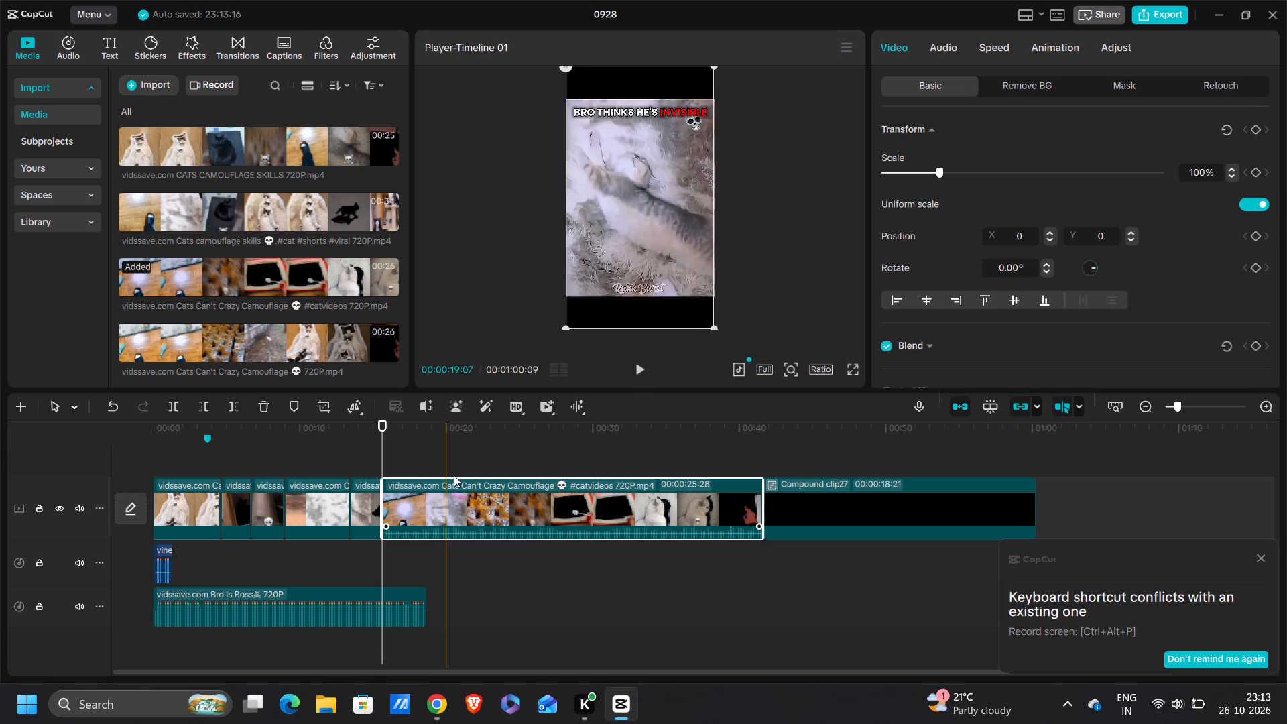
Crop the new clip at top and bottom to cut out the "BRO THINKS HE'S INVISIBLE" title, its skull emoji and the watermark.
left_click(410, 465)
left_click(425, 497)
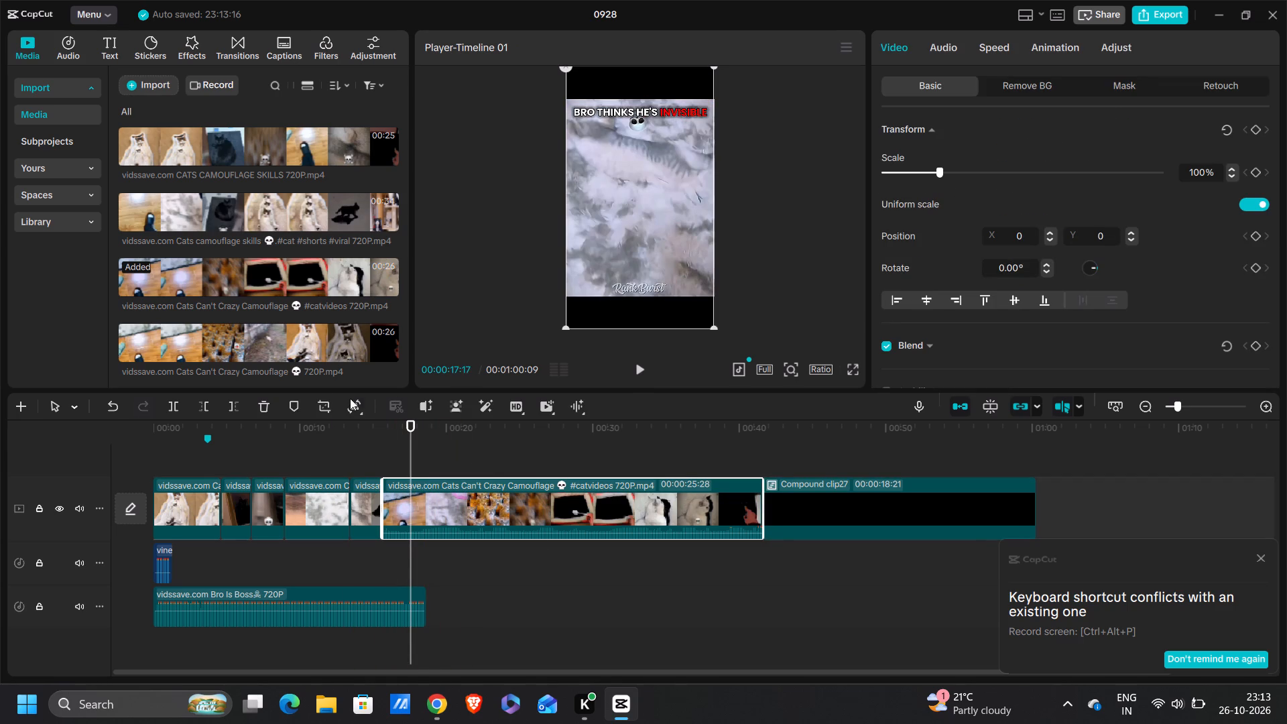
left_click(316, 407)
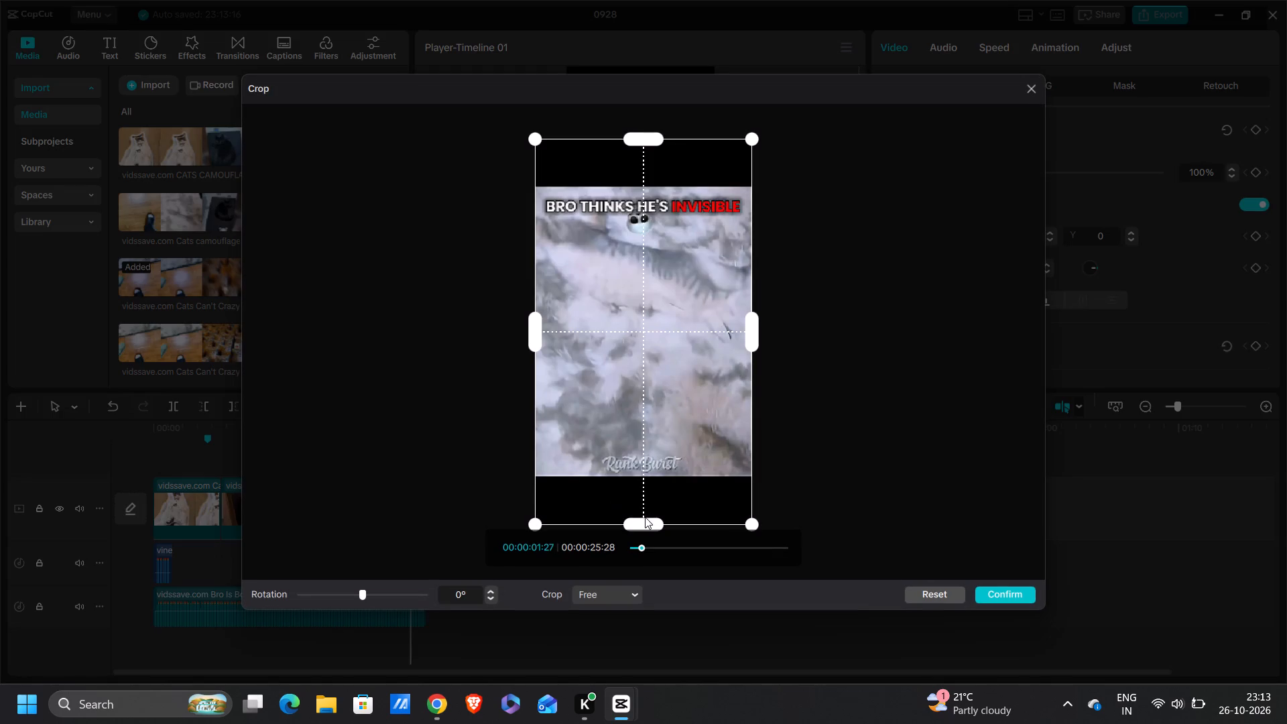
left_click_drag(646, 521, 686, 450)
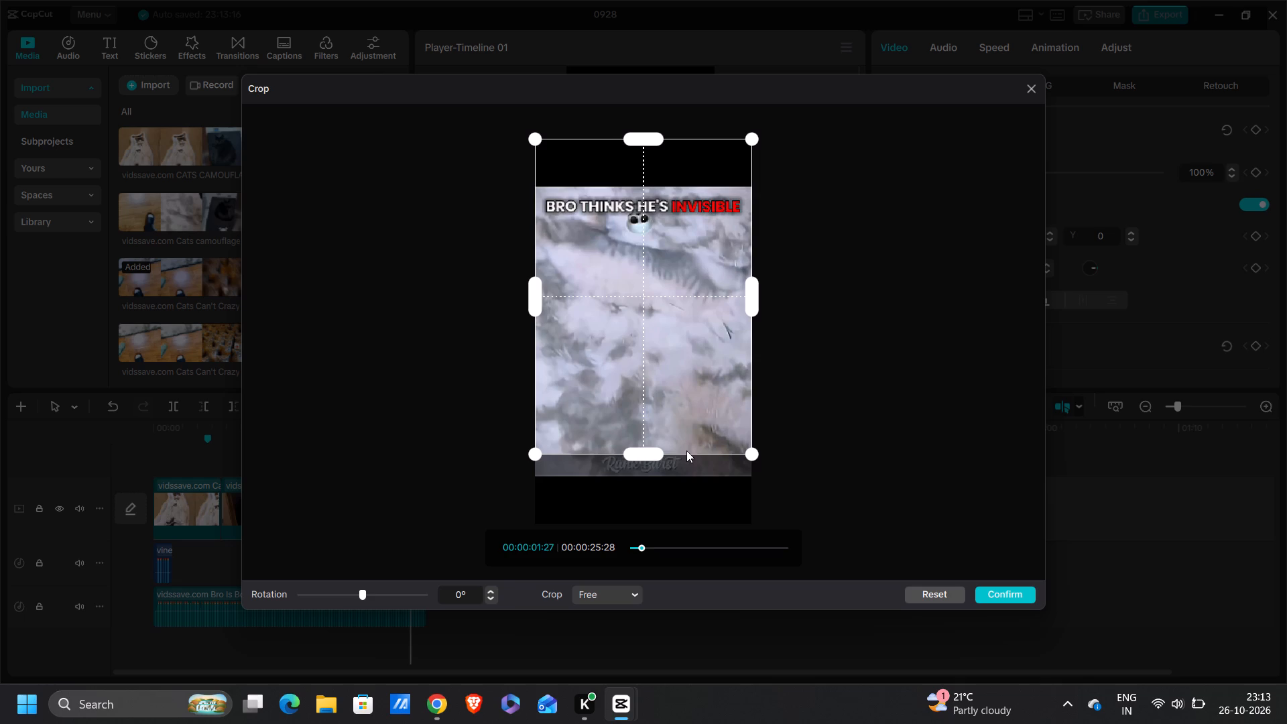
left_click_drag(642, 133, 671, 230)
left_click(1008, 600)
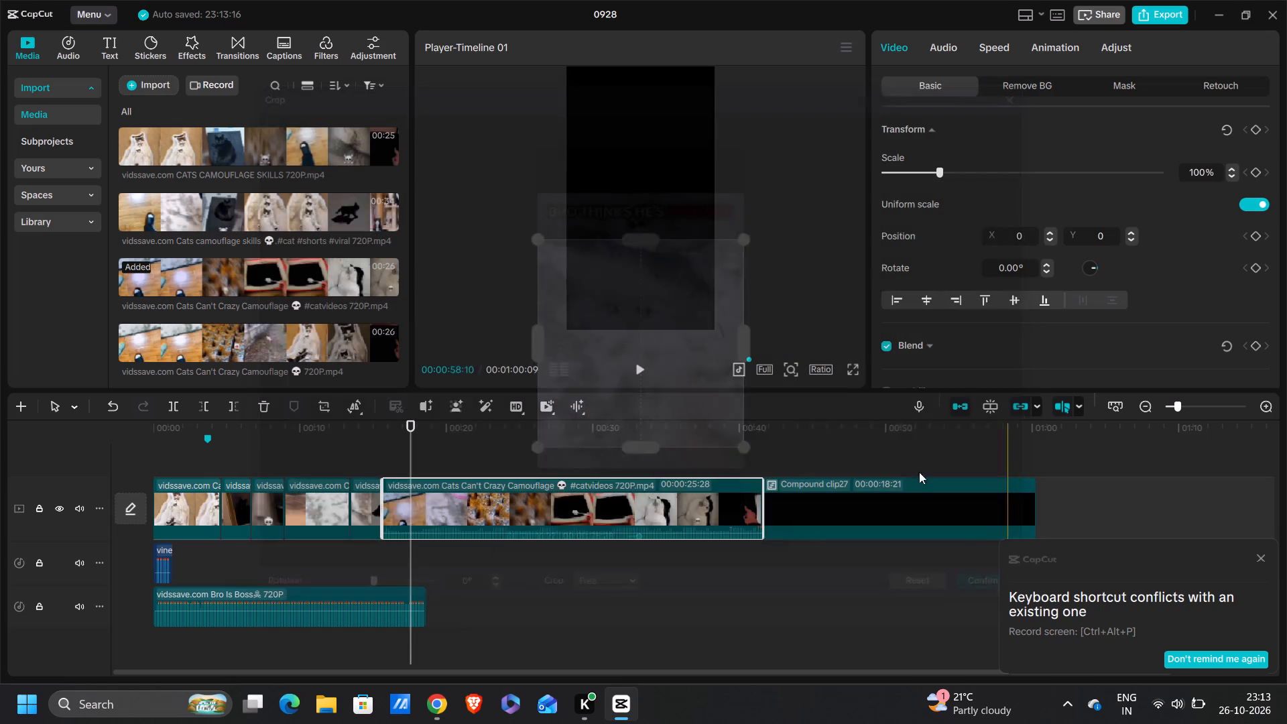
Enlarge the cropped clip in the preview to a scale of 118%, filling the frame's width.
left_click_drag(716, 271, 727, 286)
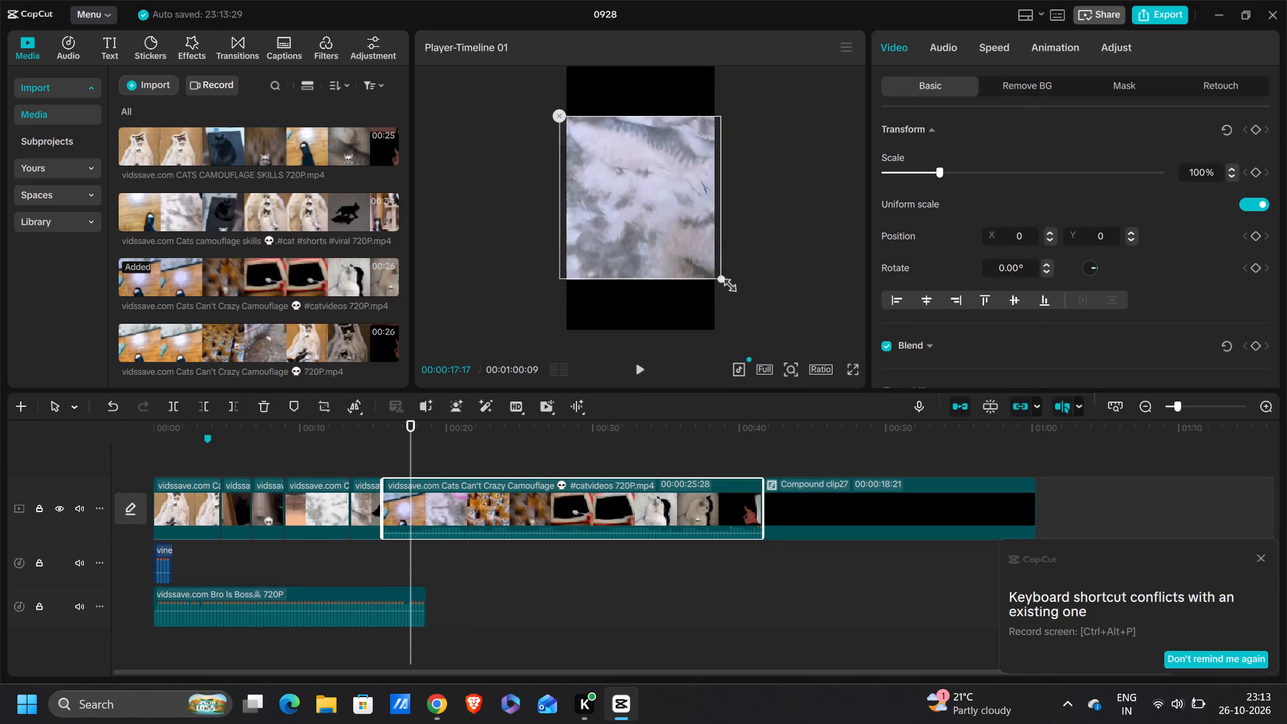
left_click_drag(727, 286, 735, 291)
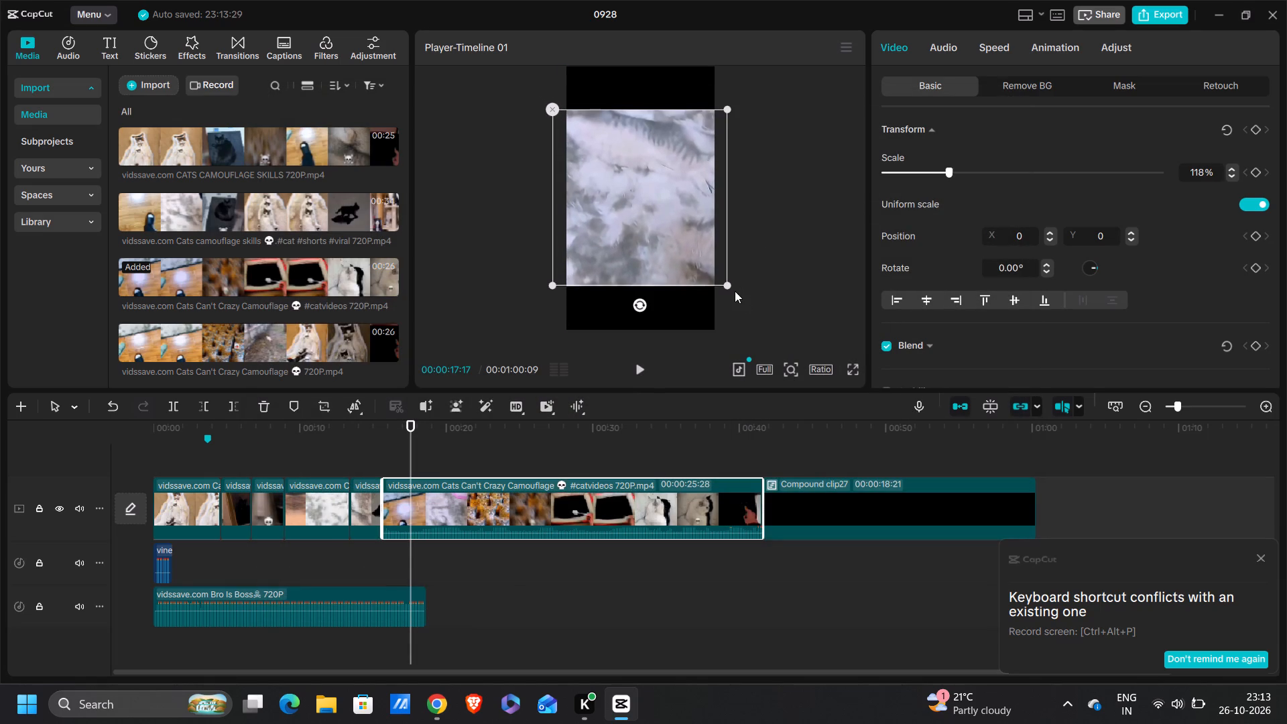
Trim off the start of the "Cats Can't Crazy Camouflage" clip up to 00:00:20:21, where the cat-print pillows shot begins.
key("space")
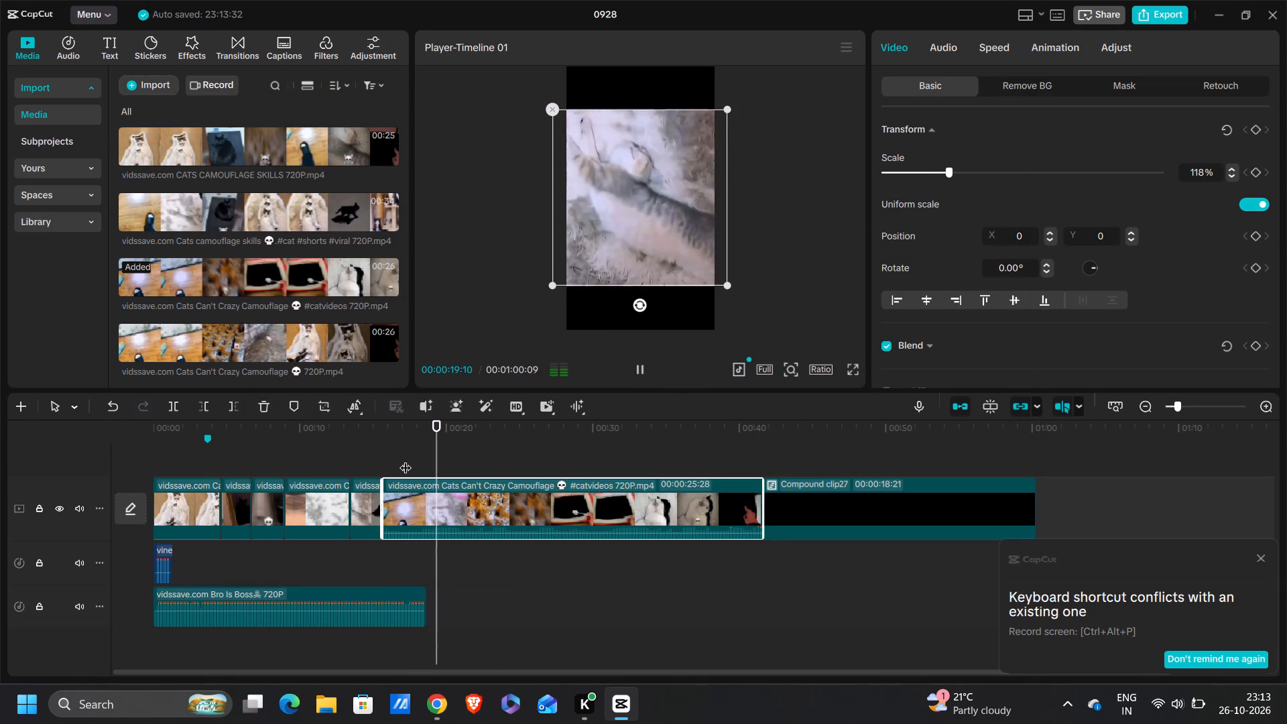
key("space")
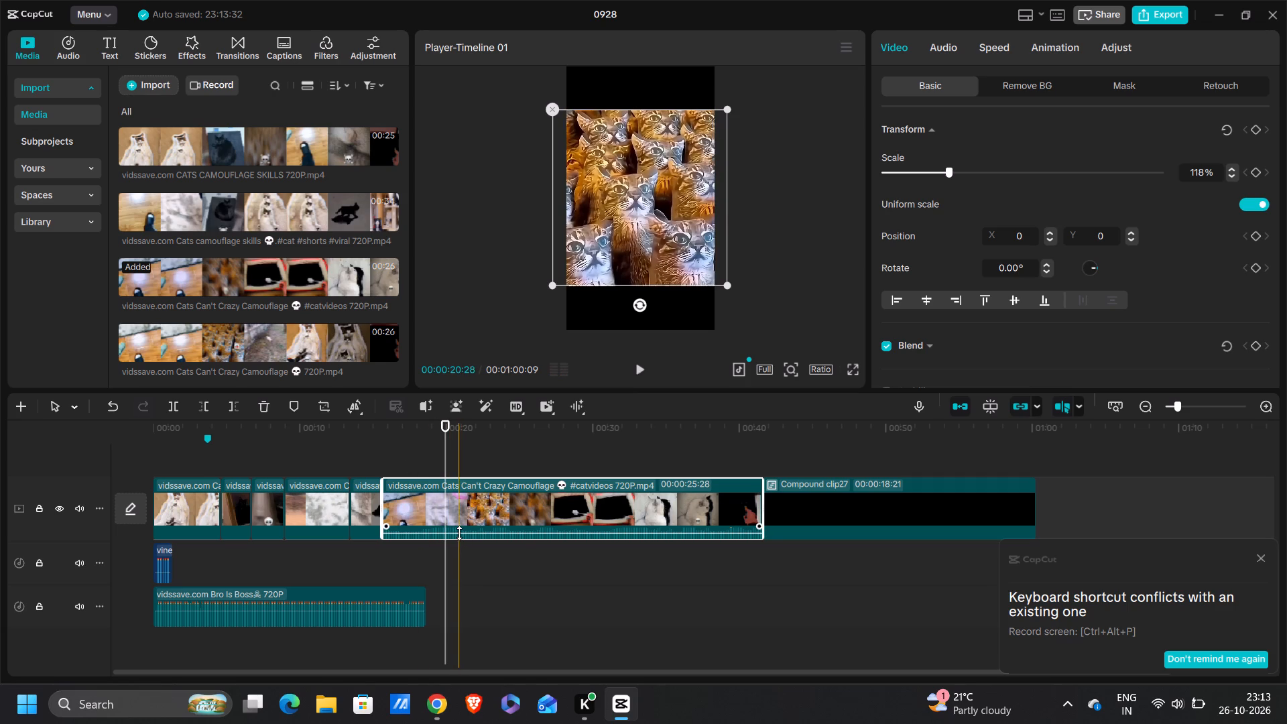
left_click(458, 532)
left_click_drag(458, 534, 476, 652)
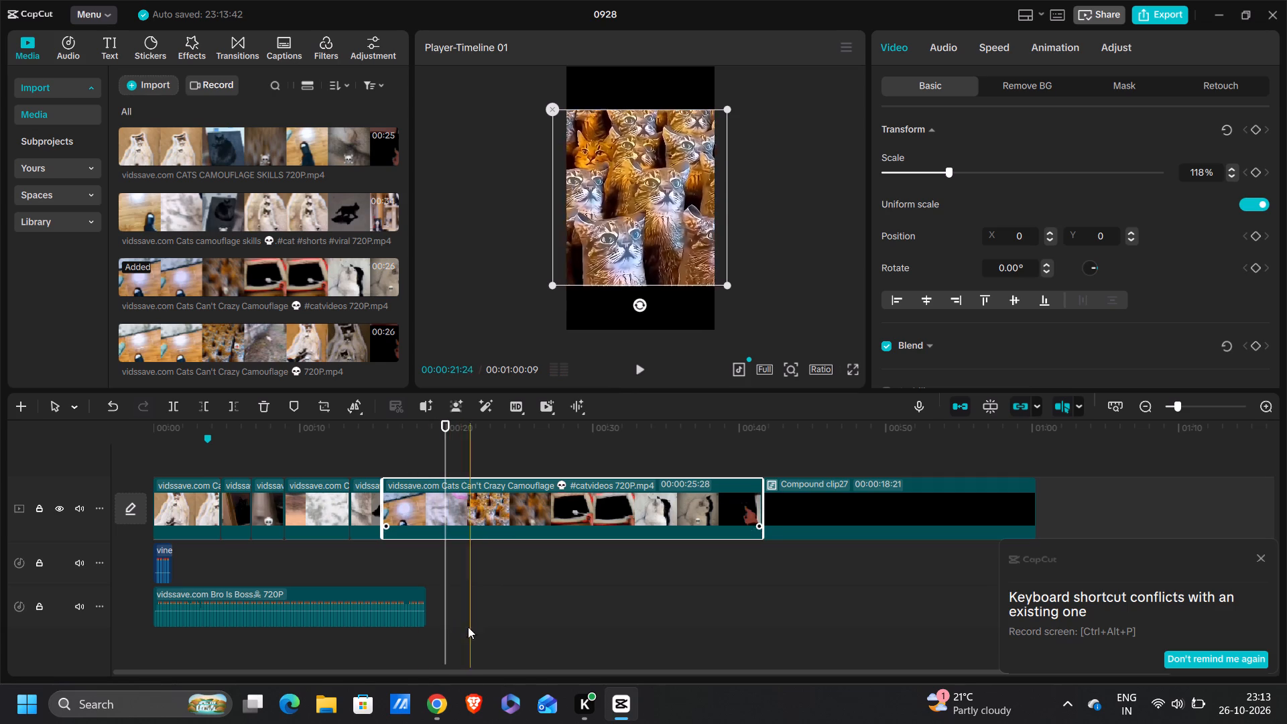
left_click_drag(450, 446, 459, 453)
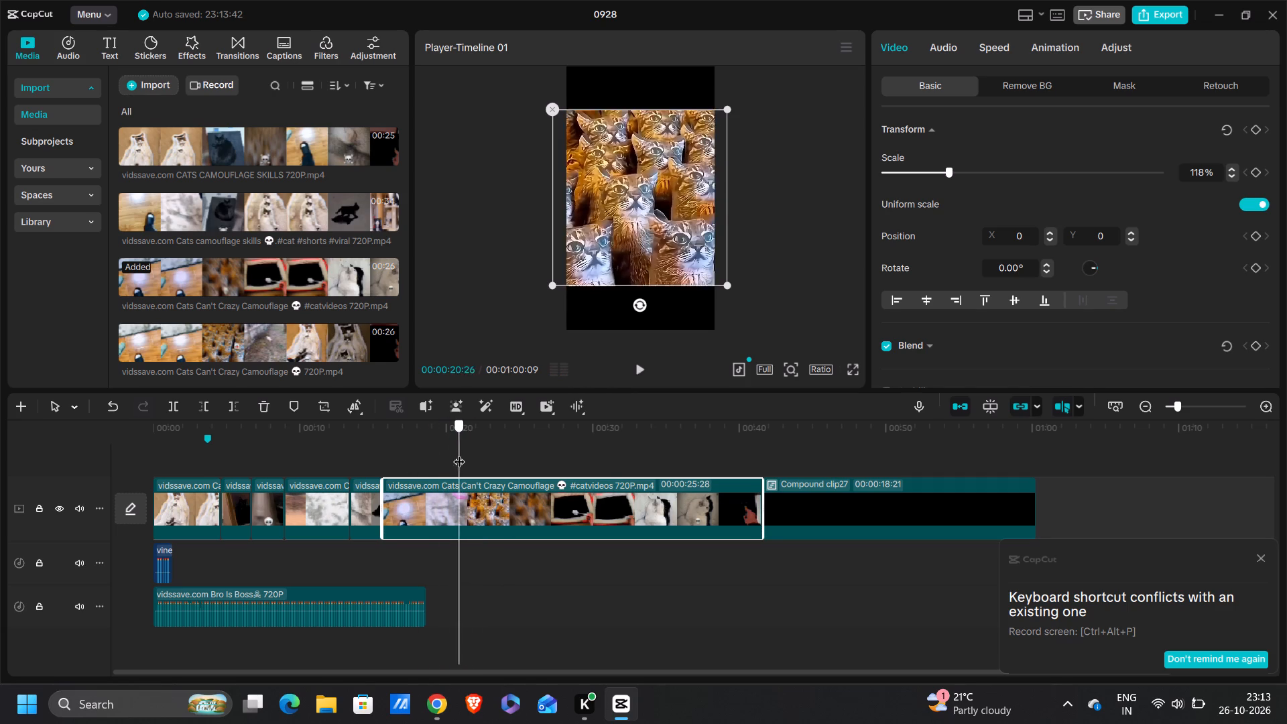
left_click_drag(459, 453, 467, 467)
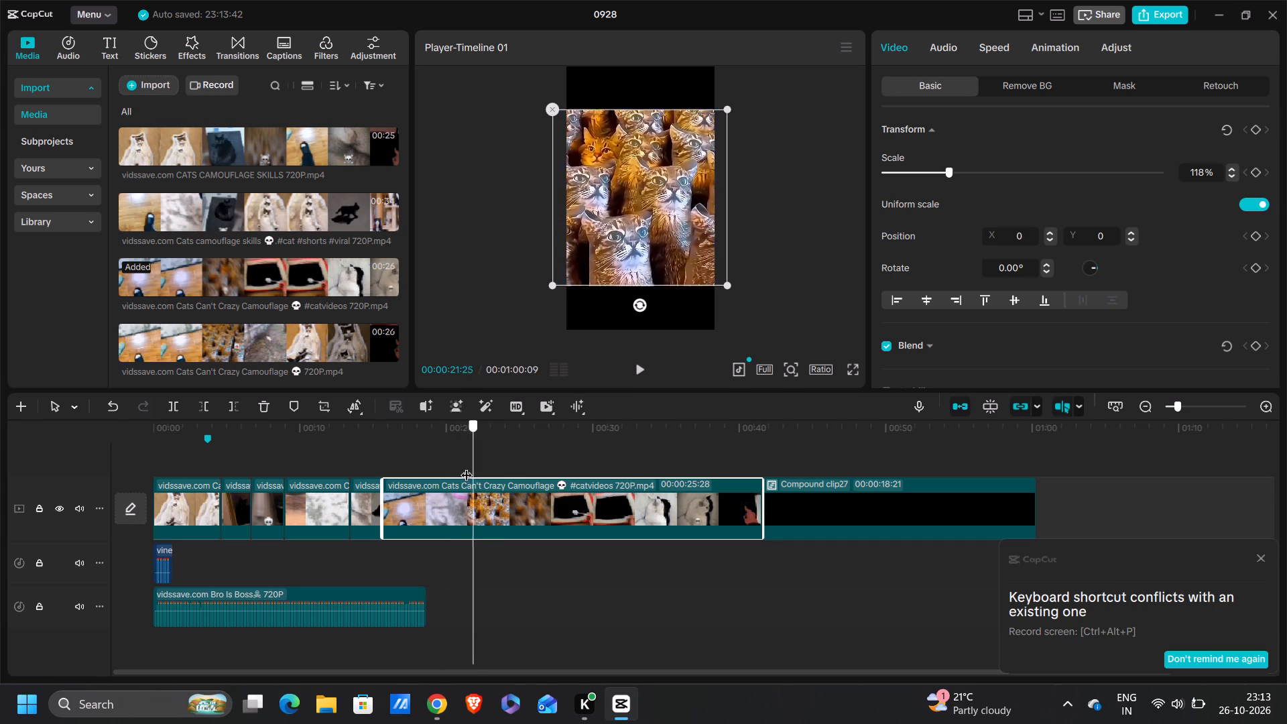
left_click_drag(467, 467, 452, 464)
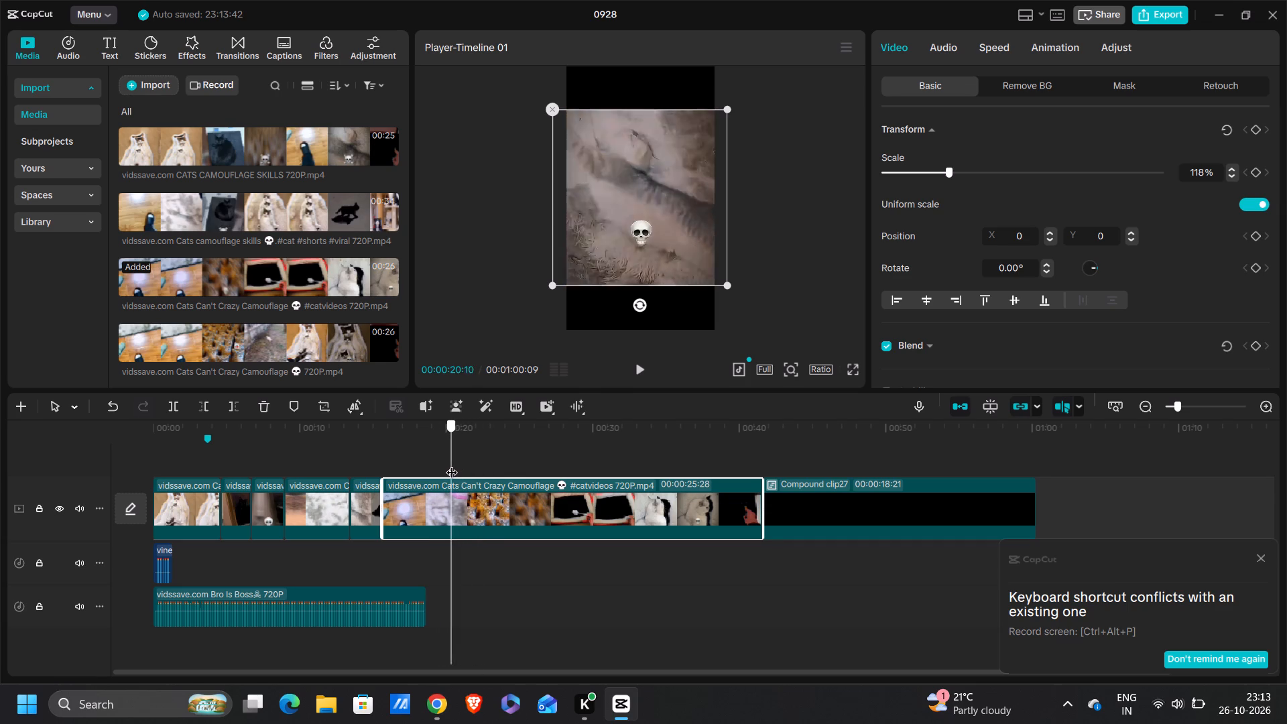
left_click_drag(452, 464, 456, 465)
left_click(202, 404)
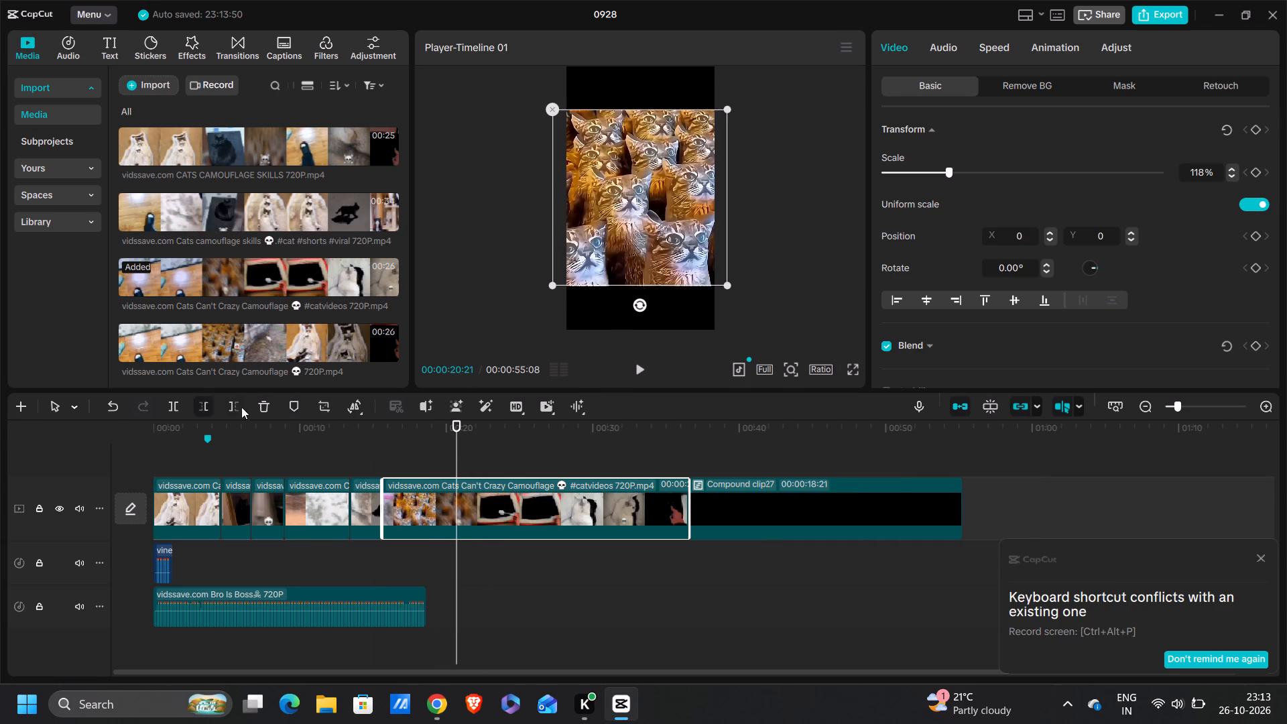
Split the "Cats Can't Crazy Camouflage" clip in the cat-print pillows shot at 00:00:17:26, just before its skull freeze-frame.
left_click(382, 439)
left_click_drag(386, 439, 415, 440)
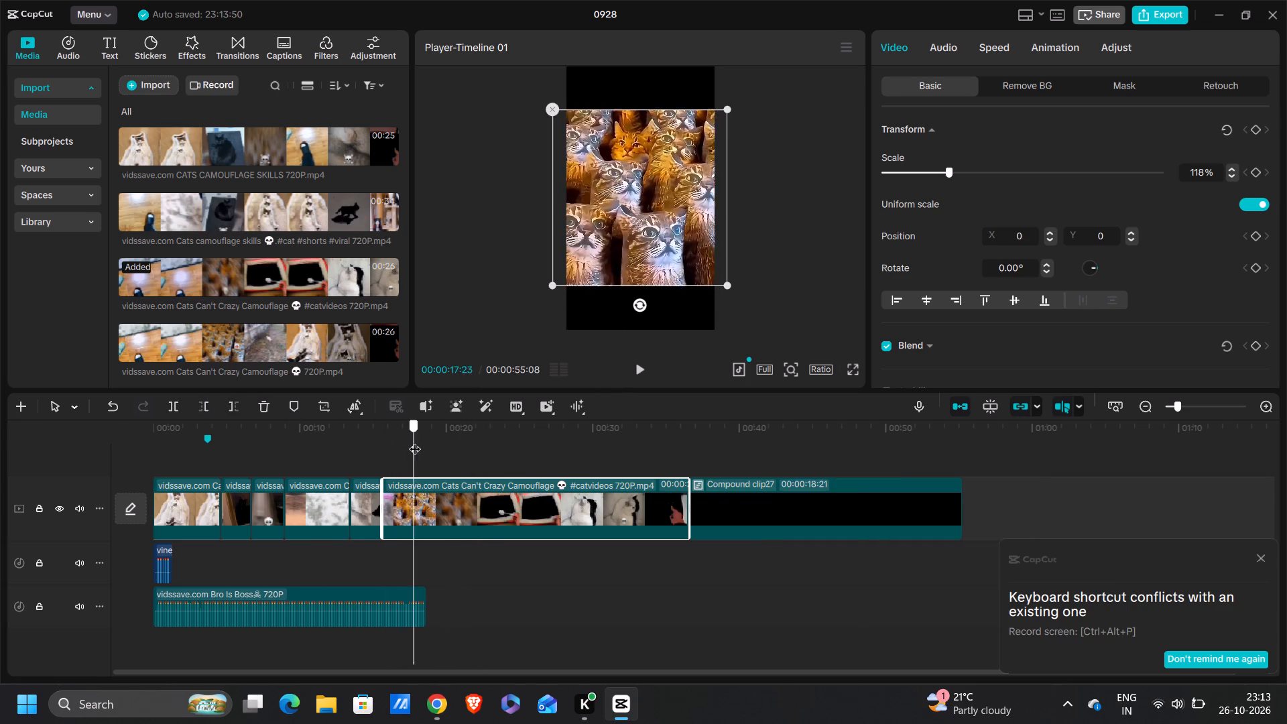
left_click_drag(415, 440, 419, 439)
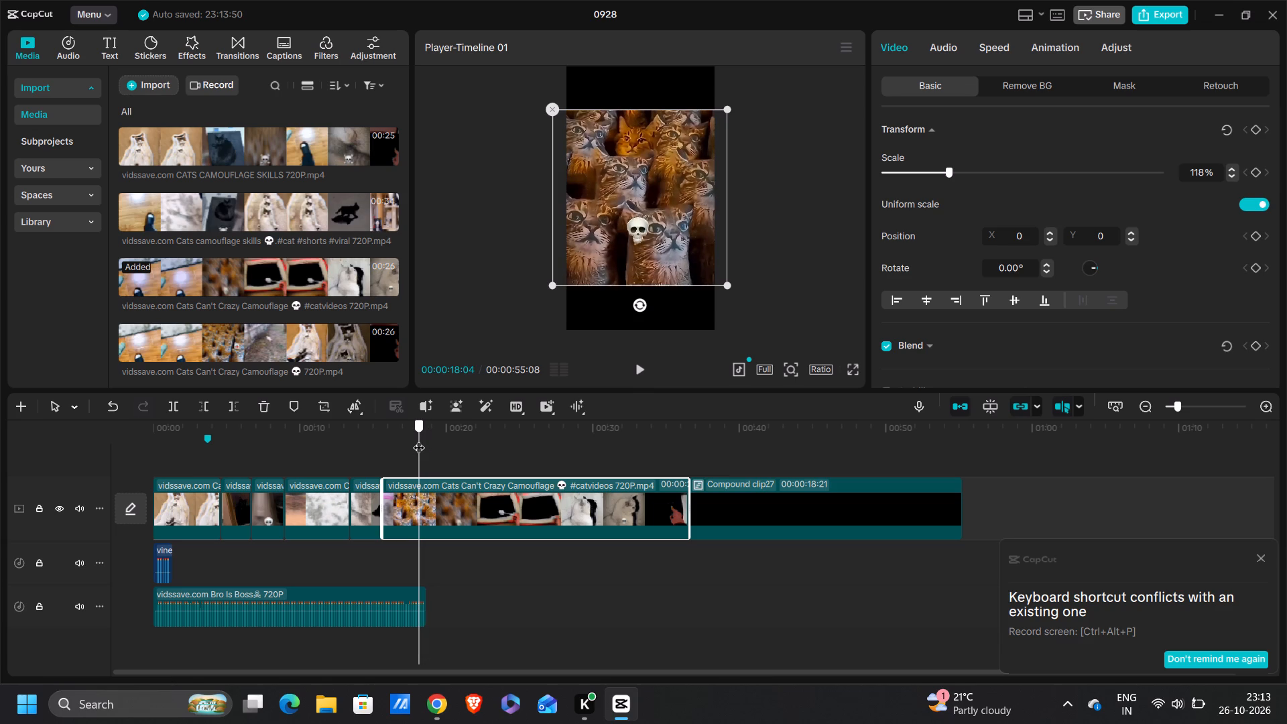
left_click_drag(419, 439, 417, 437)
left_click(417, 437)
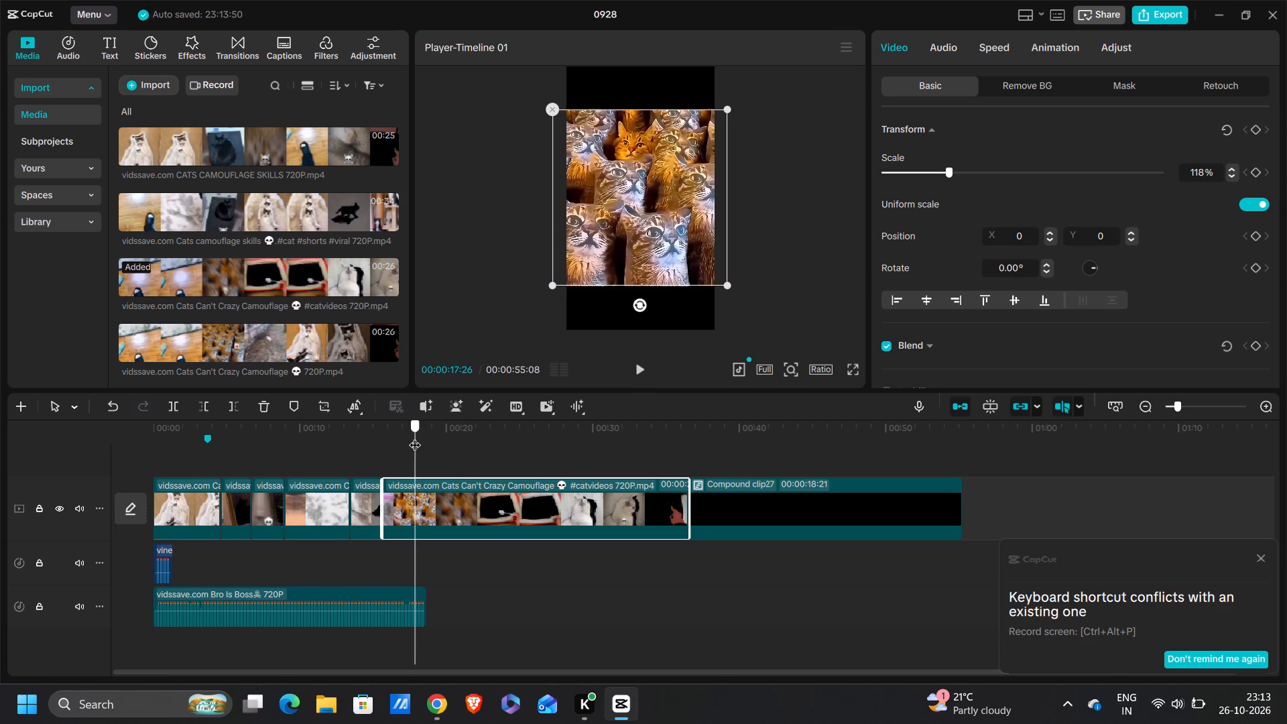
left_click(170, 399)
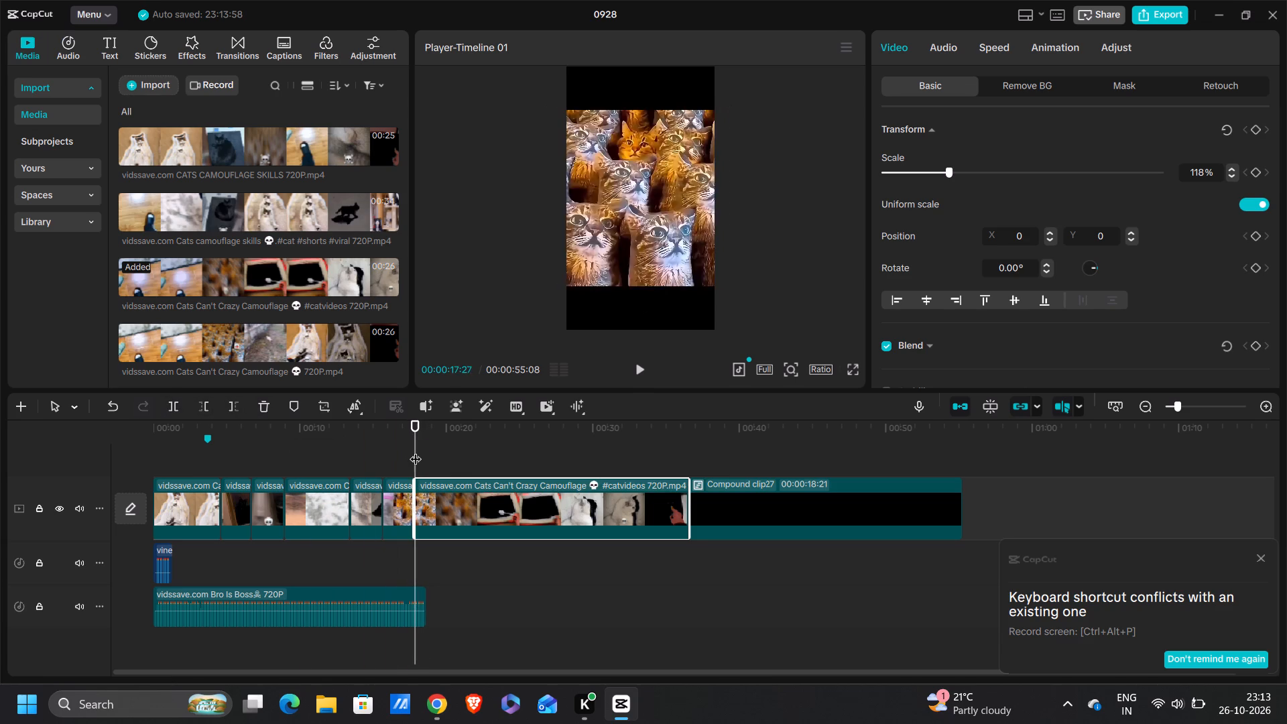
Trim off the start of the last "Cats Can't Crazy Camouflage" piece up to 00:00:18:29, removing the pillows skull freeze-frame before the white cat shot.
left_click_drag(418, 450, 432, 446)
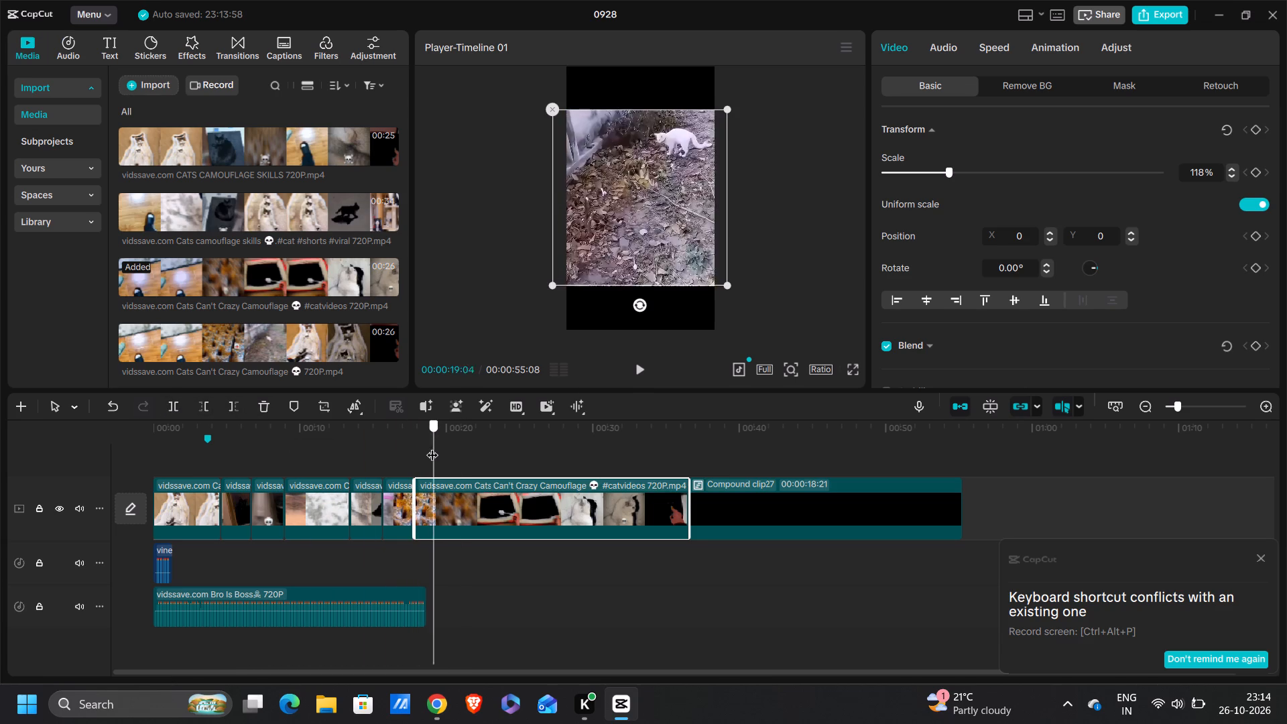
left_click_drag(432, 446, 446, 446)
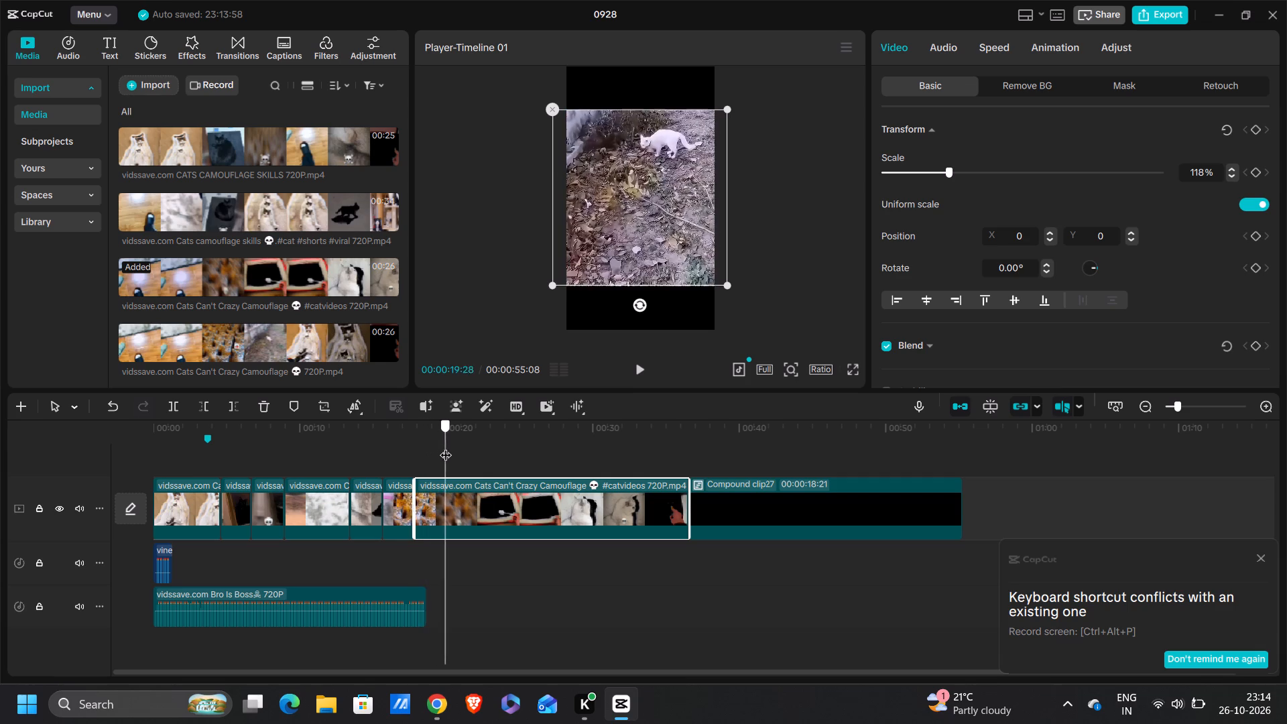
left_click_drag(446, 446, 434, 440)
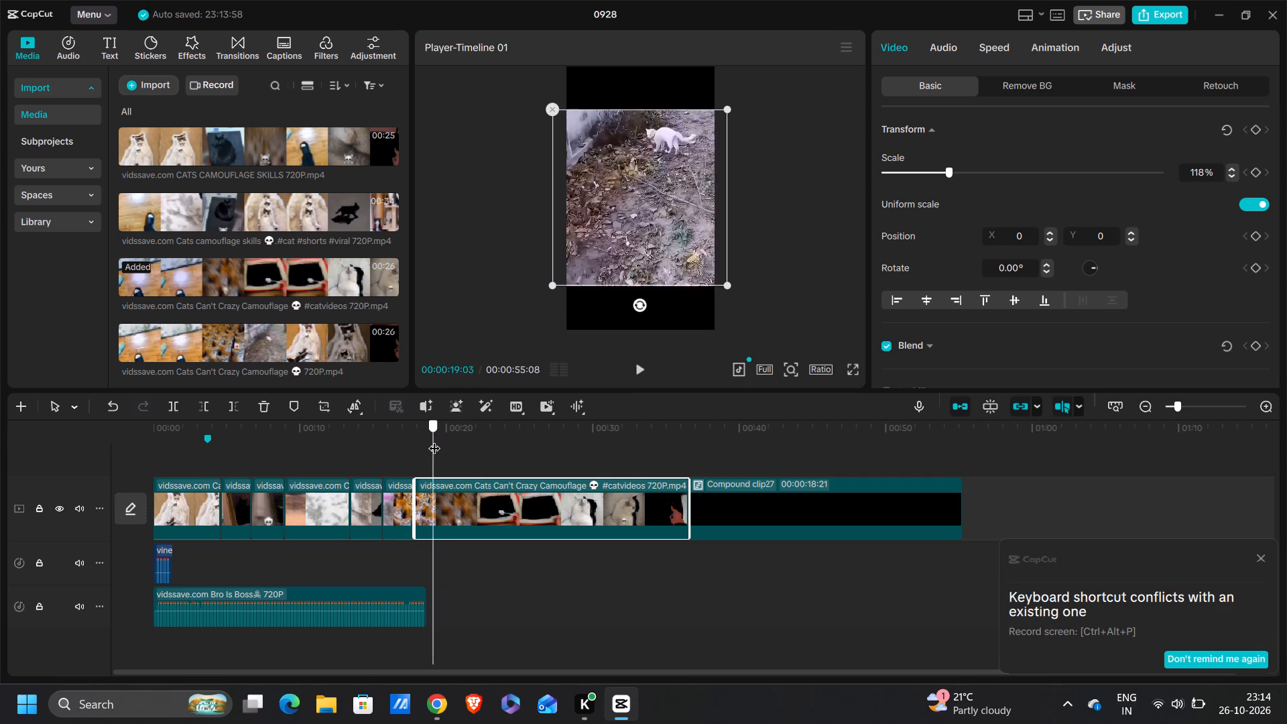
left_click_drag(434, 440, 431, 439)
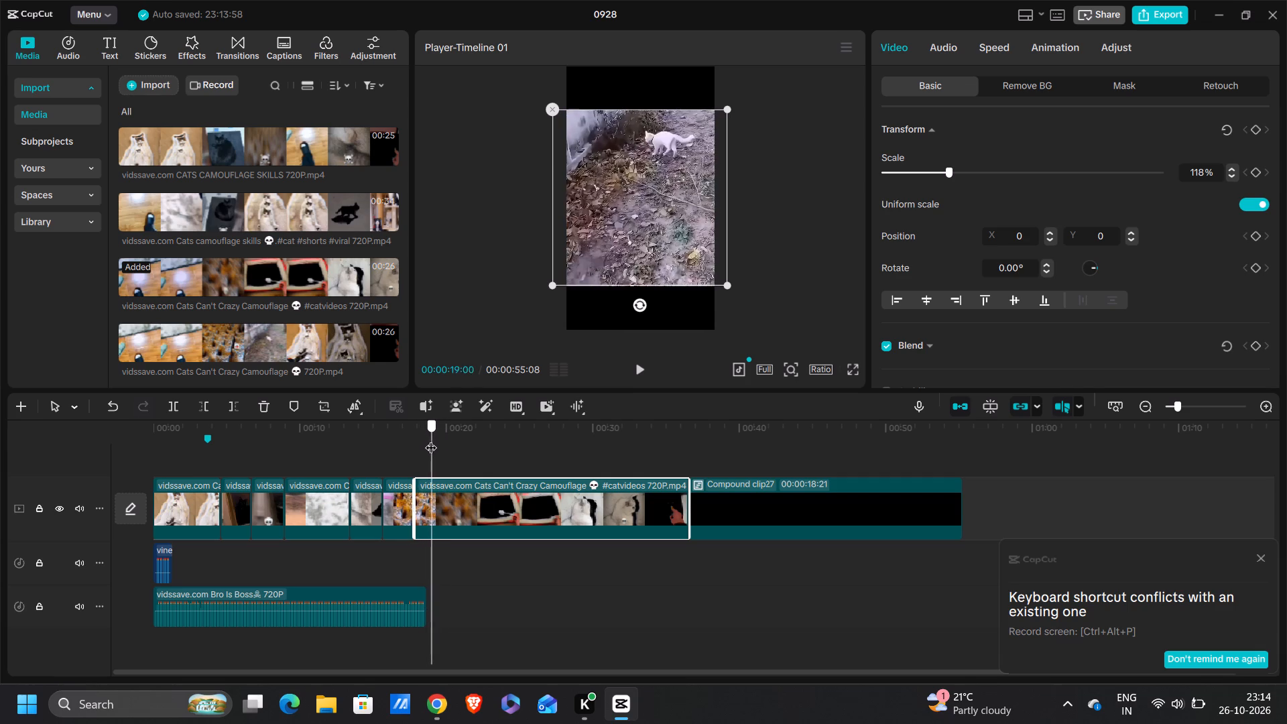
left_click_drag(431, 439, 431, 438)
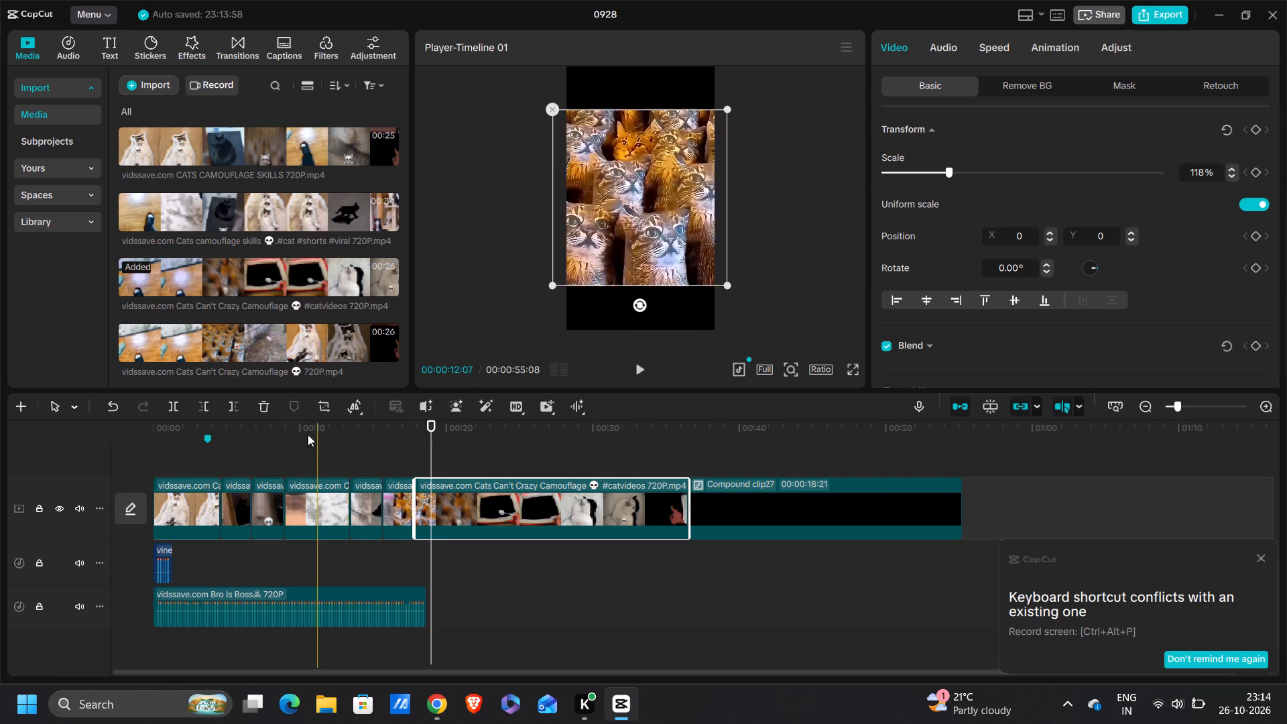
left_click(214, 400)
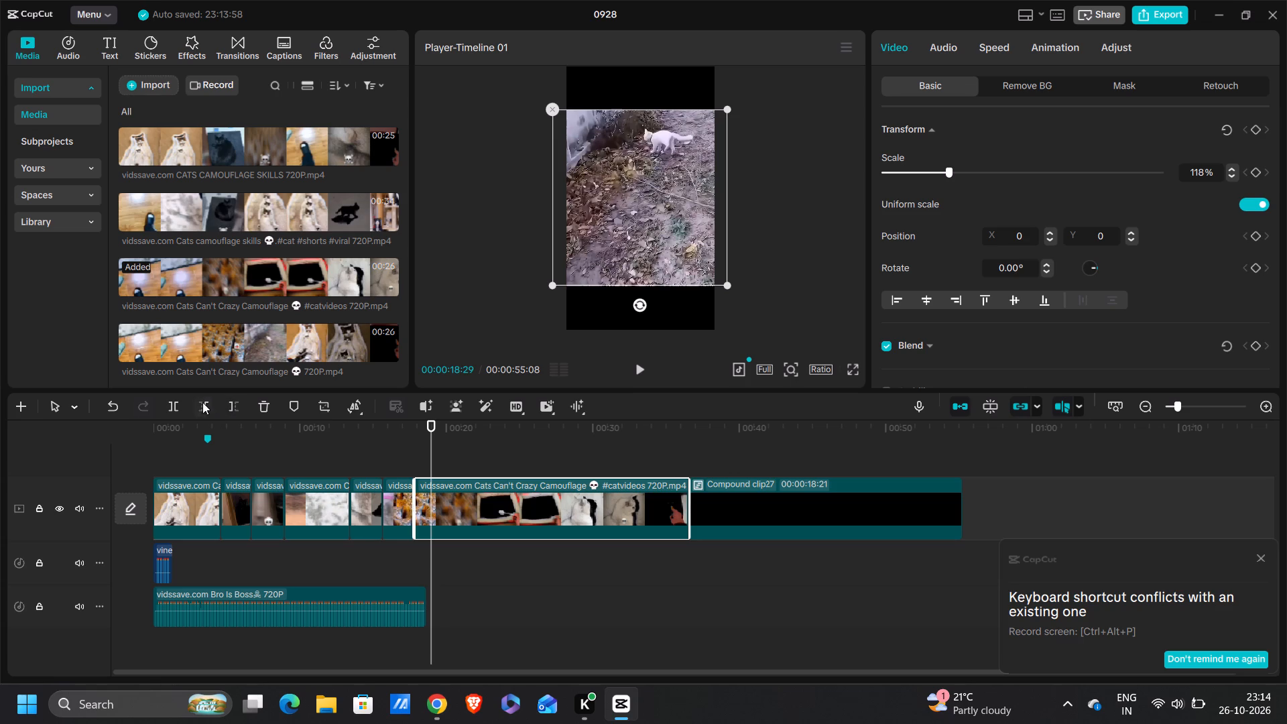
left_click(201, 402)
Split the last "Cats Can't Crazy Camouflage" piece in the outdoor white cat shot at 00:00:19:28, just before its skull freeze-frame.
left_click(414, 439)
left_click_drag(414, 439, 414, 439)
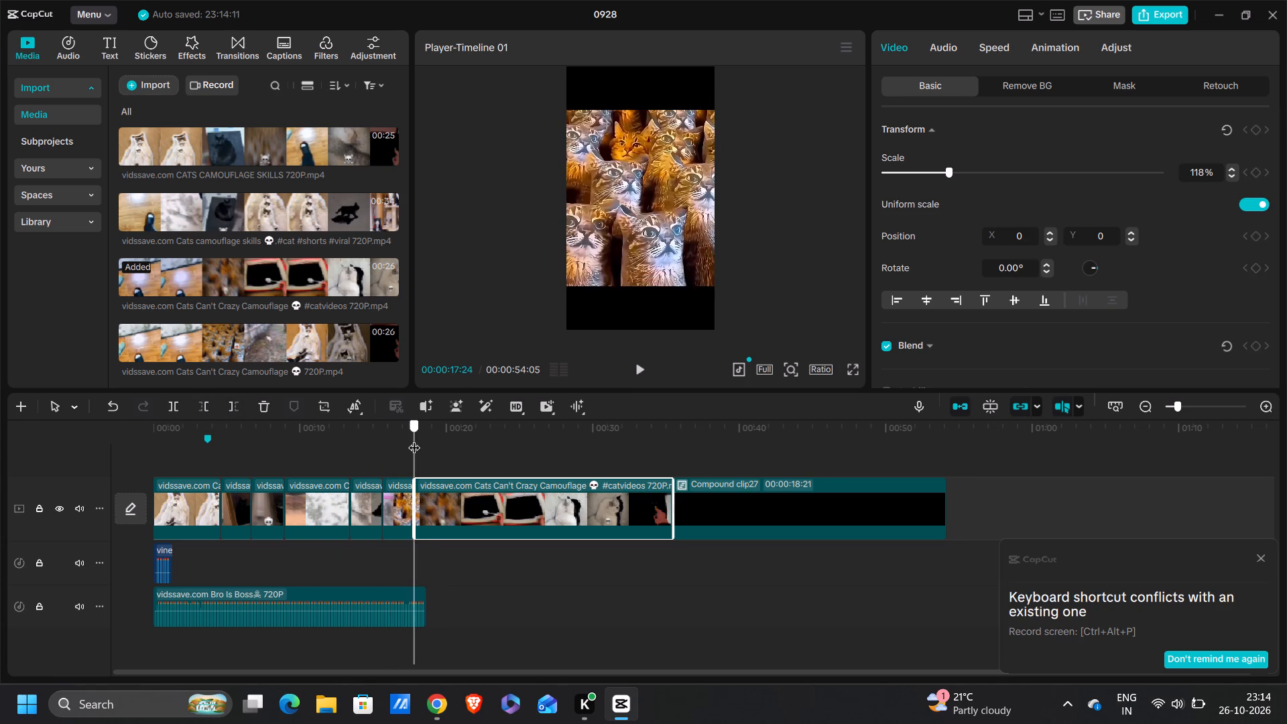
left_click_drag(414, 439, 416, 440)
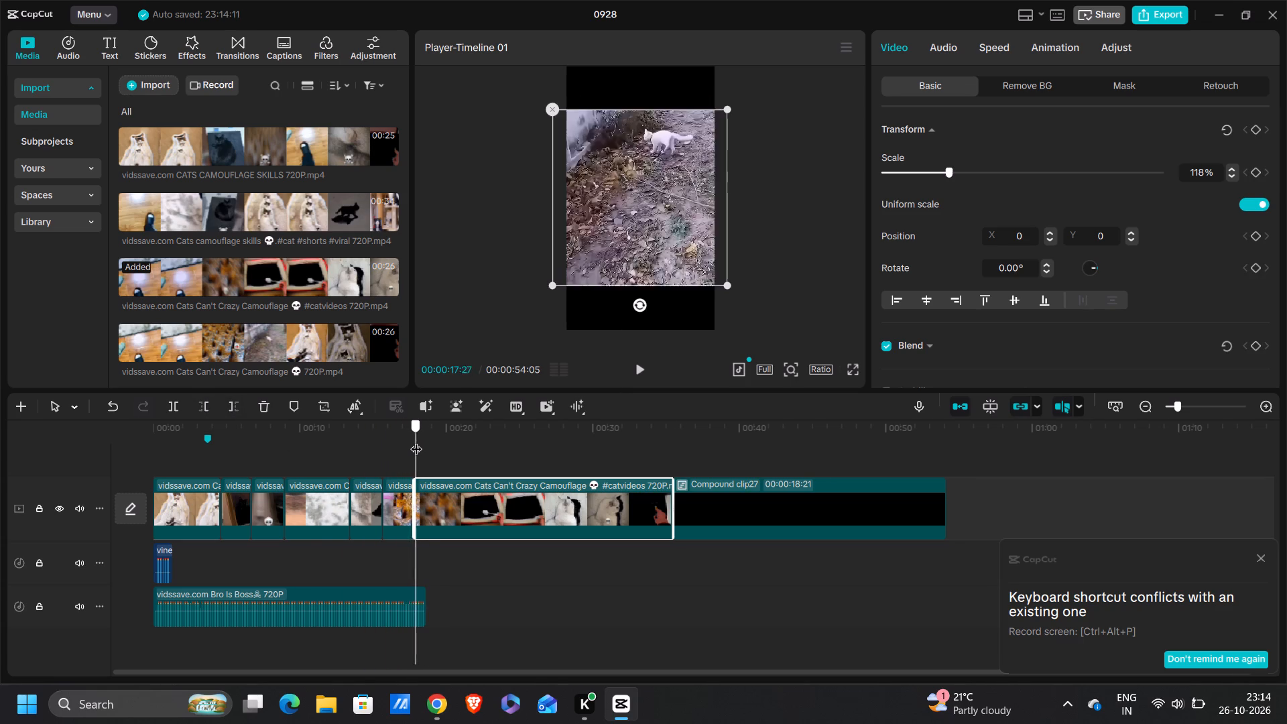
left_click_drag(416, 440, 452, 446)
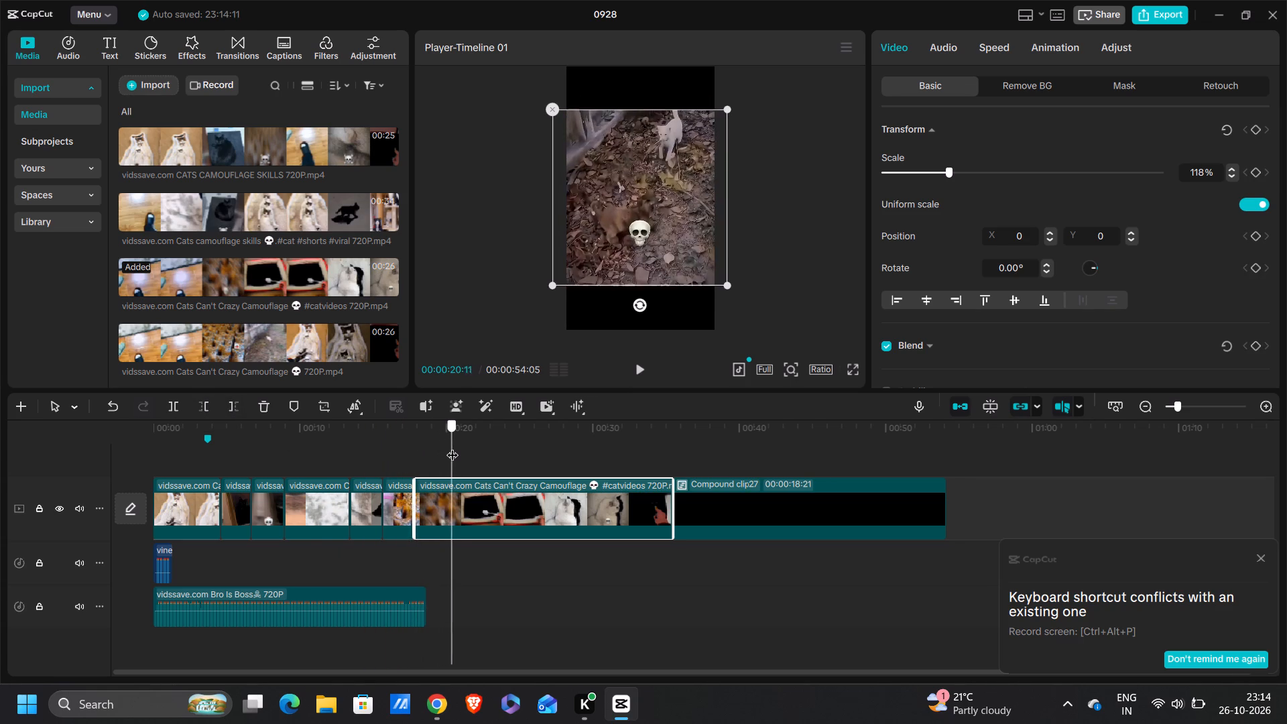
left_click_drag(452, 446, 447, 444)
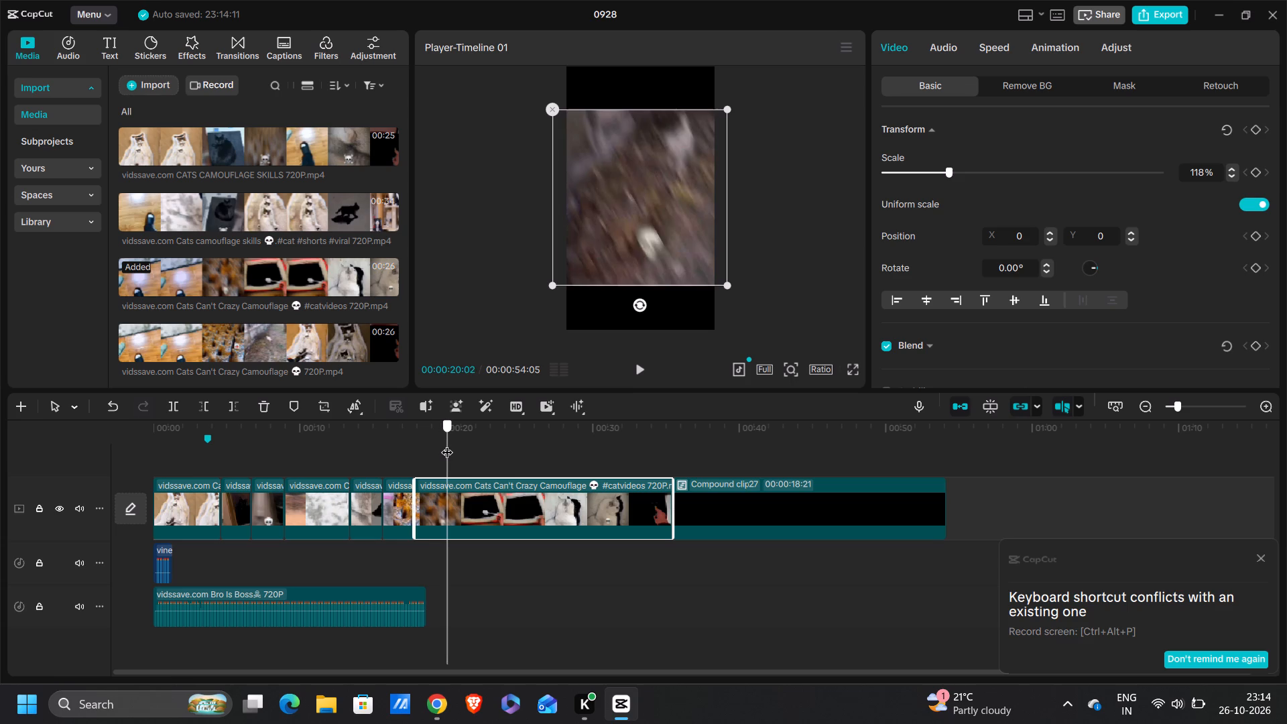
left_click_drag(447, 444, 445, 443)
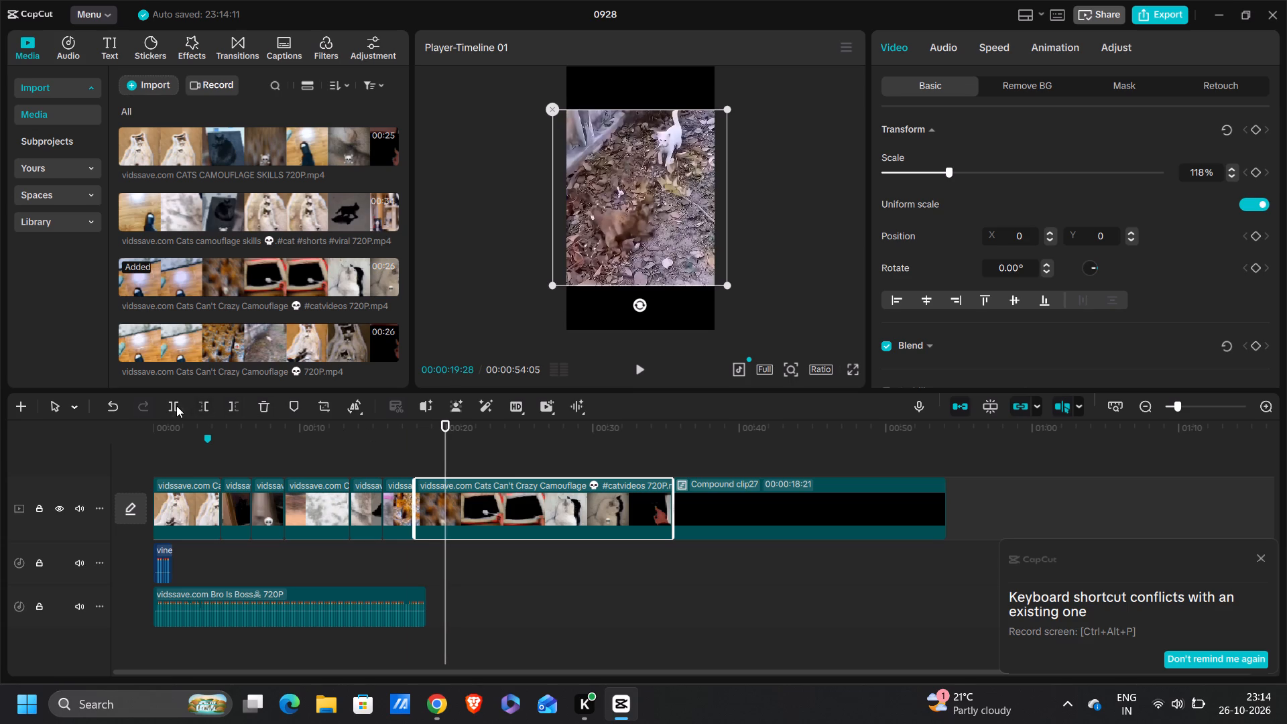
left_click(176, 406)
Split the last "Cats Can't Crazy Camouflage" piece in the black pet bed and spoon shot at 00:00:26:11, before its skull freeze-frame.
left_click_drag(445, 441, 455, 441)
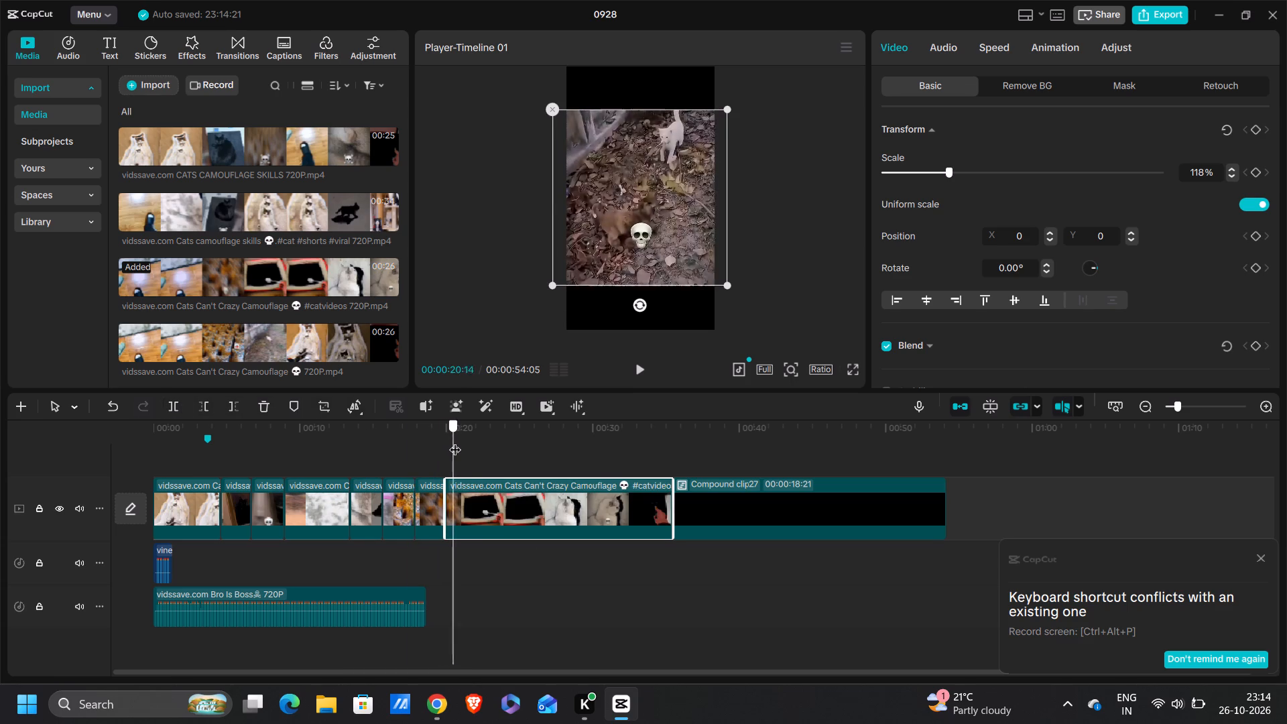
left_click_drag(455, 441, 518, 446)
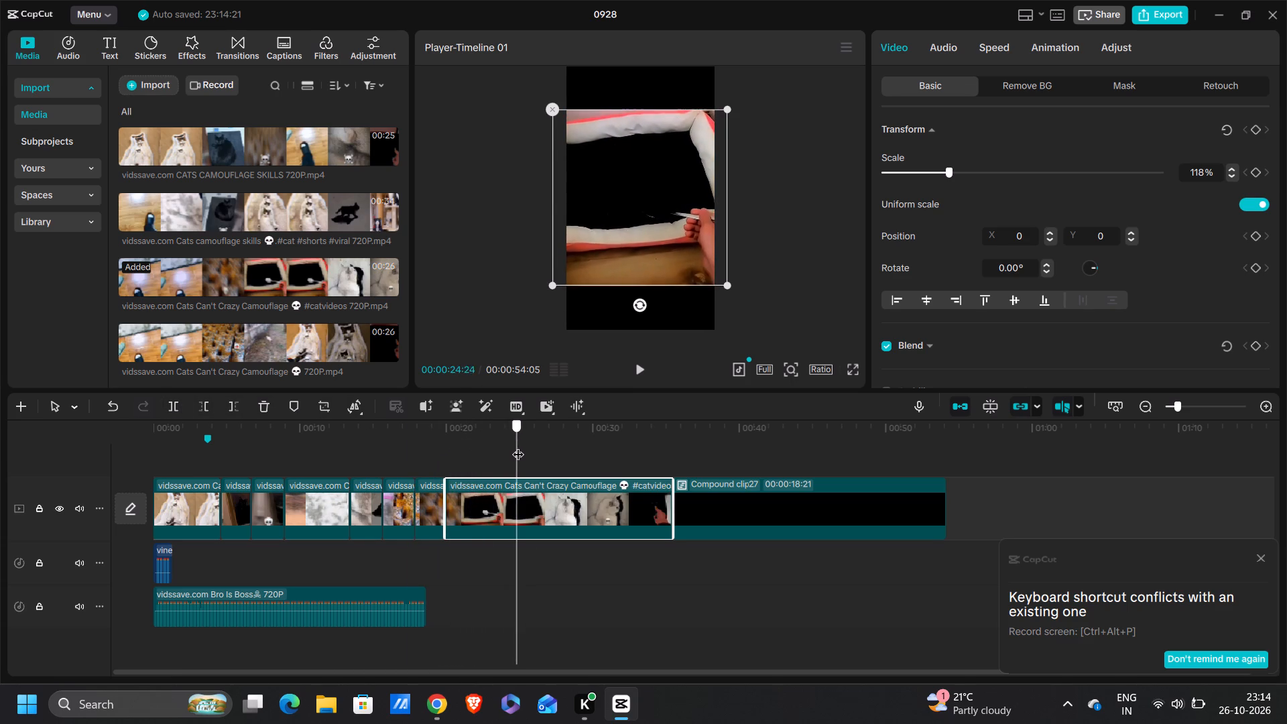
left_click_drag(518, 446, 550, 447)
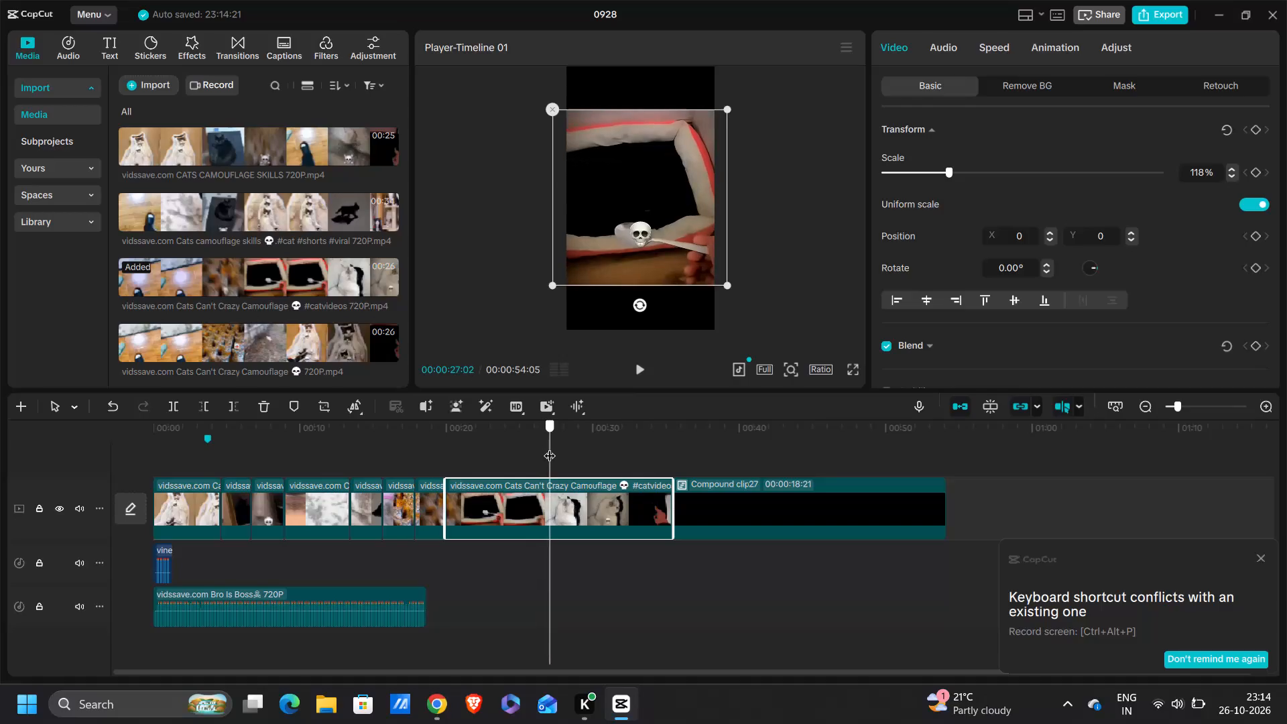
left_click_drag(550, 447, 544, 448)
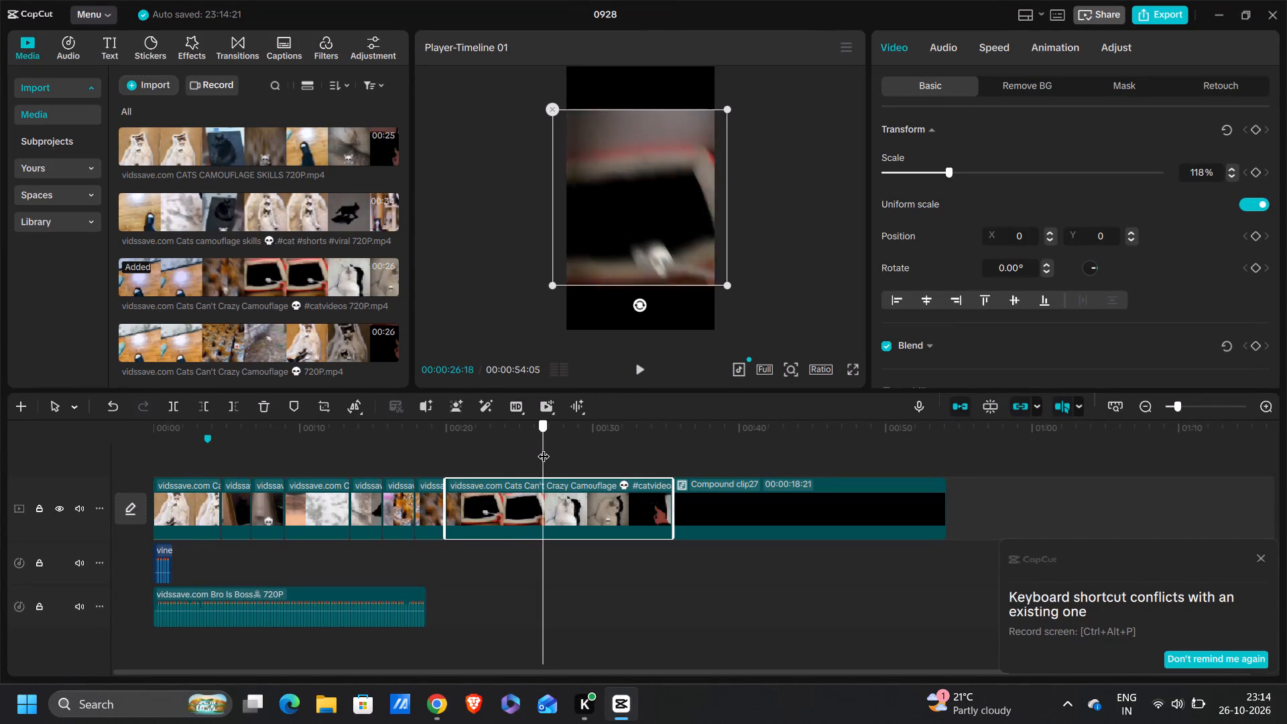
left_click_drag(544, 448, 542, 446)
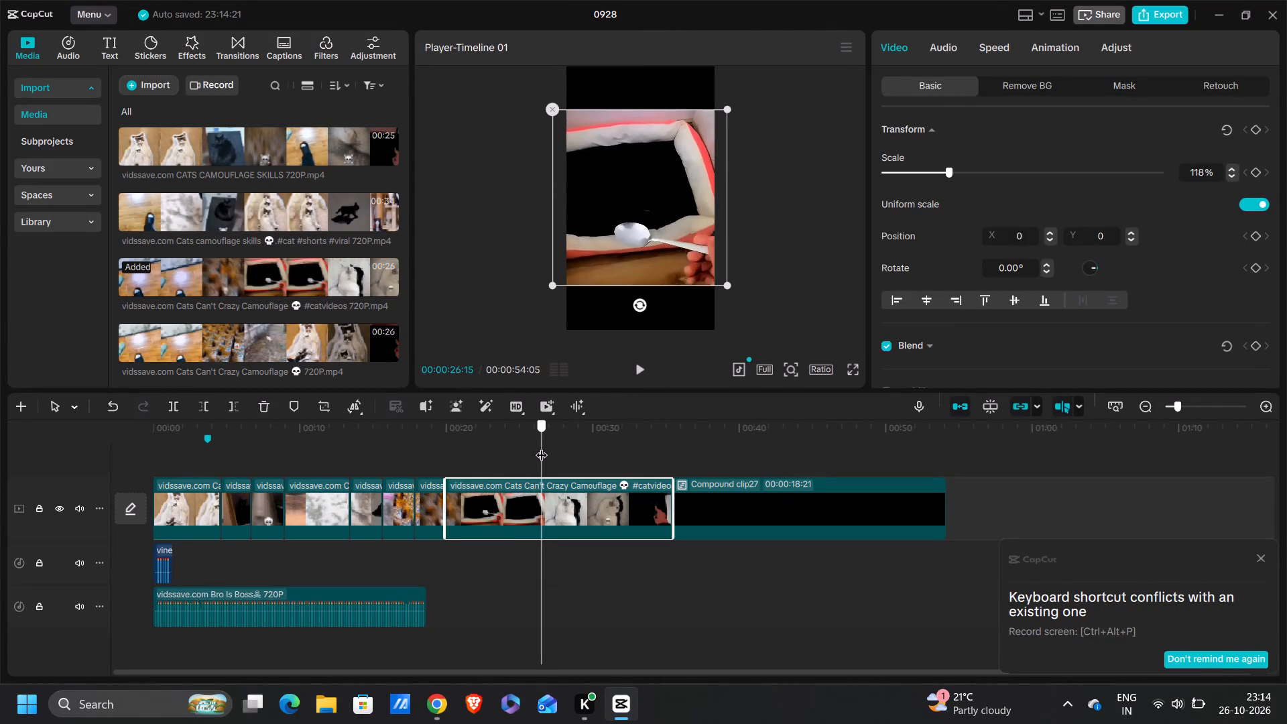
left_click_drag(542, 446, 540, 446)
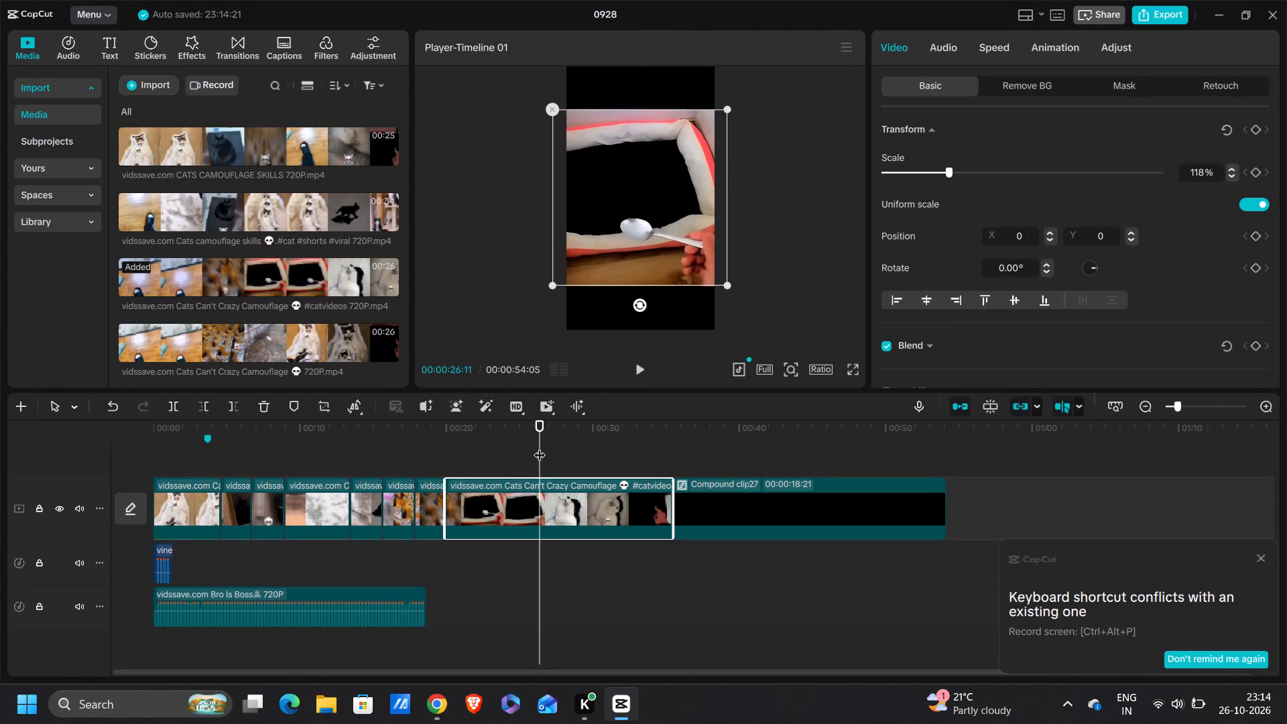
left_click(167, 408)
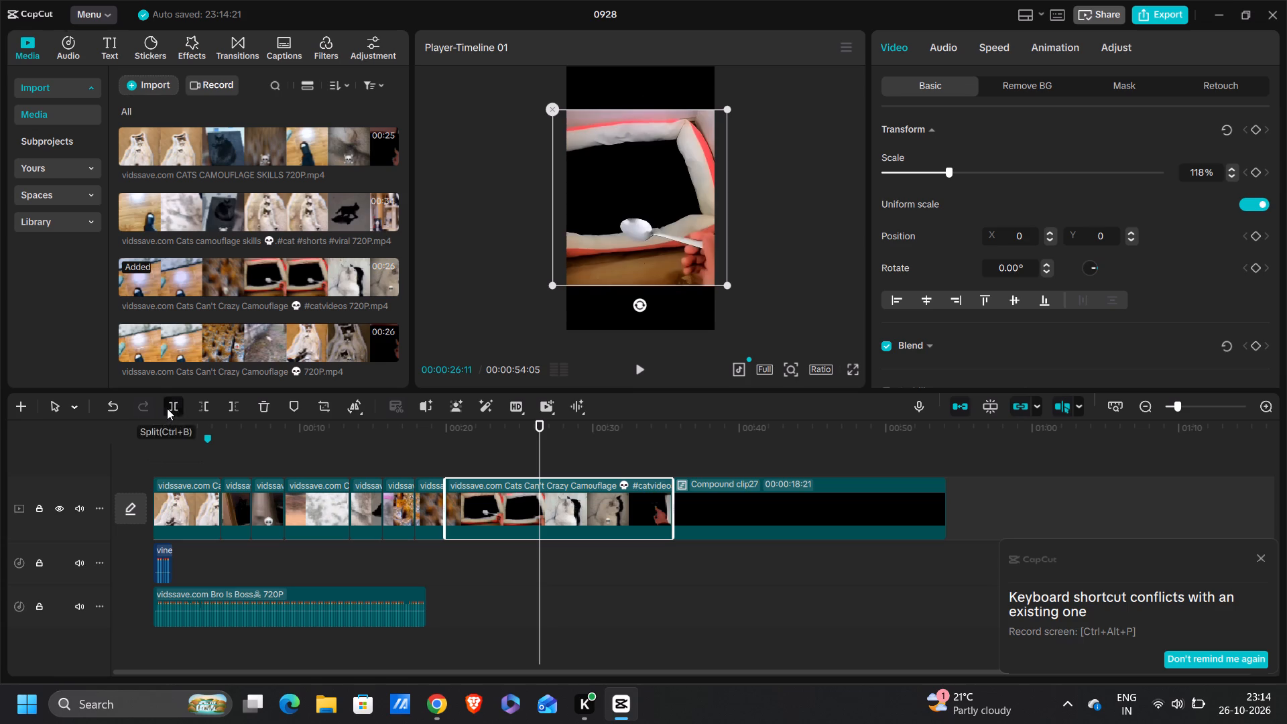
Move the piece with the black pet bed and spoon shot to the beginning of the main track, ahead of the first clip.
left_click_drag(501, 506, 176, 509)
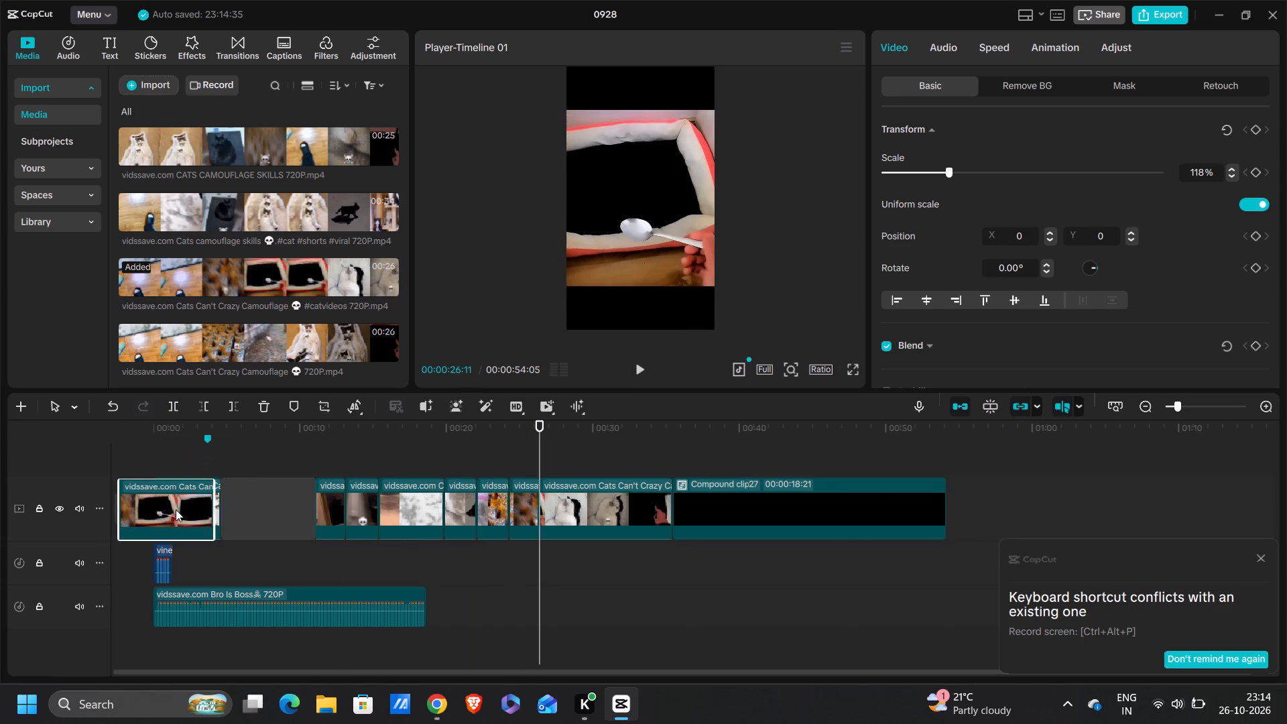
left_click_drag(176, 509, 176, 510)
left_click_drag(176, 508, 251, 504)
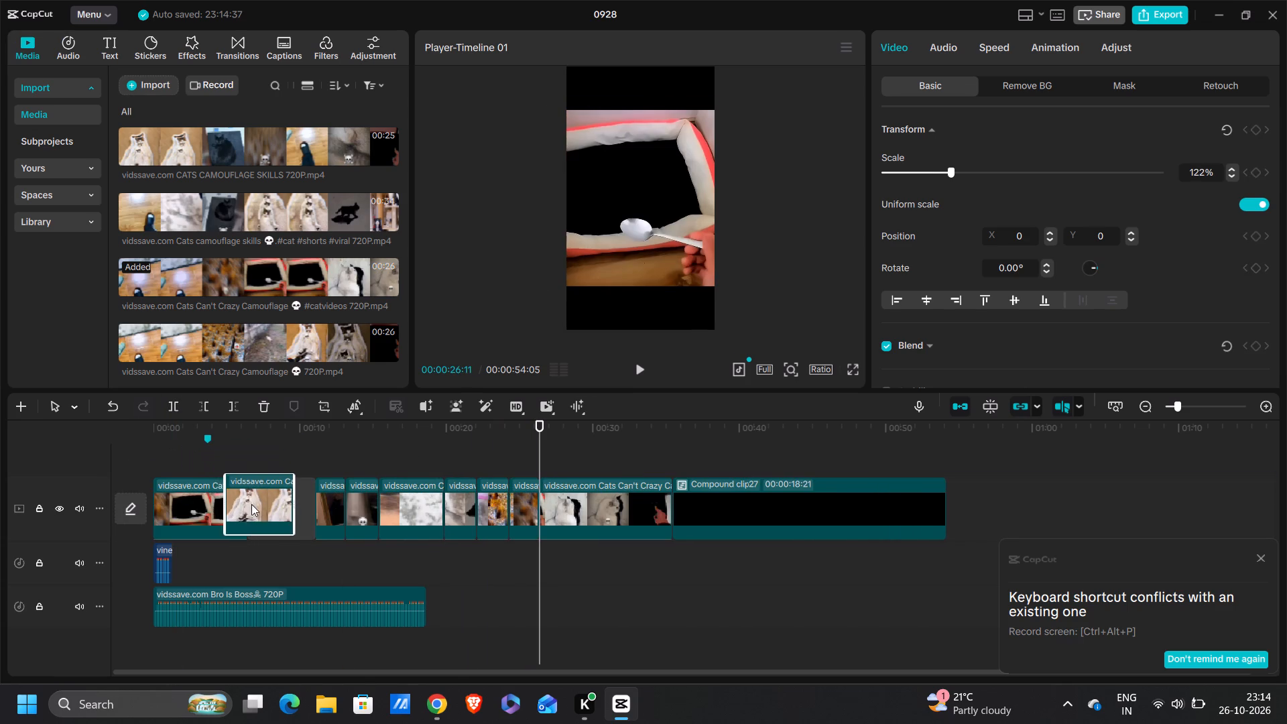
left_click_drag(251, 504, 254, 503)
Examine the start of the reordered timeline and the frames around the cut near 00:00:26, including the spoon shot's skull freeze-frame.
left_click(174, 449)
left_click_drag(172, 449, 151, 452)
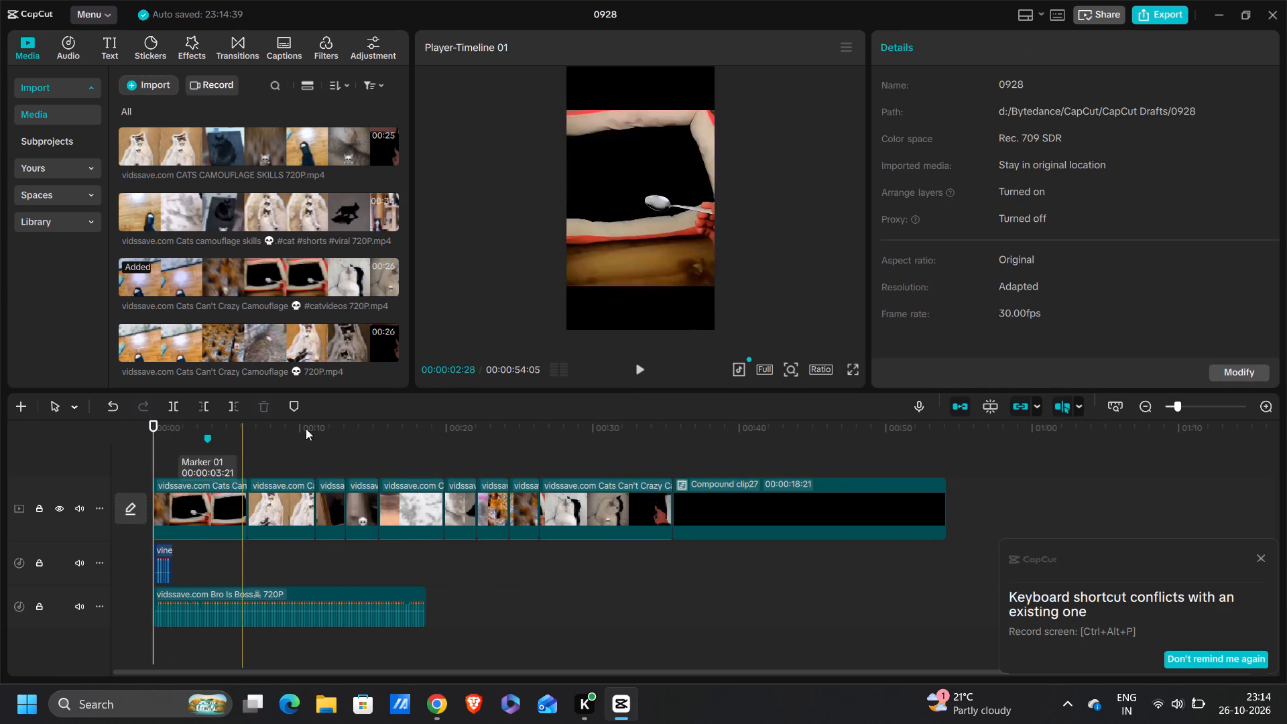
left_click(568, 466)
left_click_drag(568, 466, 546, 469)
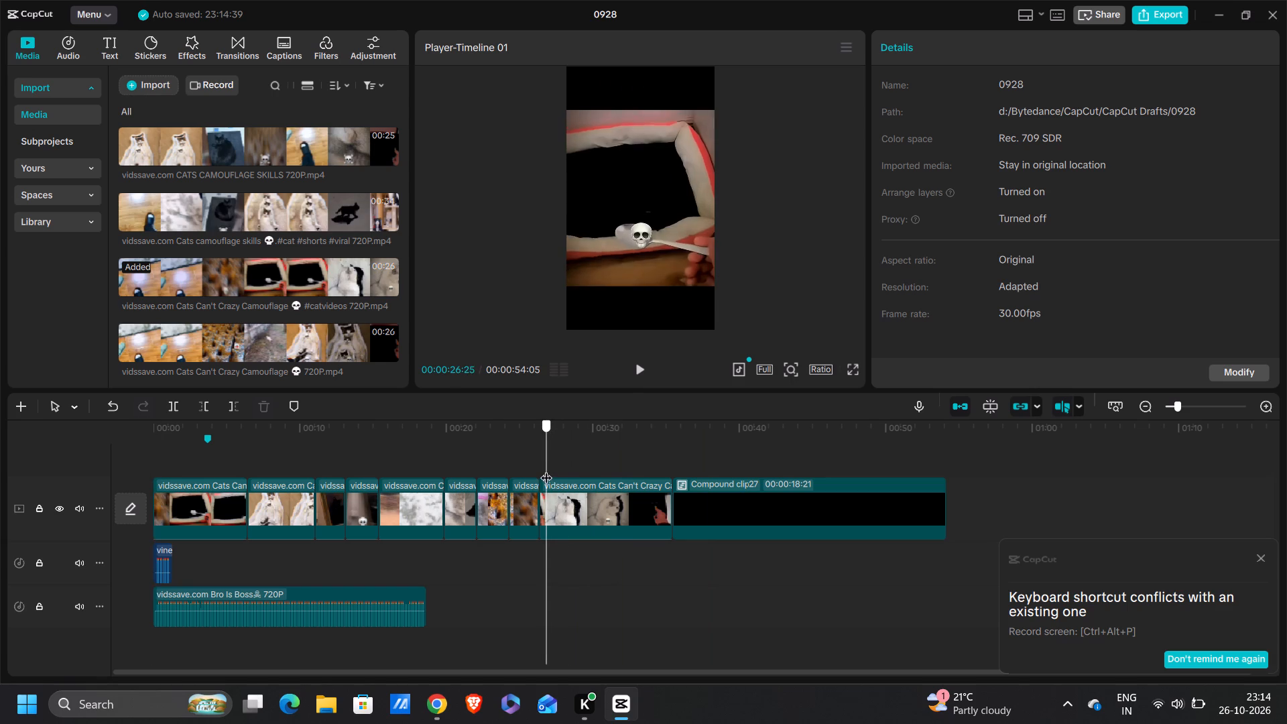
left_click_drag(546, 469, 552, 469)
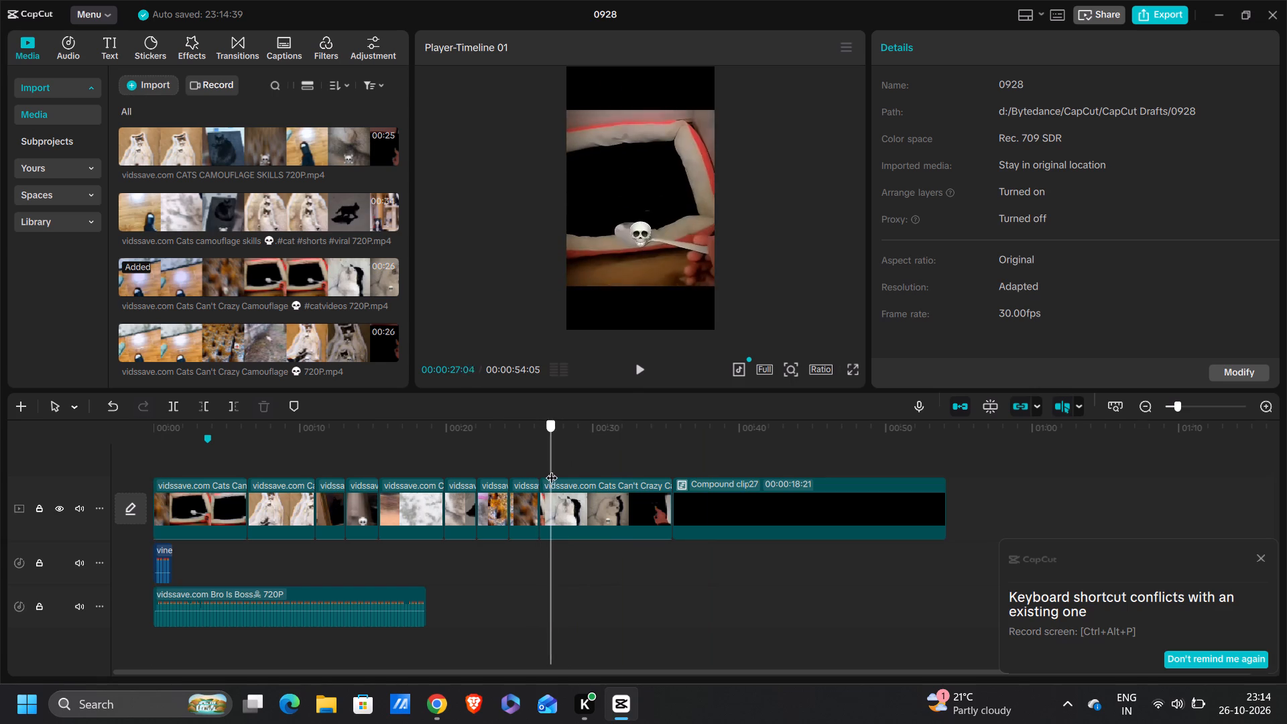
left_click_drag(552, 469, 548, 472)
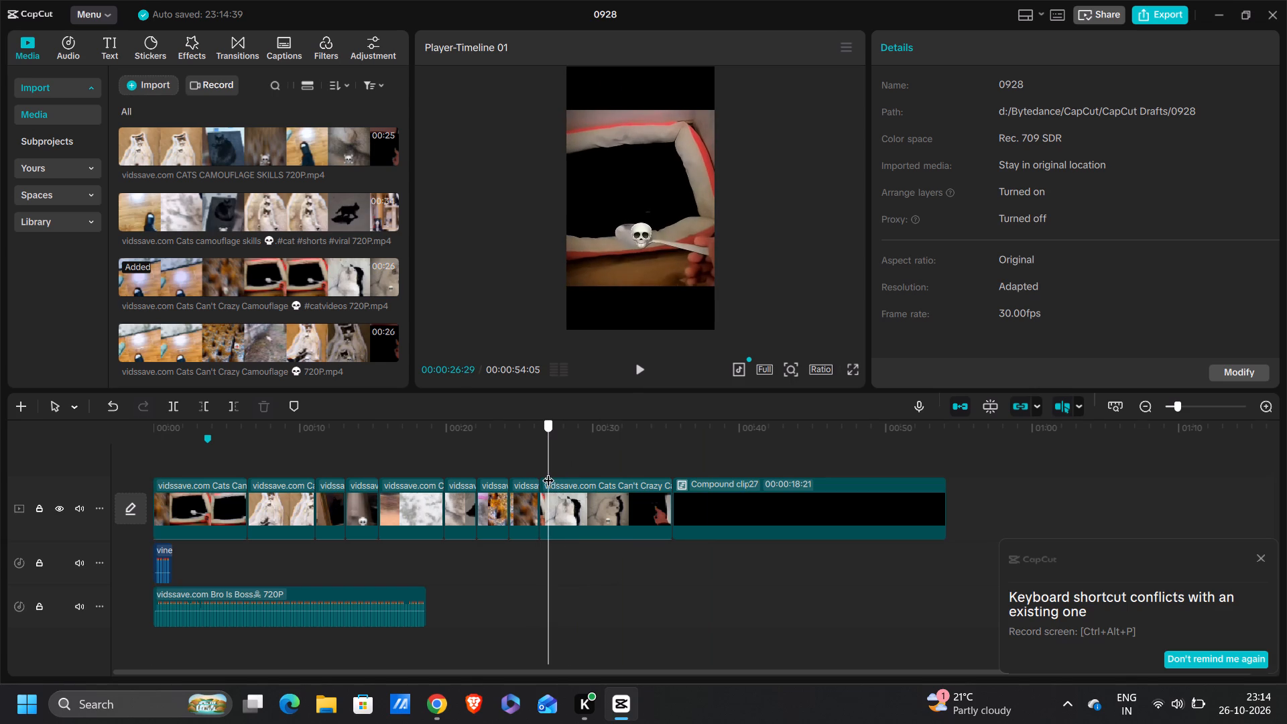
left_click_drag(548, 472, 538, 468)
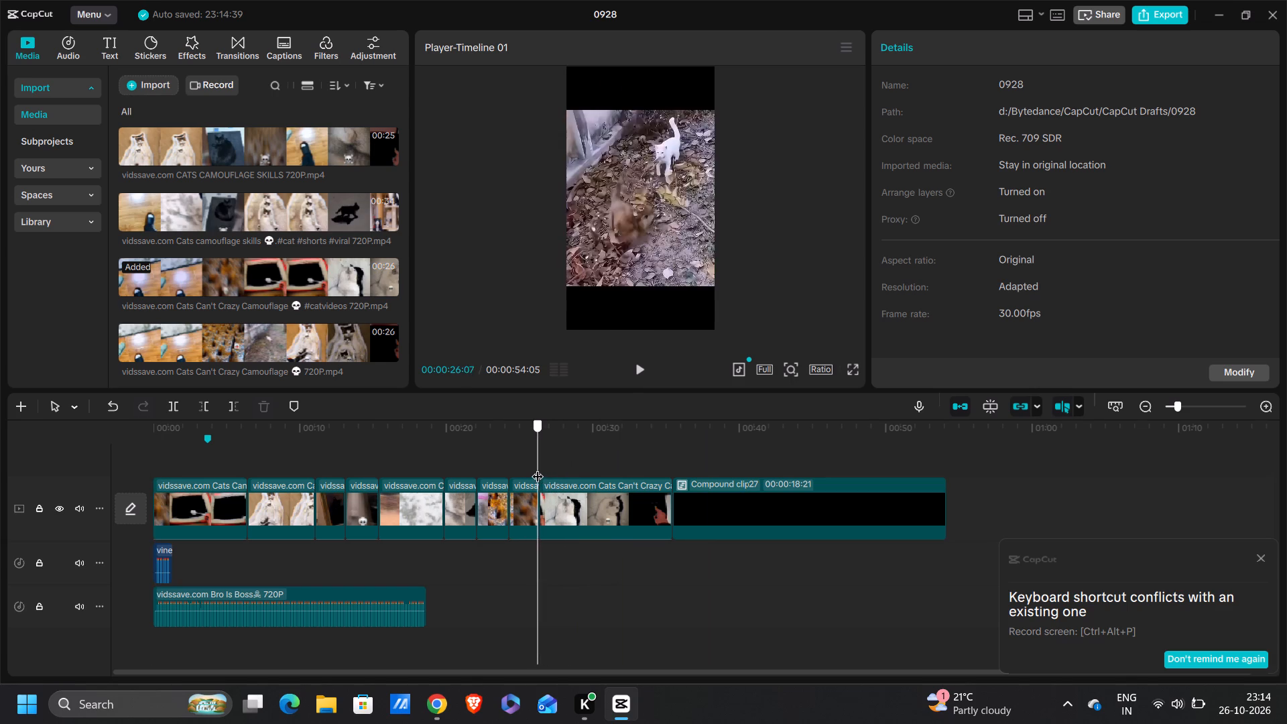
left_click_drag(538, 468, 540, 468)
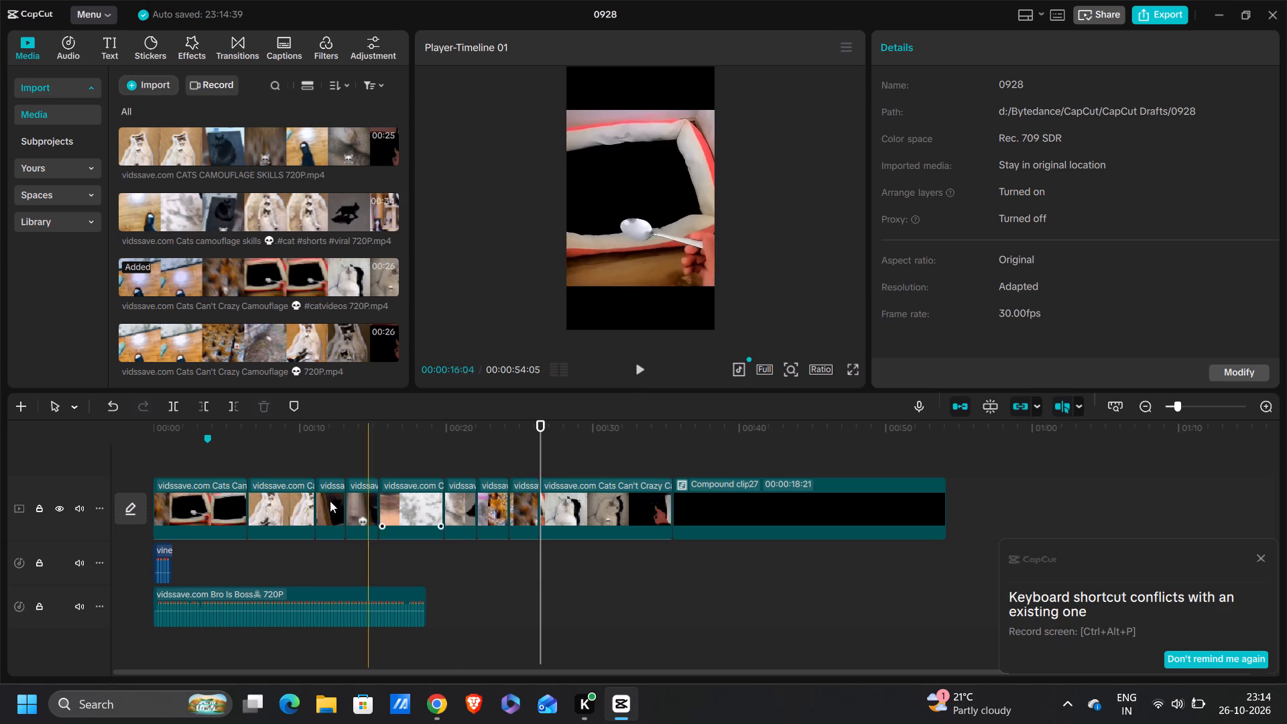
left_click(228, 469)
left_click(228, 469)
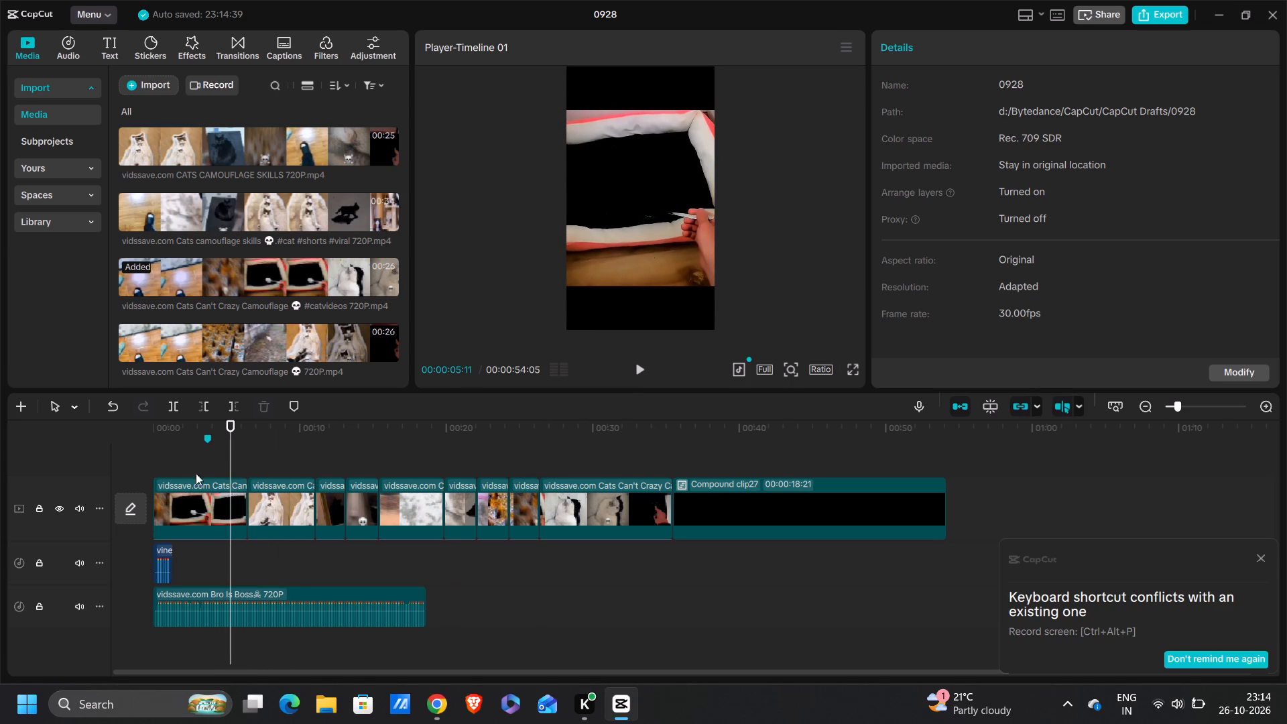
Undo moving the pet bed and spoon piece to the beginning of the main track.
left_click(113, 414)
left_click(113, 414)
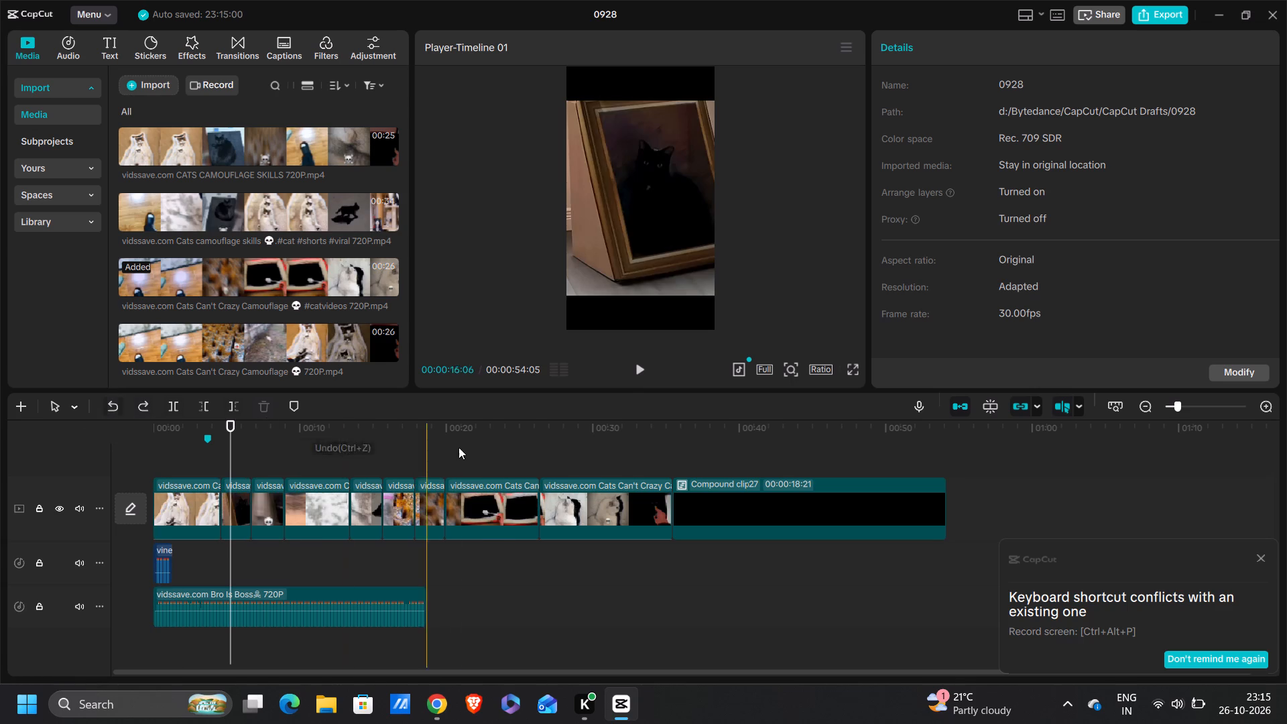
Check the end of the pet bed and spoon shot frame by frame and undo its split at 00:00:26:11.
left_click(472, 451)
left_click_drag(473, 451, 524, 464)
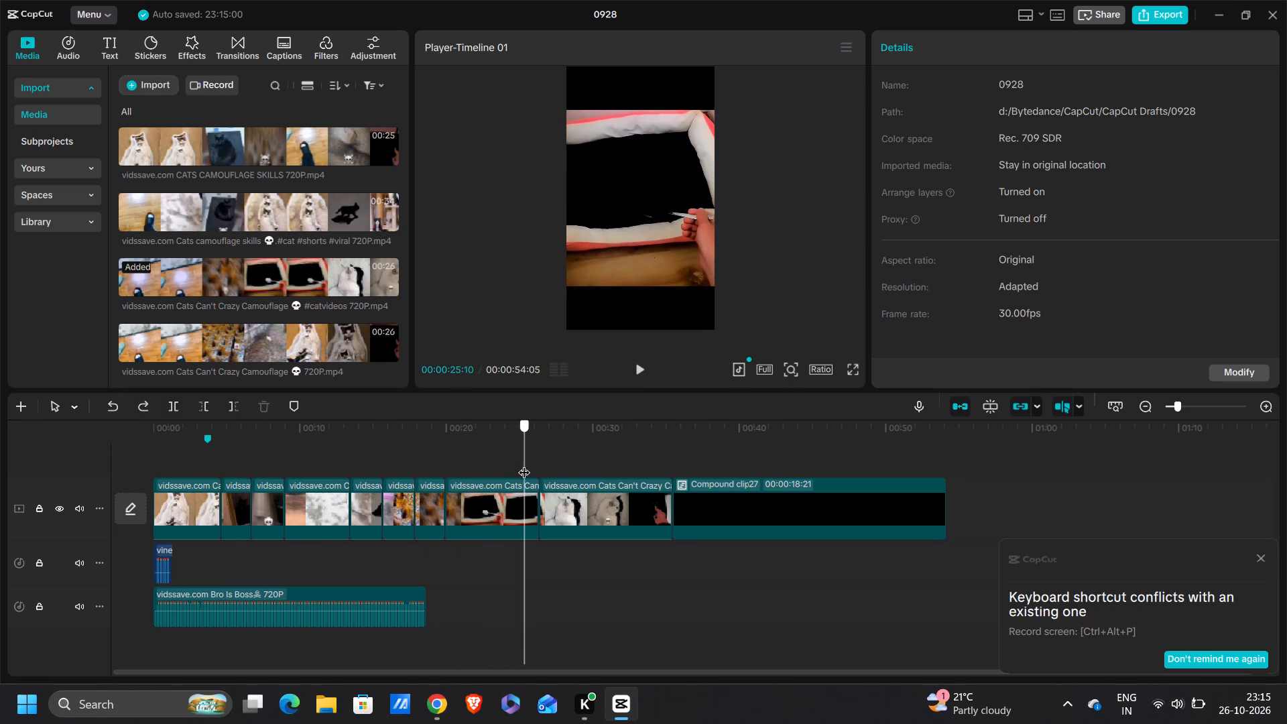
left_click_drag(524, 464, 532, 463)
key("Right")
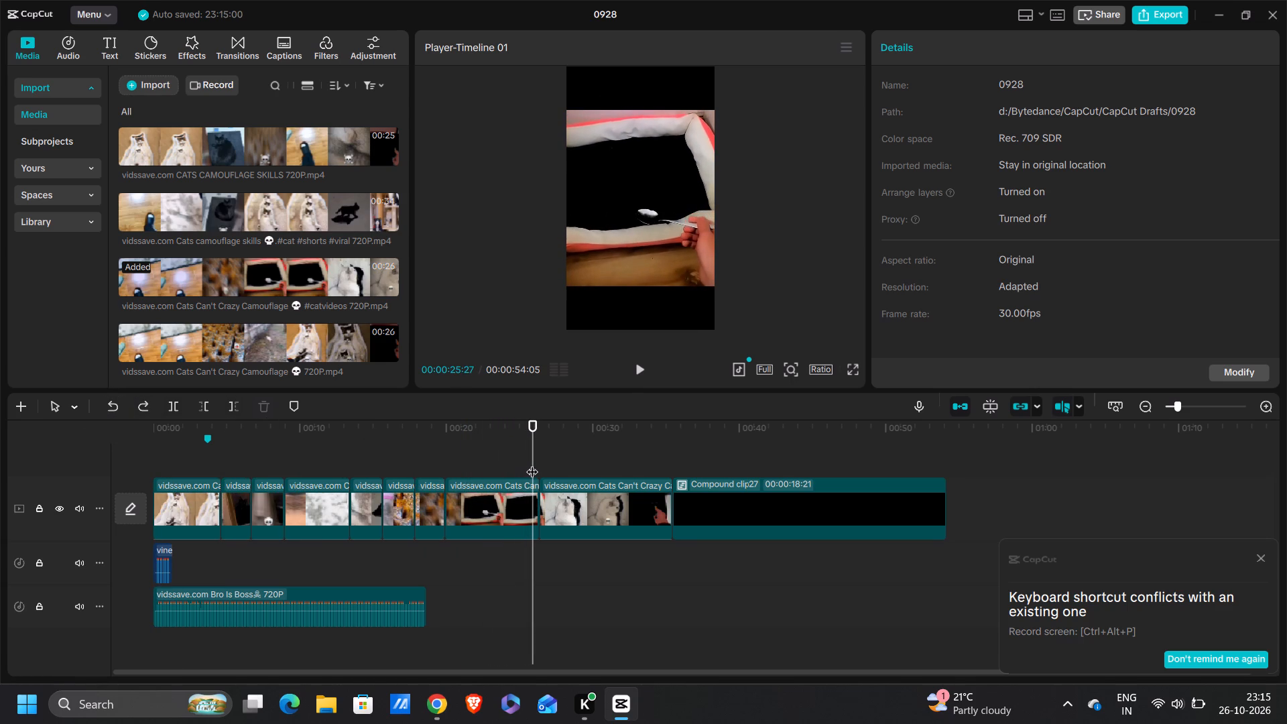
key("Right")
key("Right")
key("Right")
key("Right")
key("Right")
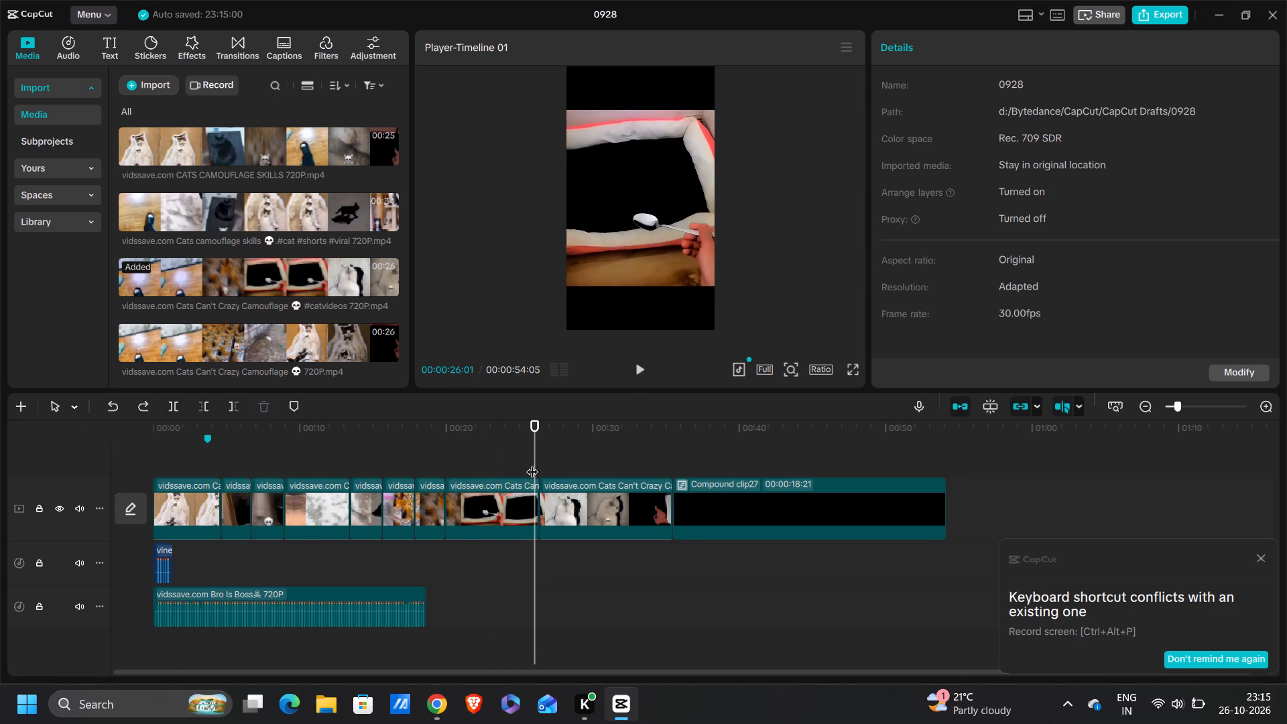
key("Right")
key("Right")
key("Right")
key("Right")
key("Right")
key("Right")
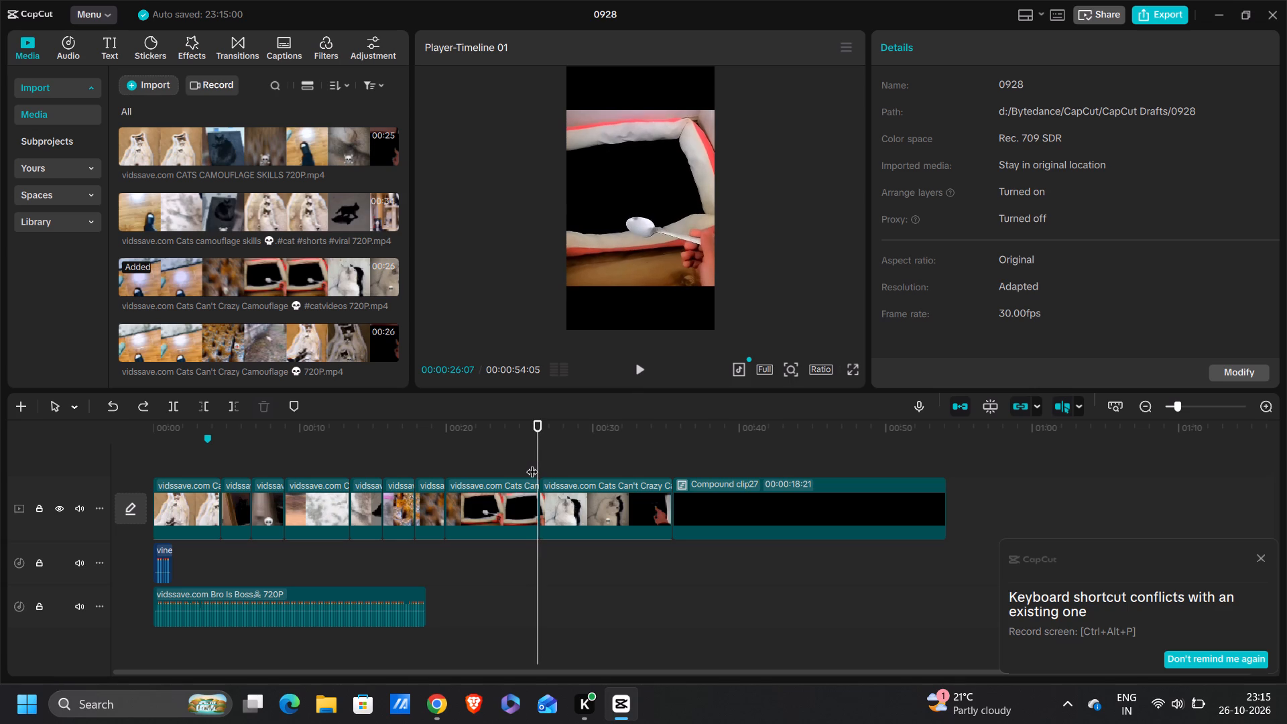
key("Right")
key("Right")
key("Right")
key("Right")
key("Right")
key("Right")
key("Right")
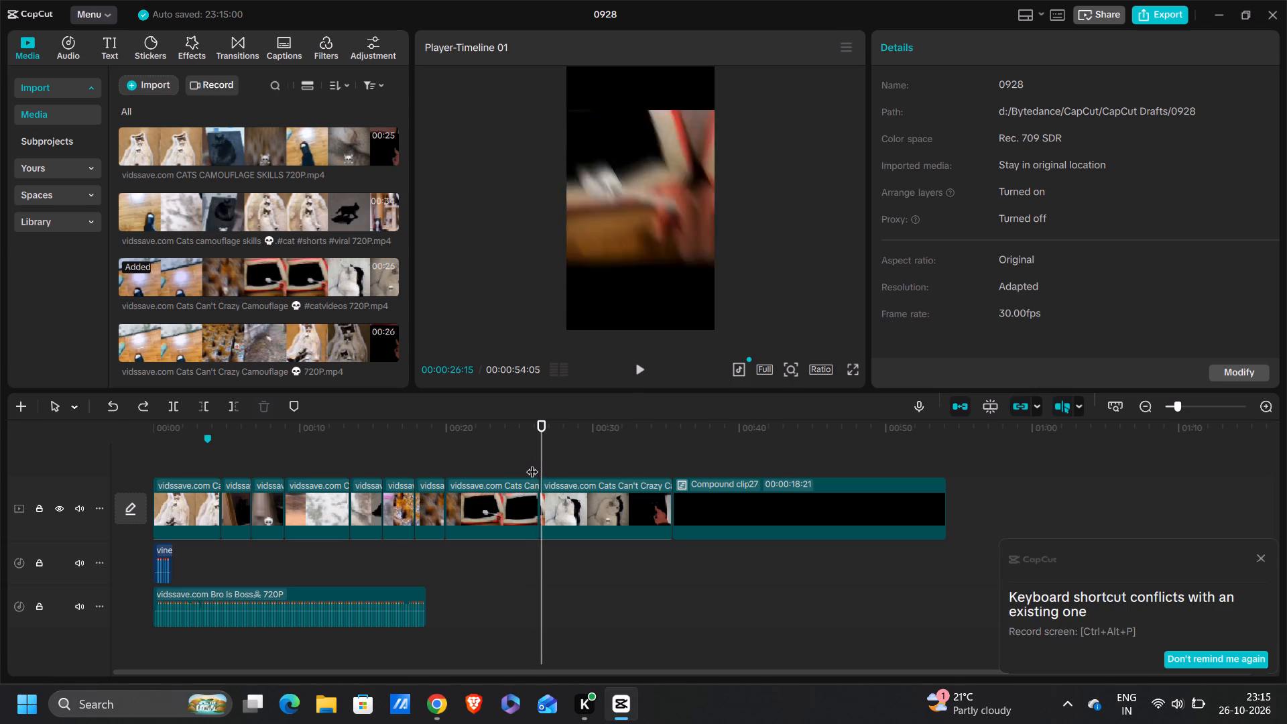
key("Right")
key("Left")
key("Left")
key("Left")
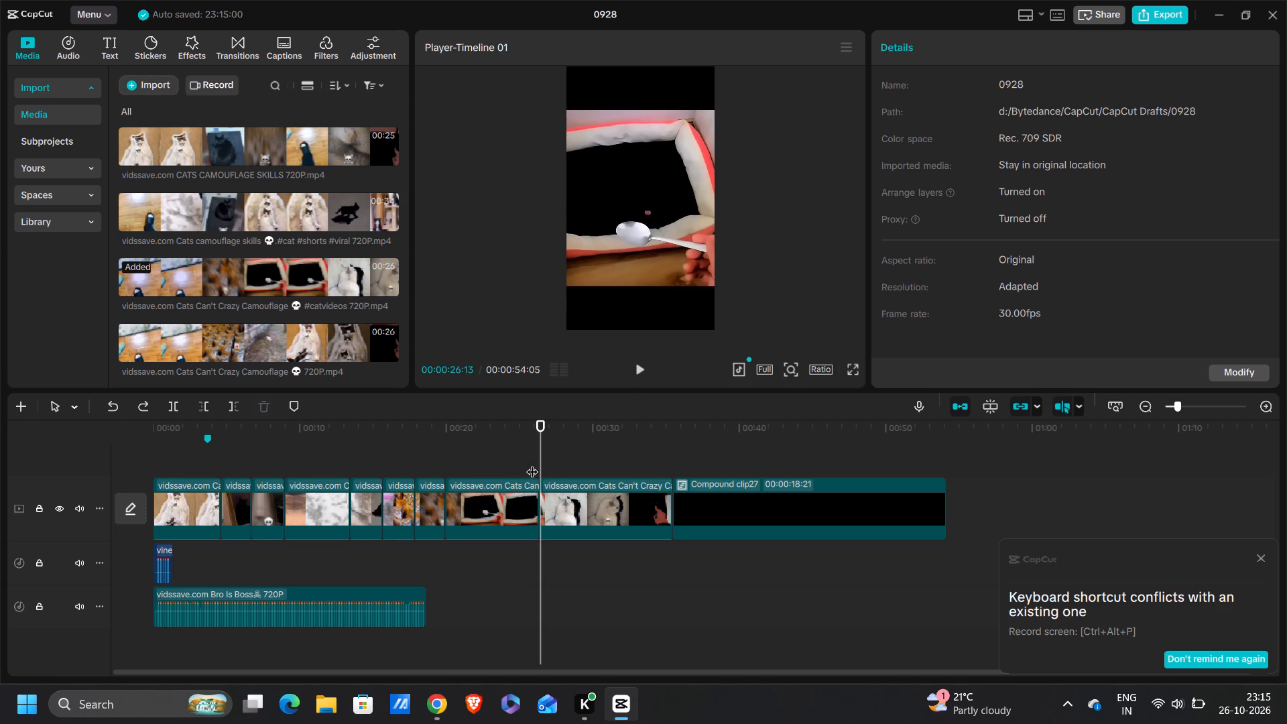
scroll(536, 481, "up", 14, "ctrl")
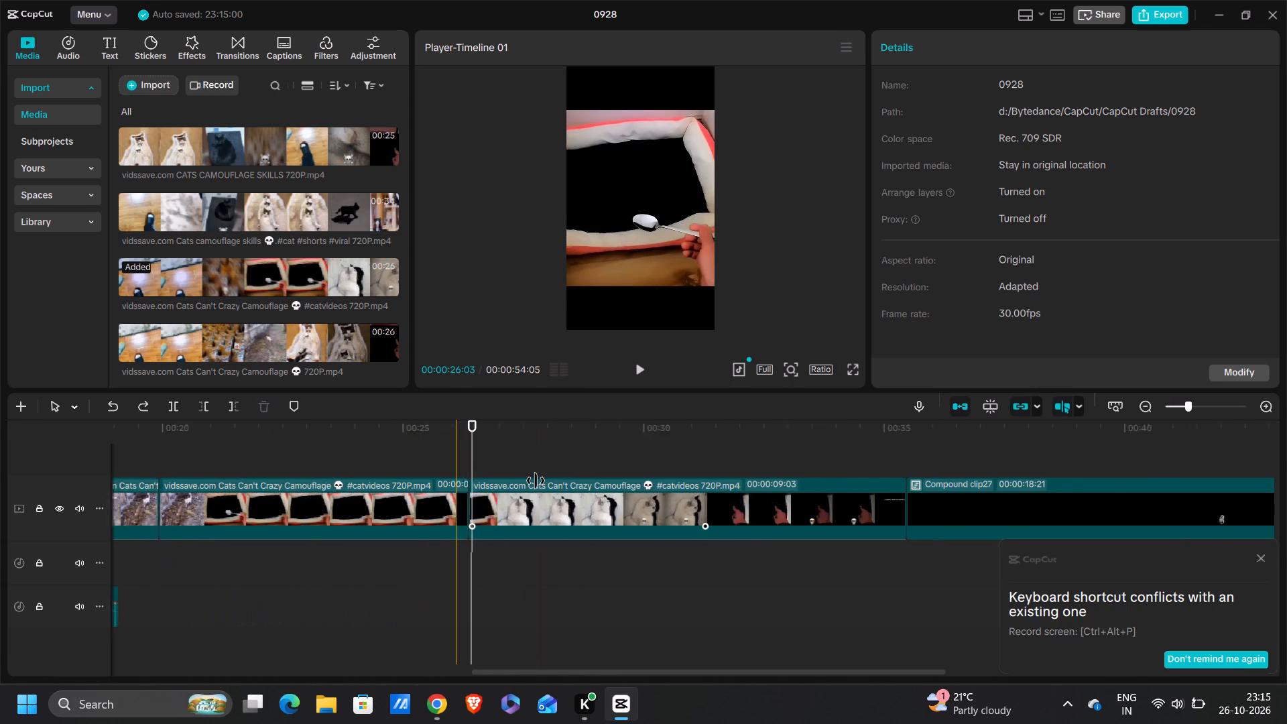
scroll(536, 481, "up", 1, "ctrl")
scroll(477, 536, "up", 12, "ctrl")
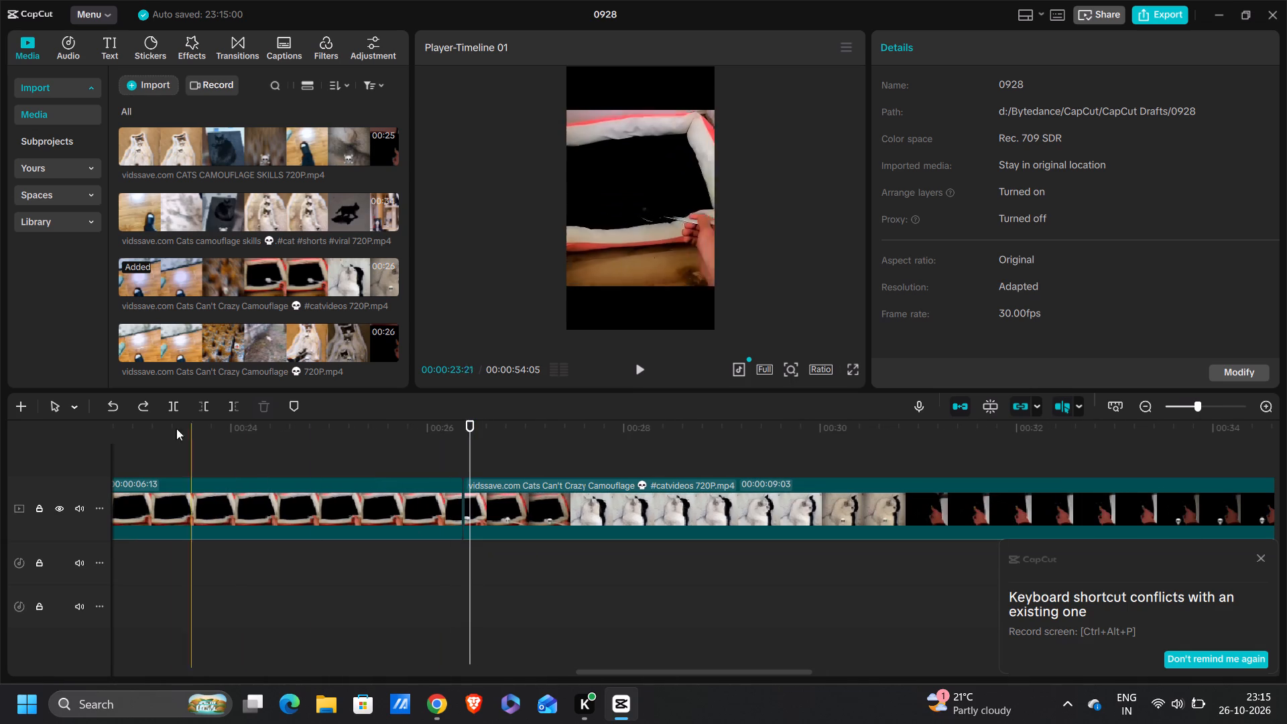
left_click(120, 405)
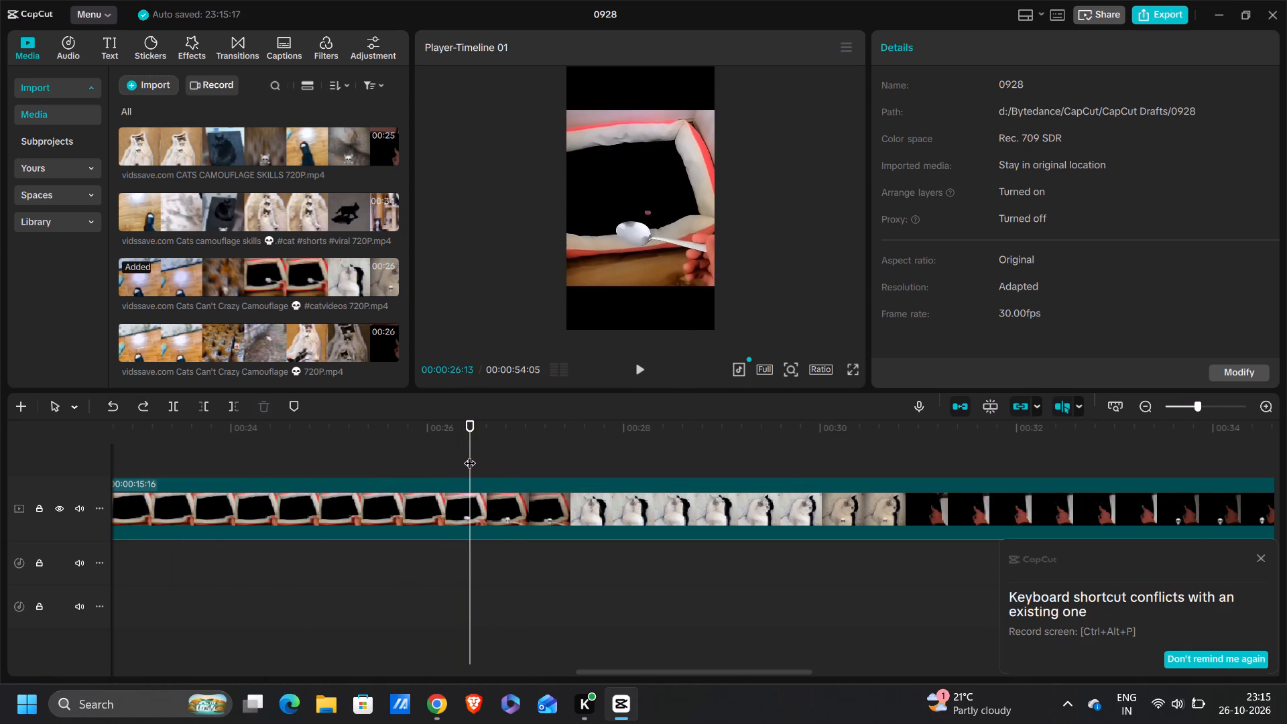
Split the last "Cats Can't Crazy Camouflage" piece in the pet bed and spoon shot at 00:00:26:14, just before its skull freeze-frame.
key("Right")
key("Right")
key("Right")
key("Left")
key("Left")
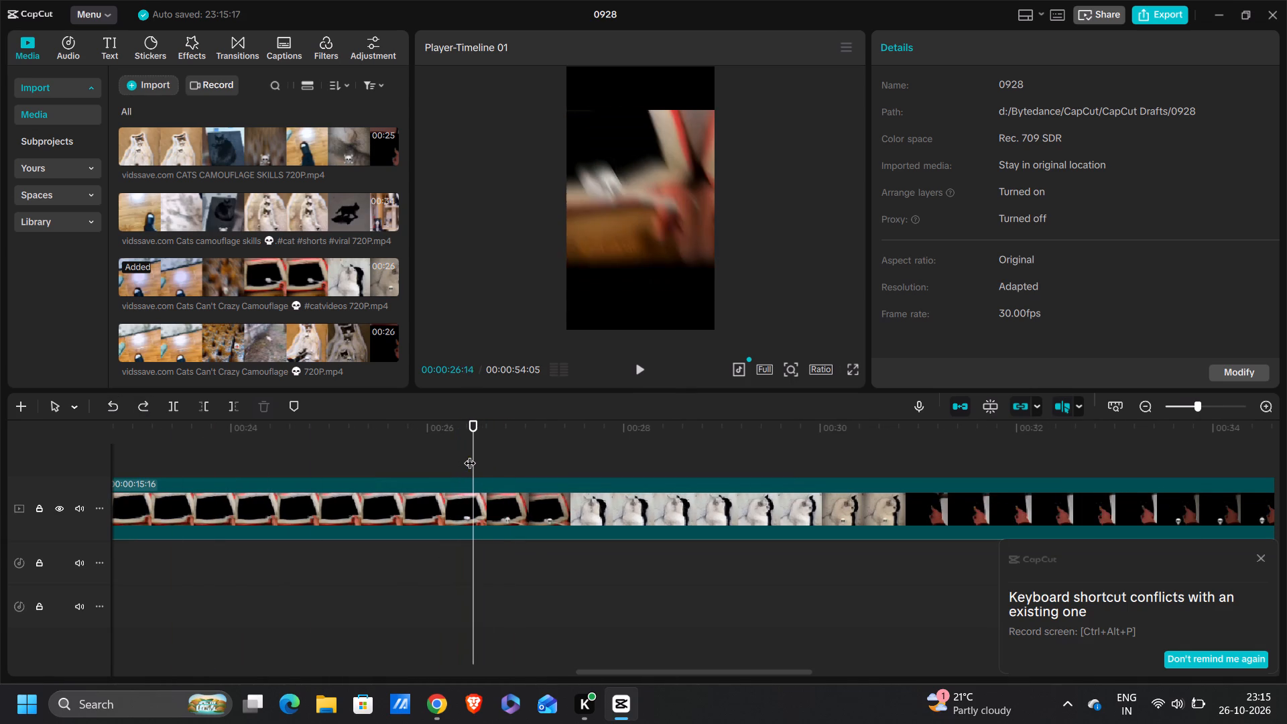
left_click(471, 503)
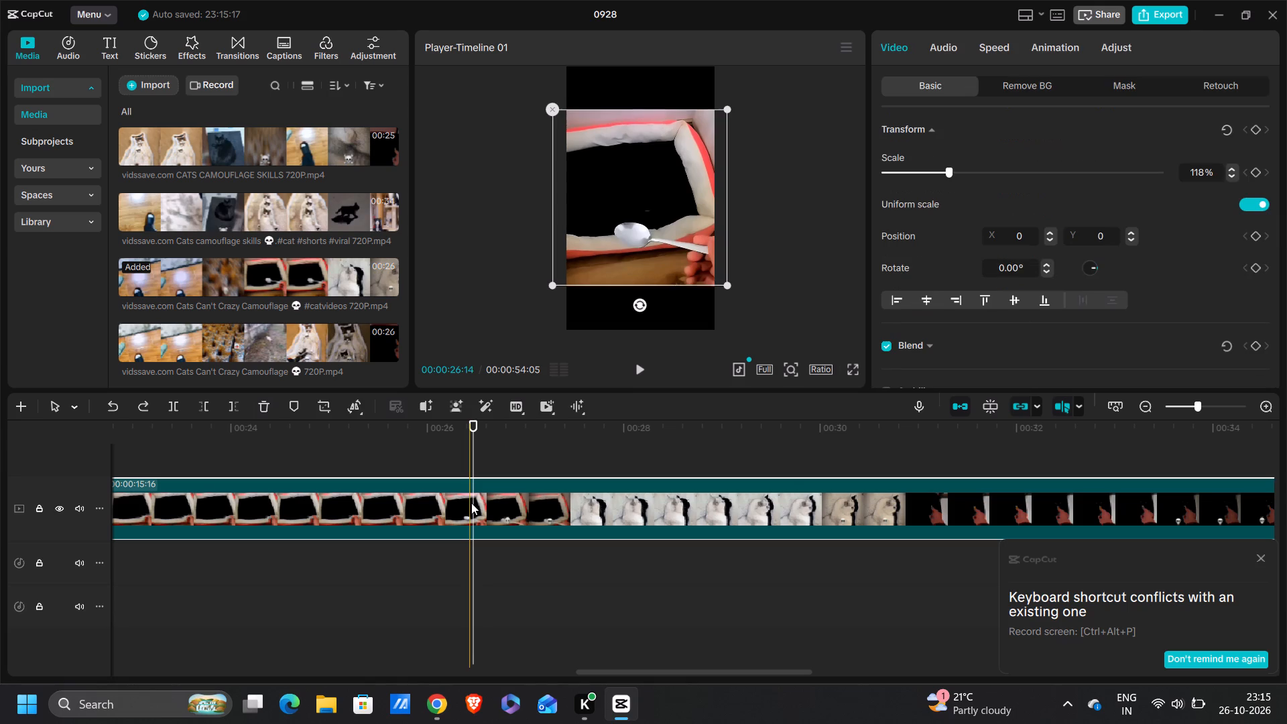
left_click(167, 408)
Trim away everything before 00:00:21:12 in the pet bed and spoon piece, removing the leftover cat-in-leaves frames at its start.
scroll(359, 508, "down", 5, "ctrl")
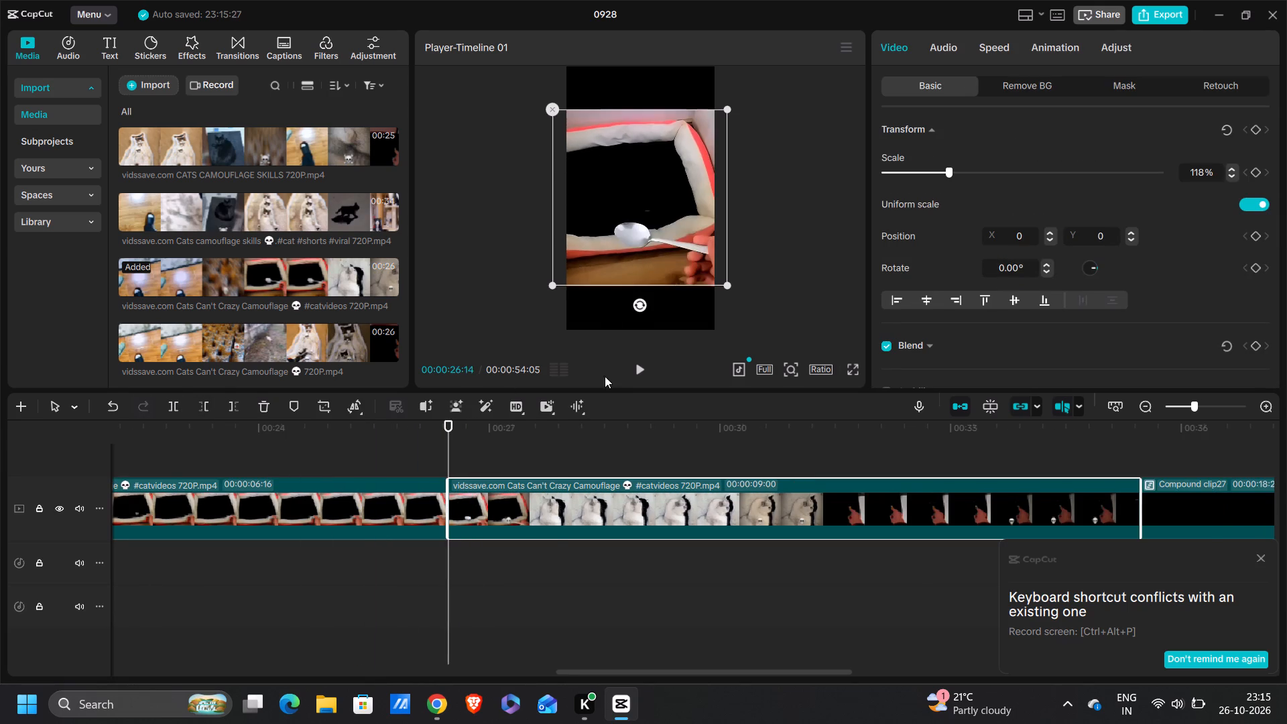
scroll(555, 438, "down", 12, "ctrl")
scroll(580, 555, "down", 4, "ctrl")
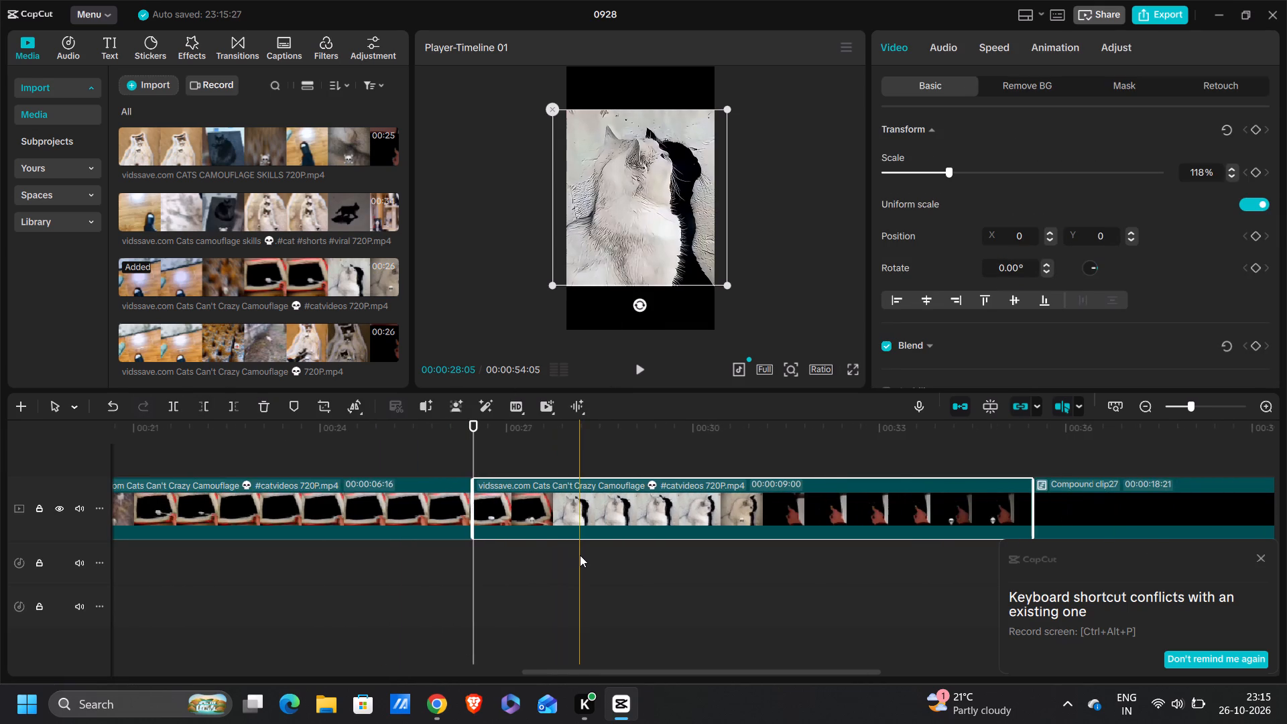
scroll(580, 555, "down", 18, "ctrl")
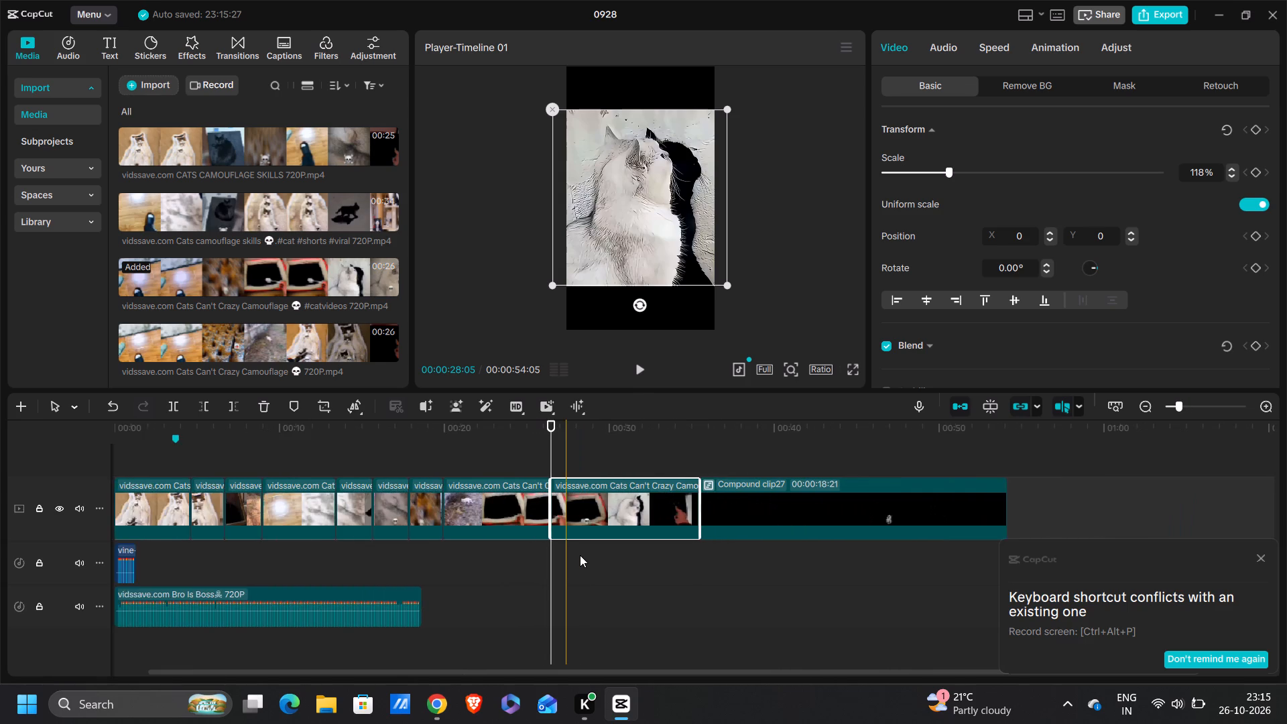
left_click(469, 443)
left_click_drag(469, 447, 446, 455)
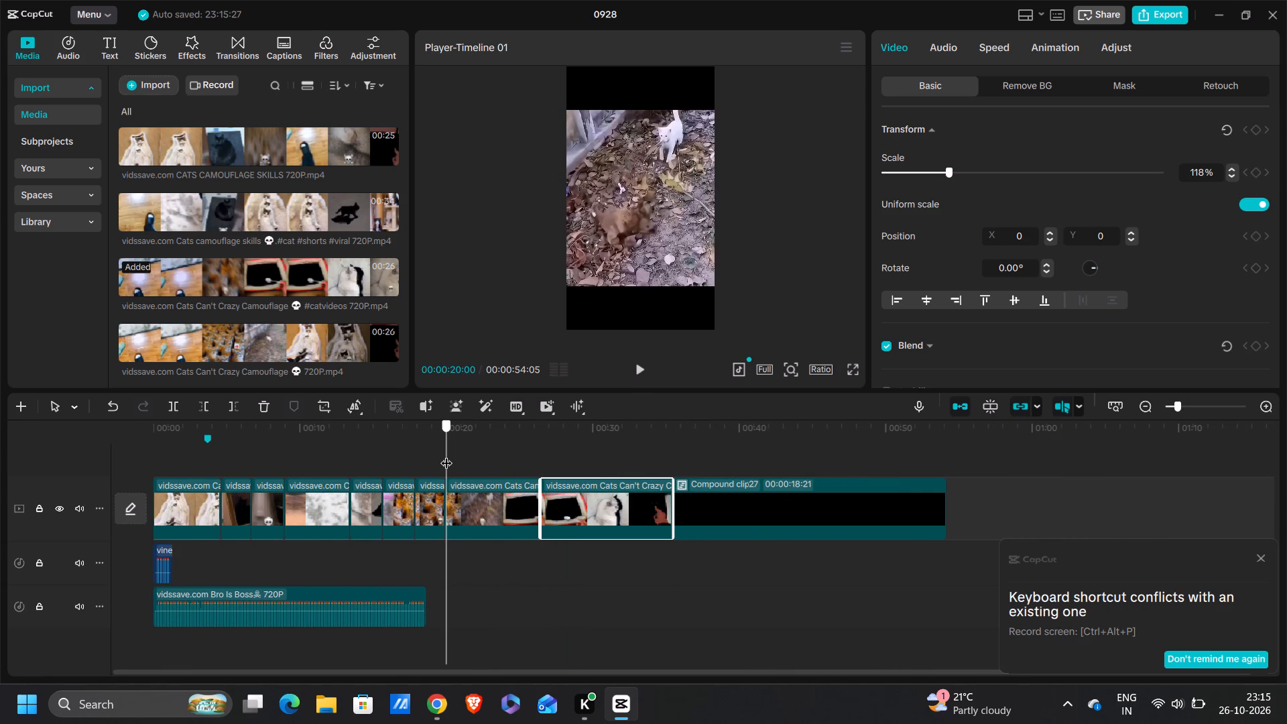
left_click_drag(446, 455, 461, 457)
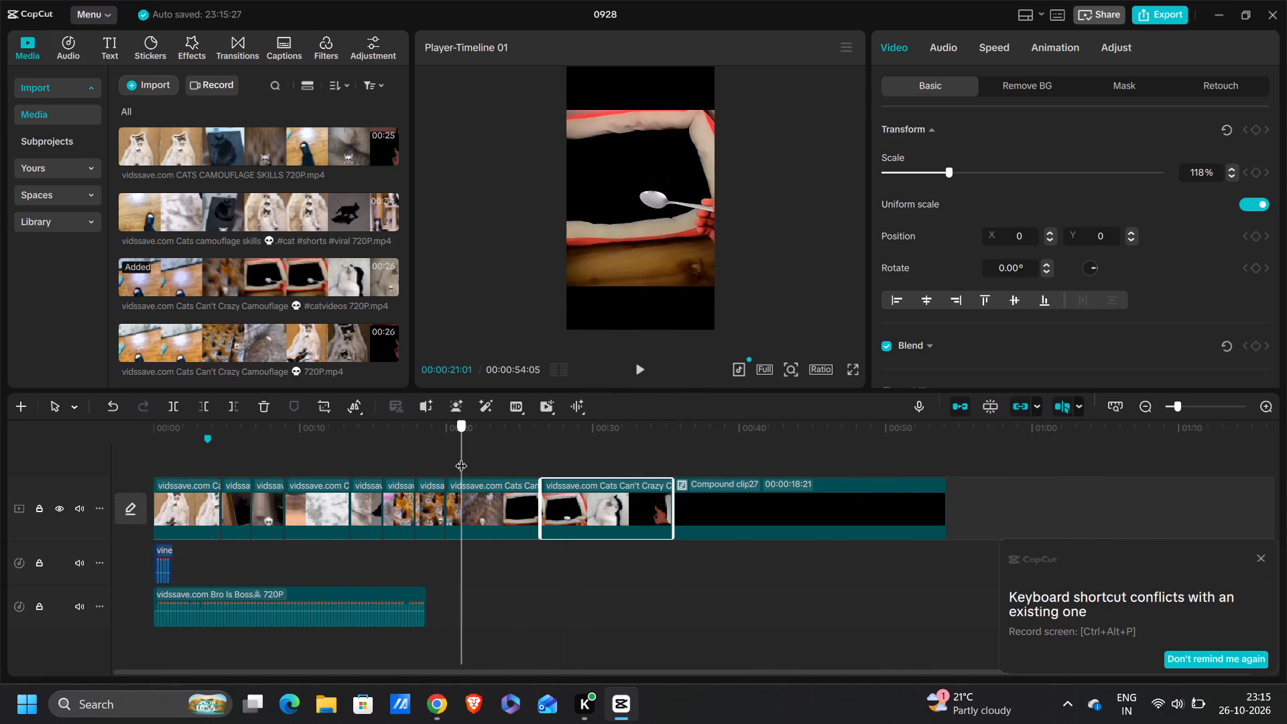
left_click_drag(461, 457, 467, 457)
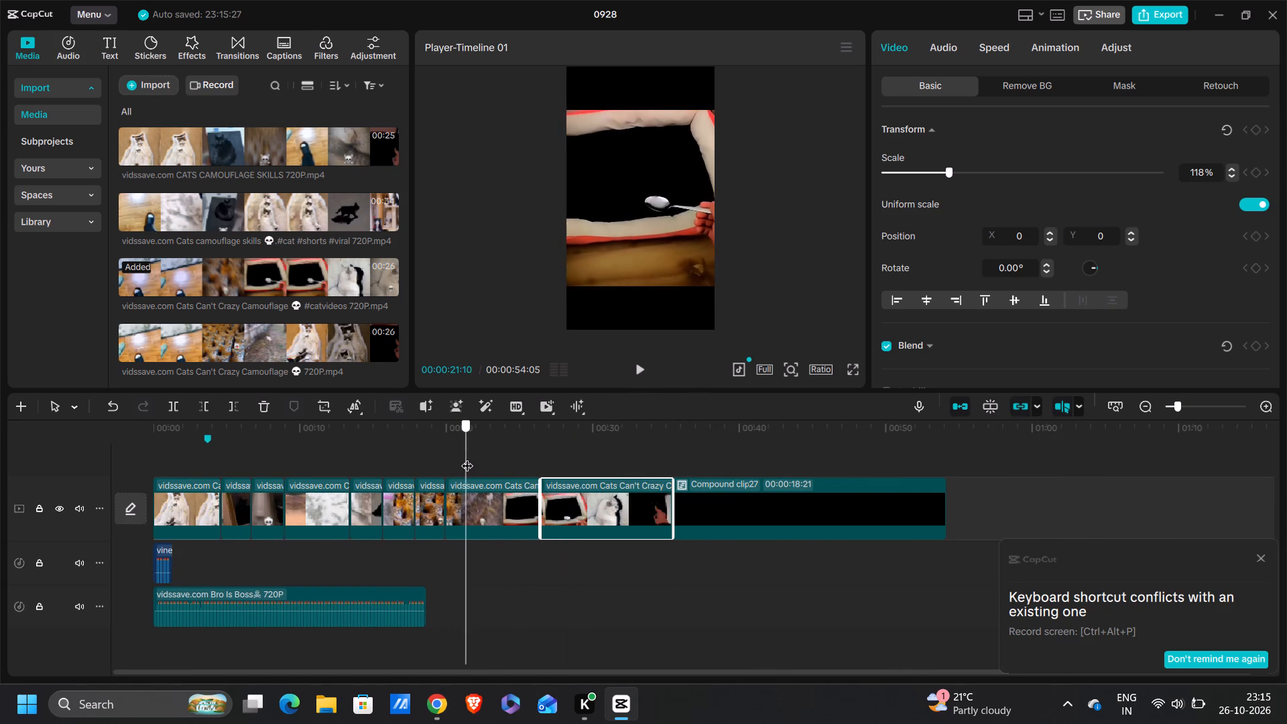
left_click_drag(467, 457, 469, 457)
left_click(467, 457)
left_click(467, 495)
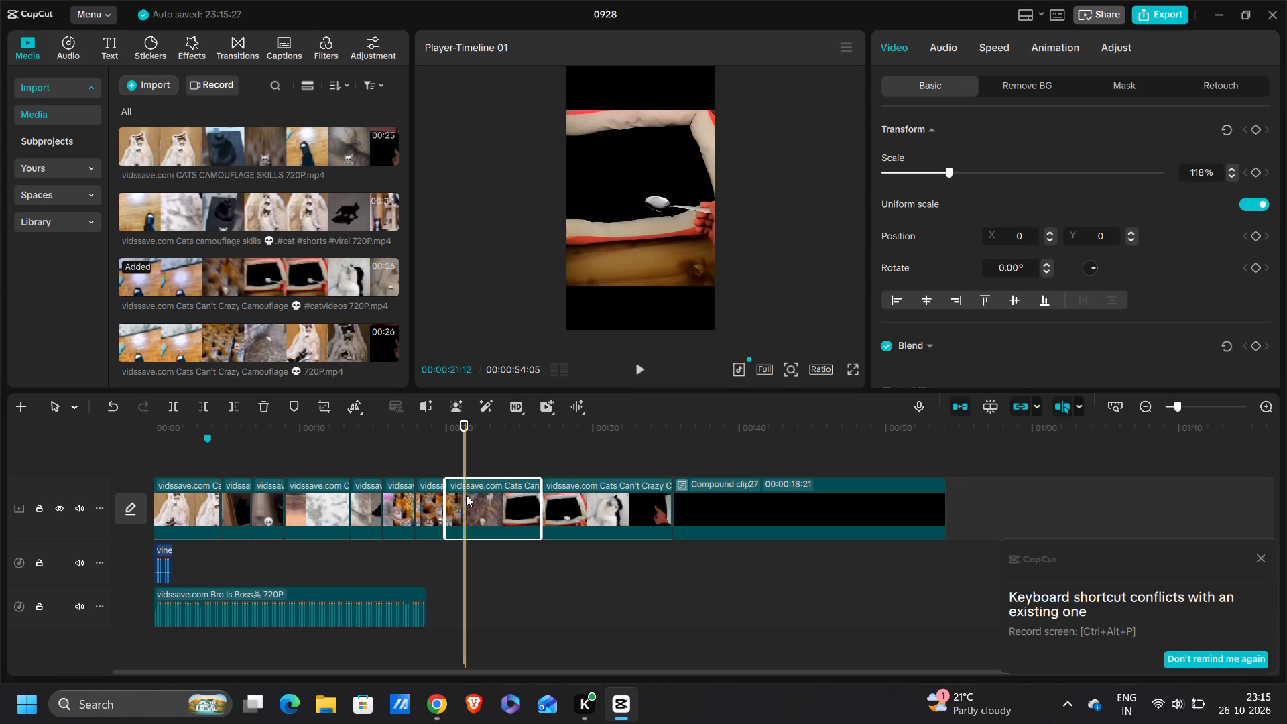
left_click(208, 405)
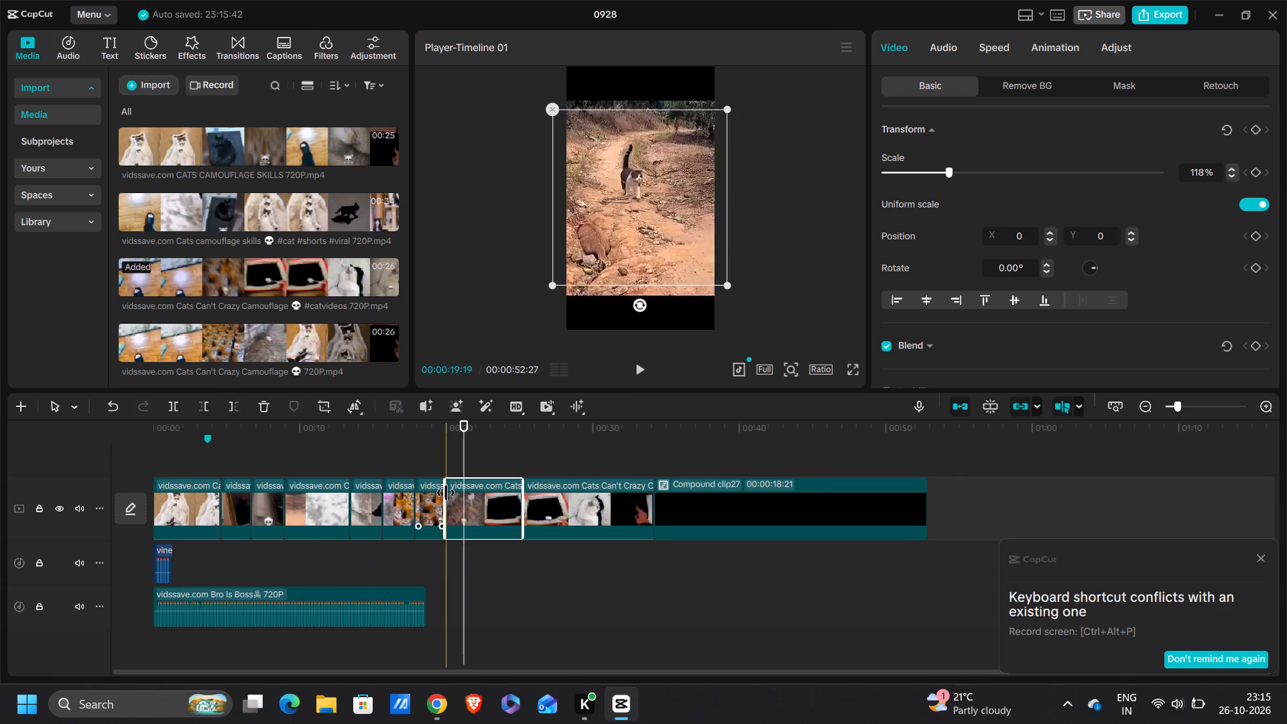
Move the trimmed pet bed and spoon piece to the beginning of the main track.
left_click_drag(493, 495, 169, 491)
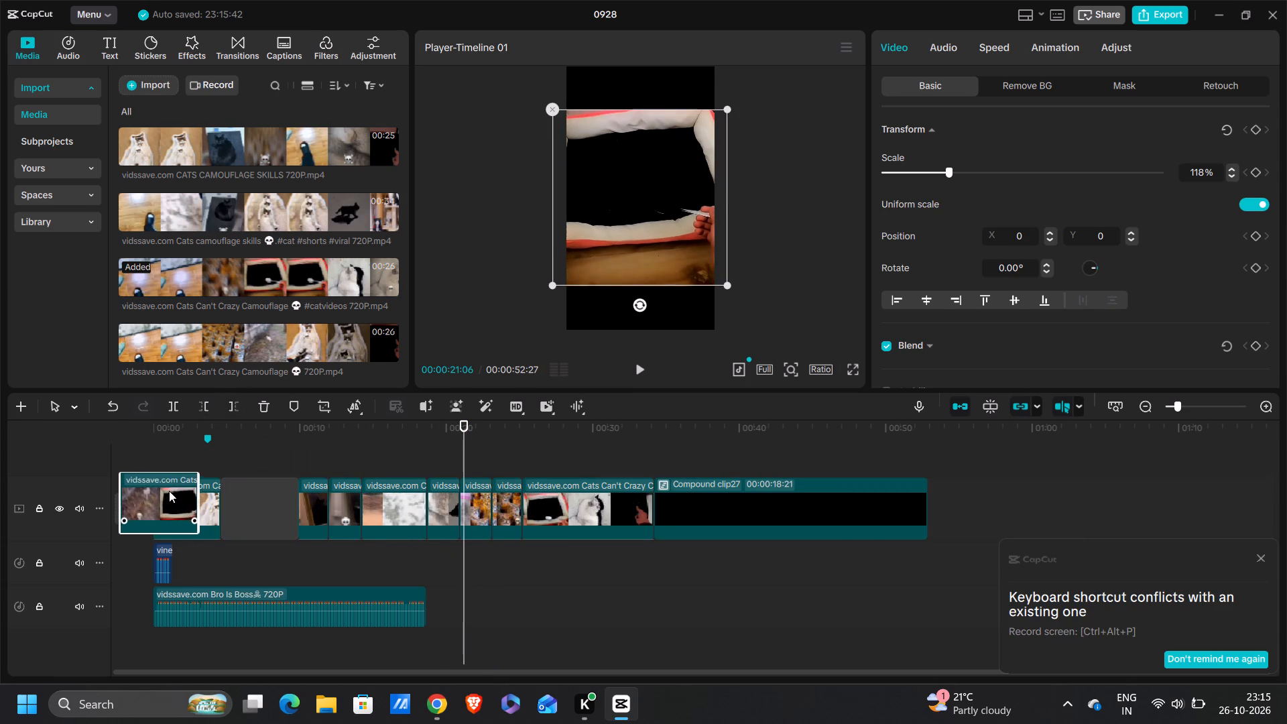
left_click_drag(175, 495, 243, 491)
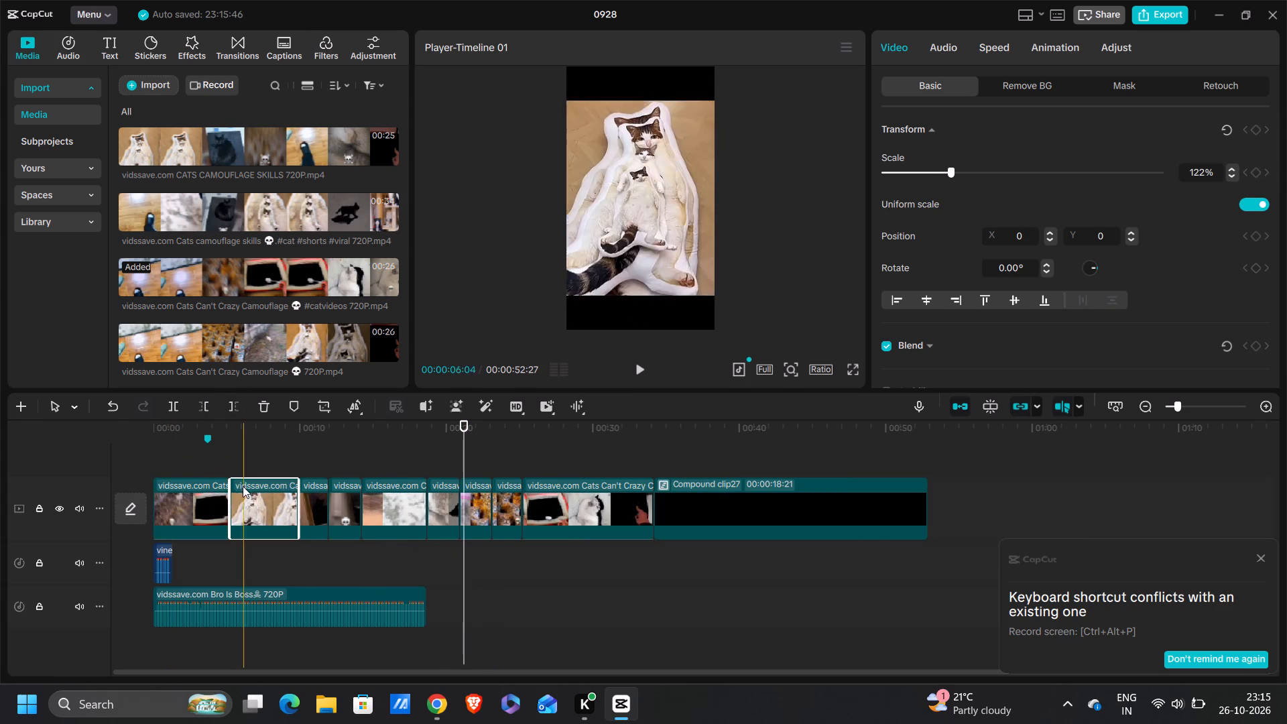
Trim the start of the last "Cats Can't Crazy Camouflage" piece up to 00:00:26:08, cutting the spoon shot's skull freeze-frame before the white cat shot.
left_click(189, 461)
left_click(189, 459)
left_click_drag(189, 459, 556, 489)
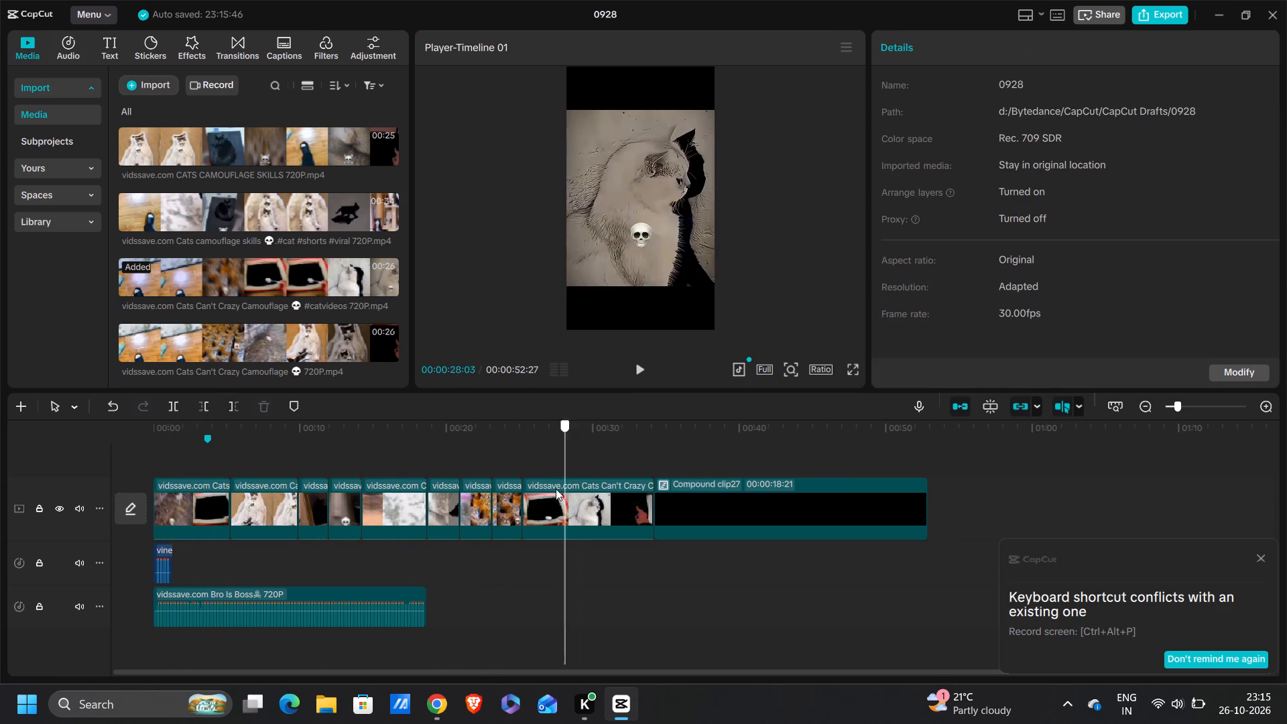
left_click_drag(556, 489, 534, 479)
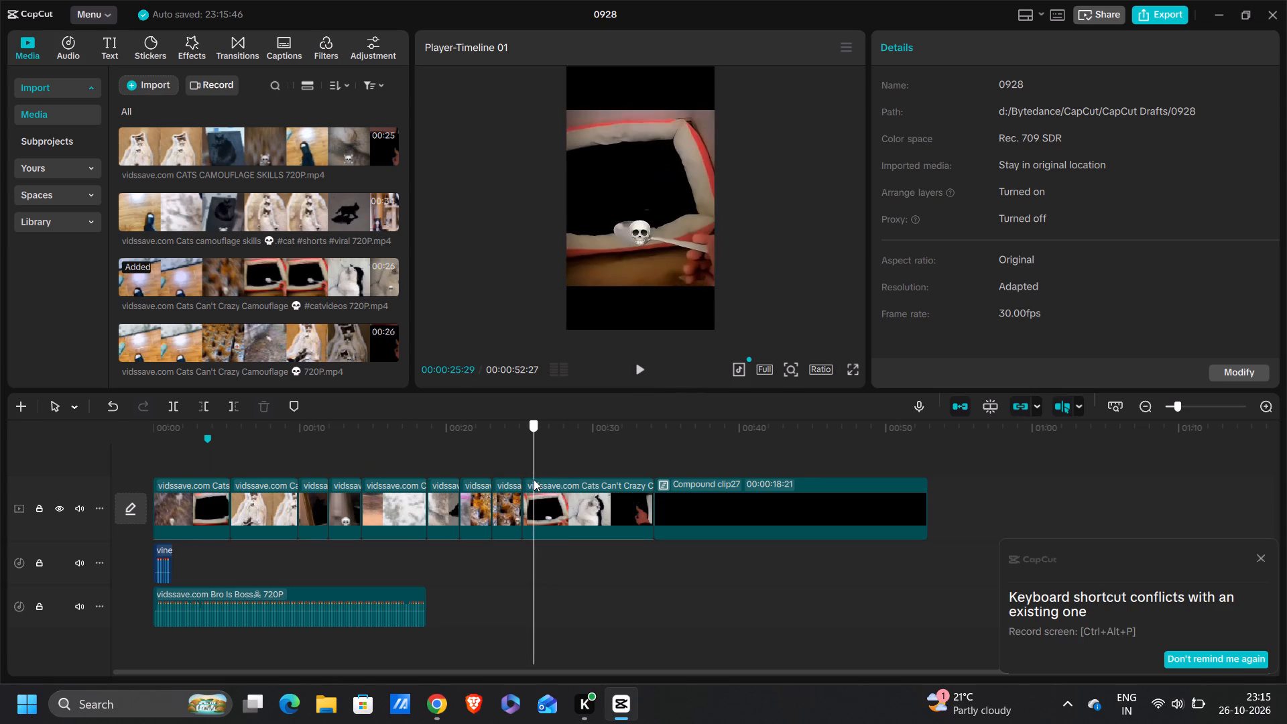
left_click_drag(534, 479, 538, 479)
left_click(544, 511)
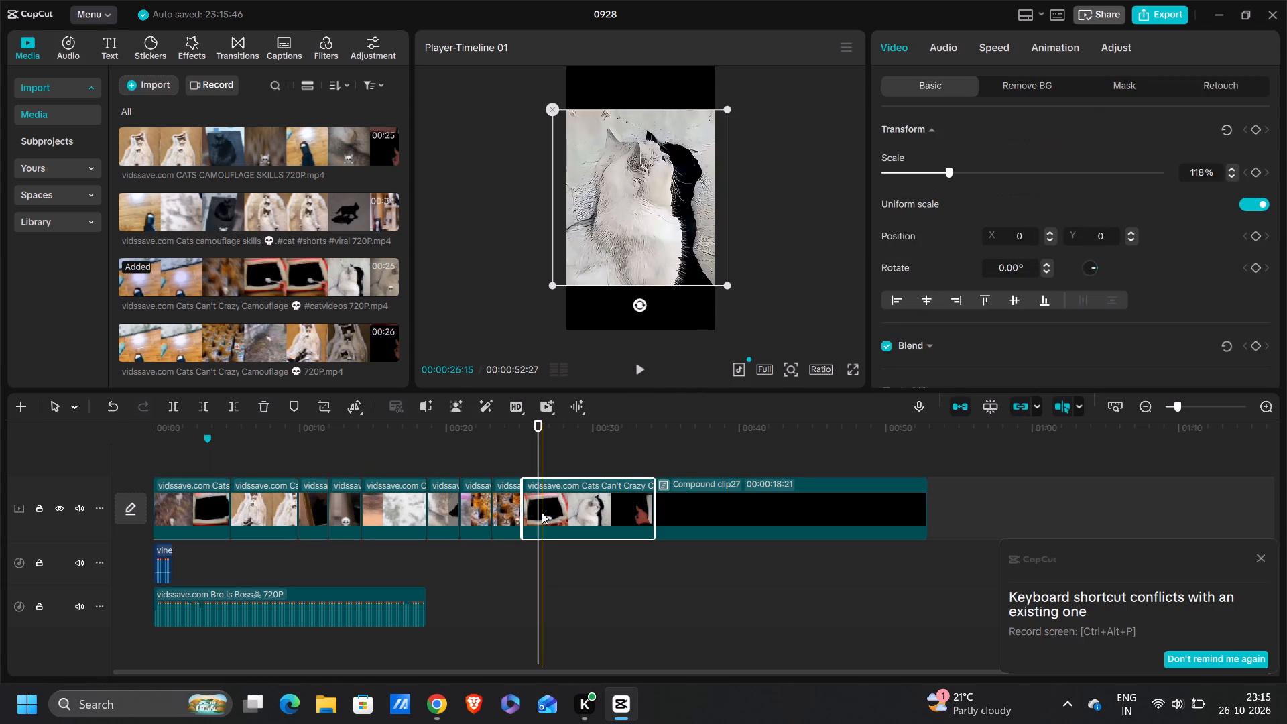
left_click(205, 398)
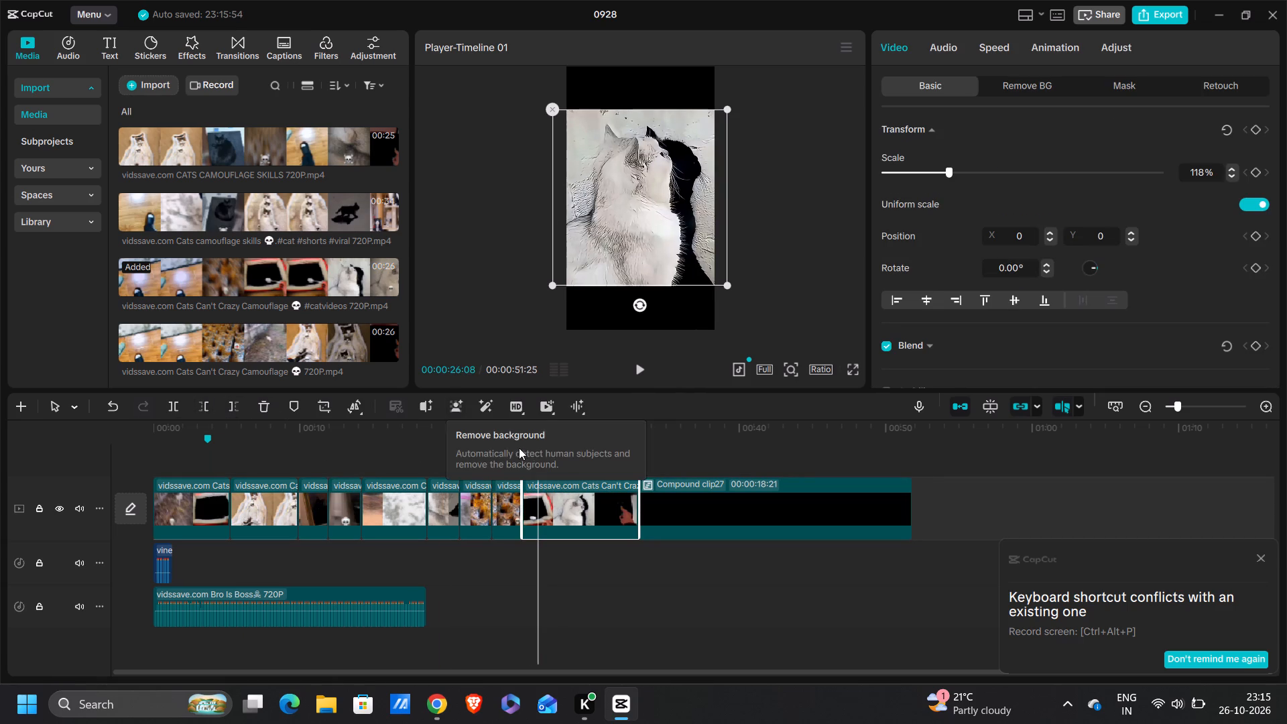
Split the last "Cats Can't Crazy Camouflage" piece at about 00:00:27:12, where the white cat shot's skull freeze-frame begins.
left_click(524, 462)
left_click_drag(524, 462, 528, 462)
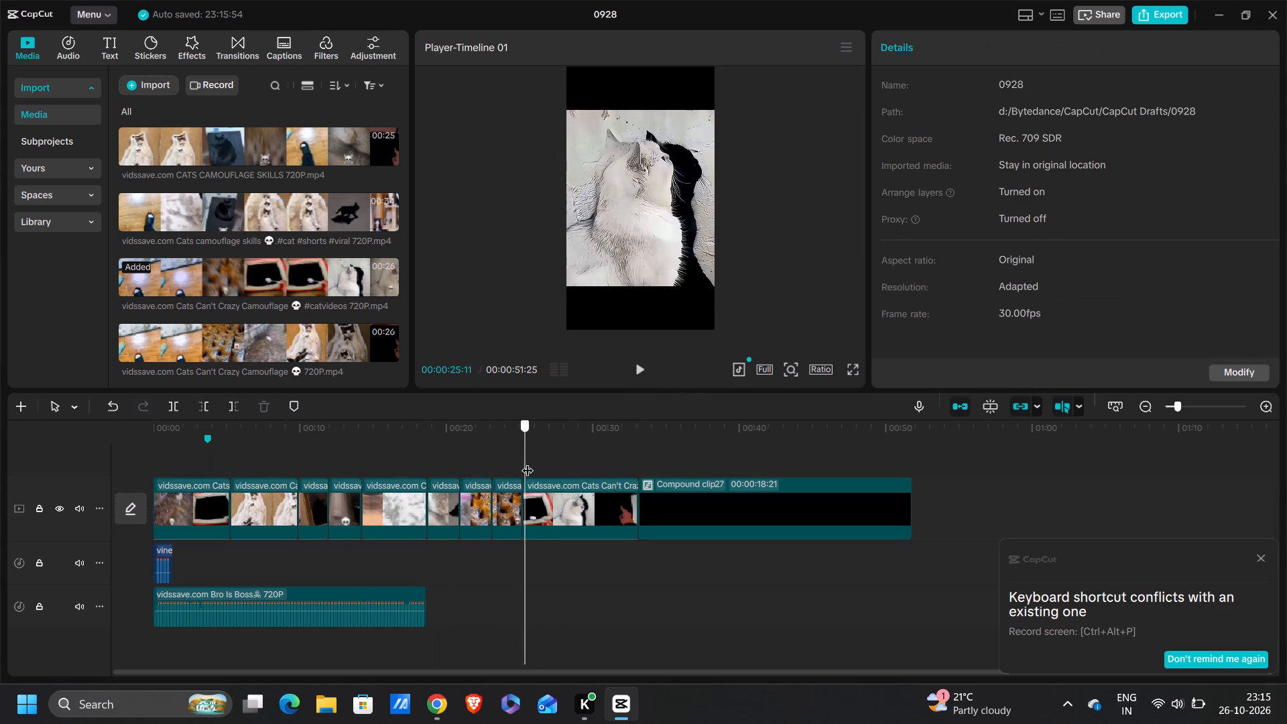
left_click_drag(528, 462, 554, 462)
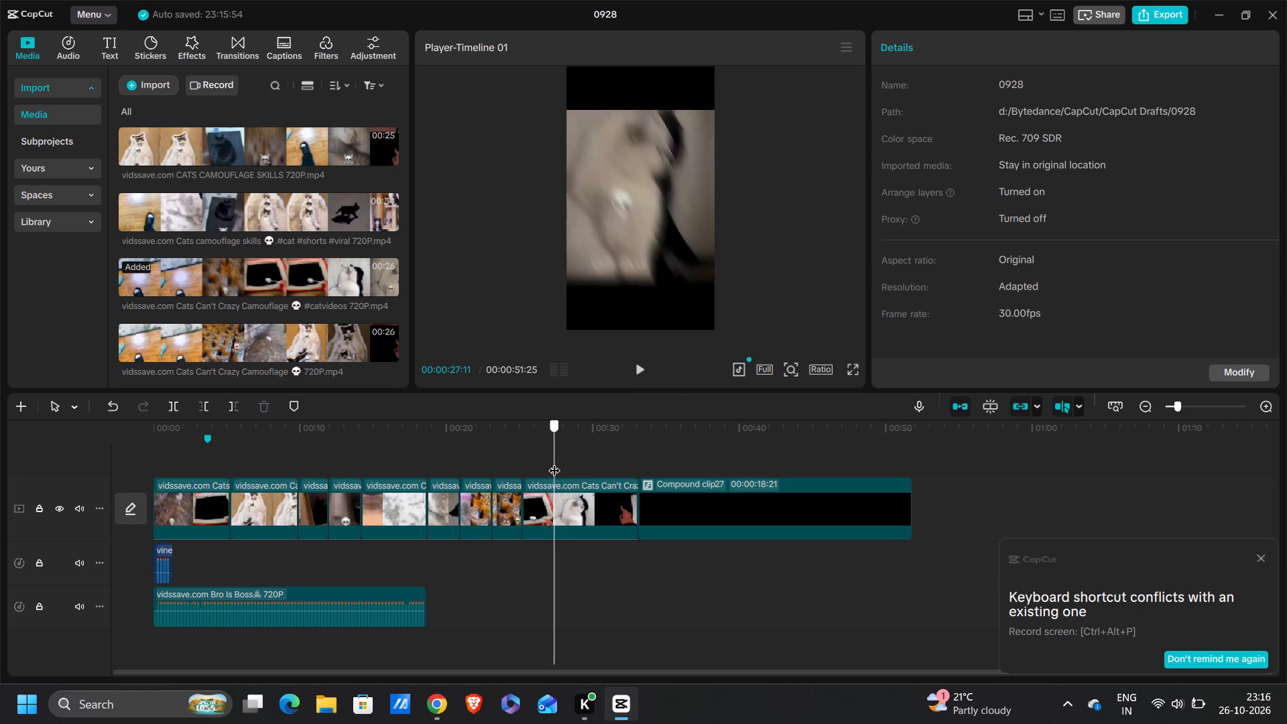
left_click_drag(554, 462, 555, 462)
left_click(172, 402)
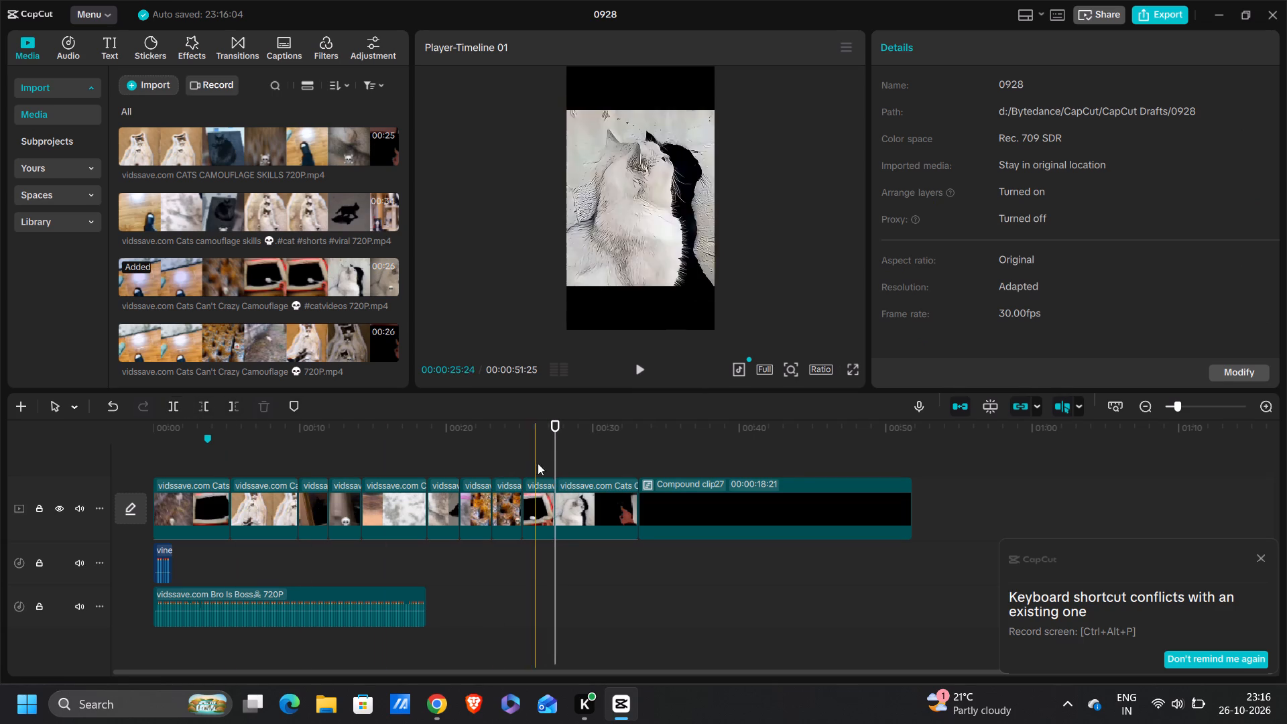
Trim the start of the piece after the split up to 00:00:28:12, removing the white cat's skull freeze-frame before the dark hand shot.
left_click_drag(554, 457, 574, 457)
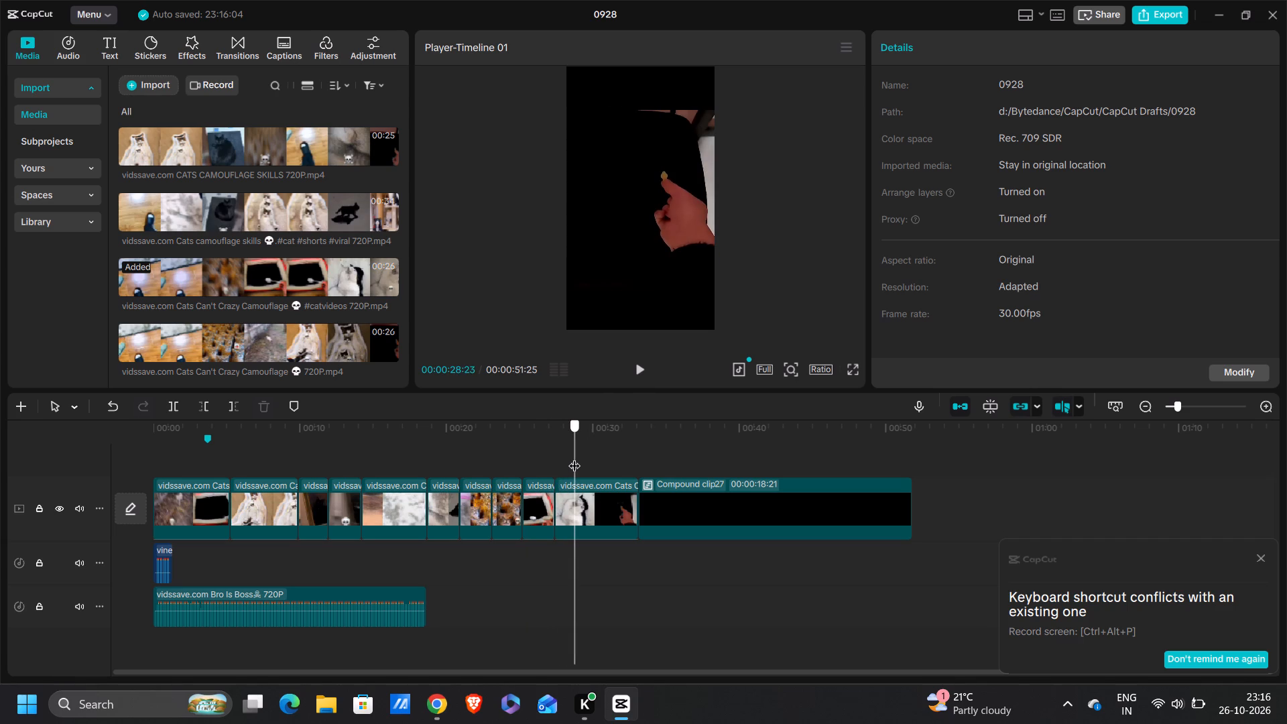
left_click_drag(574, 457, 588, 457)
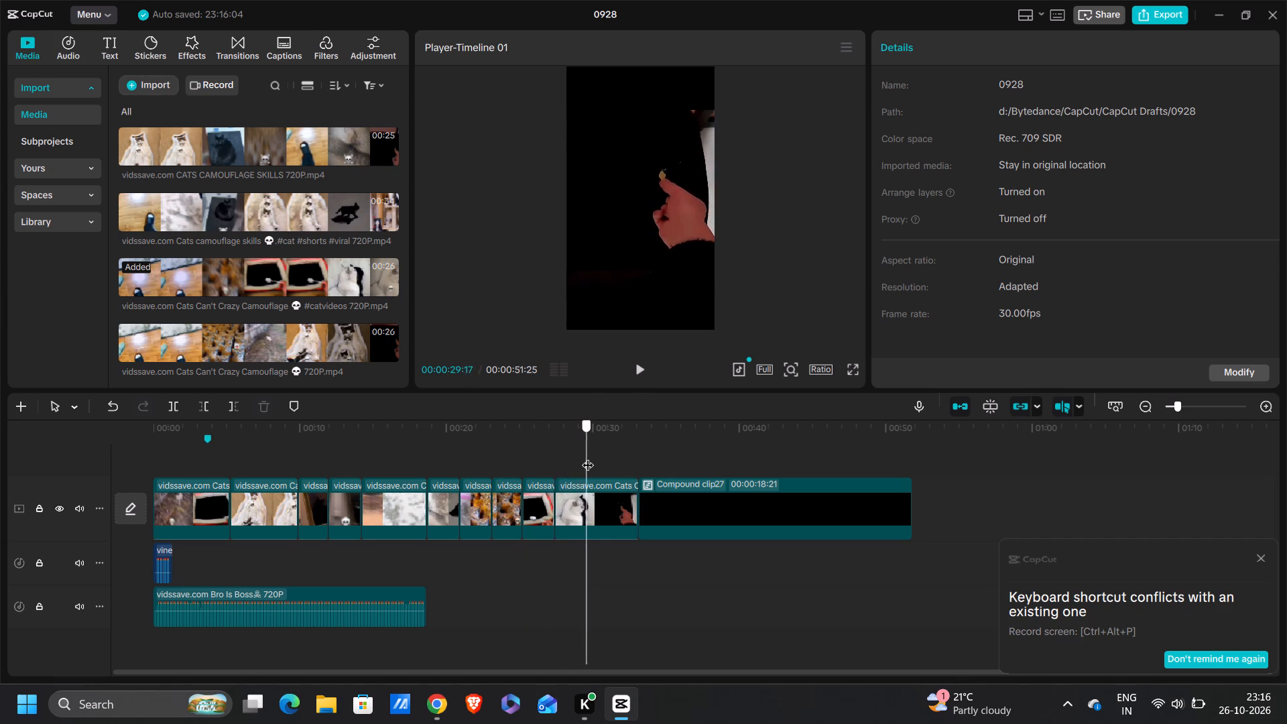
left_click_drag(588, 457, 565, 457)
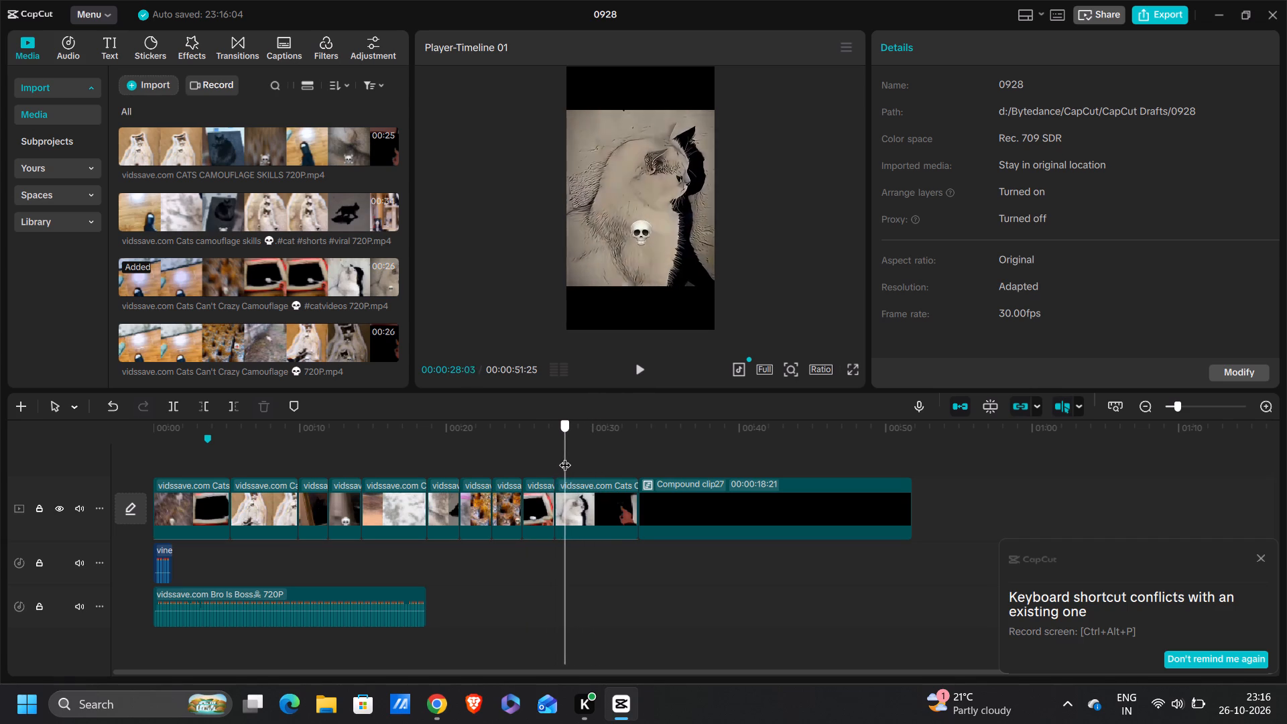
left_click_drag(565, 457, 569, 455)
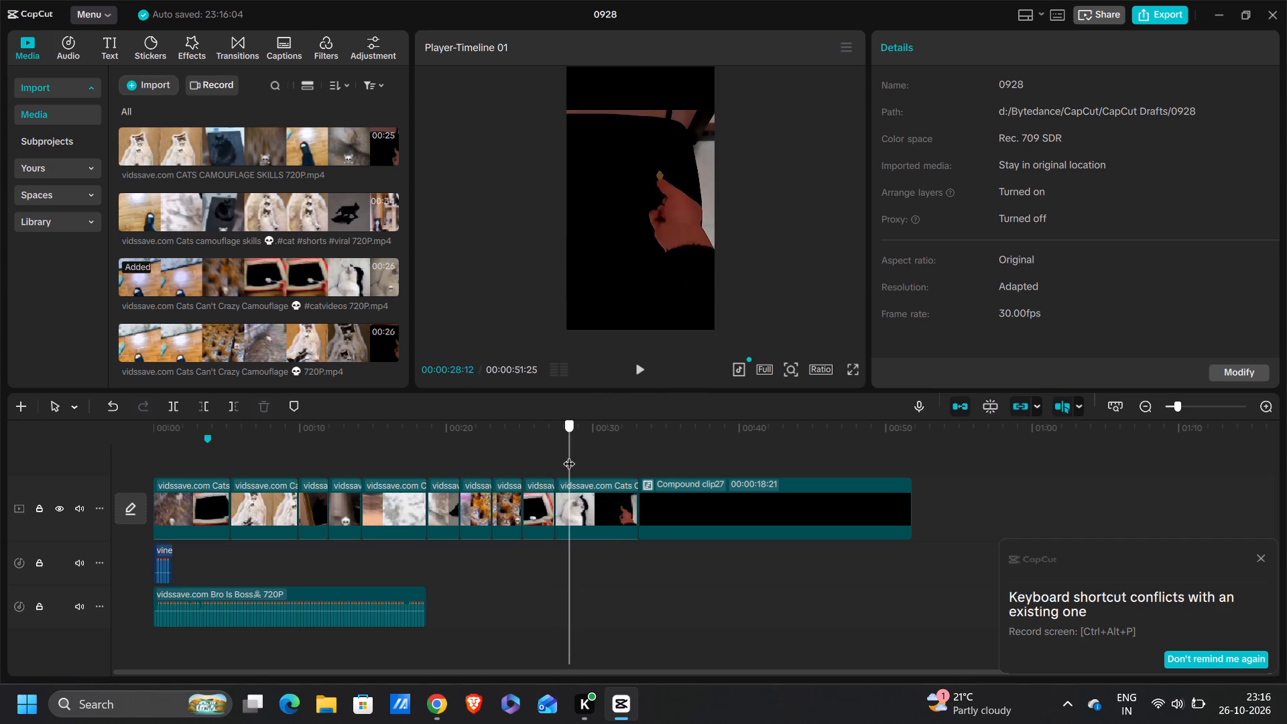
left_click(205, 404)
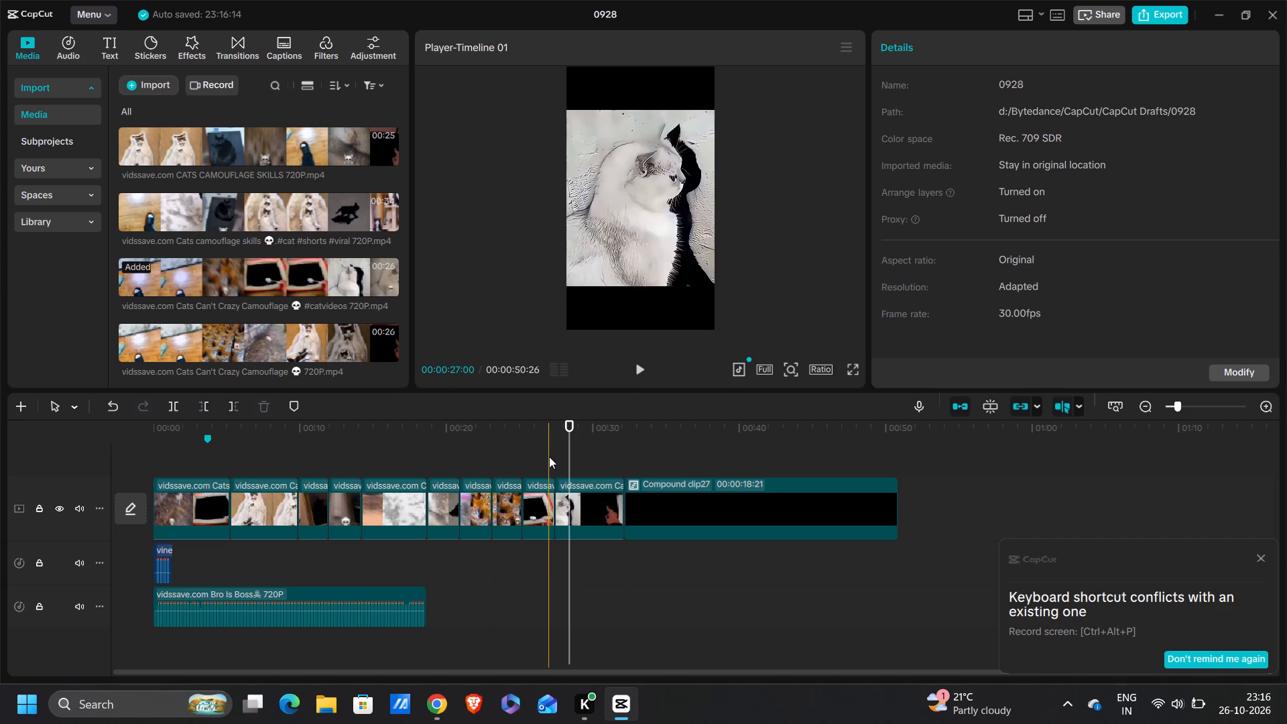
Split the dark hand shot at 00:00:29:19, before its skull freeze-frame, and delete the piece between the split and the compound clip.
left_click(555, 456)
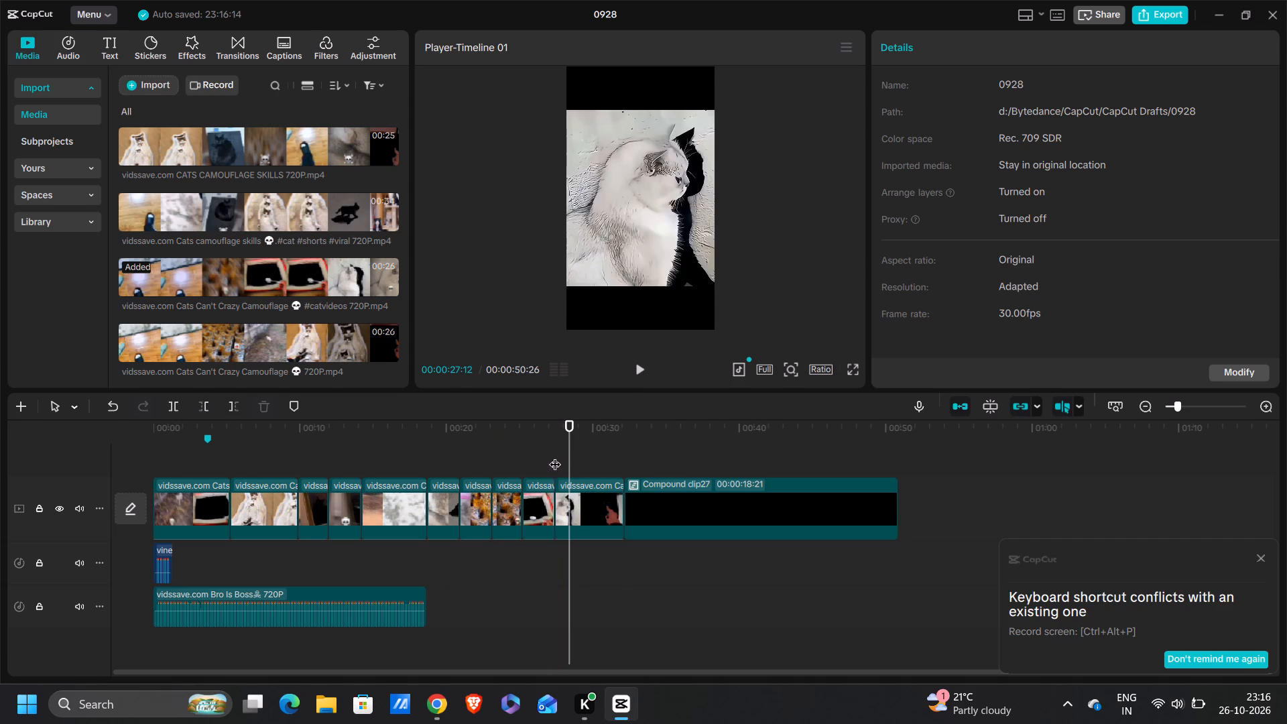
left_click_drag(555, 456, 592, 457)
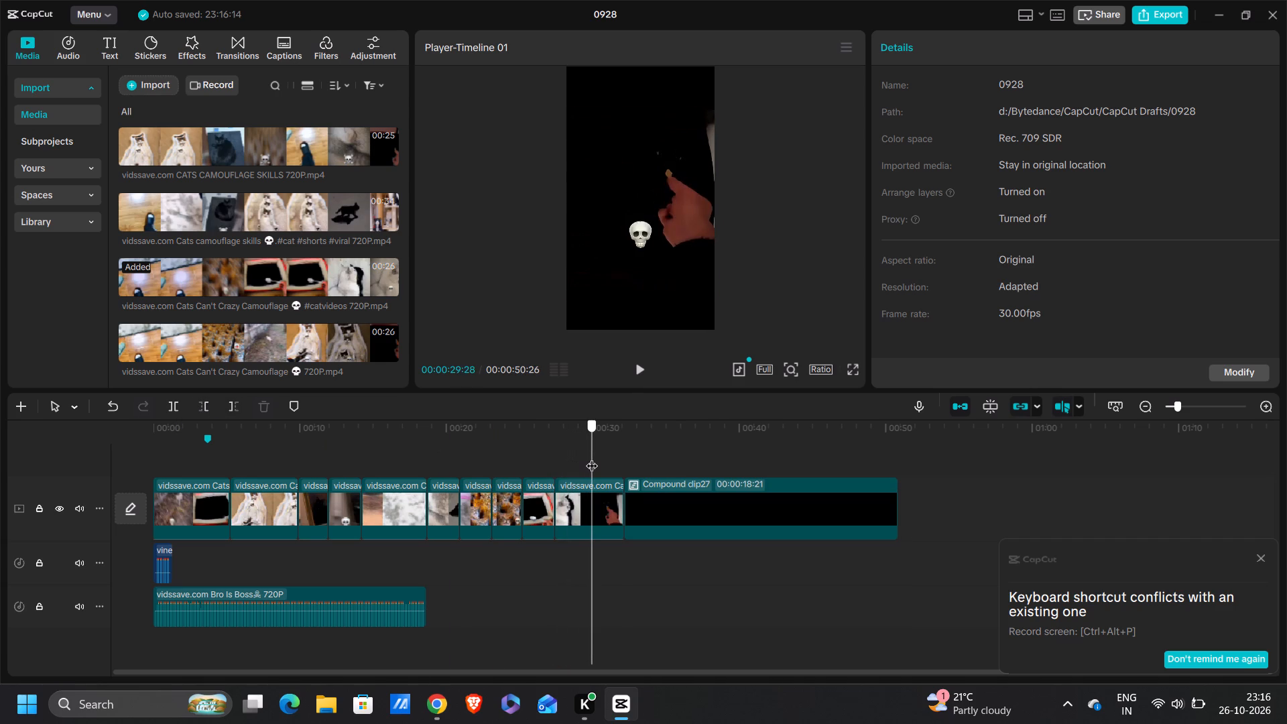
left_click_drag(592, 457, 589, 456)
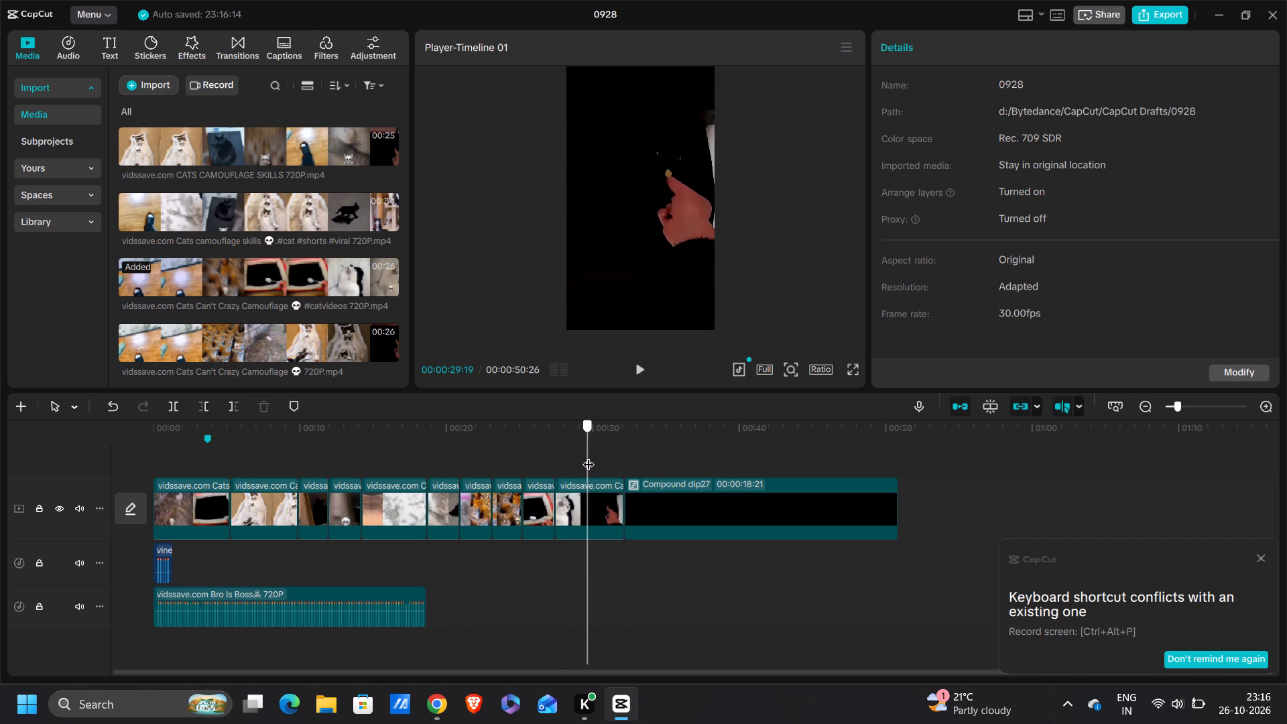
left_click_drag(589, 456, 586, 456)
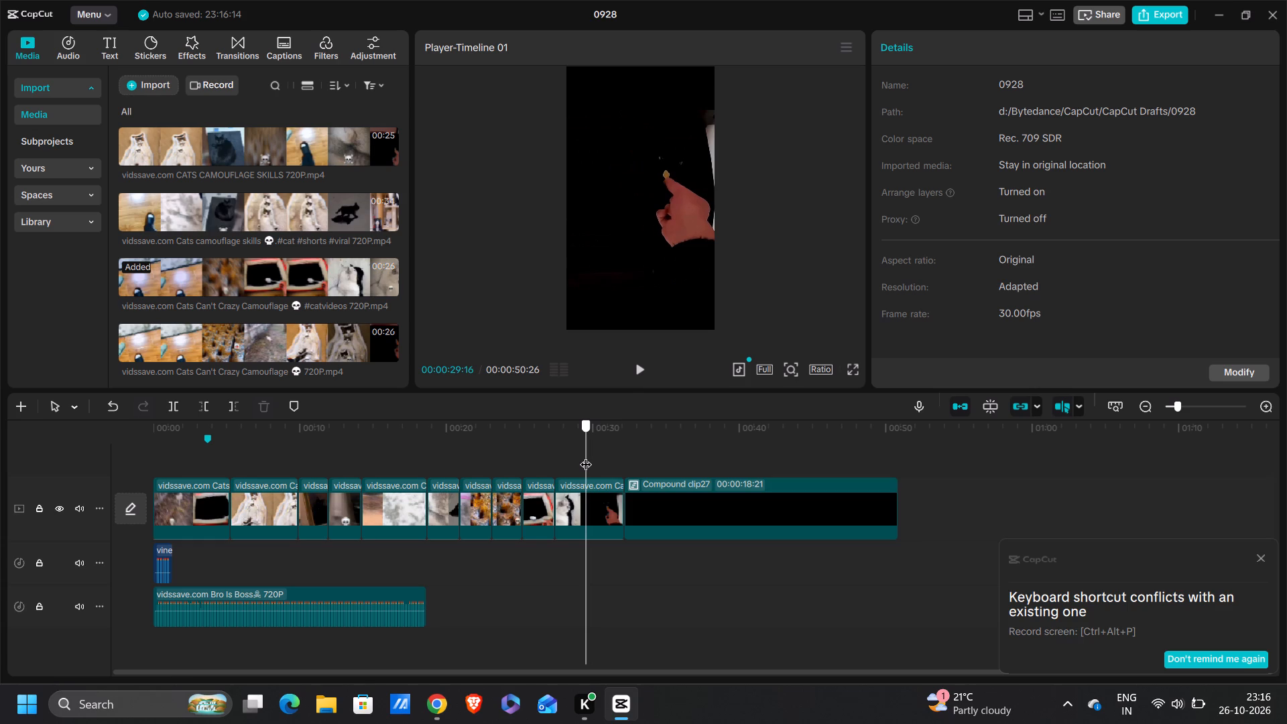
left_click_drag(586, 456, 587, 456)
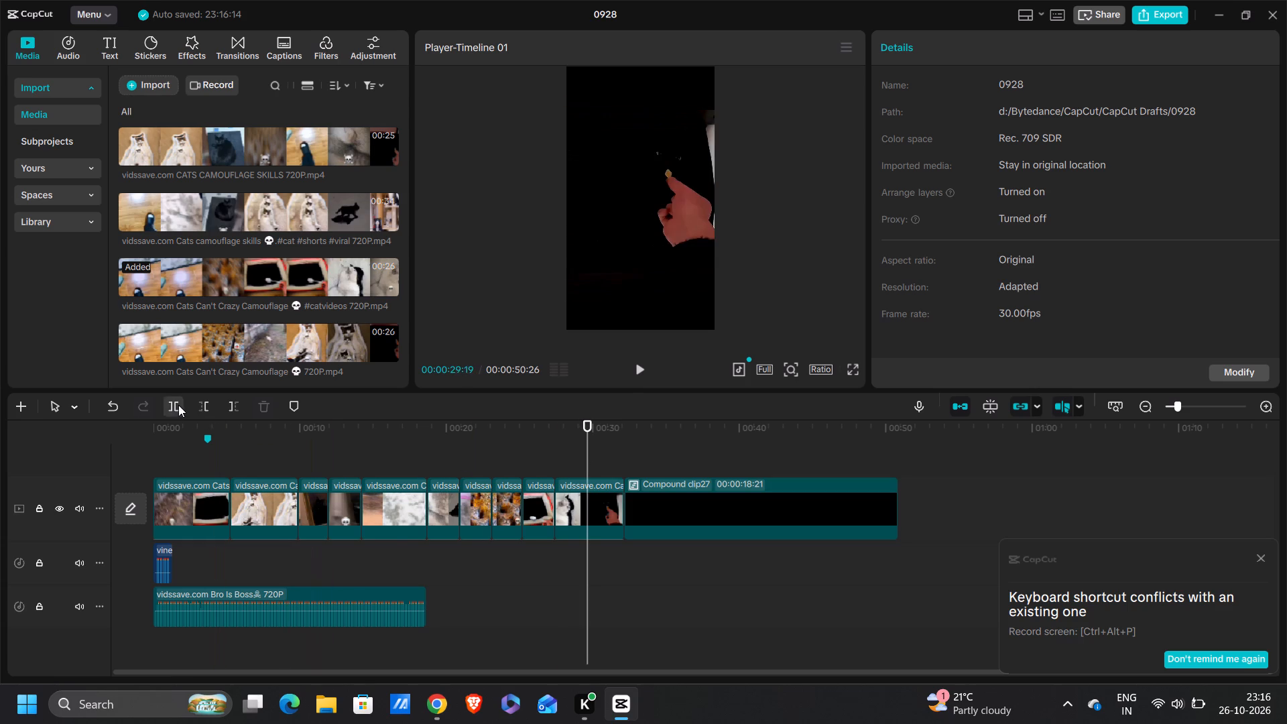
left_click(178, 405)
left_click(609, 488)
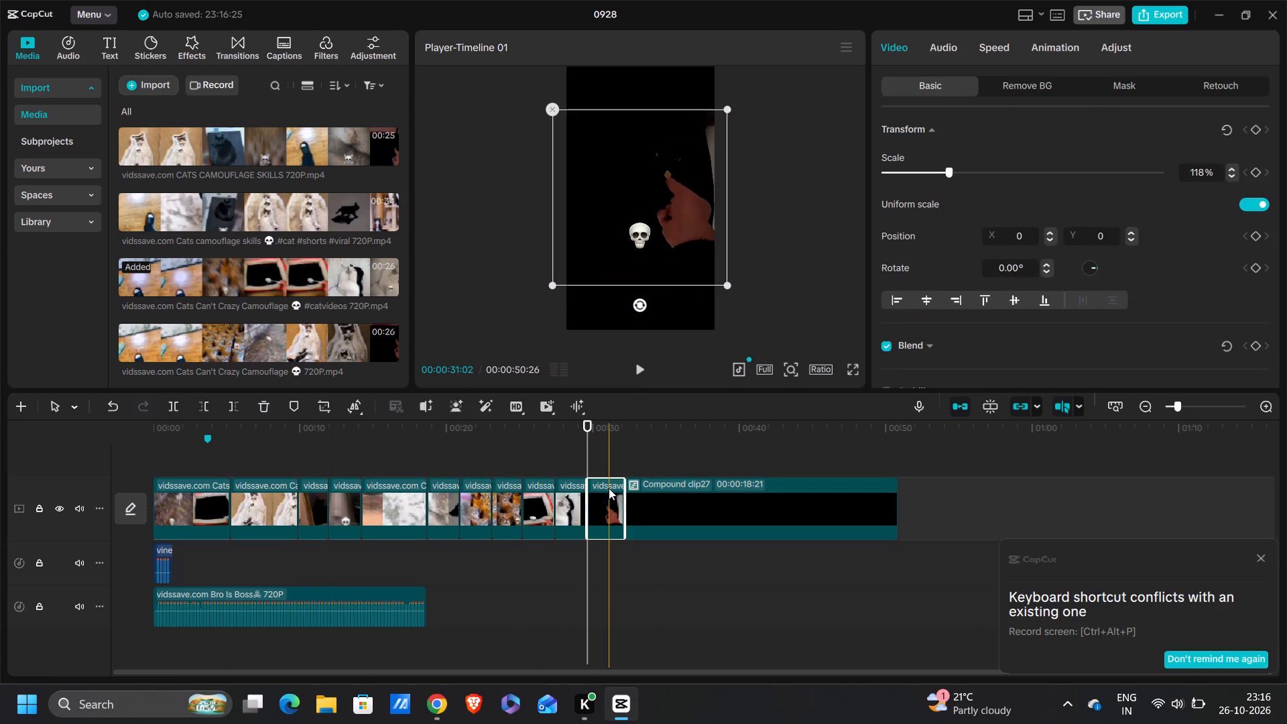
key("BackSpace")
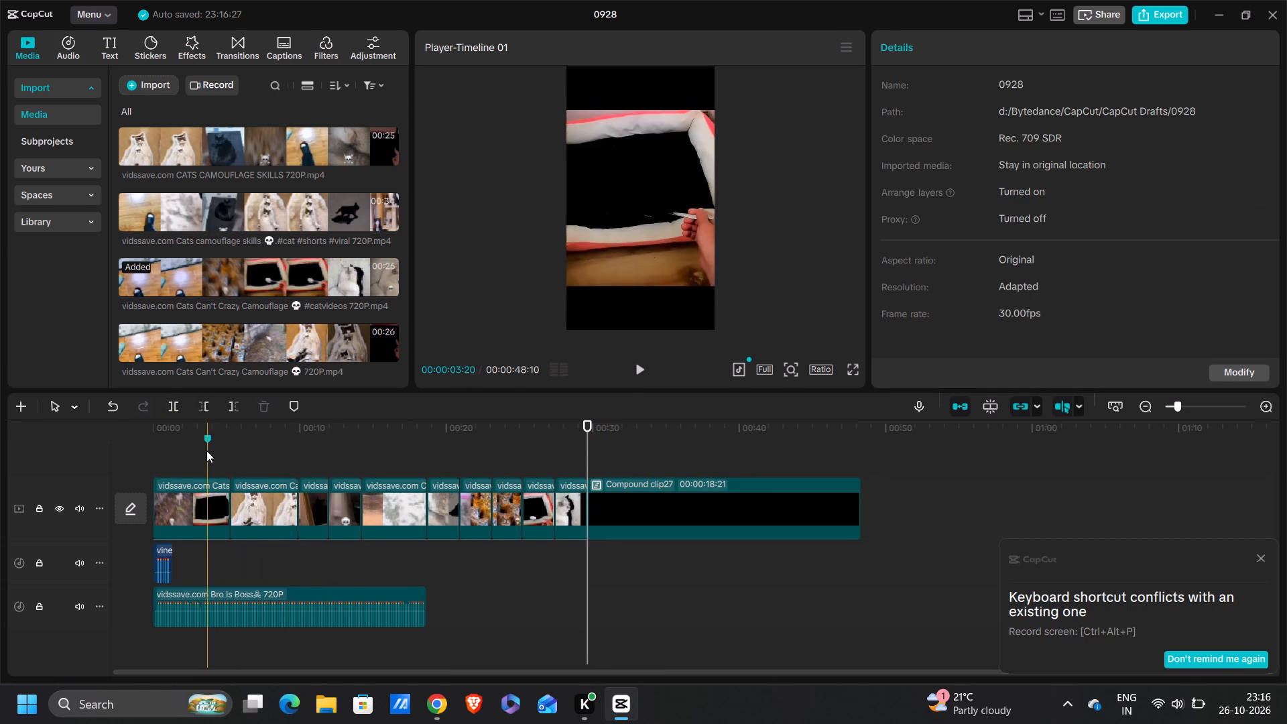
Play back the edit from the timeline start and examine the opening spoon shot against the audio.
left_click(140, 469)
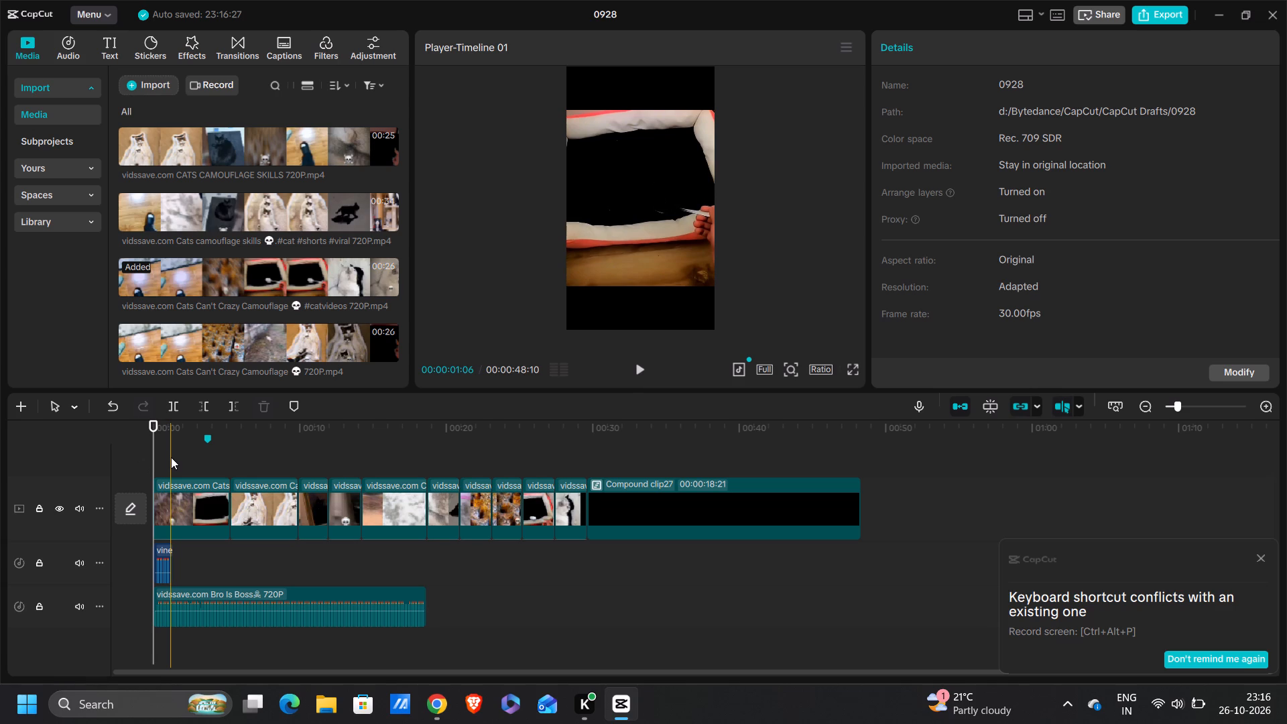
key("space")
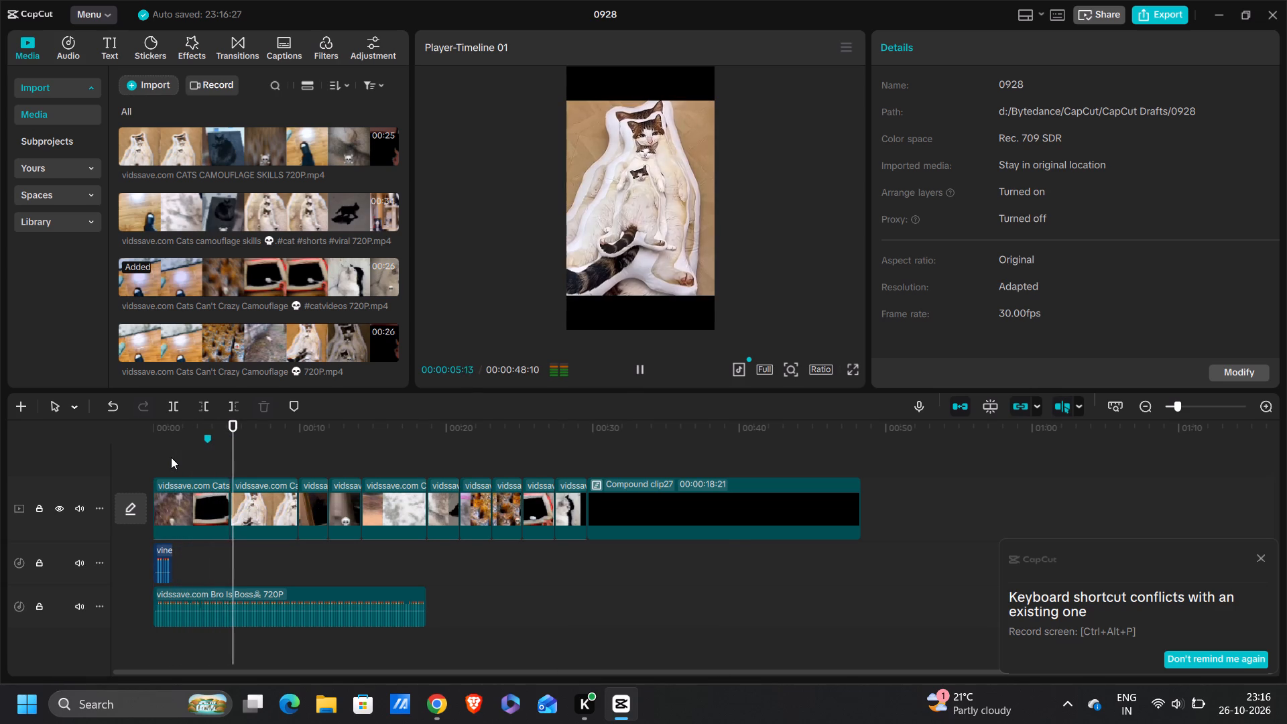
key("space")
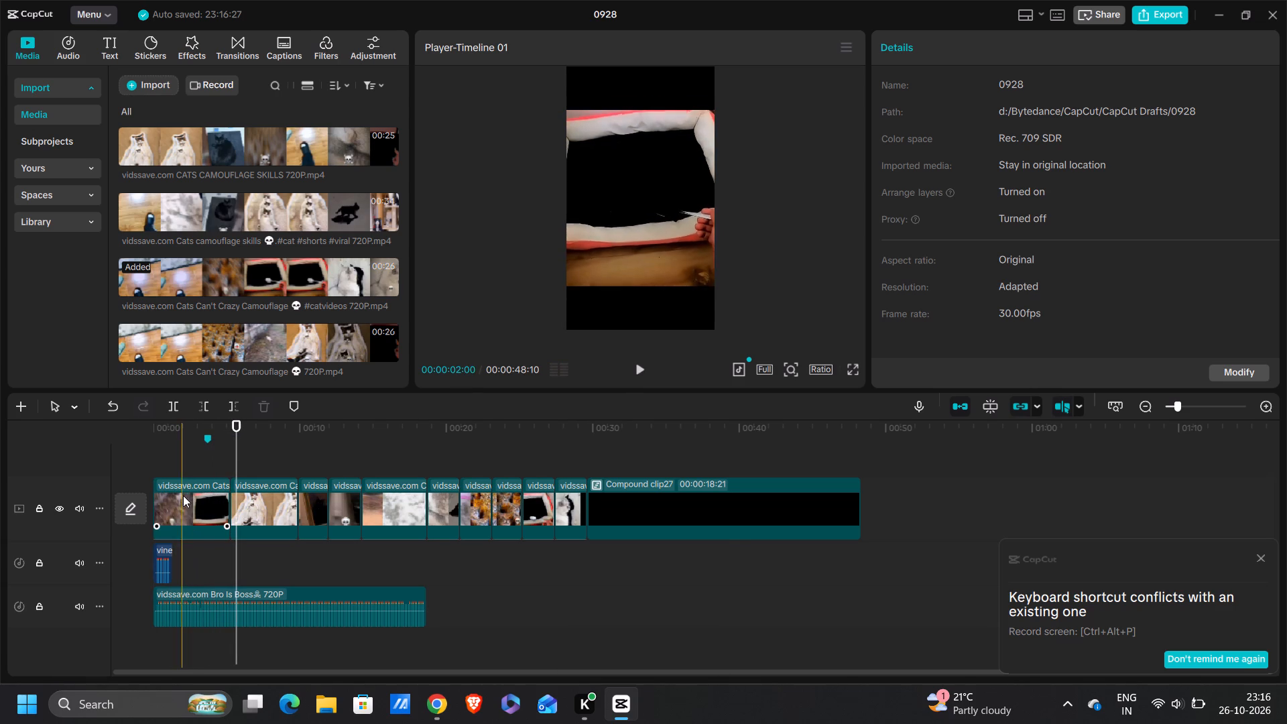
left_click(183, 495)
left_click(215, 463)
left_click_drag(215, 463, 190, 466)
scroll(188, 631, "up", 11, "ctrl")
scroll(232, 633, "right", 1)
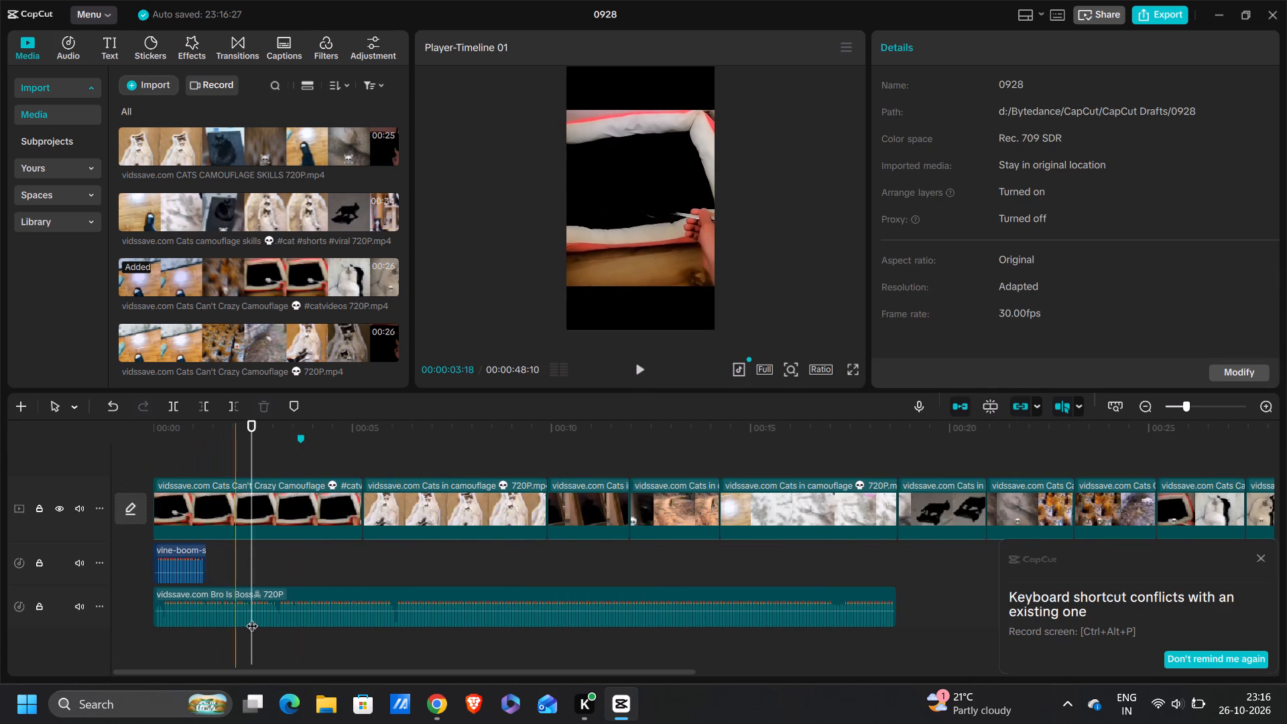
scroll(312, 589, "up", 4, "ctrl")
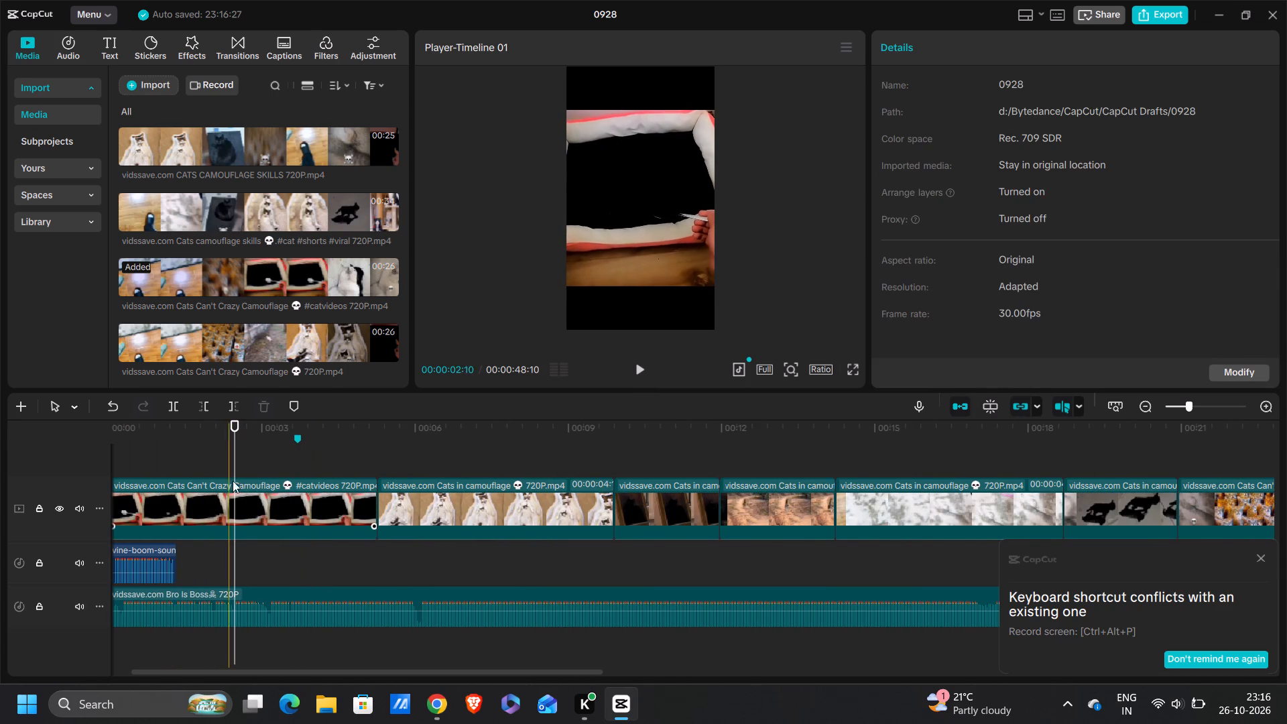
scroll(217, 607, "right", 1)
Trim the start of the "Bro Is Boss" audio up to 00:00:00:08 and move it back to the timeline start.
left_click(182, 475)
key("space")
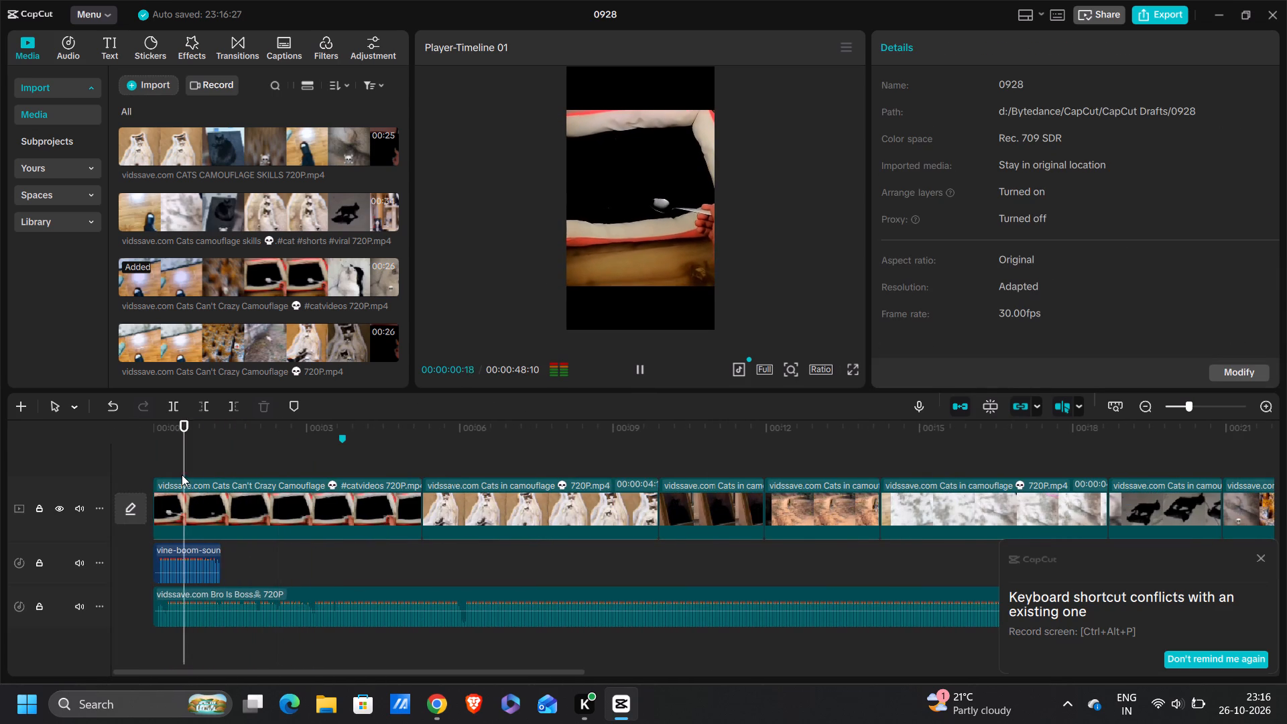
key("space")
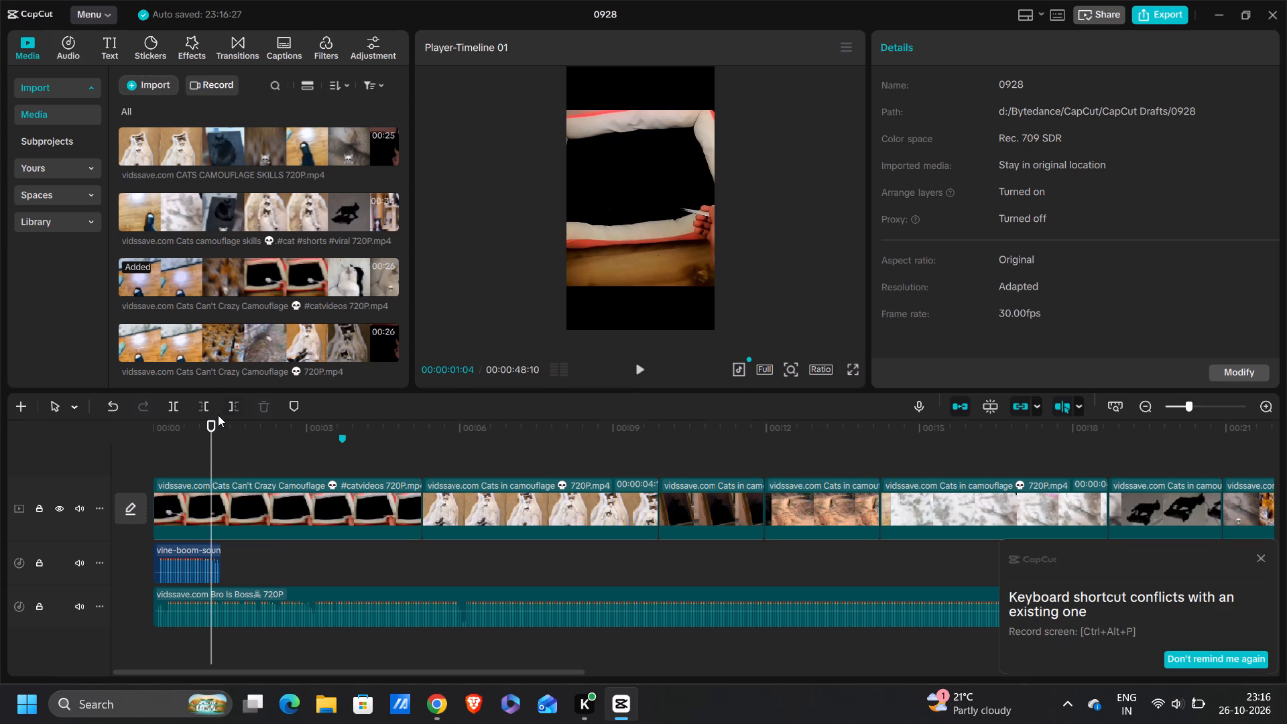
left_click_drag(212, 437, 166, 439)
left_click(176, 603)
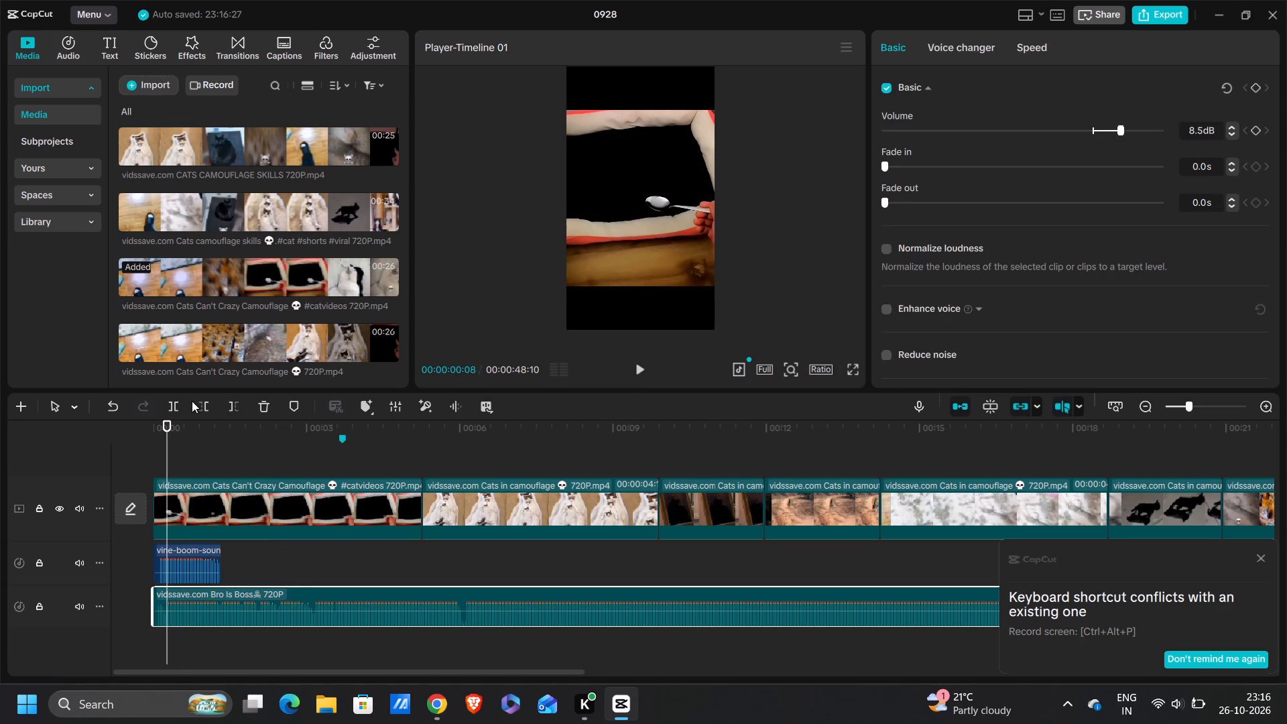
left_click(198, 402)
left_click_drag(201, 591, 182, 589)
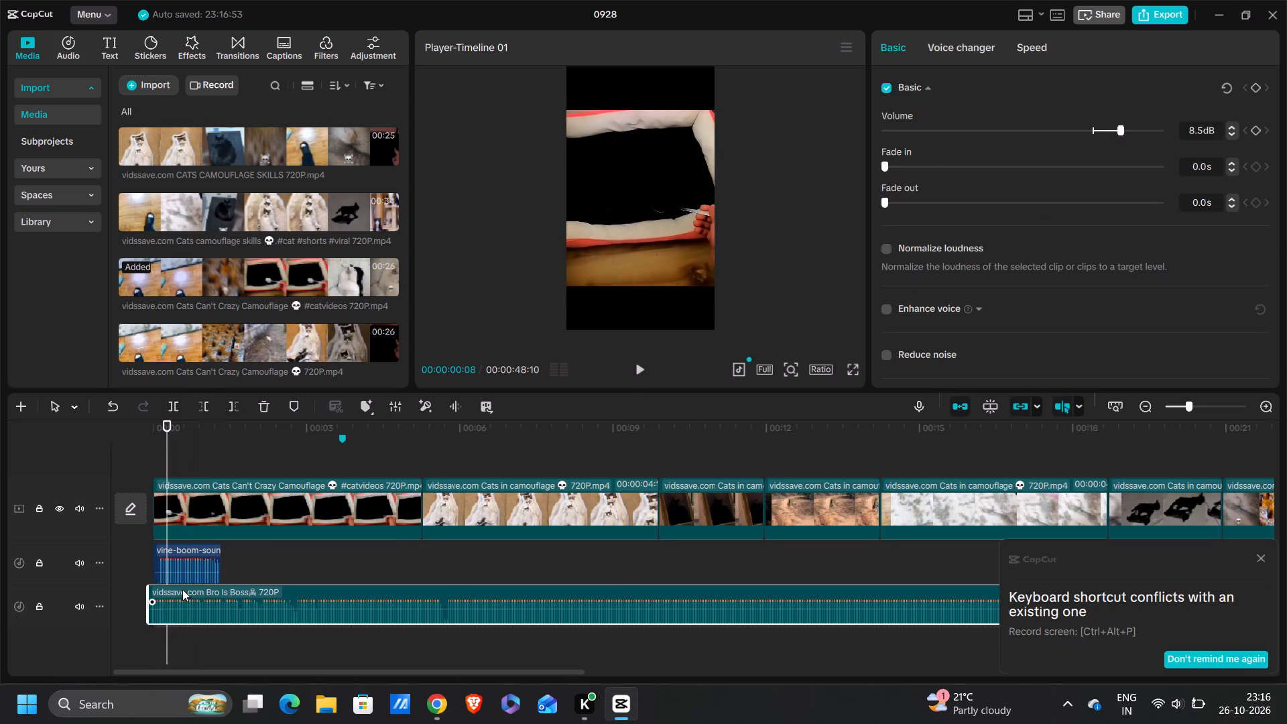
left_click_drag(182, 589, 187, 591)
Slow the opening spoon clip to 0.90x speed to stretch it toward the music's beat.
left_click(186, 460)
key("space")
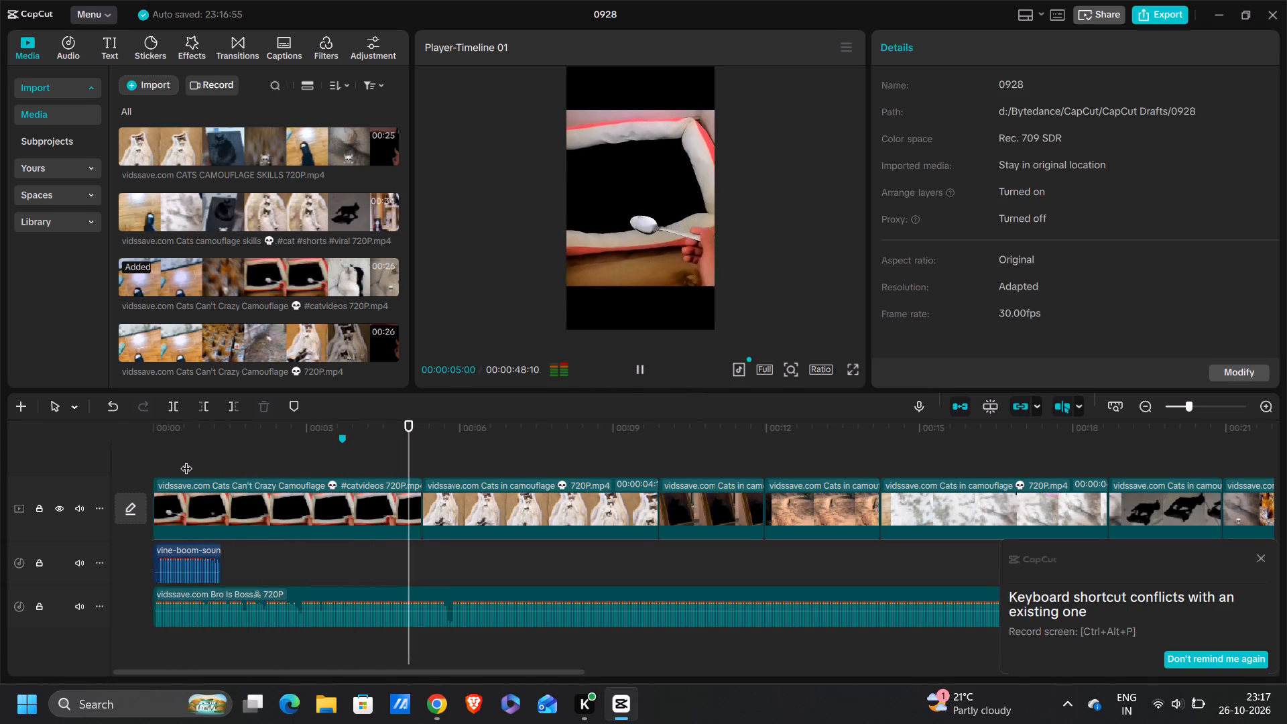
key("space")
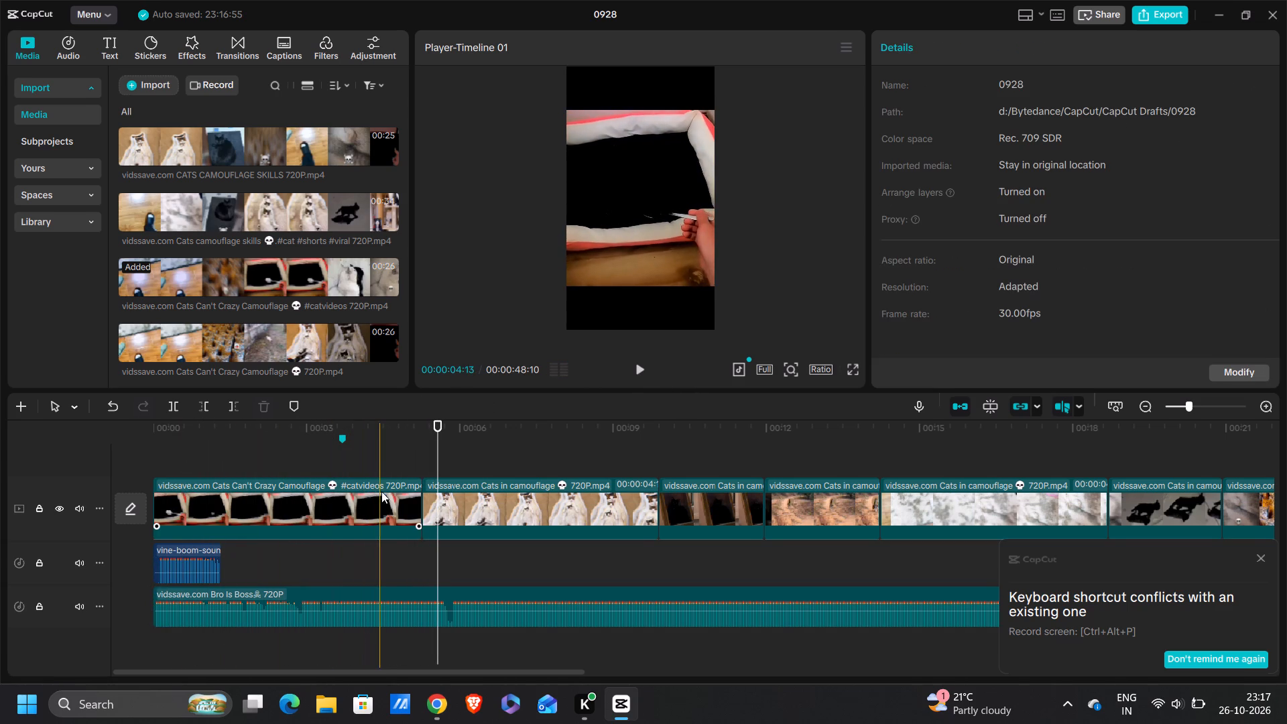
left_click(388, 495)
left_click(997, 50)
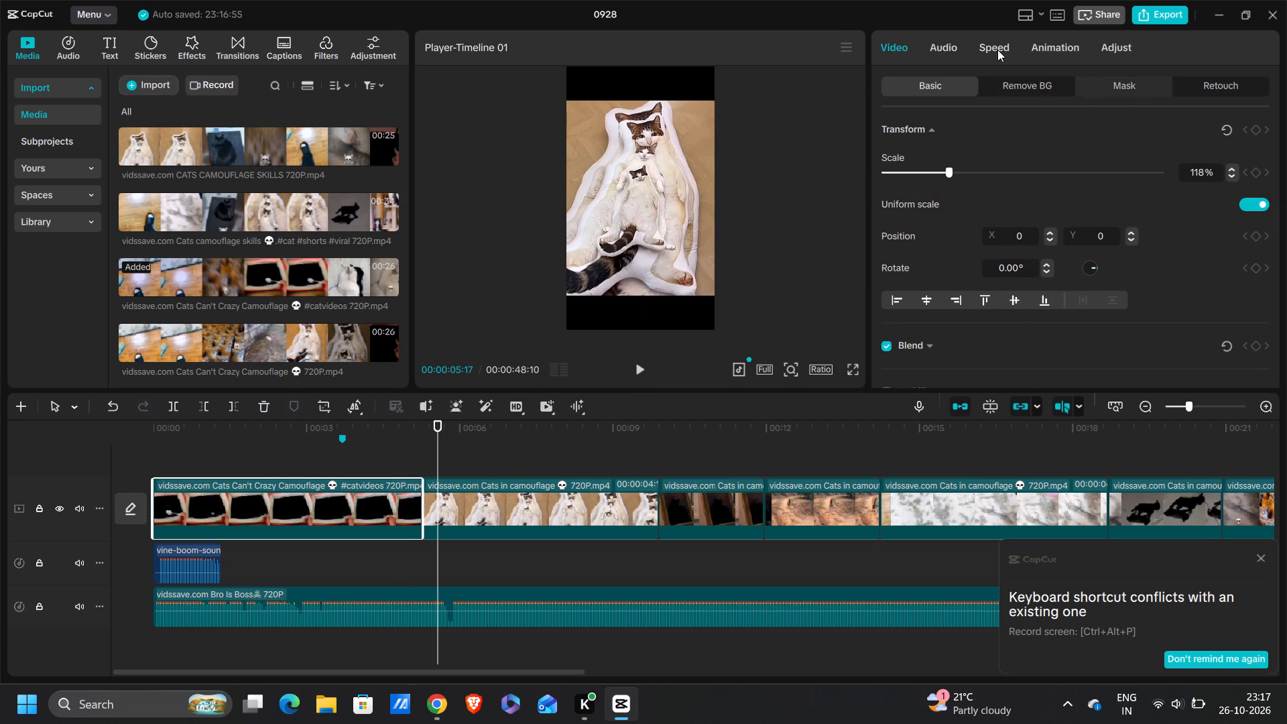
left_click(1262, 154)
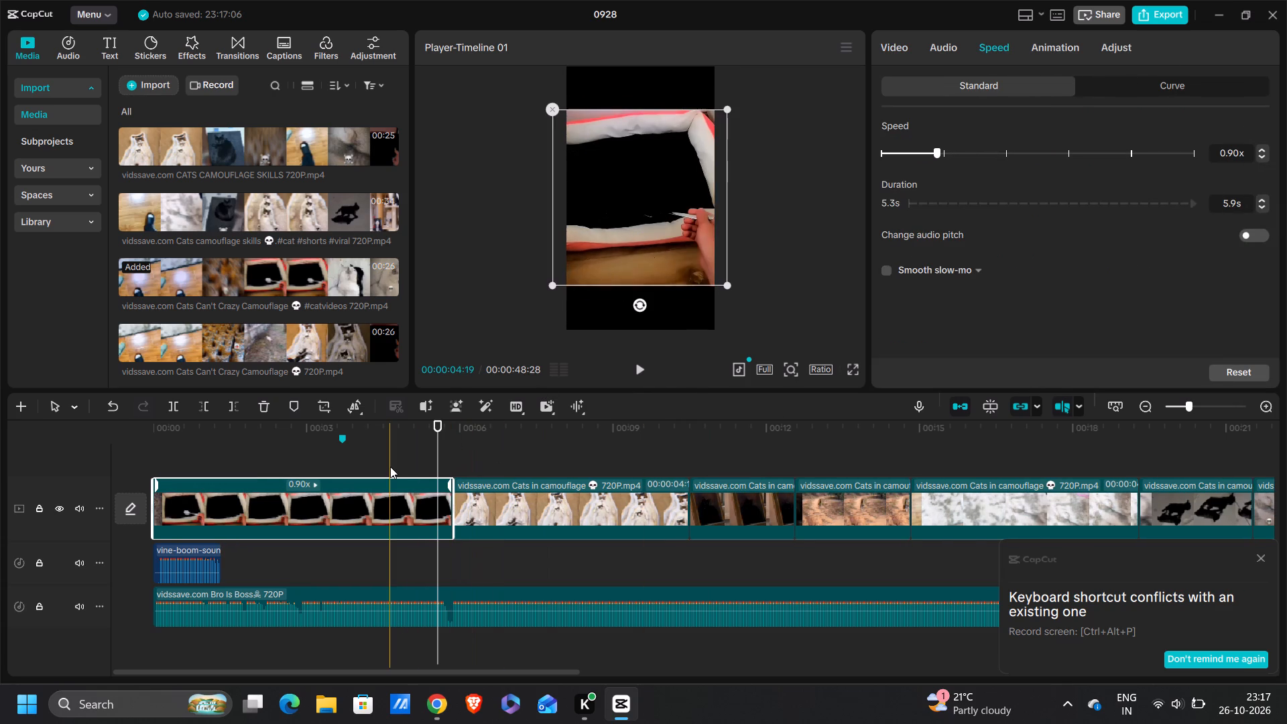
Insert a freeze frame at 00:00:05:25, at the end of the opening spoon shot, and play it back.
key("space")
key("space")
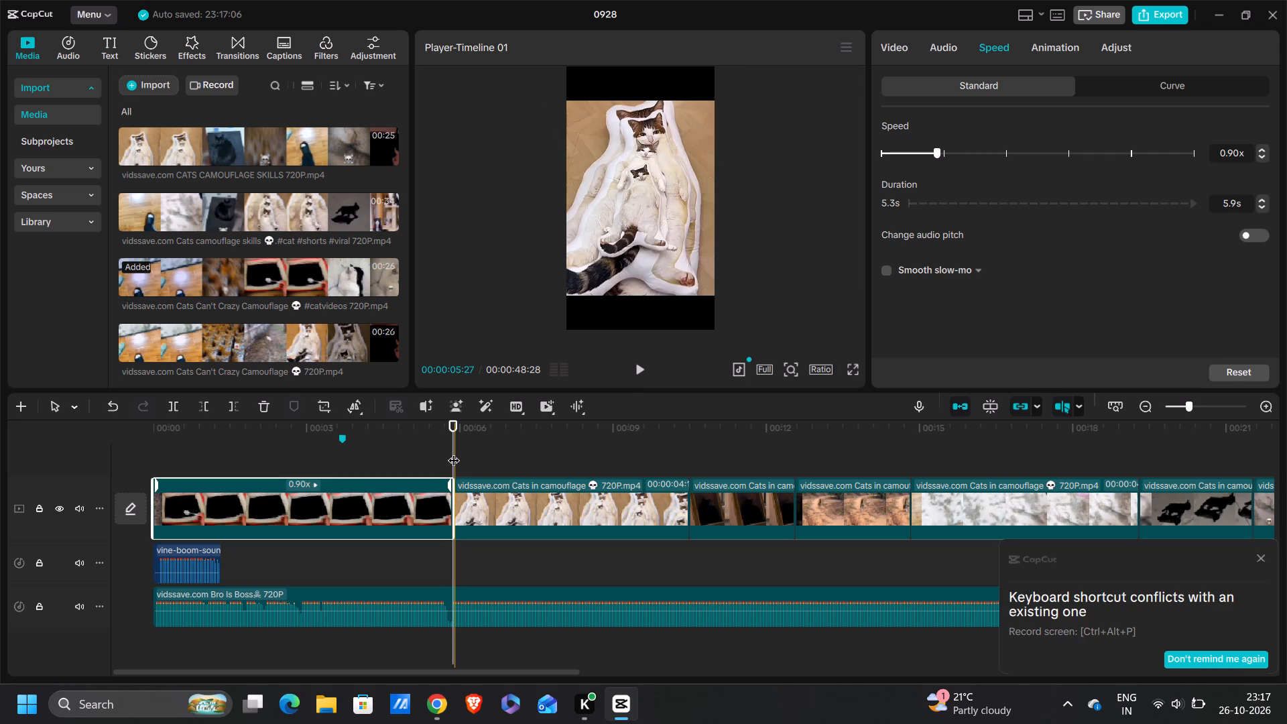
key("Left")
key("Left")
key("Left")
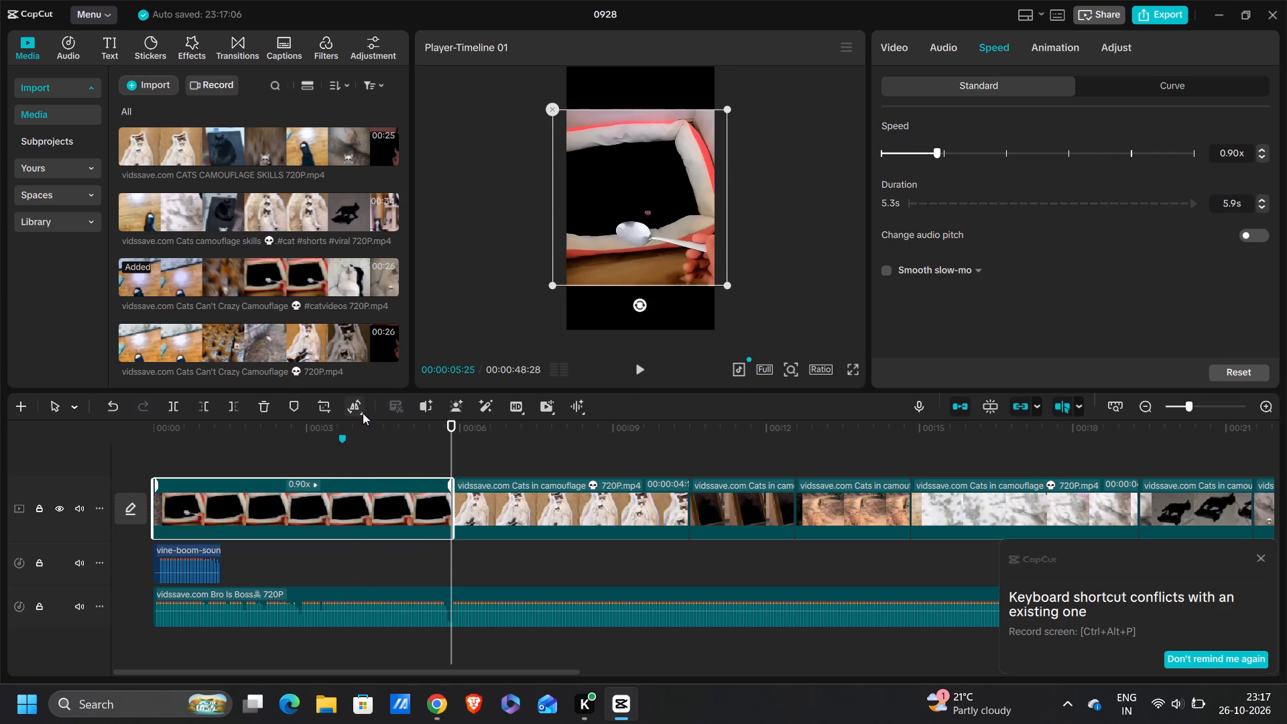
left_click(367, 433)
scroll(494, 502, "down", 2, "ctrl")
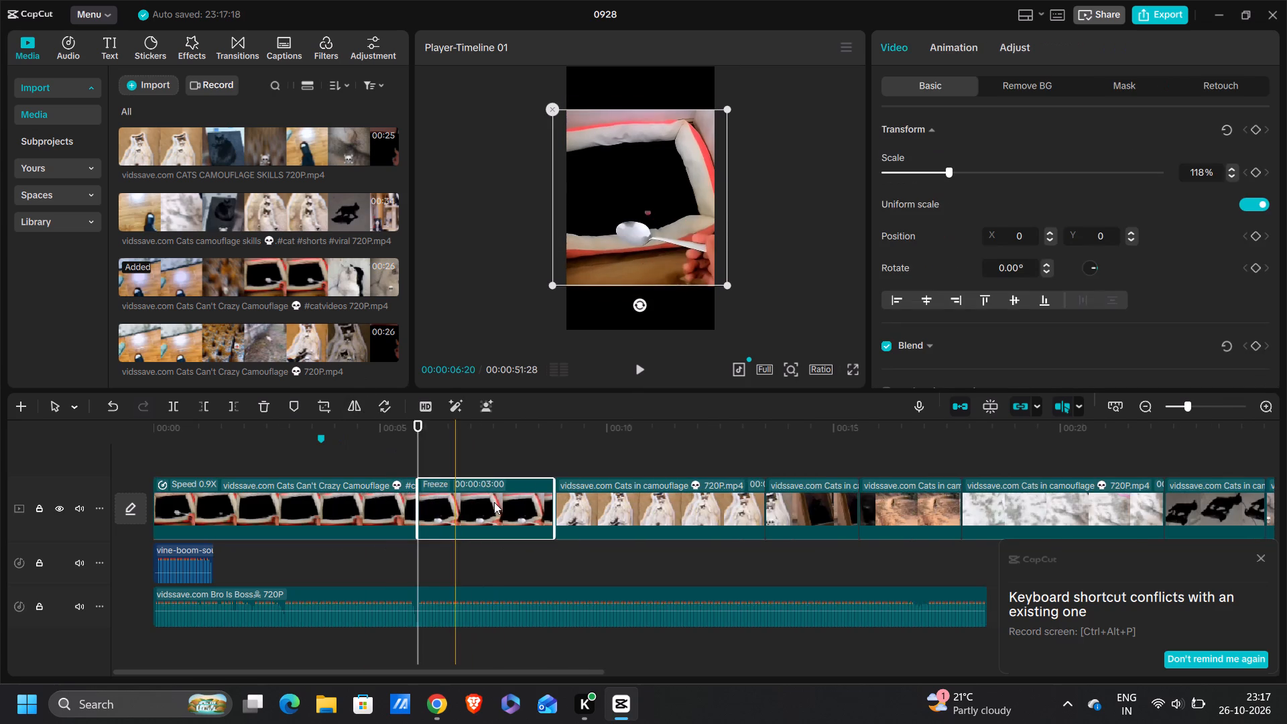
scroll(494, 502, "down", 2, "ctrl")
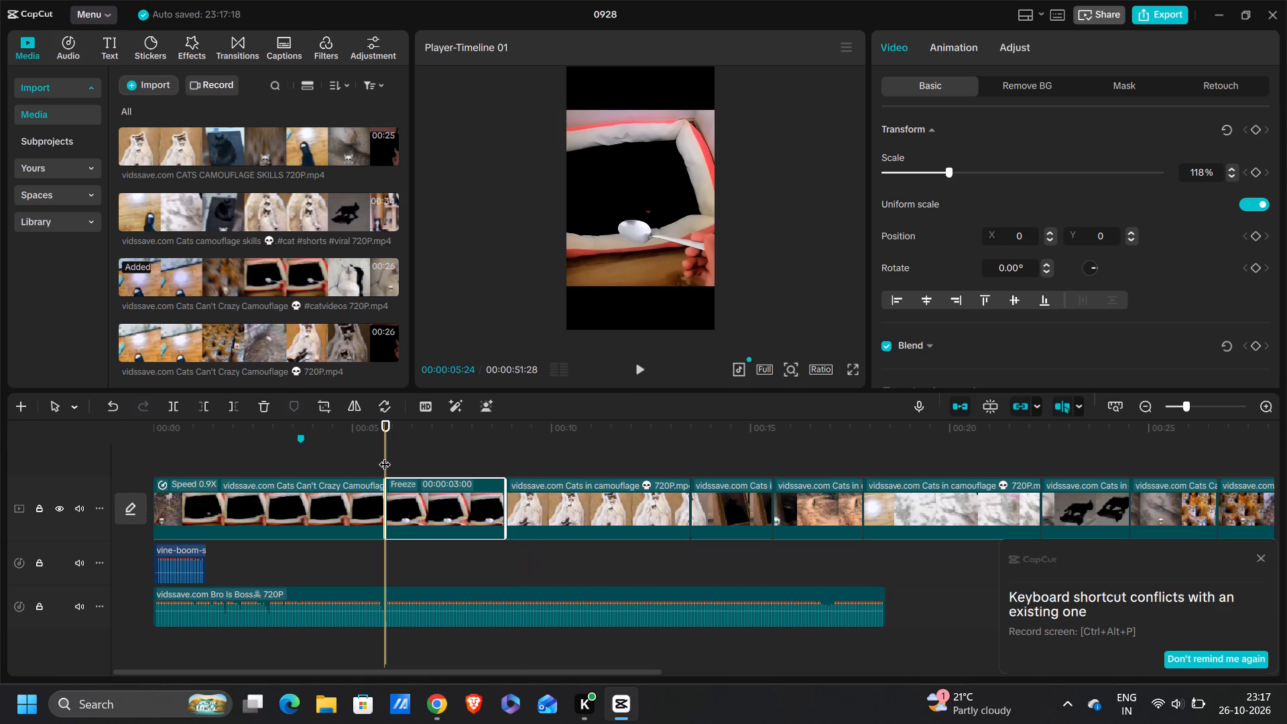
left_click_drag(385, 456, 376, 460)
key("space")
key("space")
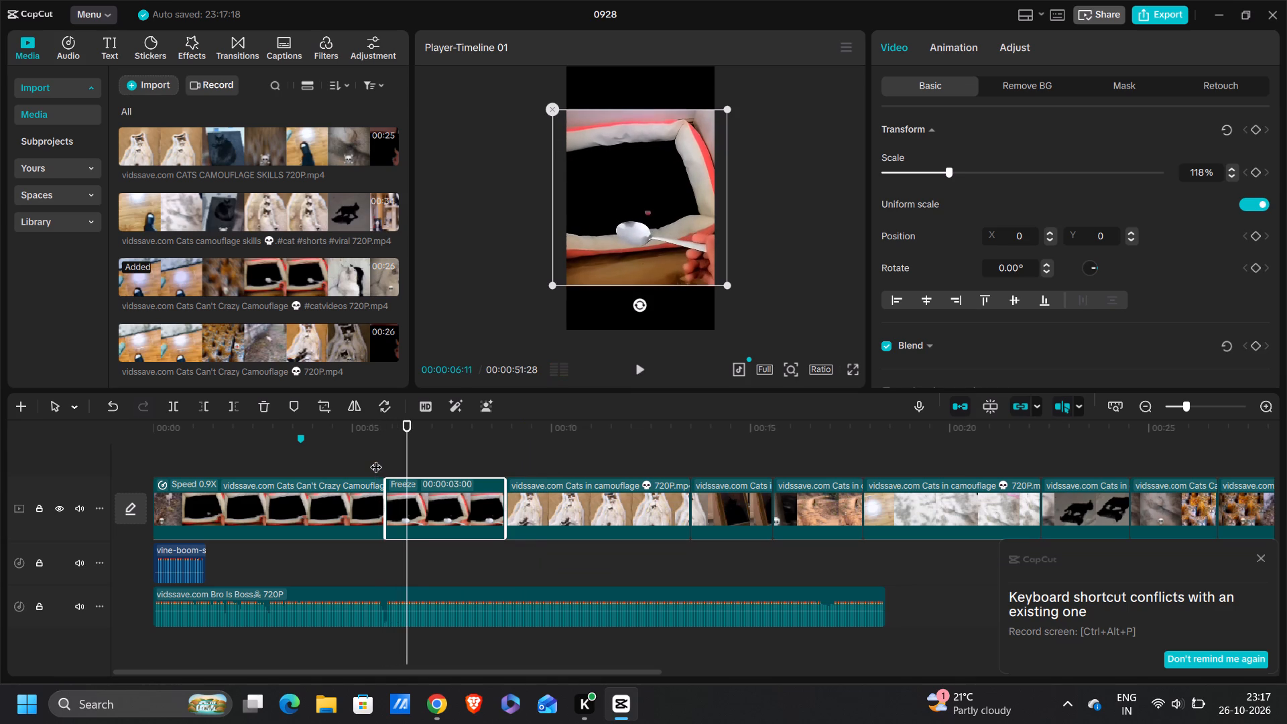
Move Compound clip27 from the end of the main track onto a layer above it, starting at the timeline start.
scroll(635, 595, "up", 2)
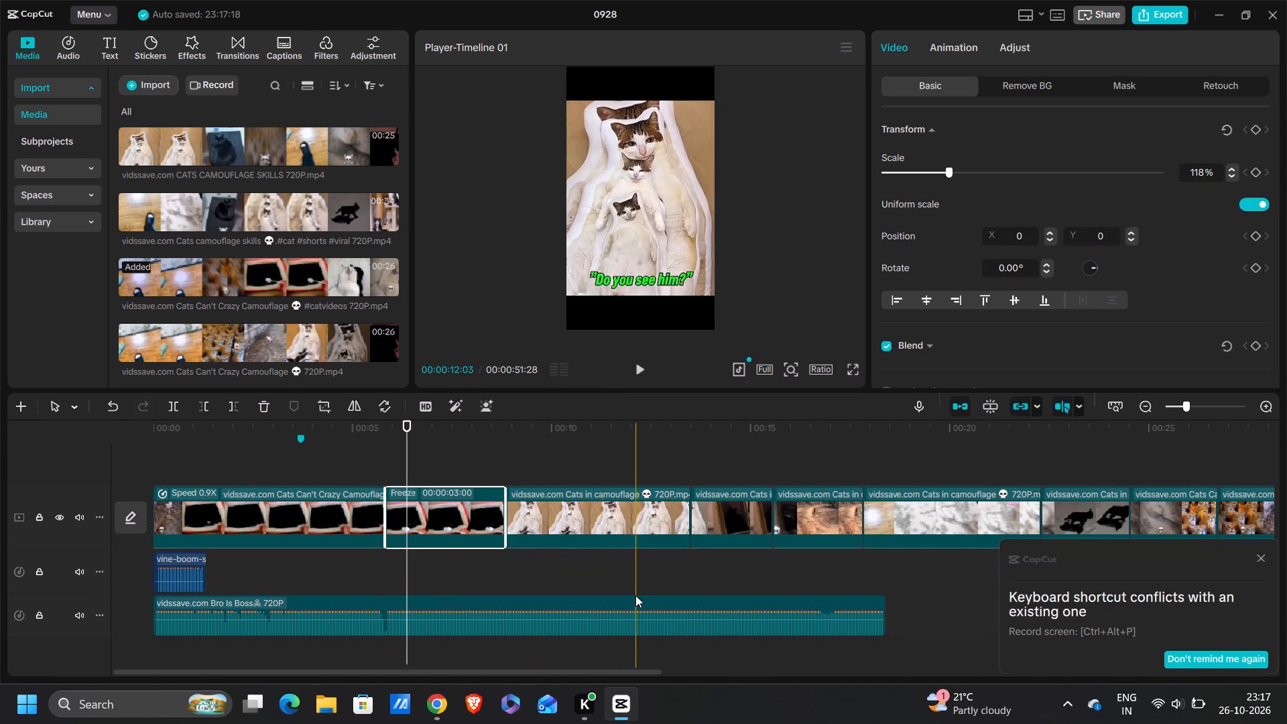
scroll(635, 595, "down", 6, "ctrl")
left_click_drag(981, 511, 324, 457)
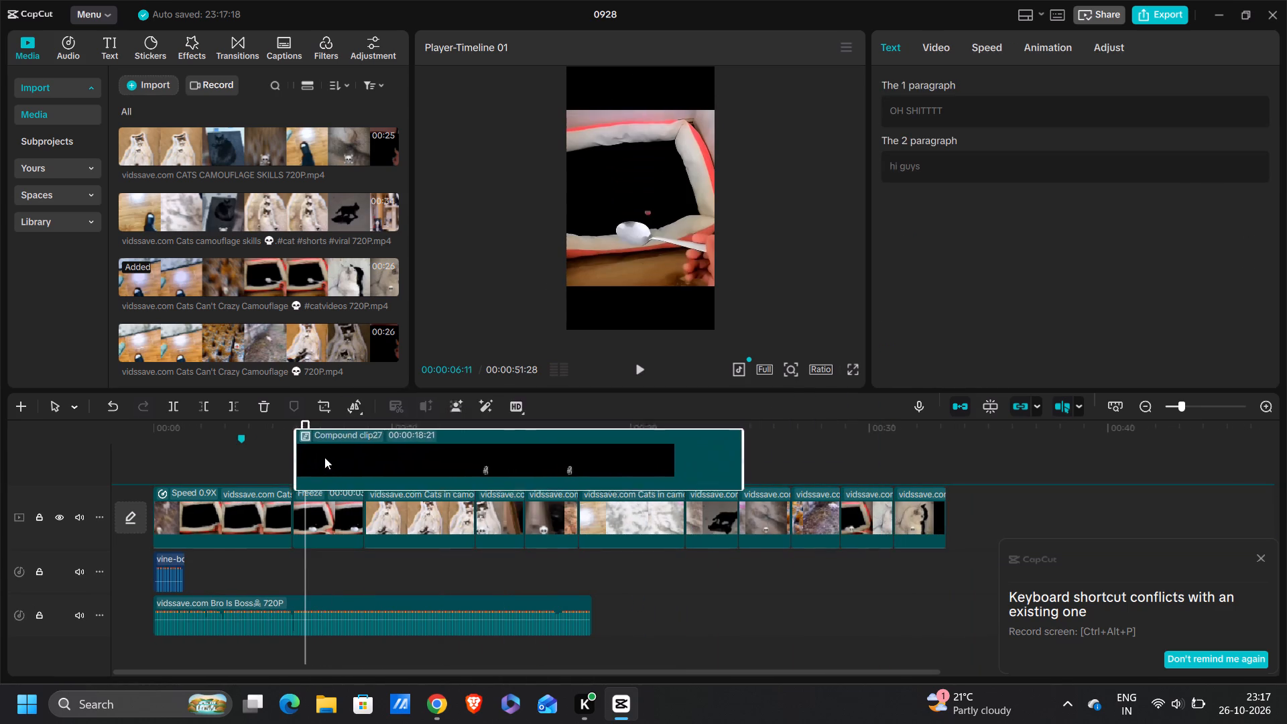
left_click_drag(324, 457, 198, 448)
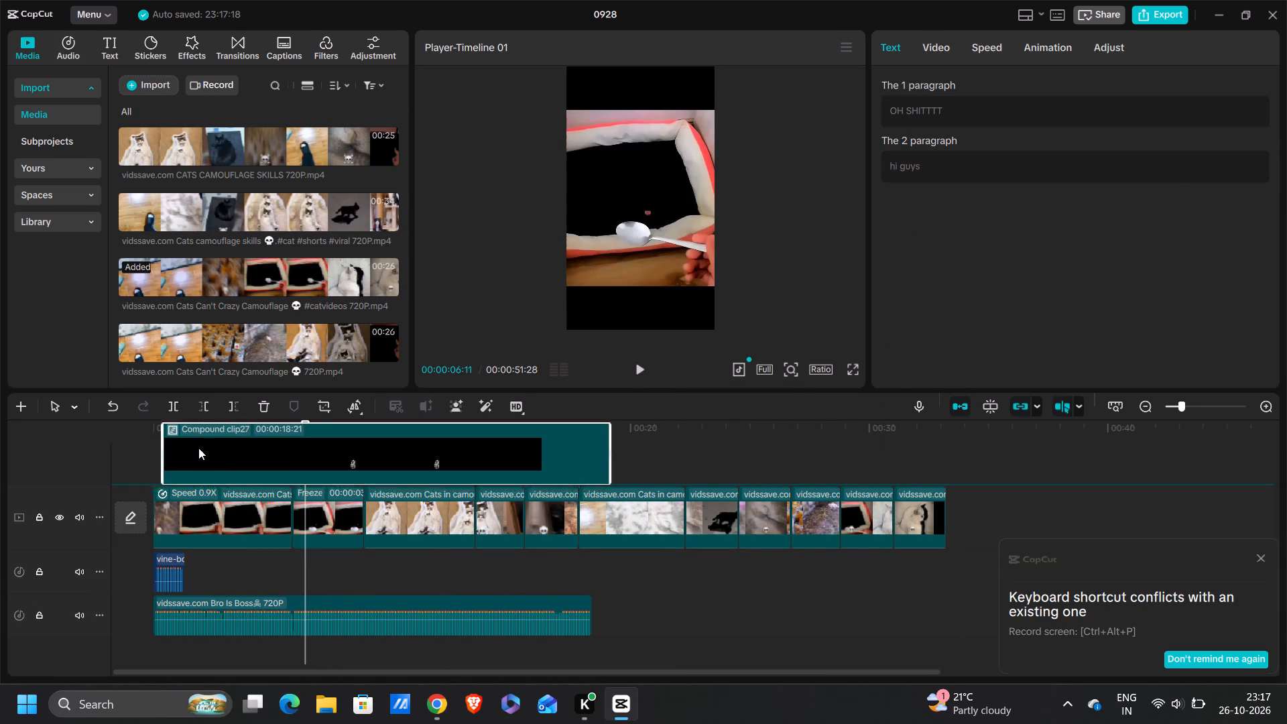
left_click_drag(198, 448, 187, 452)
Undo the compound clip grouping of Compound clip27 to separate its overlay images, effects and texts.
scroll(187, 452, "up", 1)
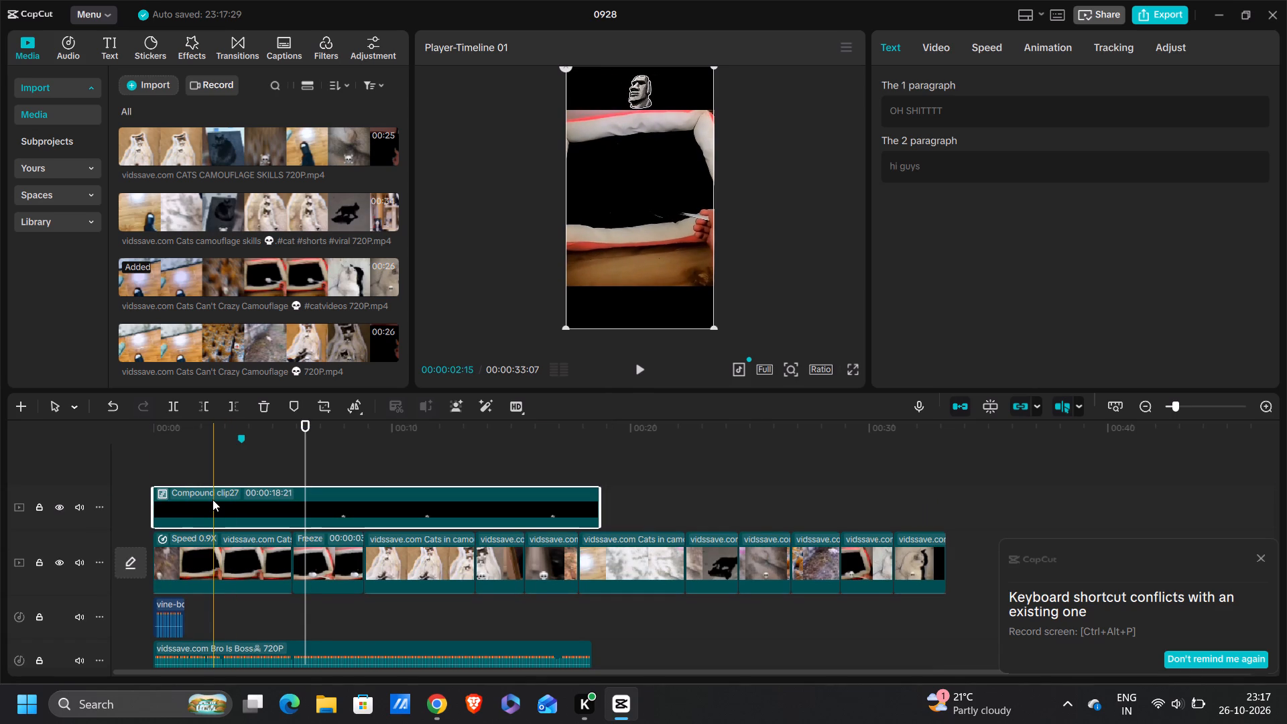
right_click(212, 499)
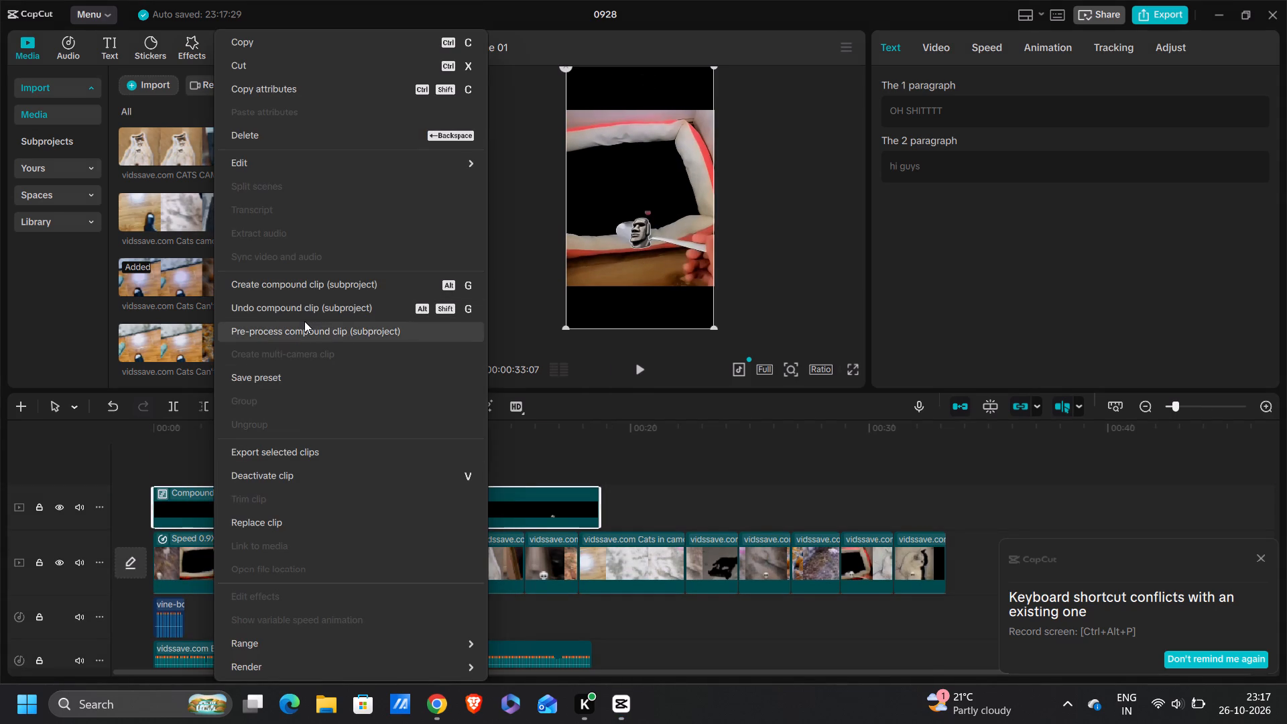
left_click(311, 314)
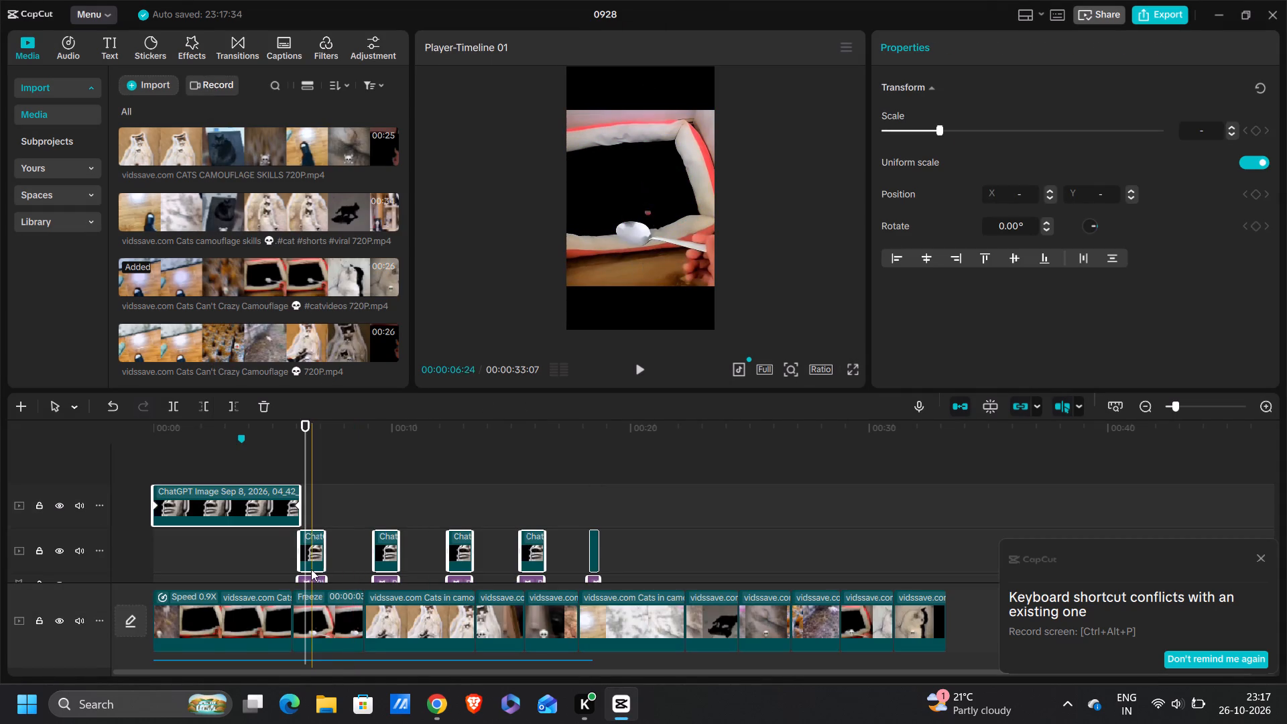
Move the first short ChatGPT image overlay and its BW Offset effect earlier to the start of the spoon freeze frame, then play it back.
scroll(311, 571, "down", 2)
left_click(291, 539)
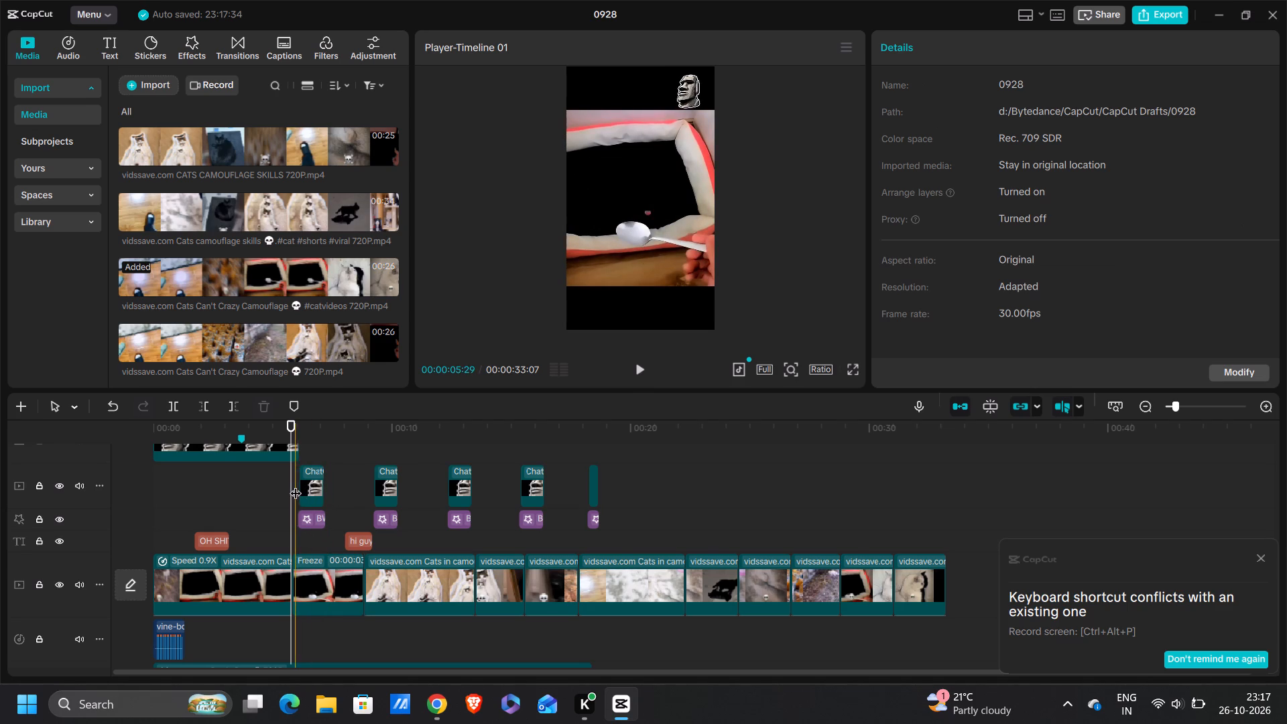
left_click_drag(296, 485, 351, 493)
left_click_drag(327, 487, 318, 513)
left_click_drag(316, 492, 308, 493)
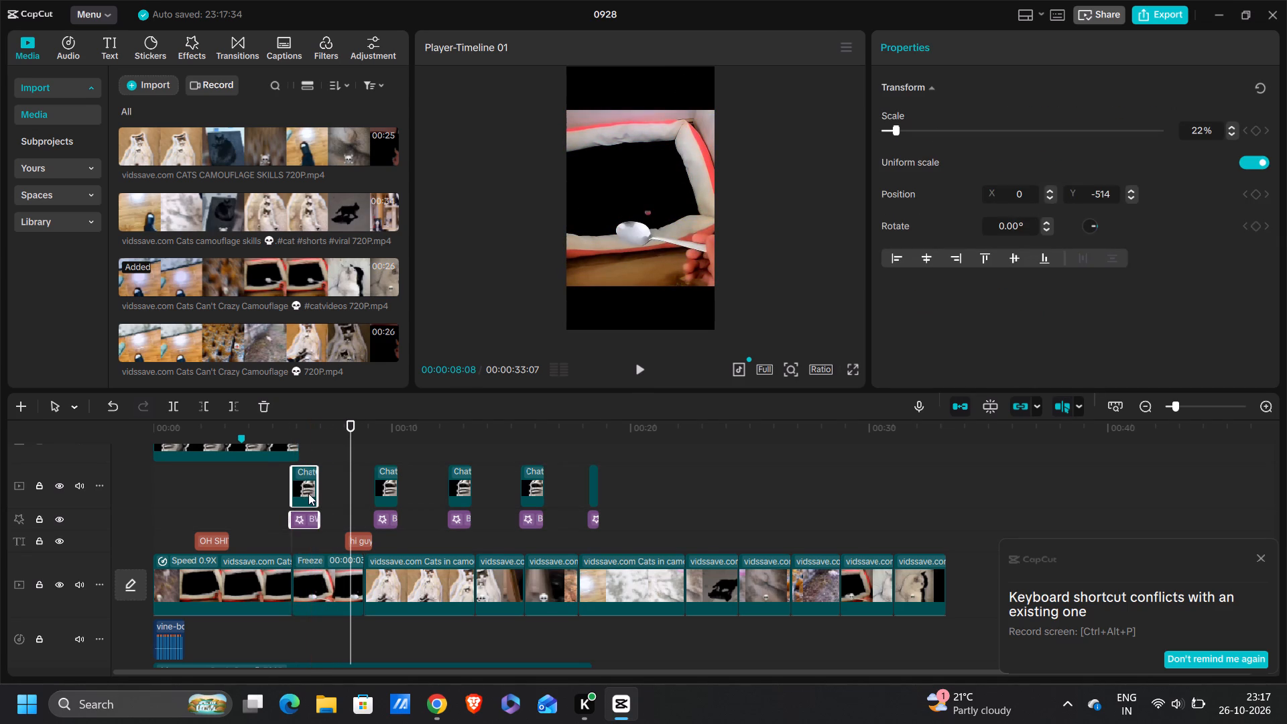
left_click_drag(308, 493, 310, 495)
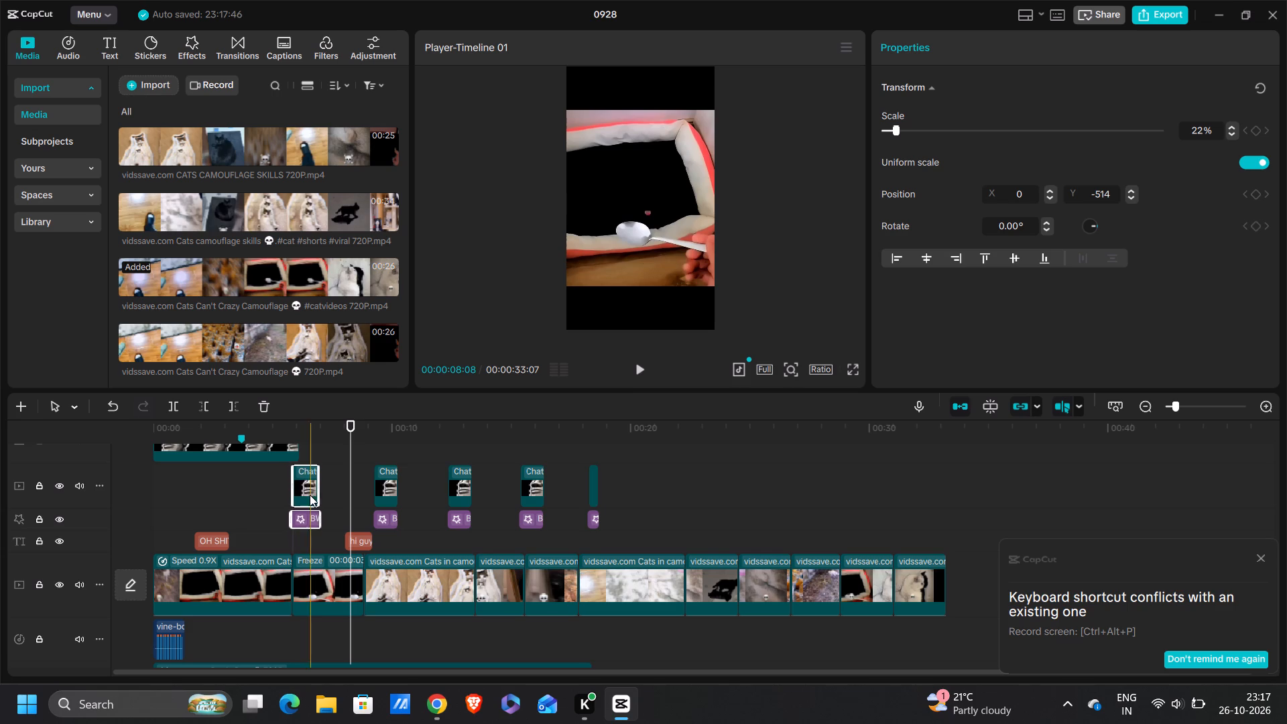
left_click(289, 501)
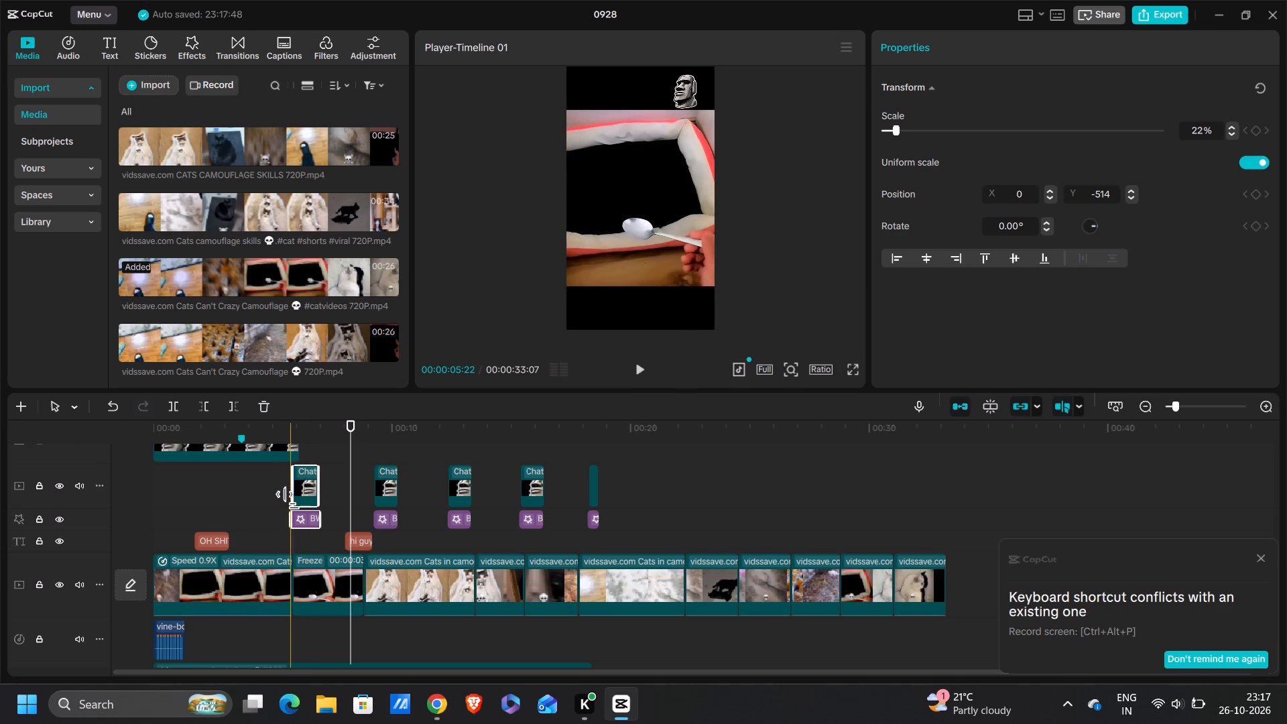
left_click(286, 500)
key("space")
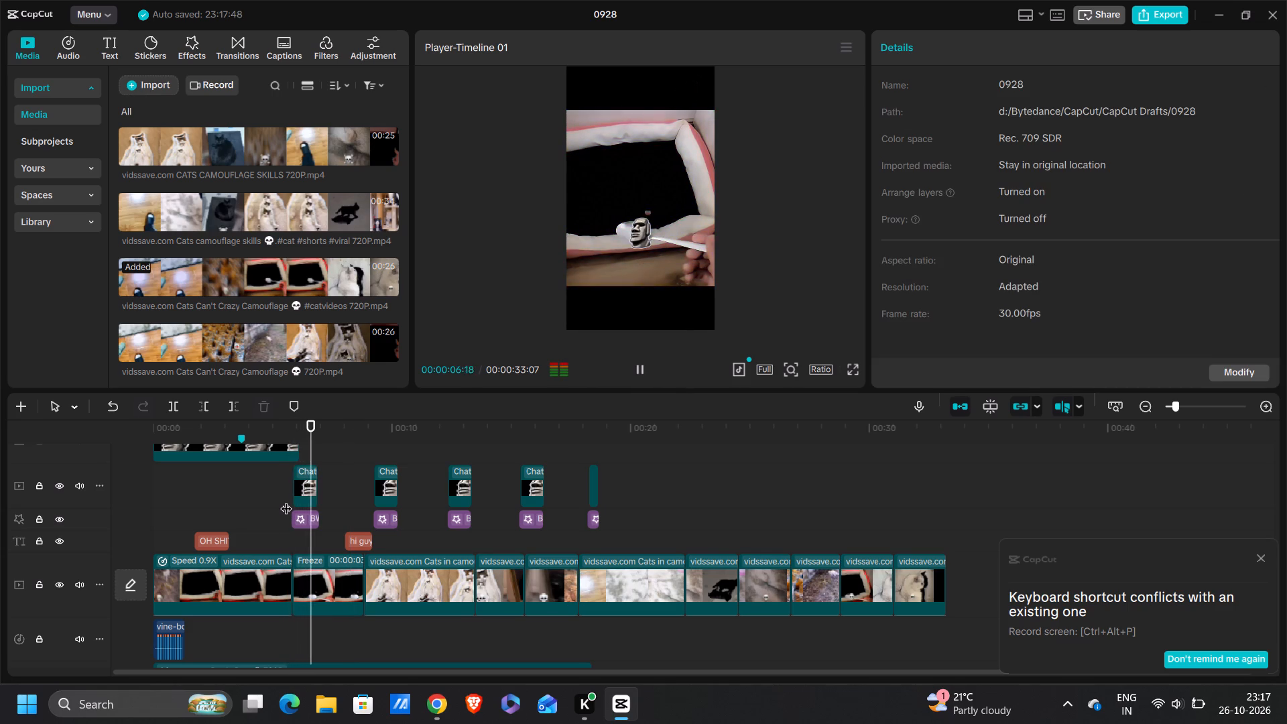
key("space")
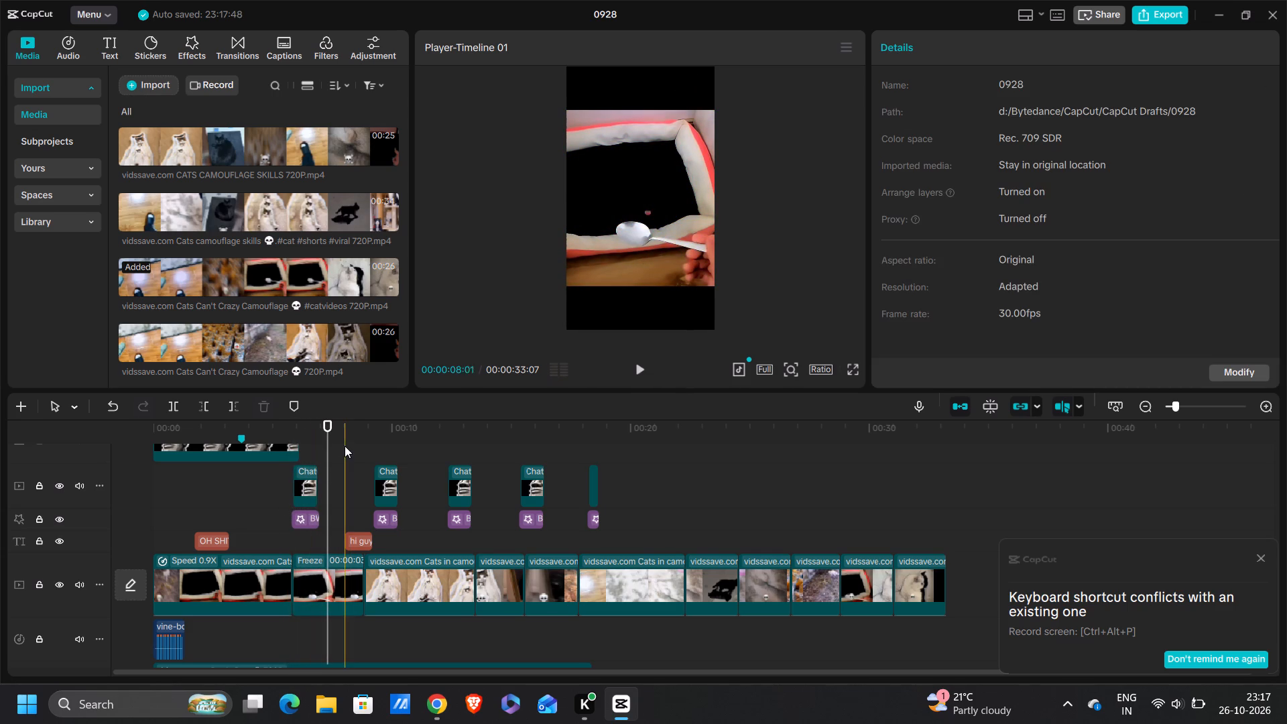
Trim the end of the spoon freeze frame back to 00:00:06:29, just after its ChatGPT image overlay ends.
left_click_drag(328, 446, 320, 446)
left_click(322, 583)
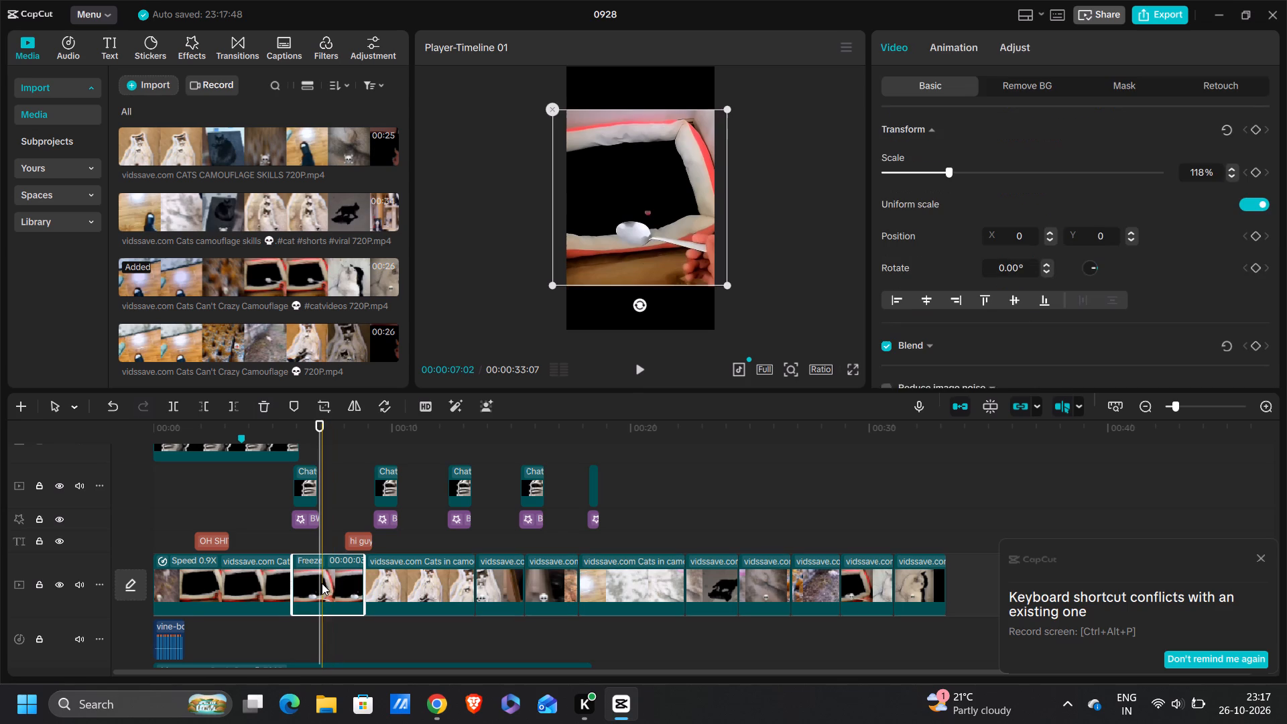
left_click(235, 406)
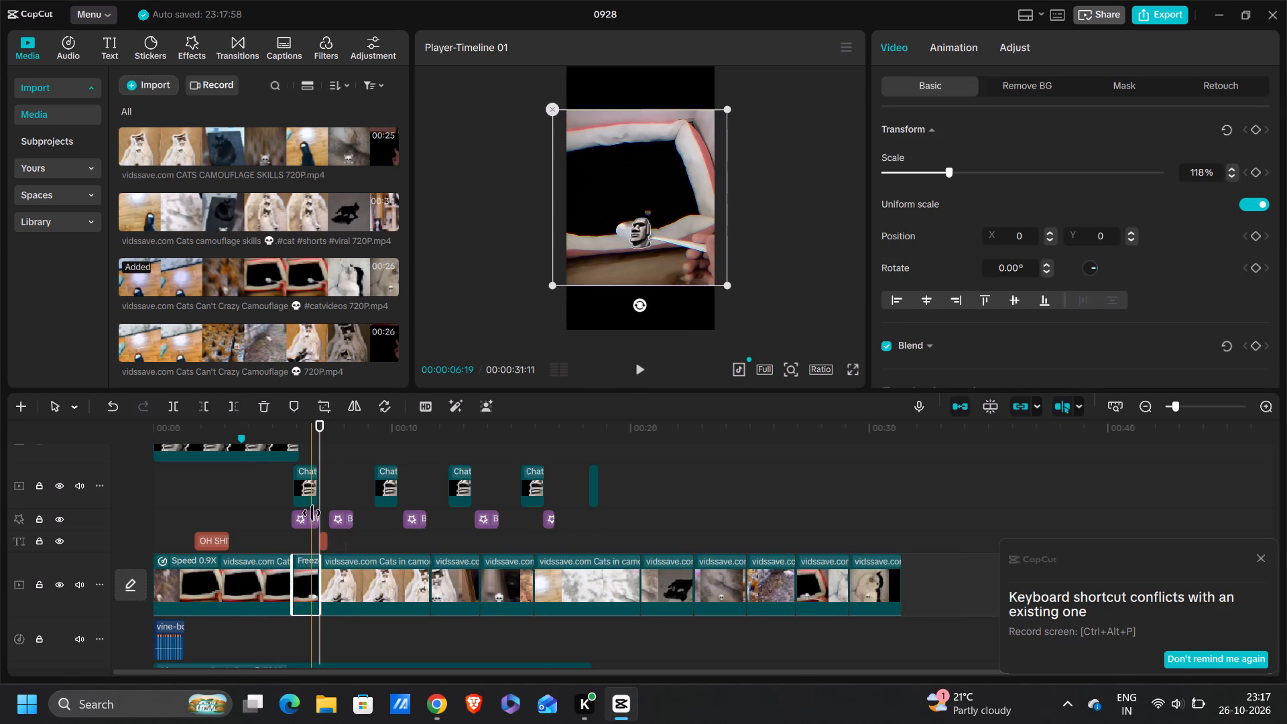
Select the freeze frame's BW Offset effect and browse the video effects library.
left_click(312, 513)
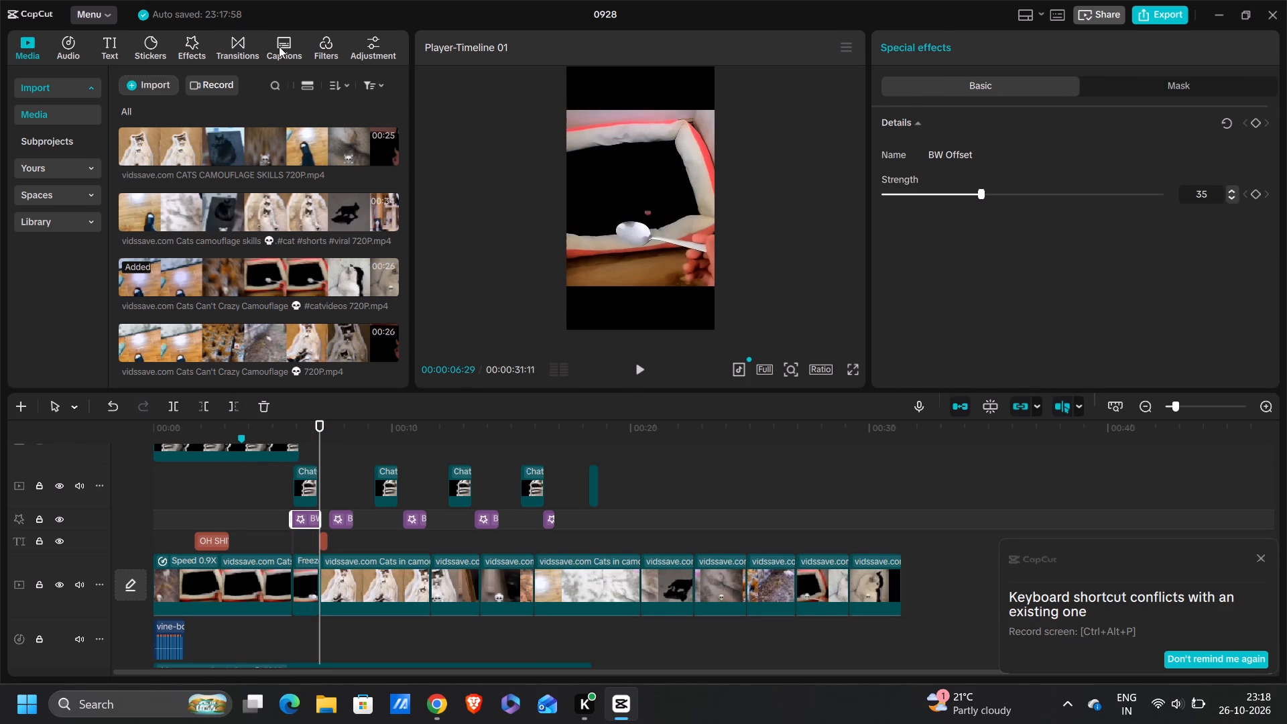
left_click(194, 38)
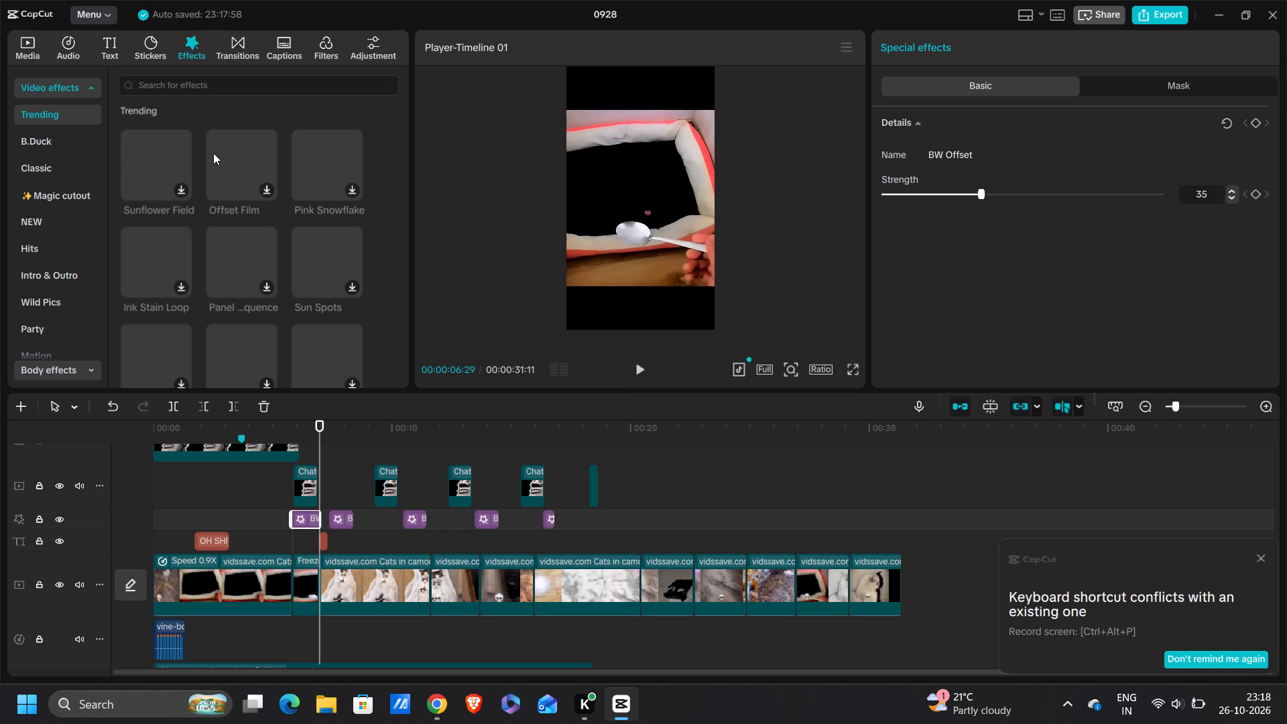
left_click(74, 258)
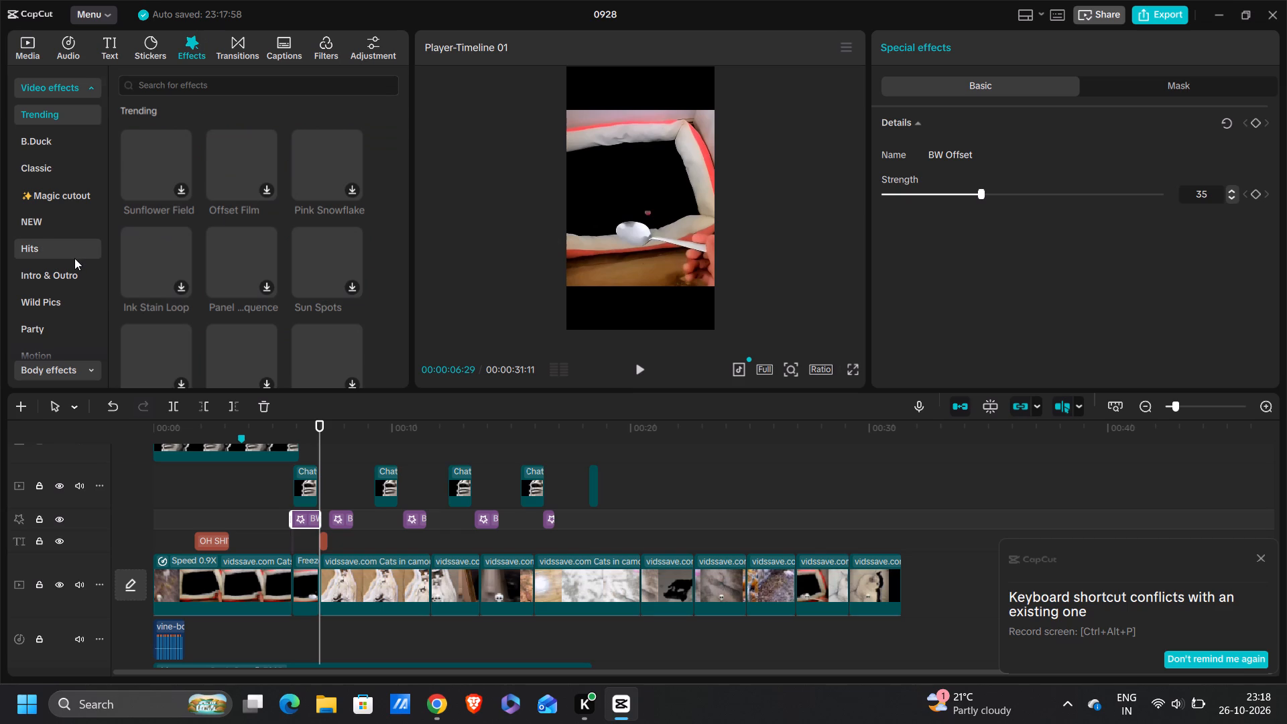
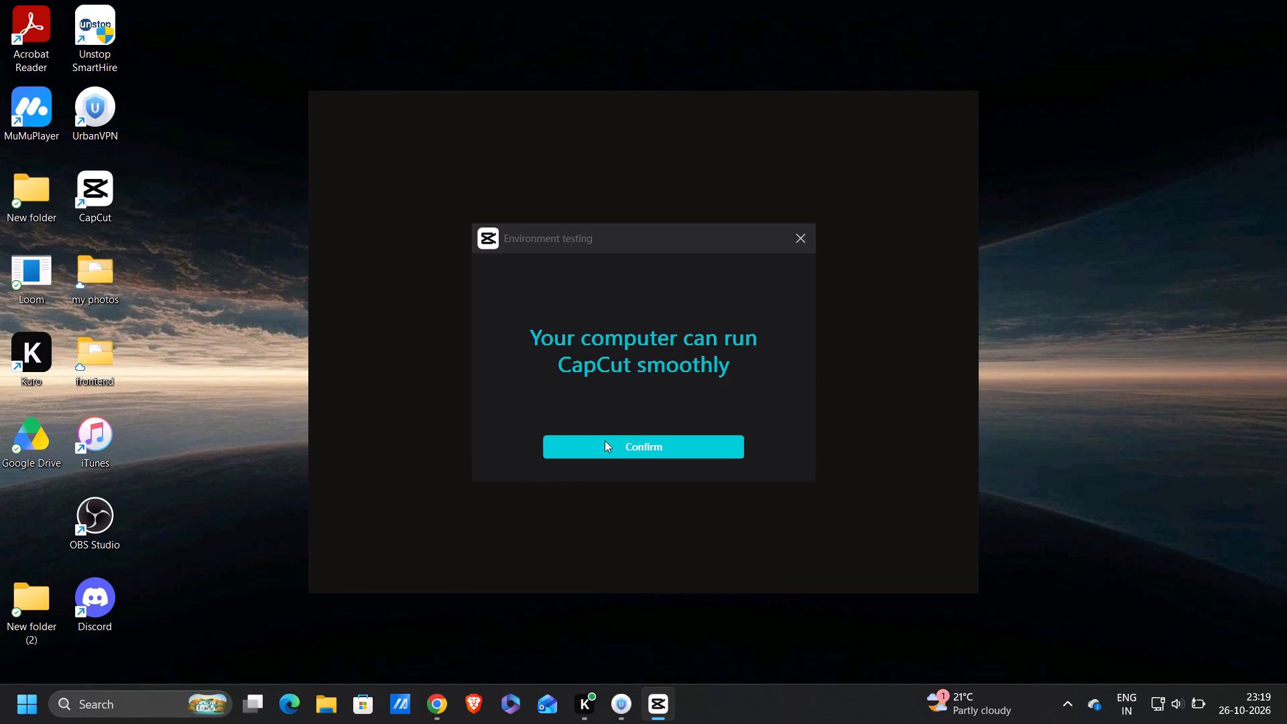
Confirm the environment test result and bring the 0928 spoon project into view in the home screen's Projects list.
left_click(605, 440)
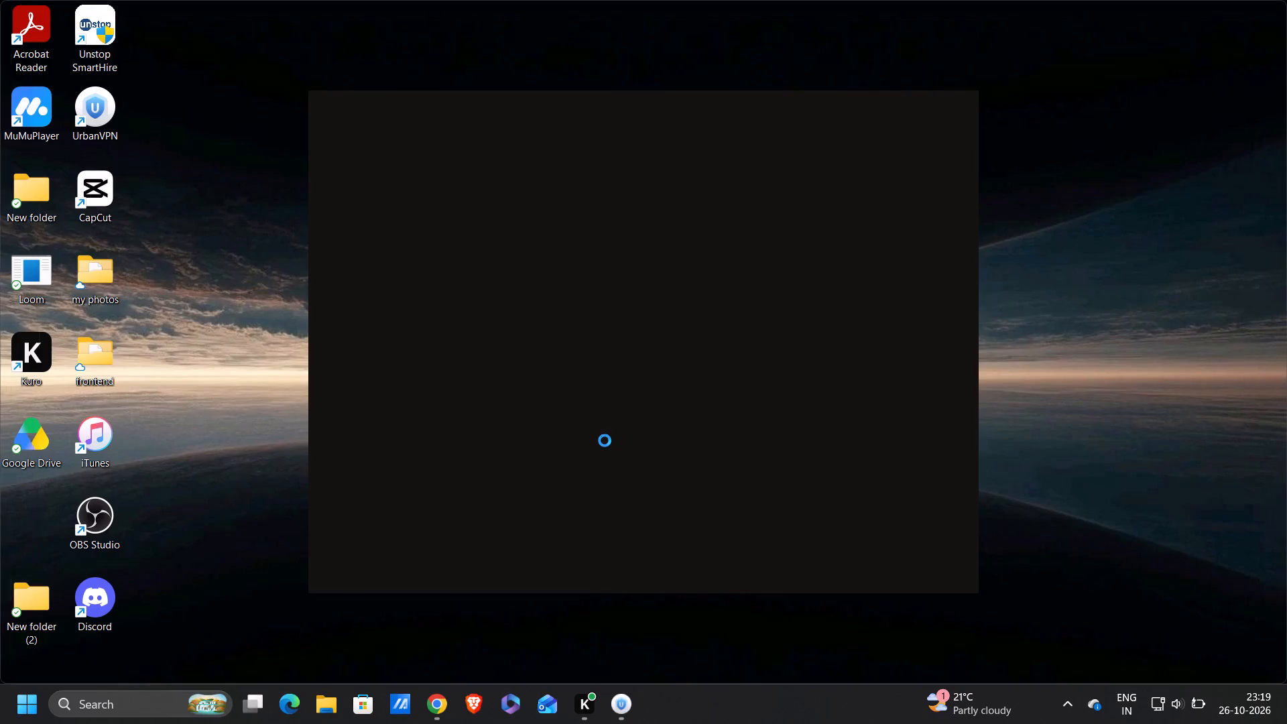
key("space")
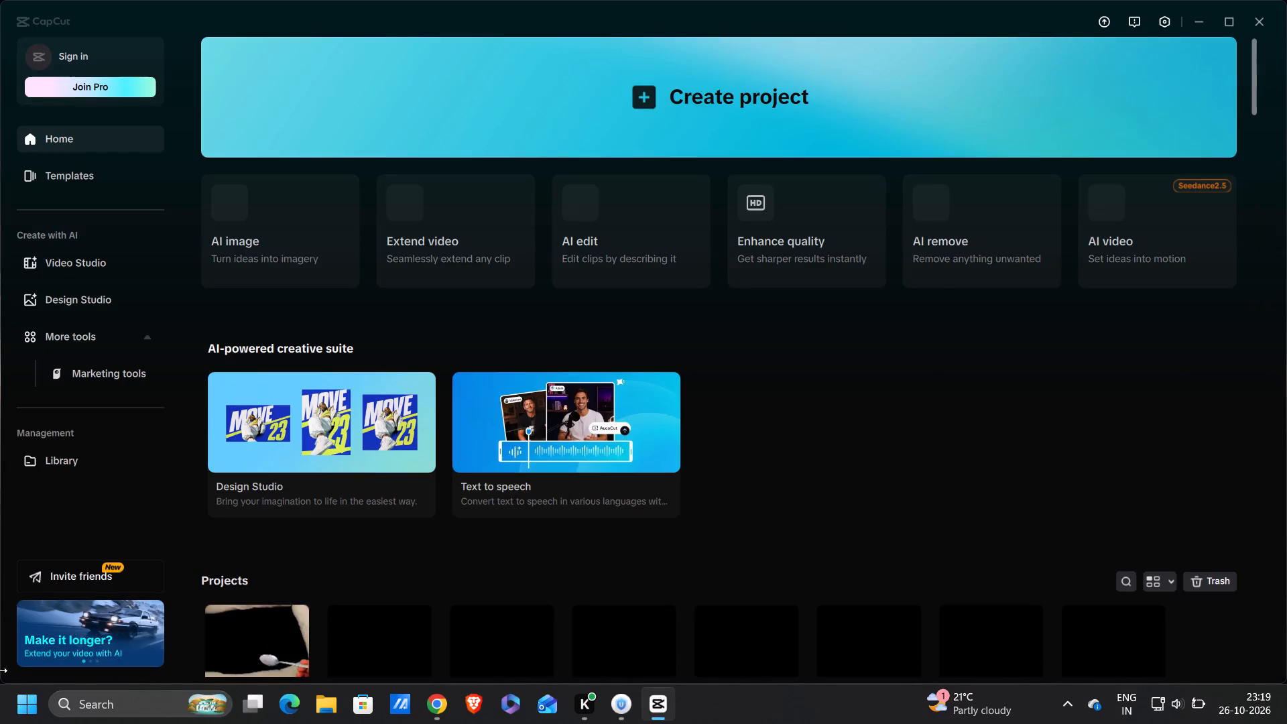
scroll(472, 678, "down", 2)
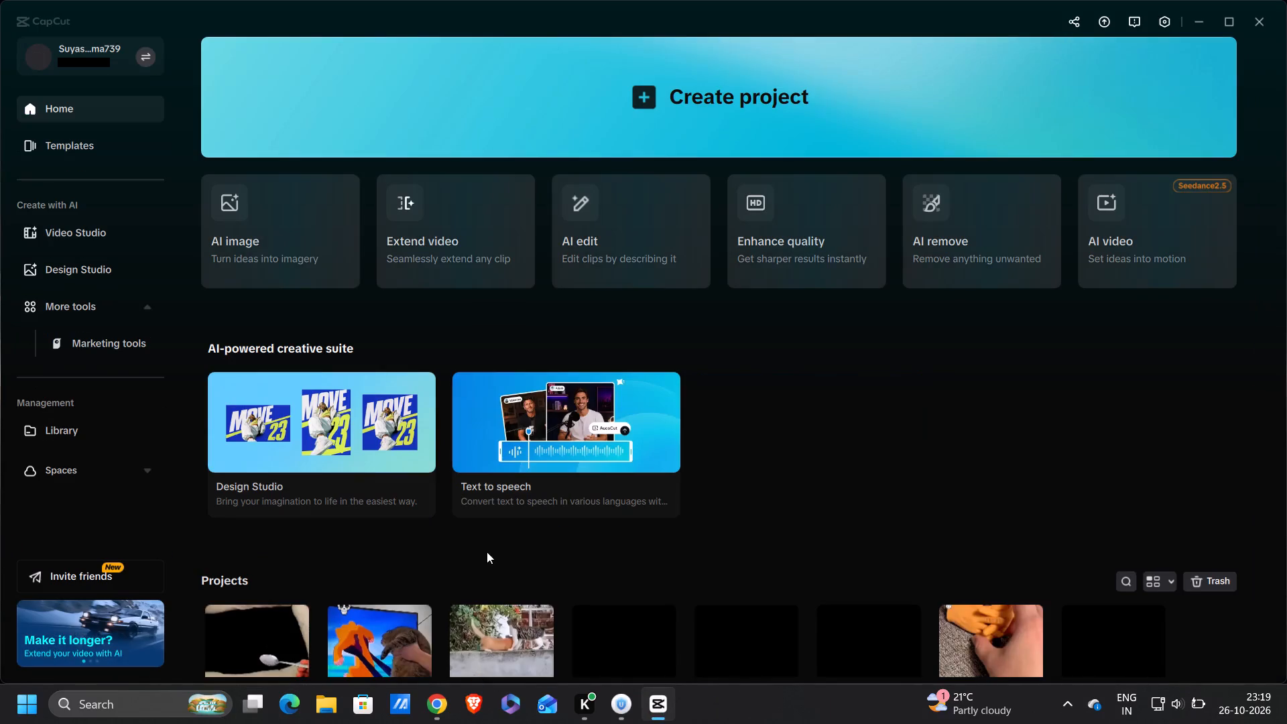
scroll(487, 552, "down", 4)
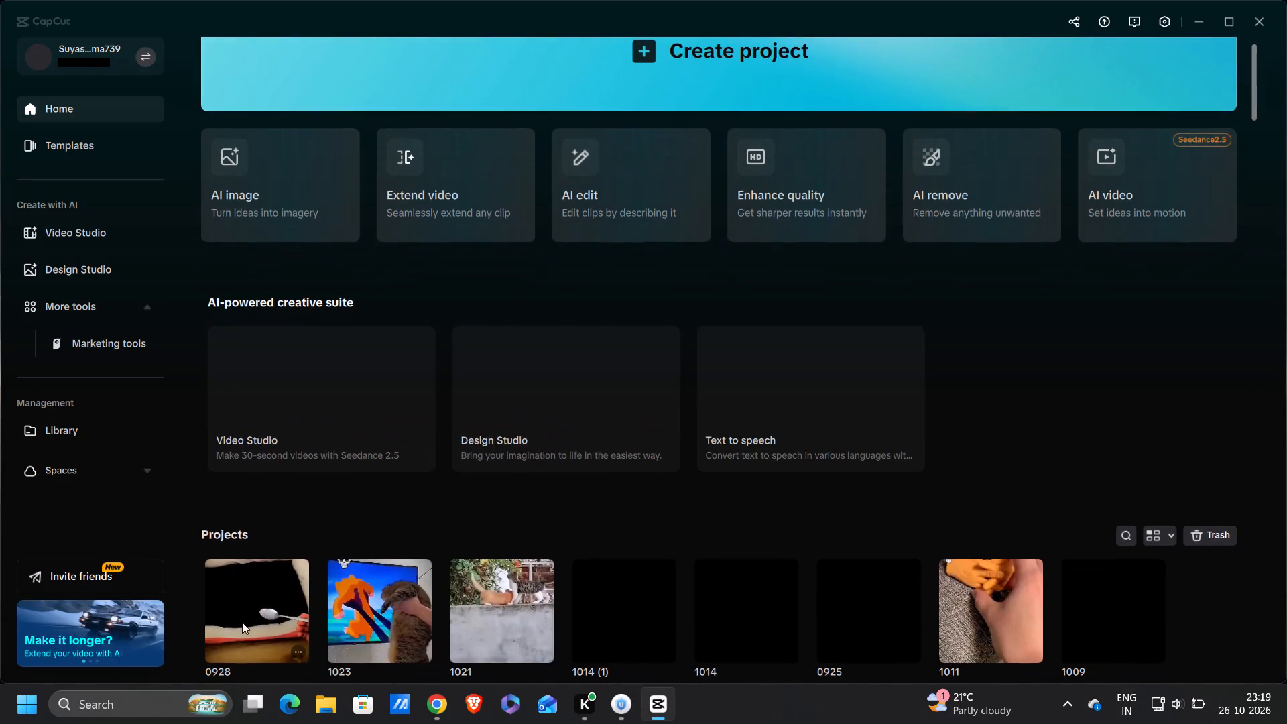
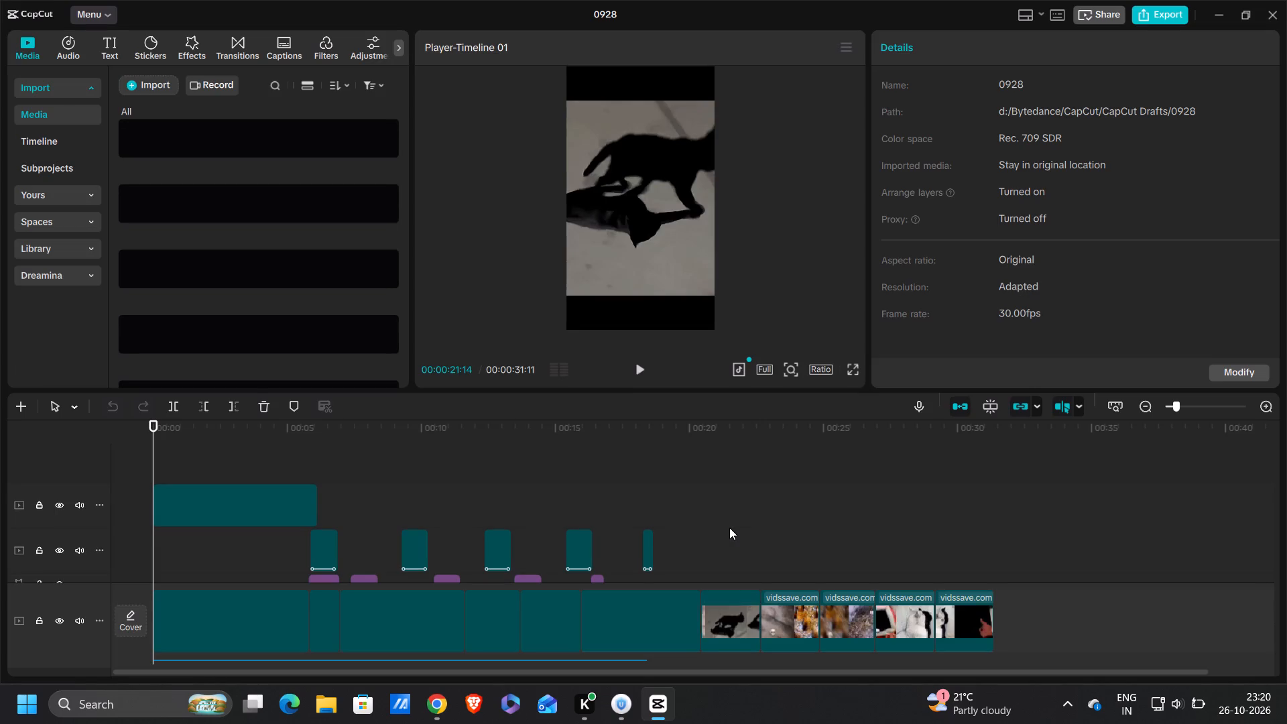
Add the Vignette Flash video effect from Hits under the first BW effect at the freeze frame, trimmed to the freeze's length.
scroll(467, 465, "down", 3)
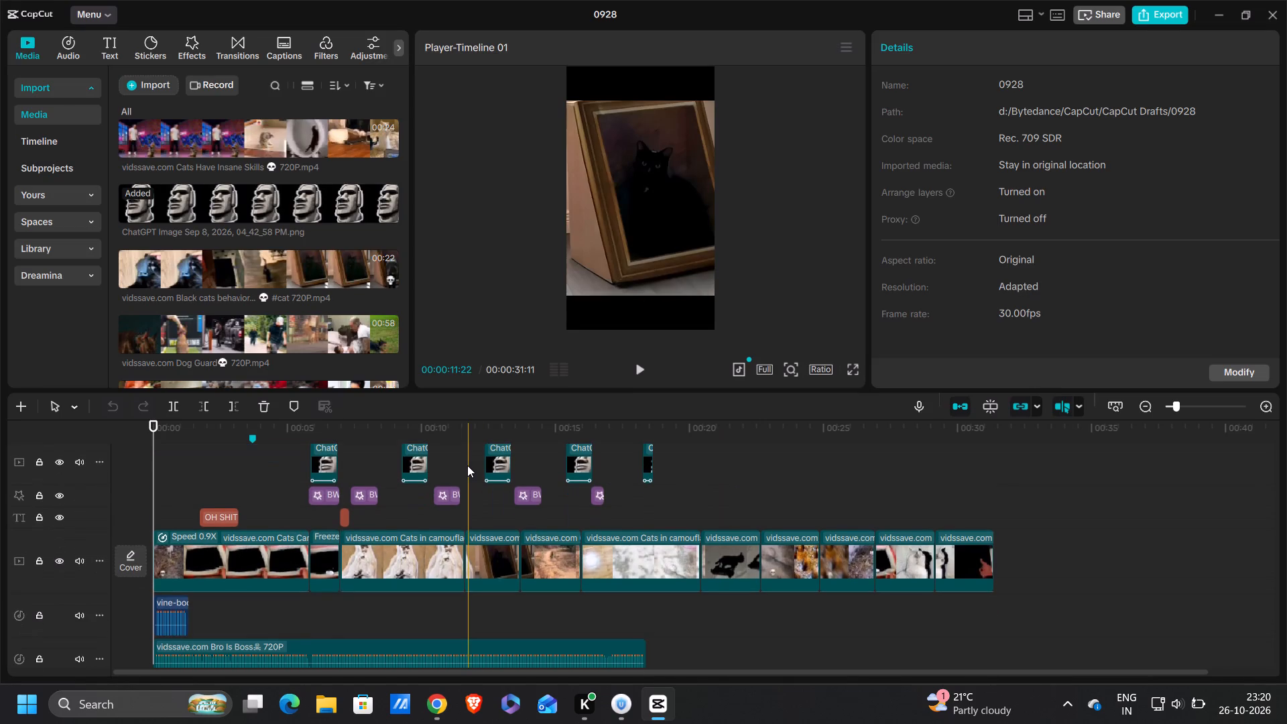
left_click(309, 473)
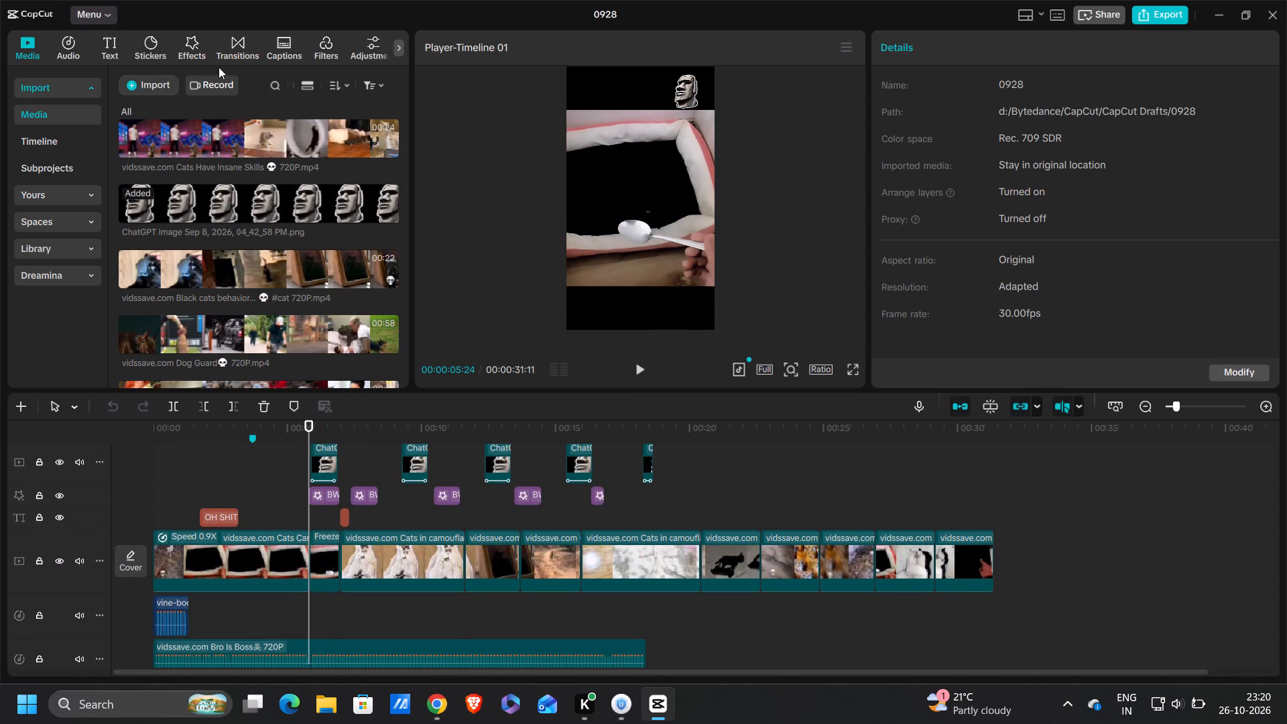
left_click(201, 55)
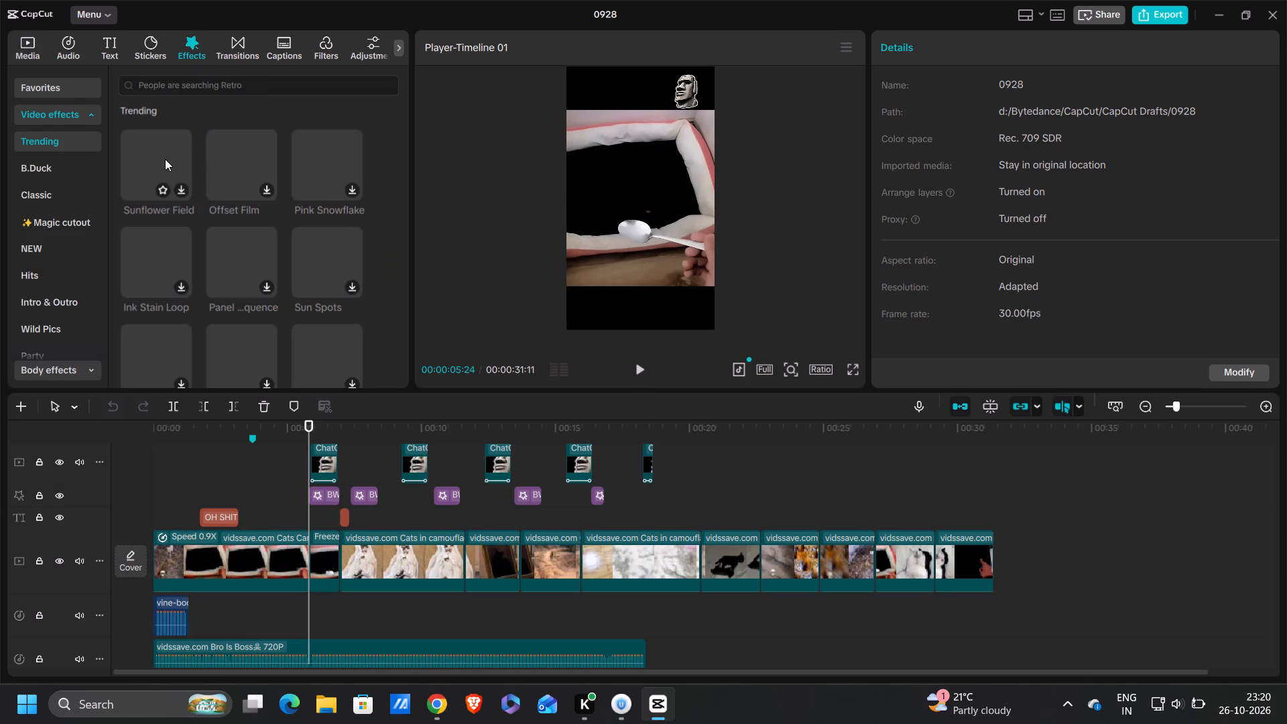
left_click(59, 282)
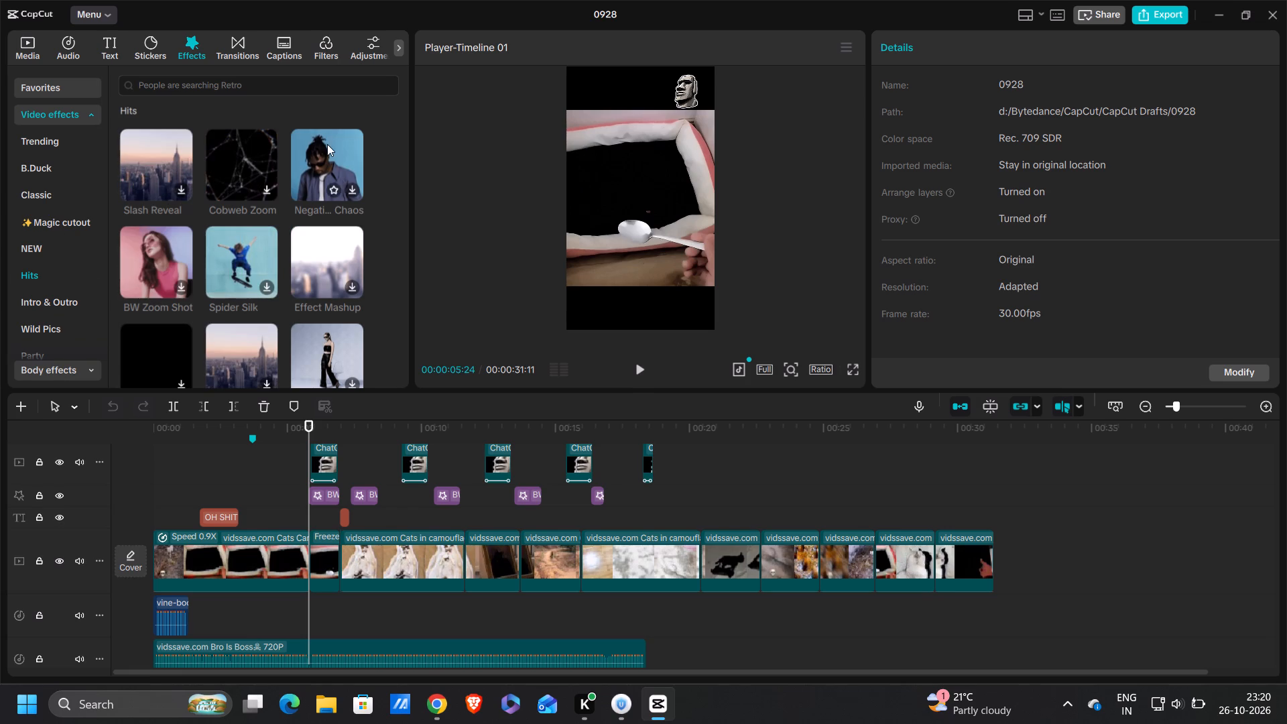
scroll(327, 143, "down", 2)
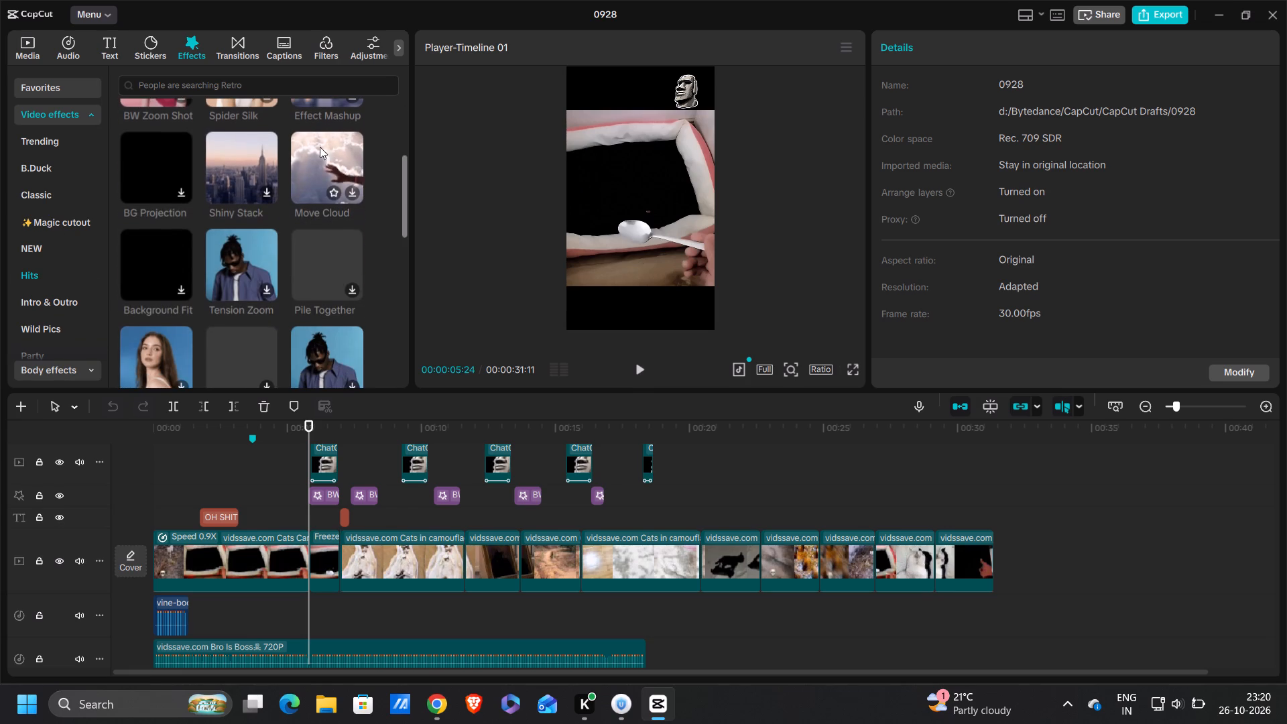
scroll(257, 250, "down", 1)
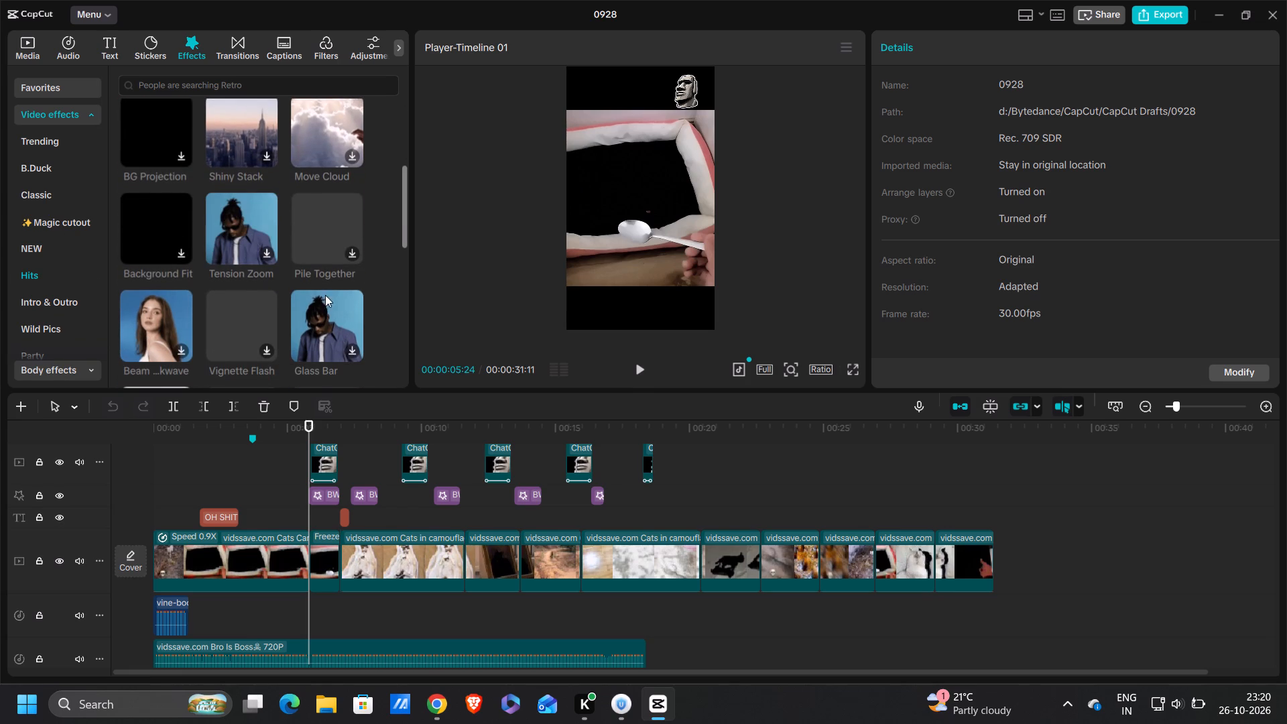
scroll(341, 320, "down", 1)
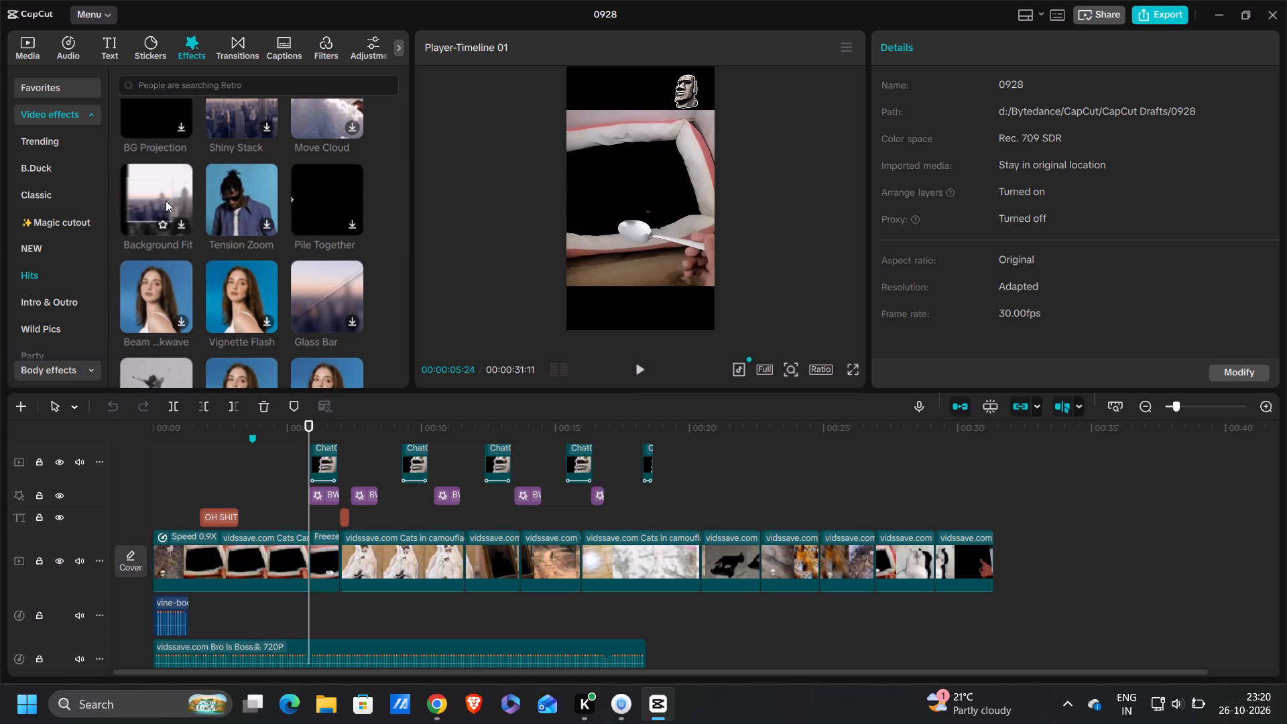
scroll(166, 200, "down", 1)
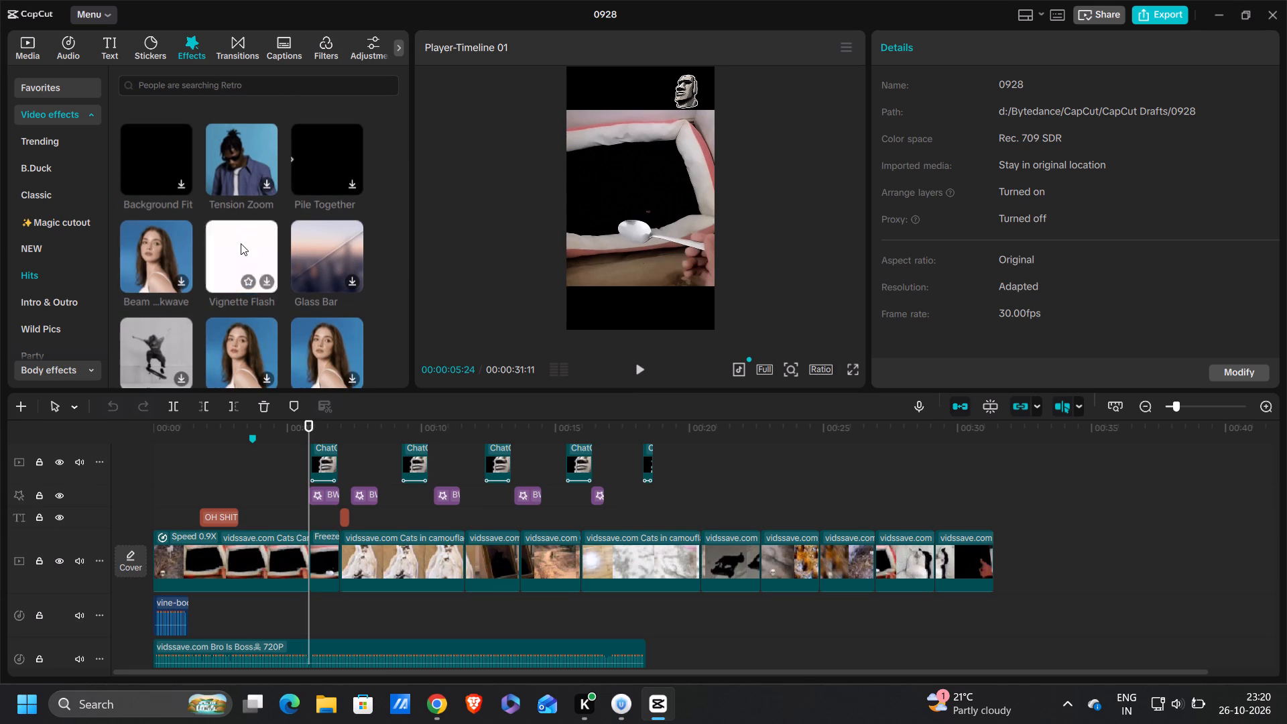
scroll(241, 243, "down", 1)
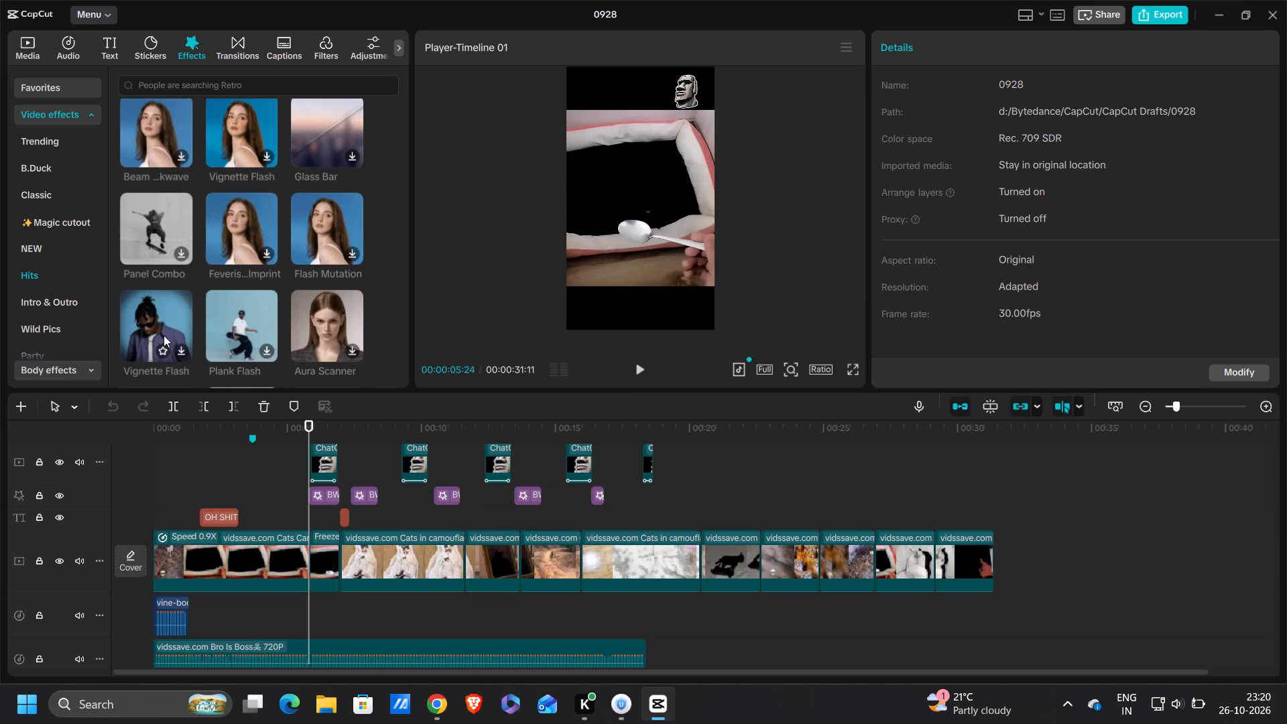
scroll(157, 336, "down", 1)
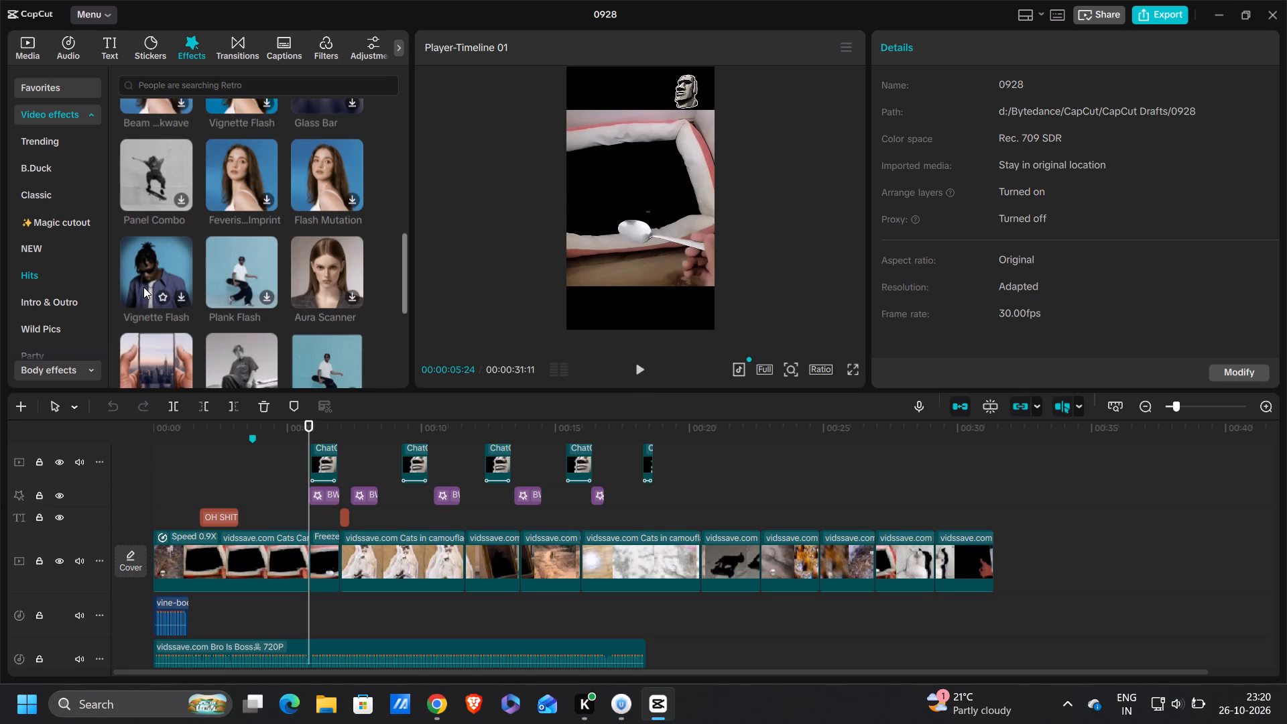
left_click_drag(143, 287, 304, 504)
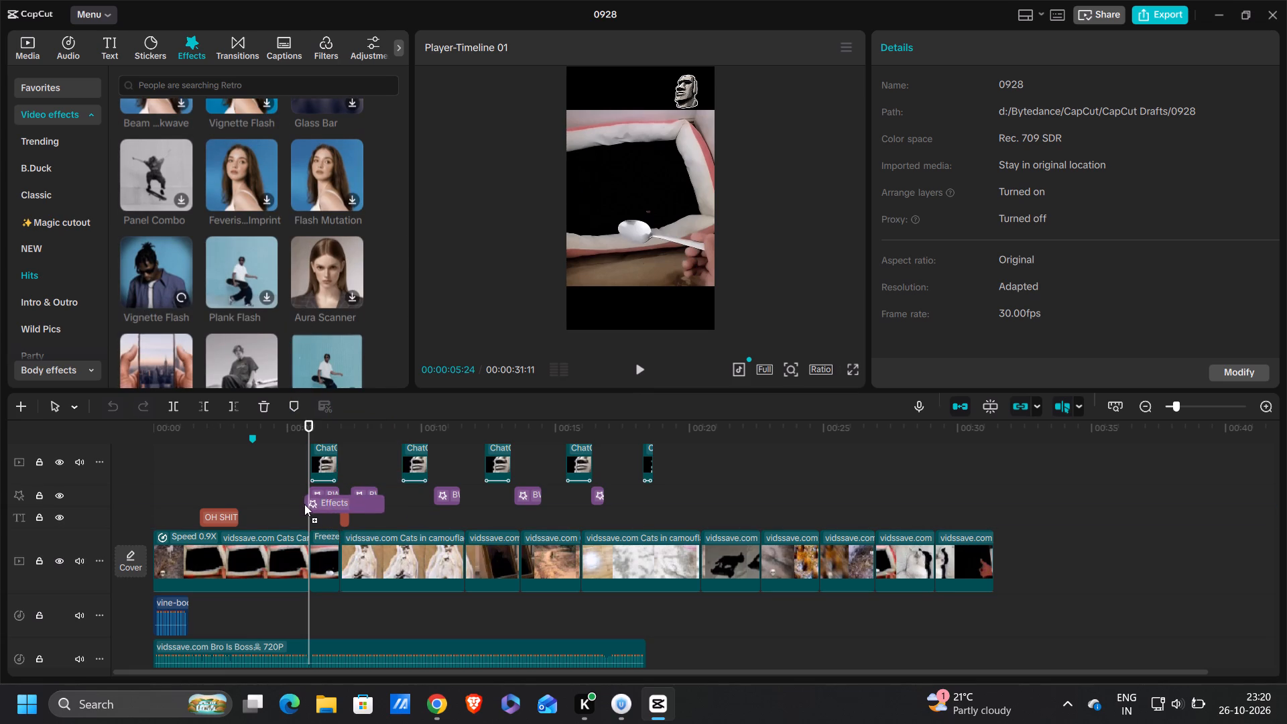
left_click_drag(304, 504, 309, 513)
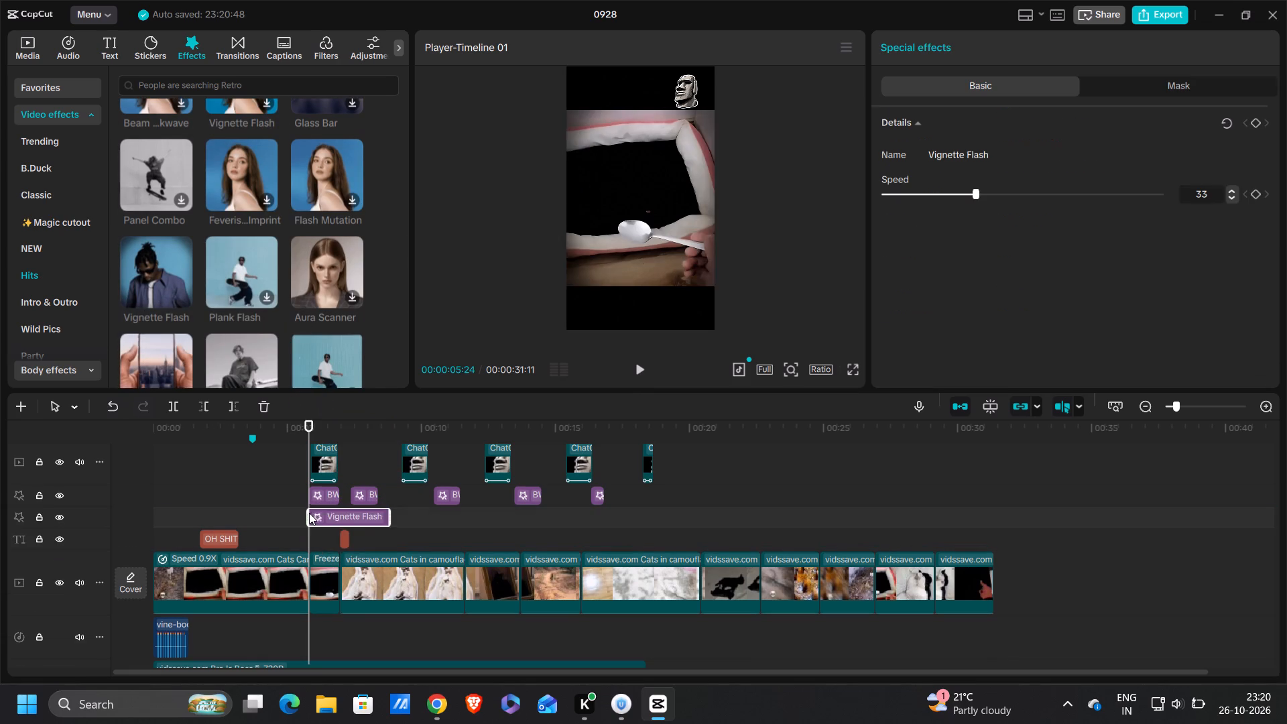
left_click_drag(388, 513, 335, 523)
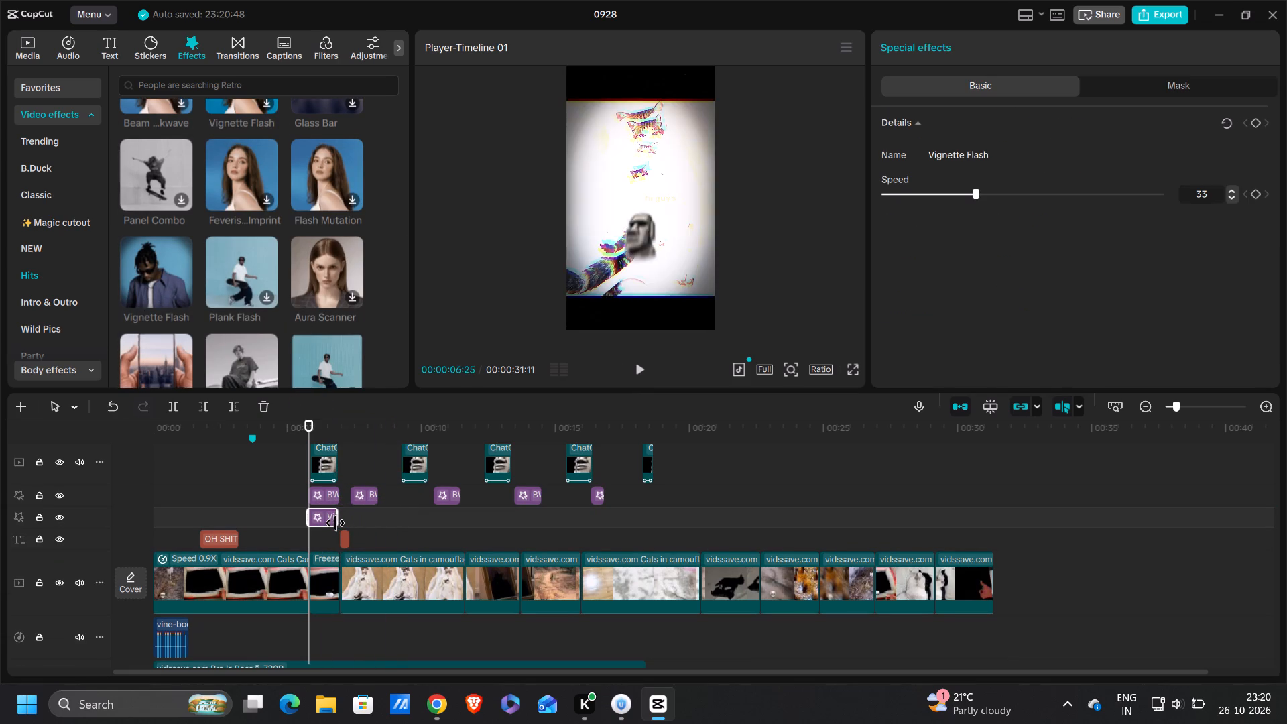
left_click_drag(335, 523, 337, 522)
Play back the first freeze frame section to check the Vignette Flash effect.
left_click(300, 526)
key("space")
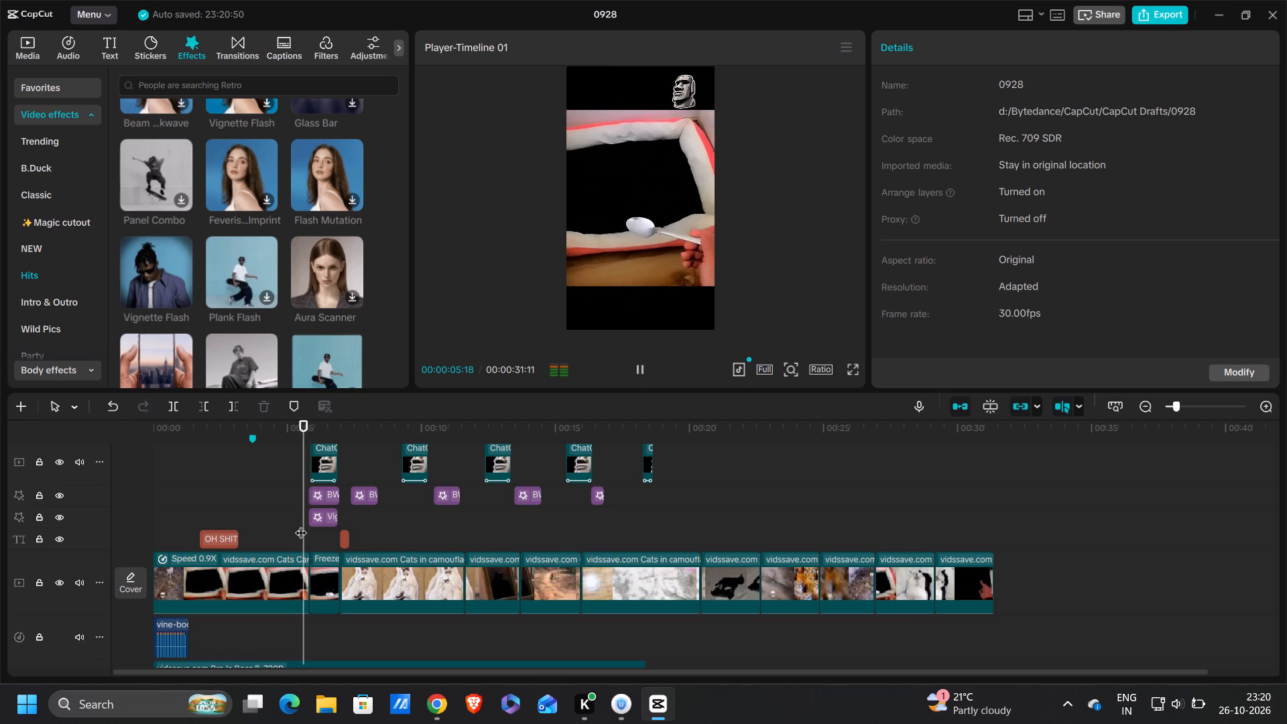
key("space")
key("space")
key("space")
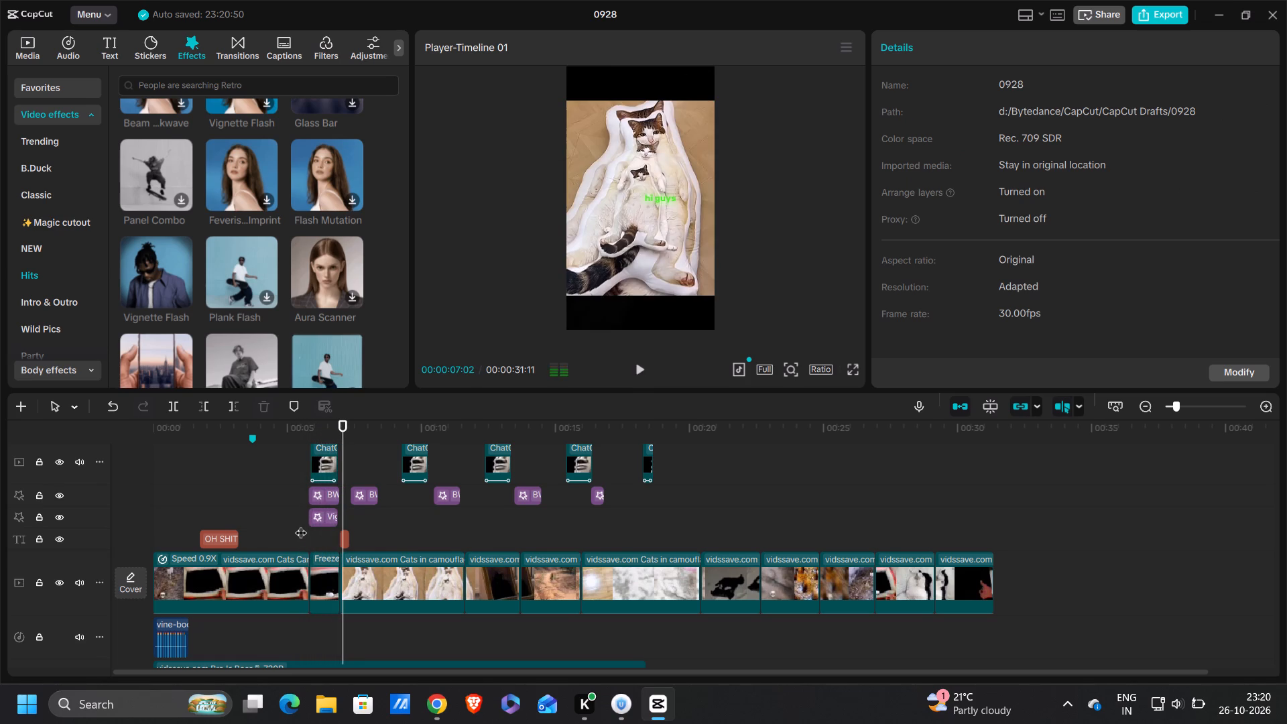
Add the Tension Zoom video effect from Hits to the timeline after the Vignette Flash effect.
scroll(250, 282, "down", 1)
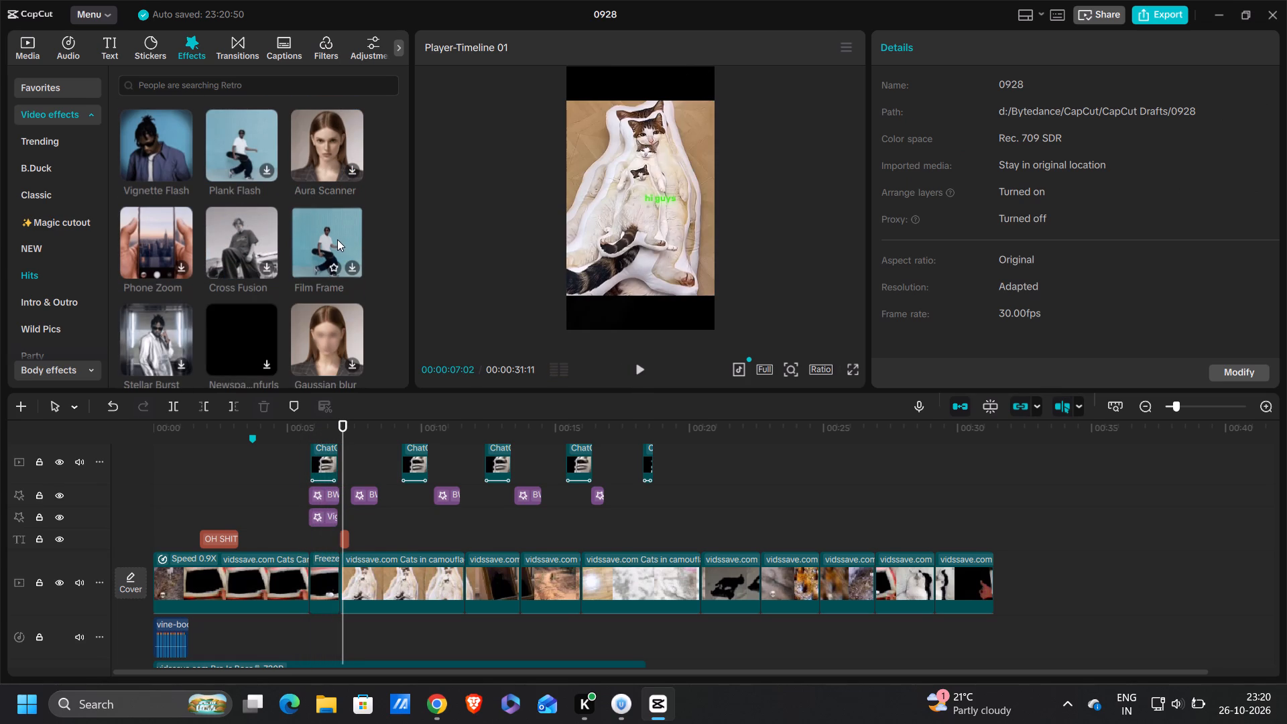
scroll(254, 326, "down", 1)
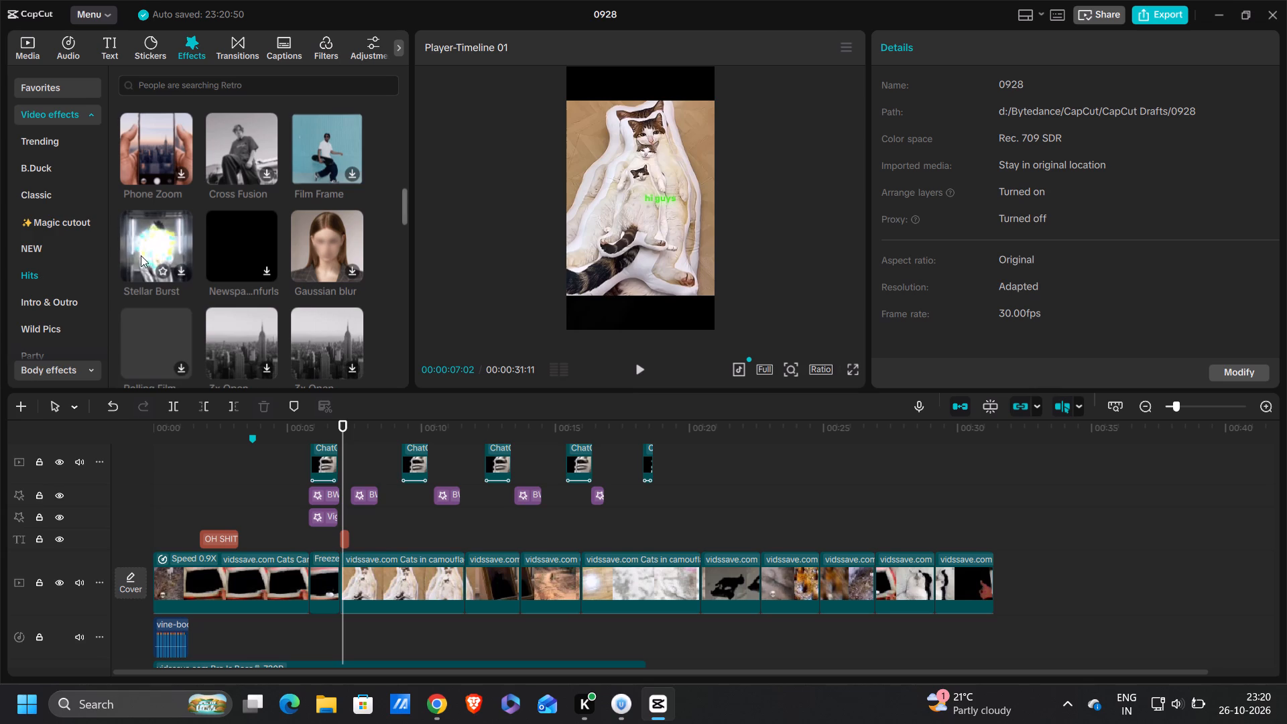
scroll(311, 236, "down", 1)
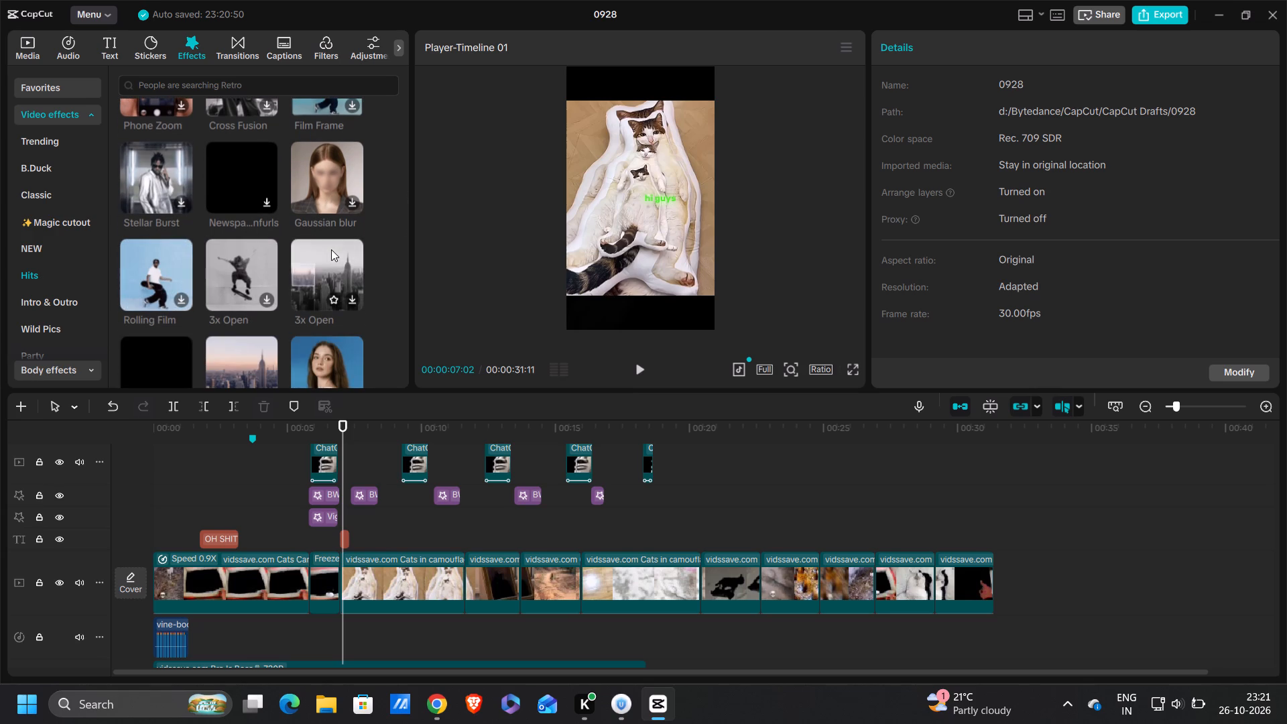
scroll(331, 249, "down", 1)
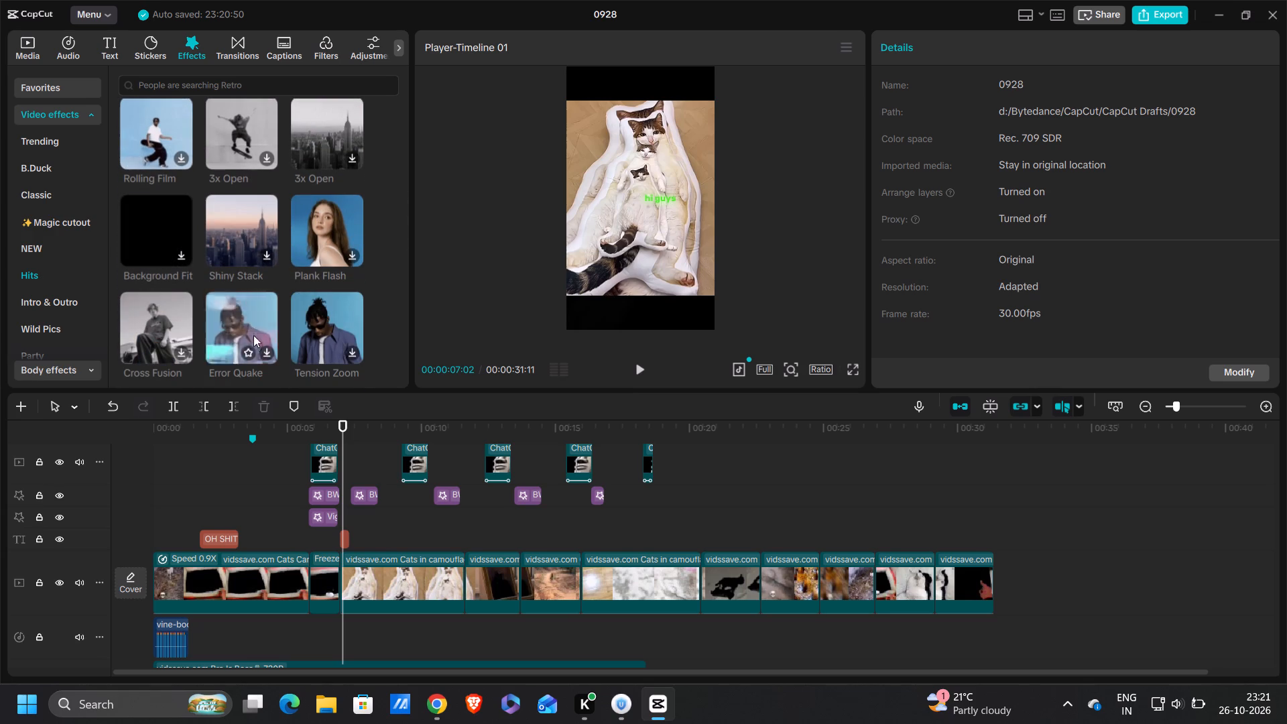
scroll(336, 320, "down", 1)
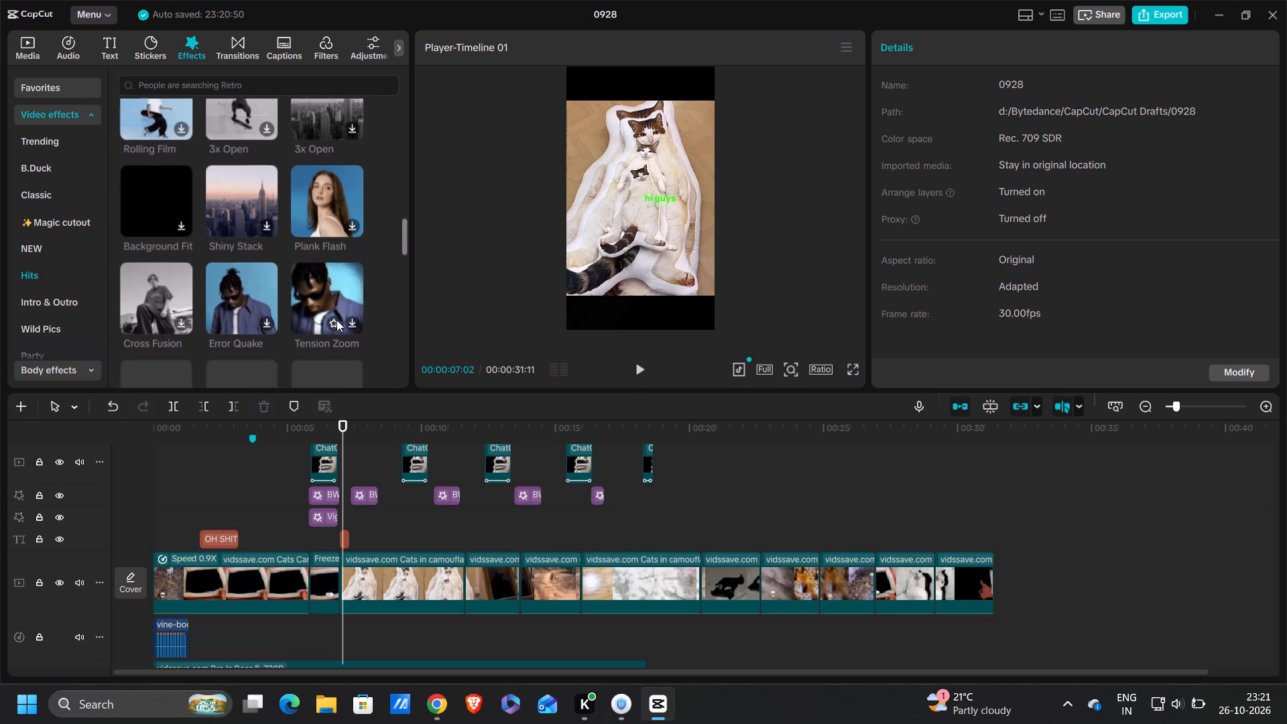
scroll(336, 320, "down", 2)
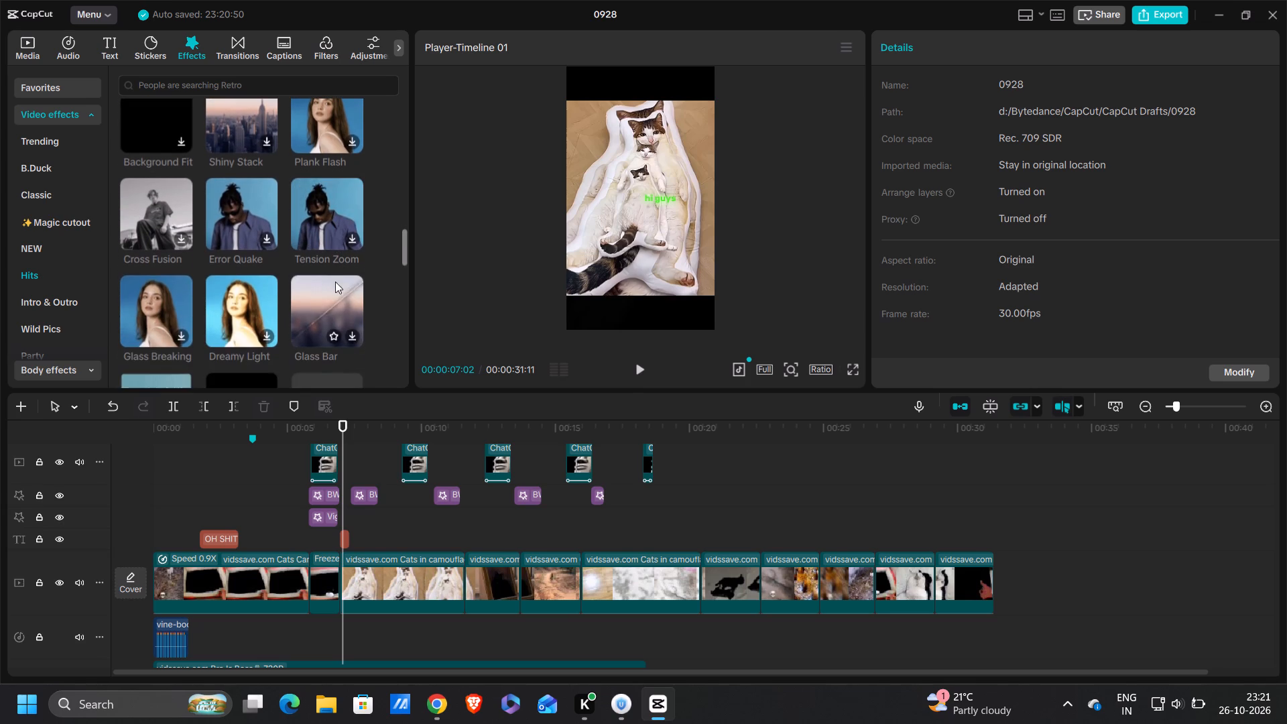
left_click_drag(321, 223, 403, 488)
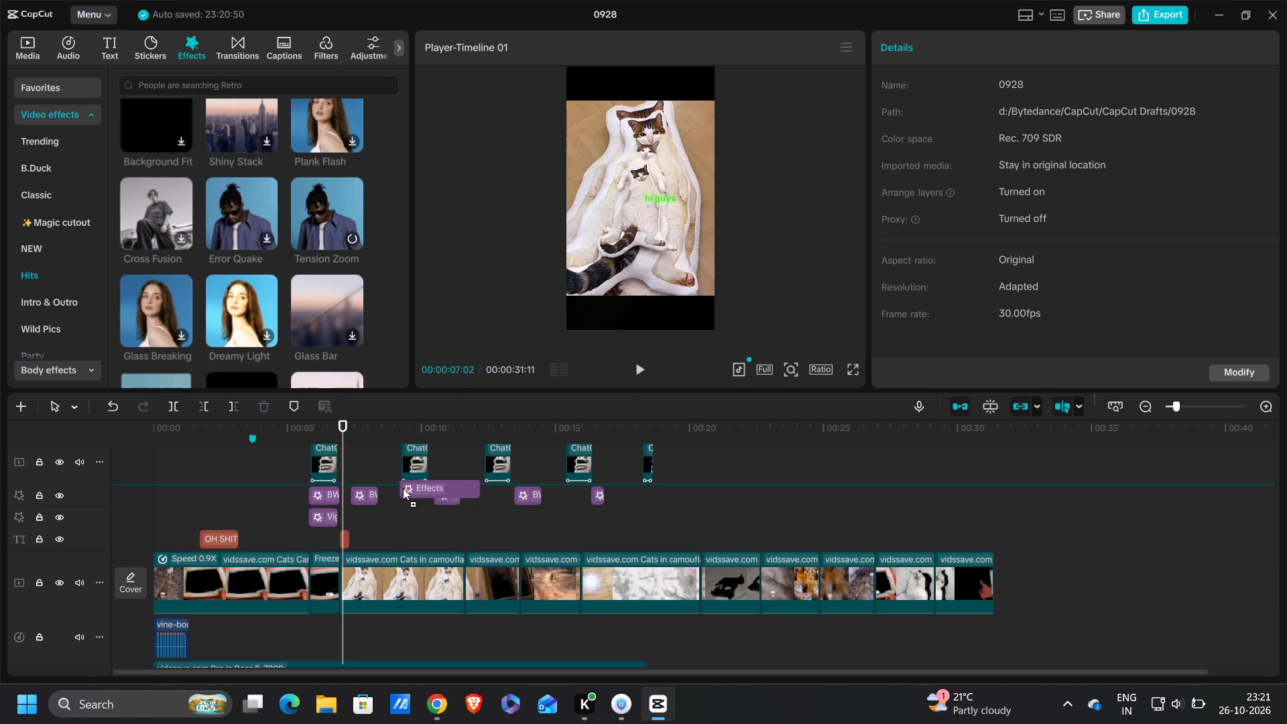
left_click_drag(403, 488, 359, 520)
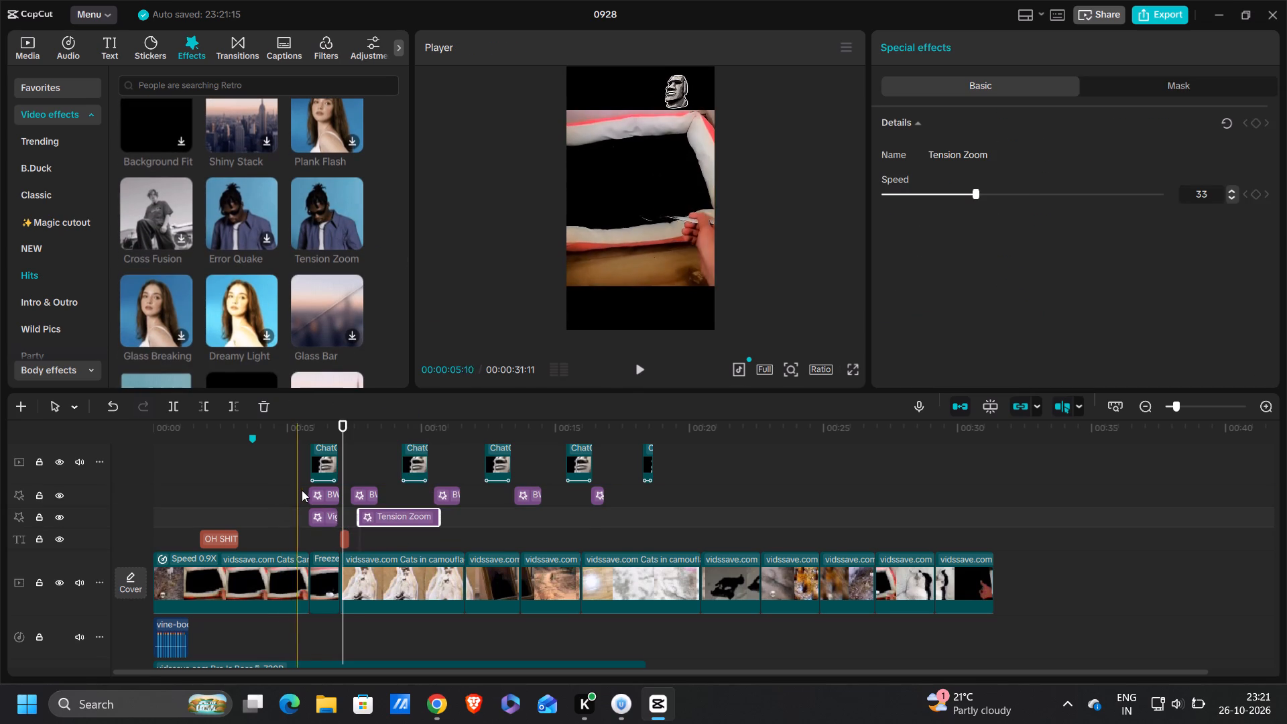
Move the first BW effect and the Vignette Flash effect together off the freeze frame, back to the timeline marker.
left_click_drag(302, 490, 325, 515)
left_click_drag(327, 491, 271, 491)
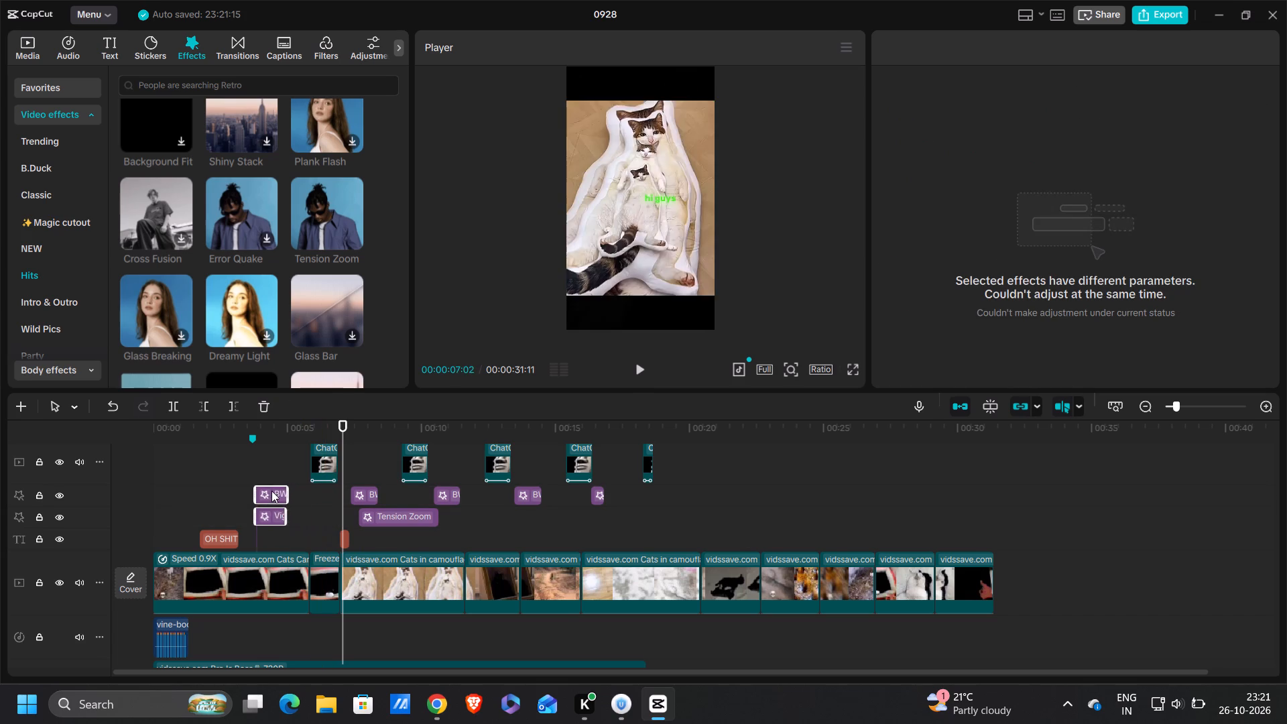
left_click_drag(271, 491, 269, 490)
Move the Tension Zoom effect onto the start of the first freeze frame and trim it to about the freeze's length.
left_click_drag(411, 514, 362, 491)
left_click_drag(390, 492, 346, 501)
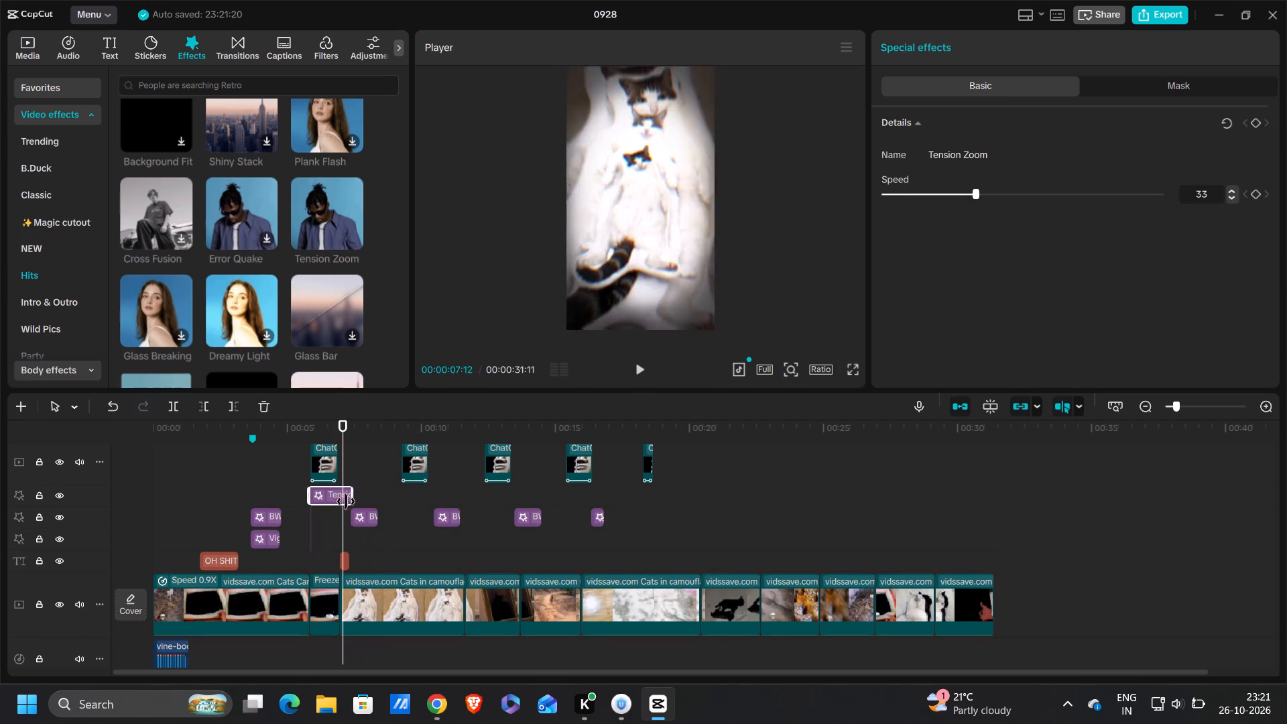
left_click_drag(346, 501, 336, 501)
Play back the first freeze frame to check the Tension Zoom effect.
left_click(301, 481)
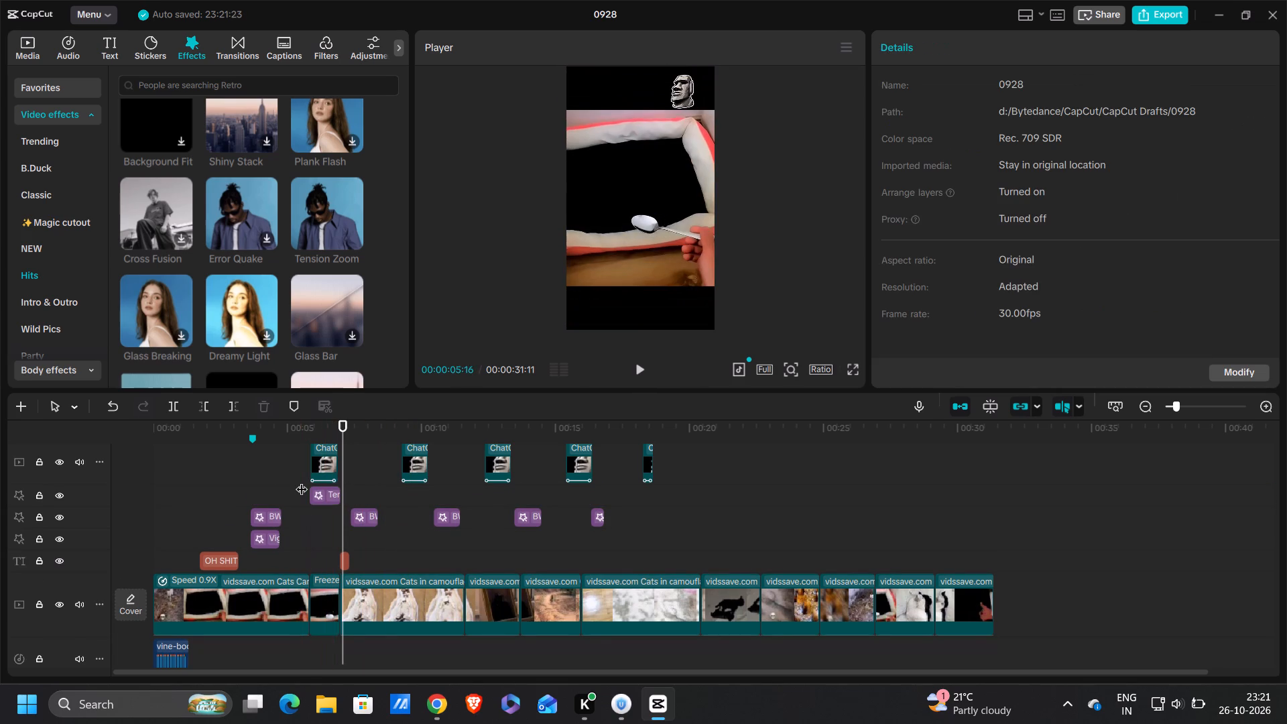
key("space")
key("space")
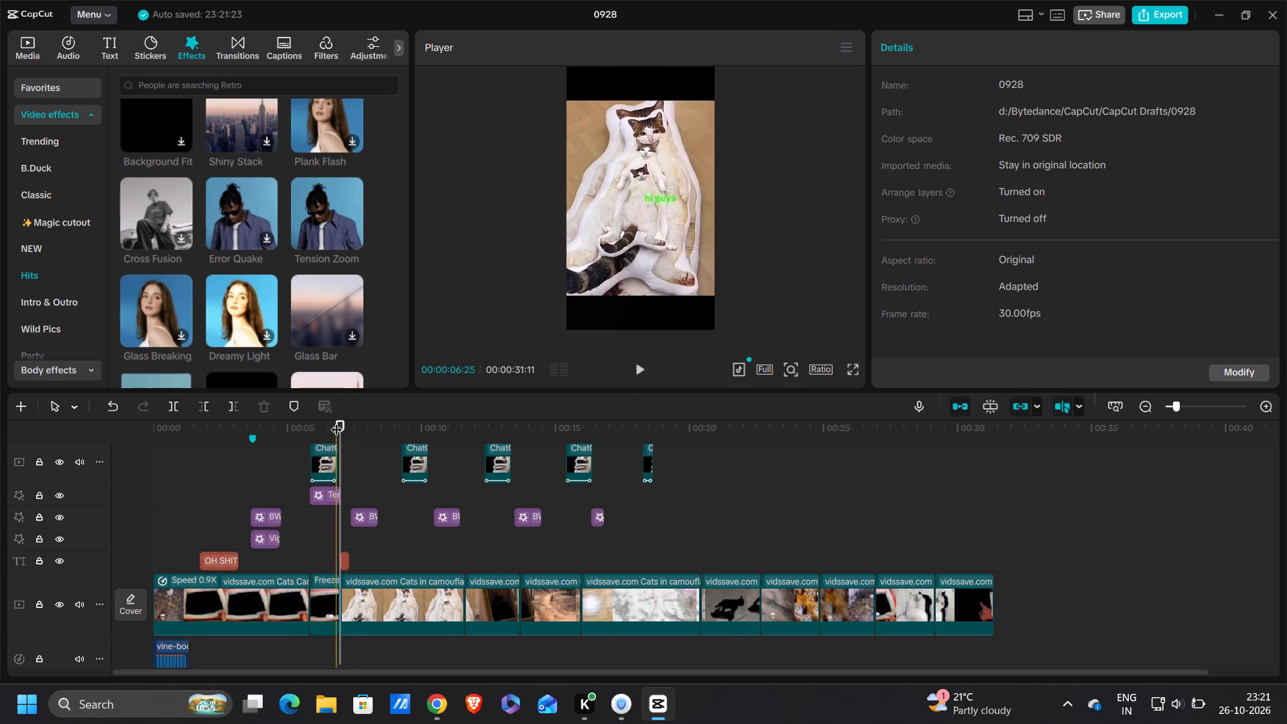
Apply a Rectangle mask to the Tension Zoom effect and feather its edges widely.
left_click_drag(338, 420, 320, 426)
left_click(337, 501)
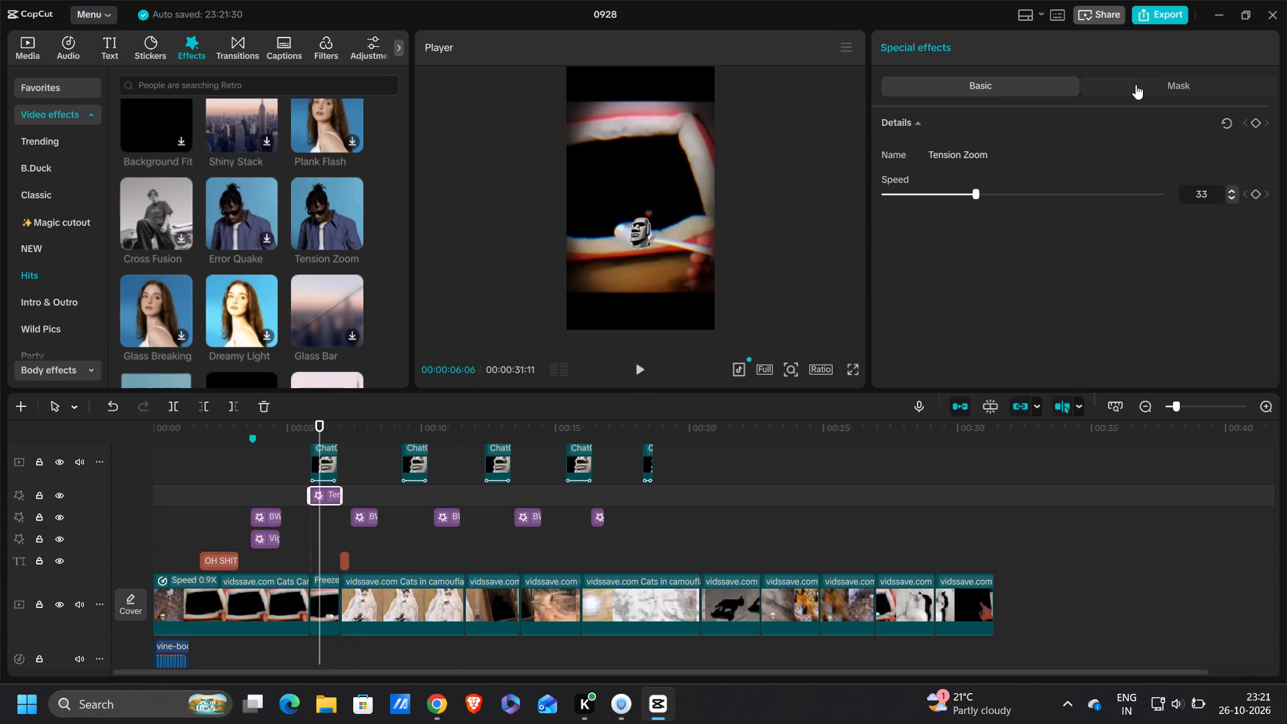
left_click(1136, 84)
left_click(904, 160)
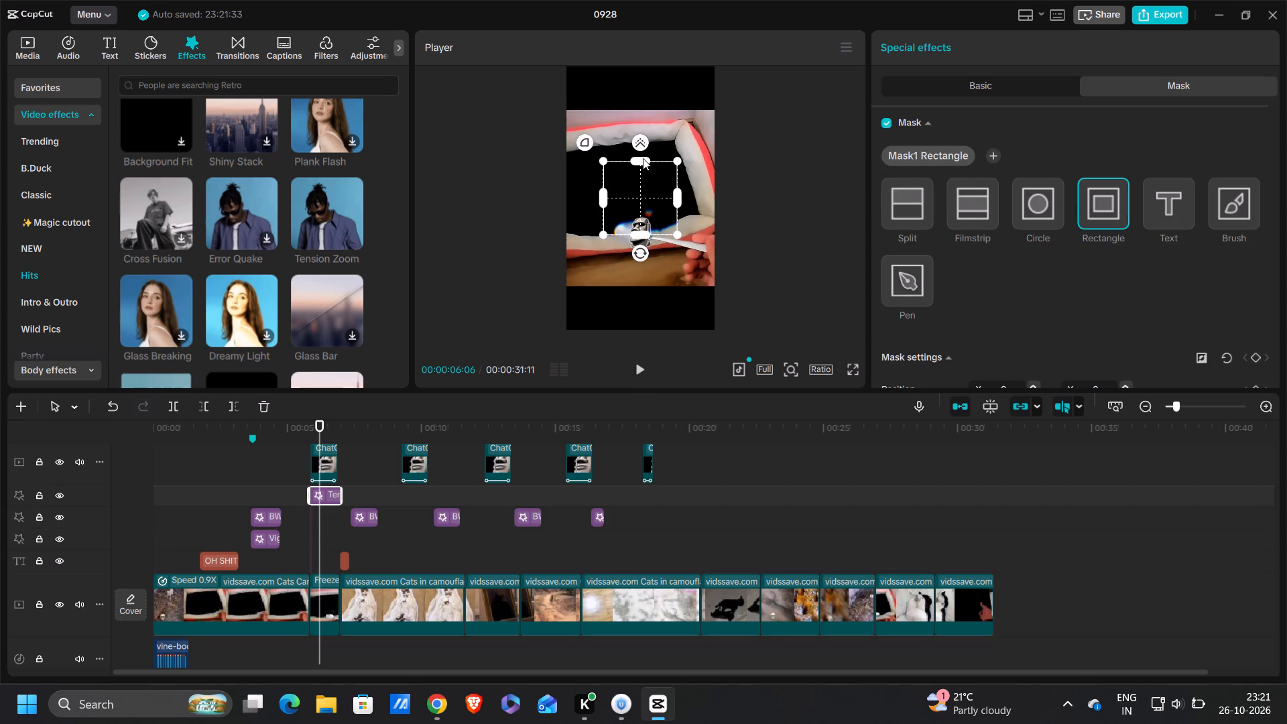
left_click_drag(641, 141, 659, 73)
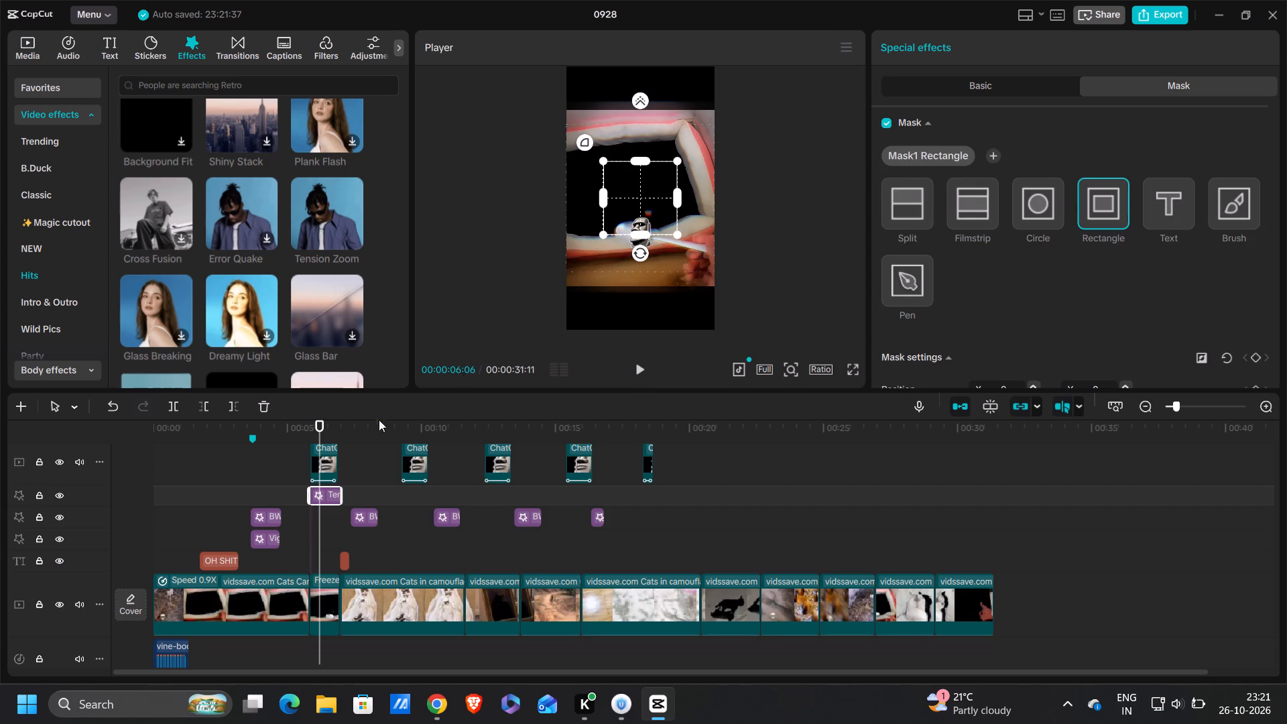
Play back the first freeze frame to check the masked Tension Zoom effect.
left_click_drag(320, 426, 306, 426)
key("space")
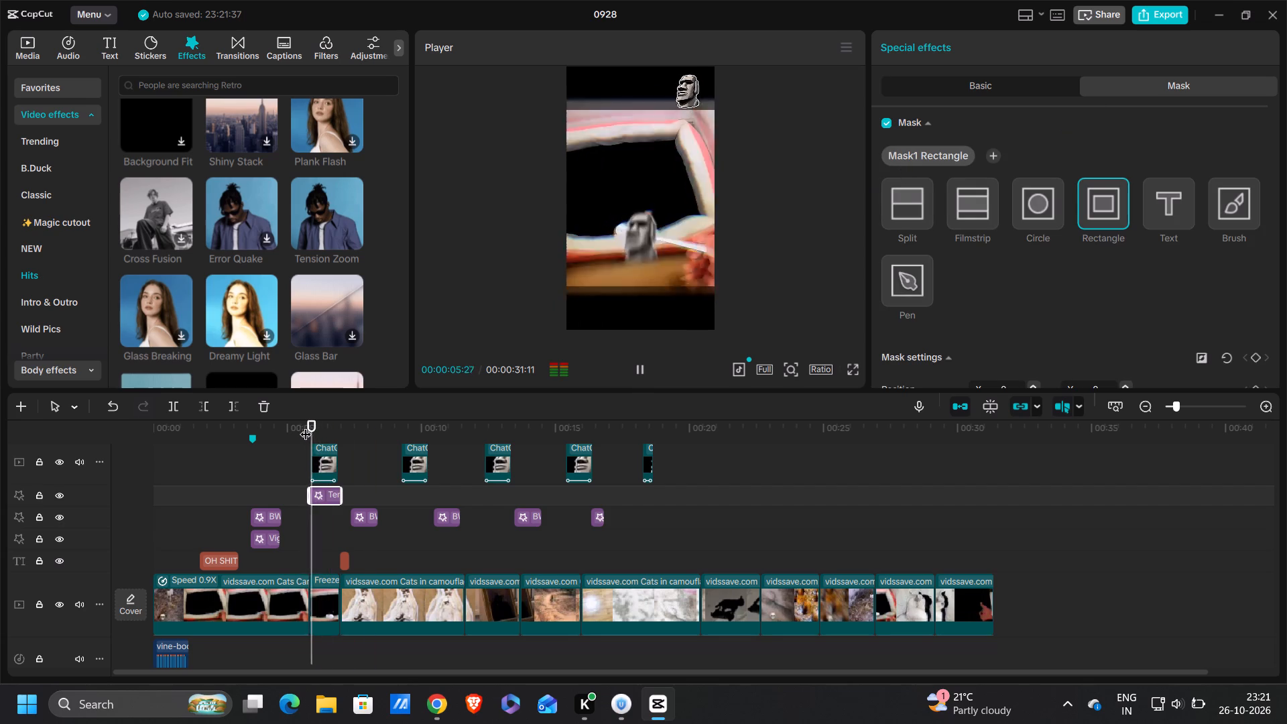
key("space")
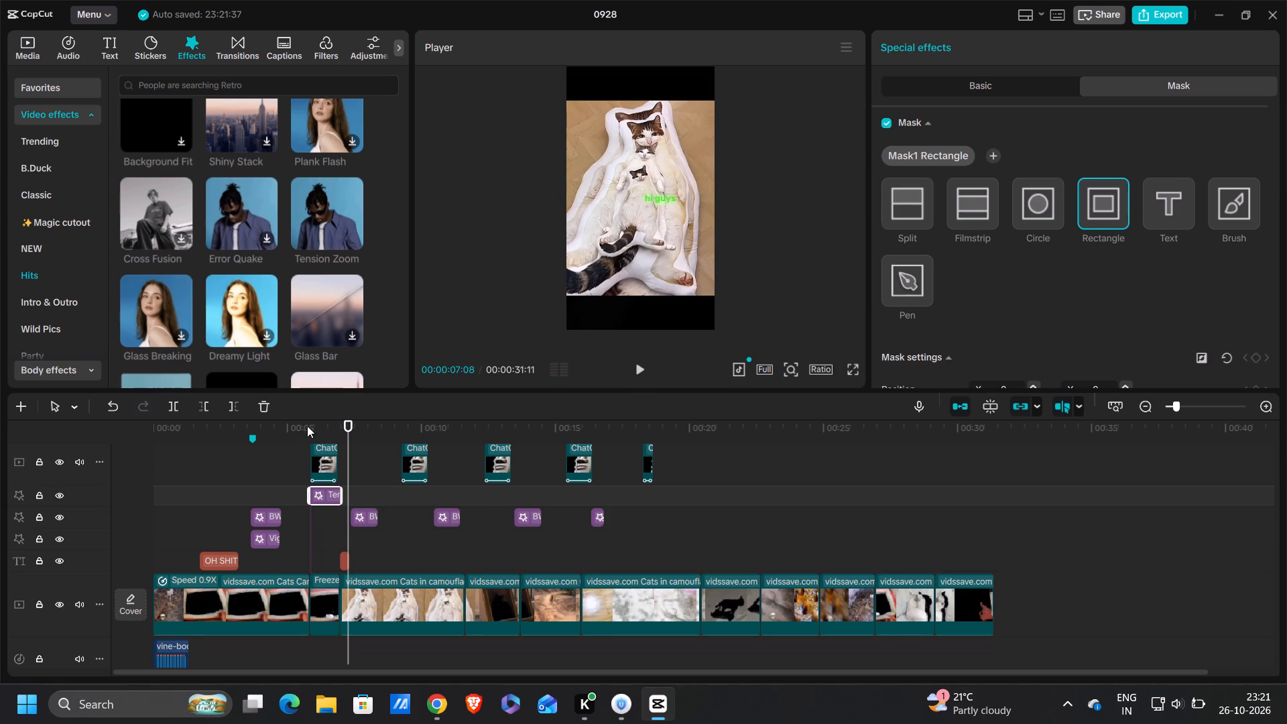
Stretch the Tension Zoom effect's rectangle mask vertically, keeping it centred, so it spans the height of the cat picture.
left_click_drag(351, 436, 324, 436)
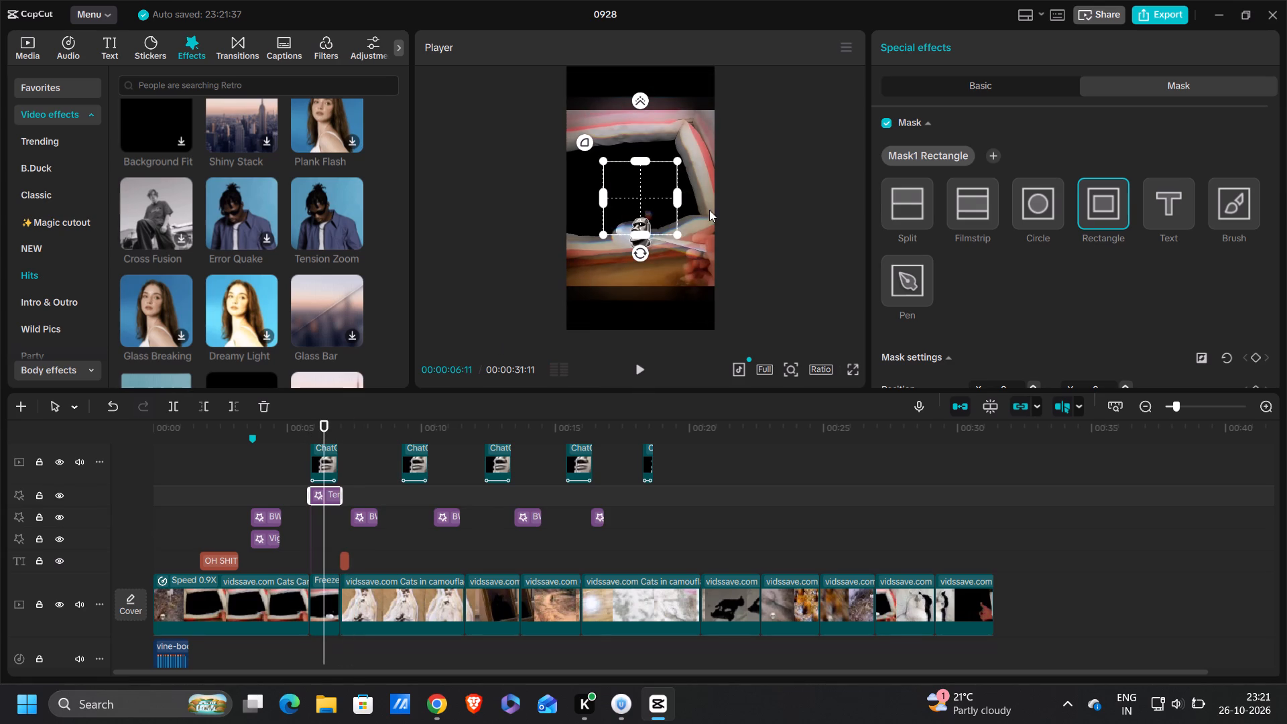
left_click(643, 166)
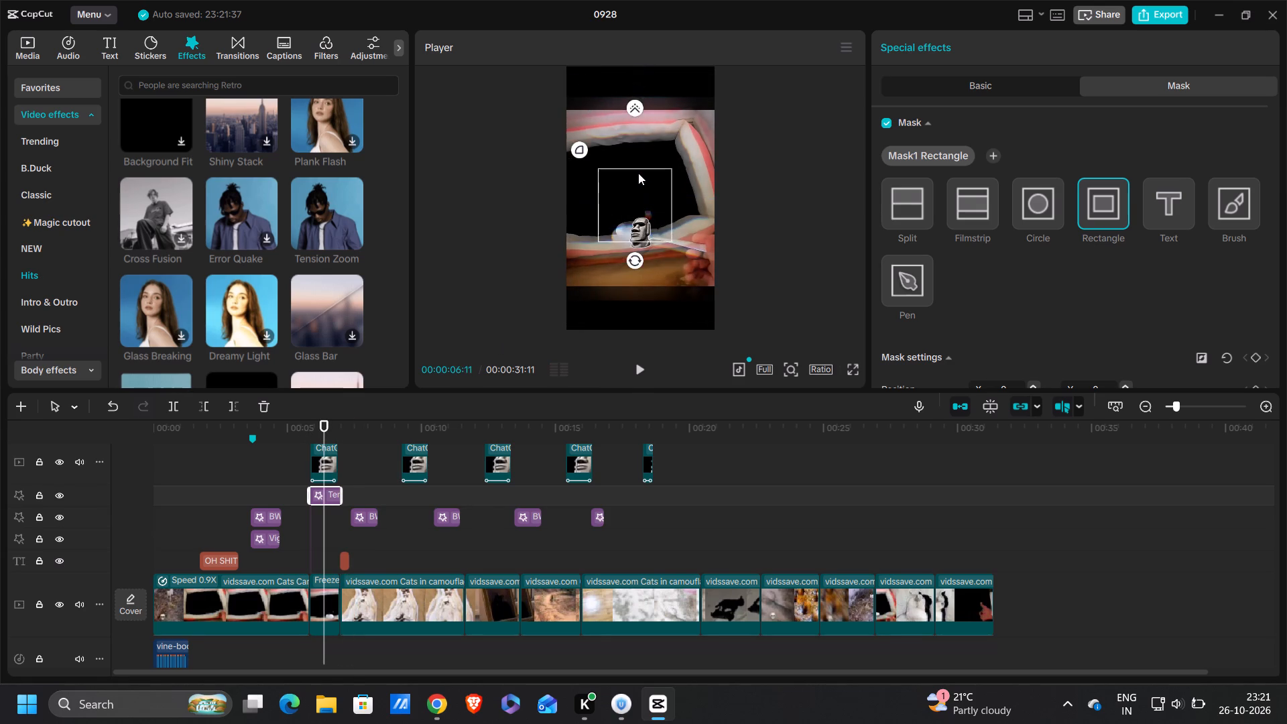
left_click_drag(640, 158, 658, 108)
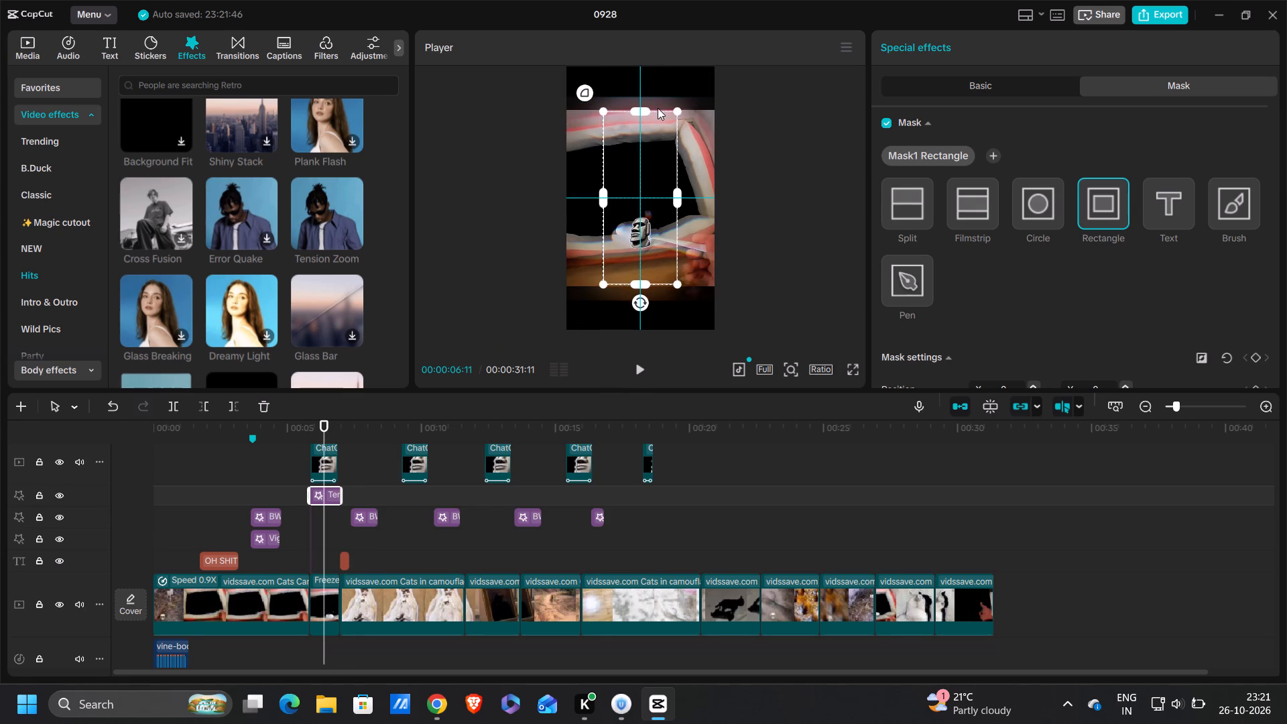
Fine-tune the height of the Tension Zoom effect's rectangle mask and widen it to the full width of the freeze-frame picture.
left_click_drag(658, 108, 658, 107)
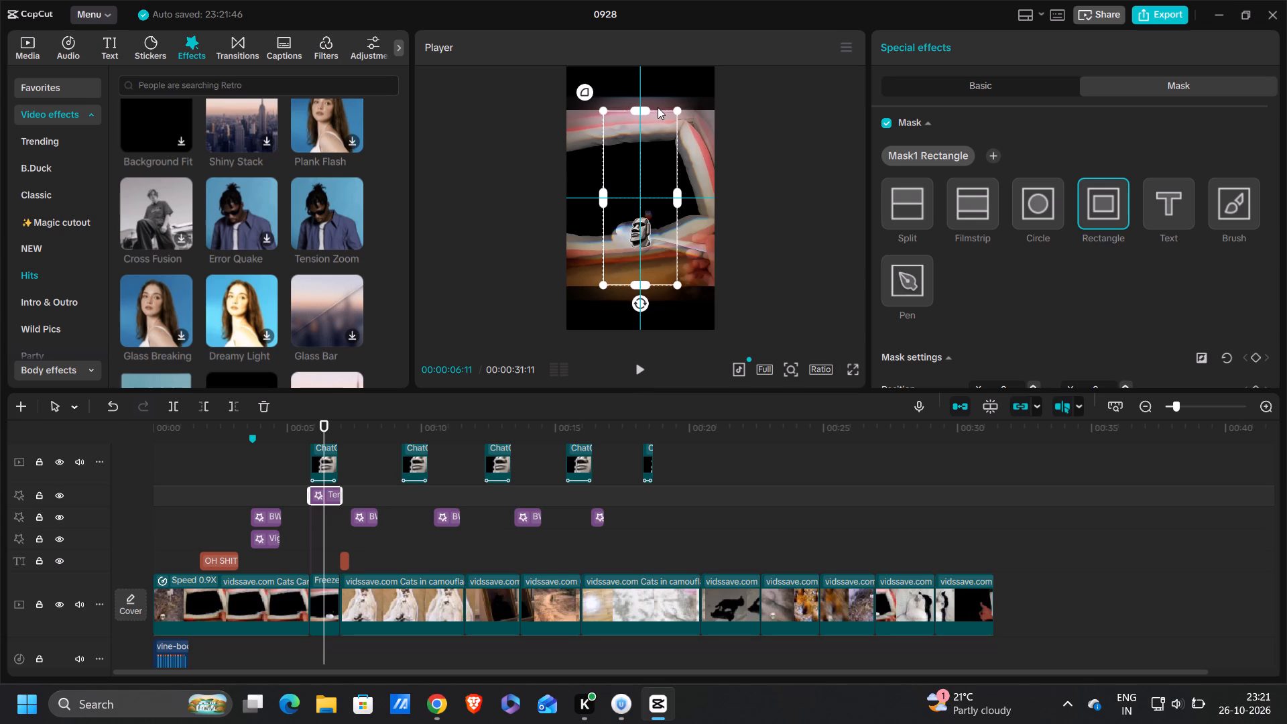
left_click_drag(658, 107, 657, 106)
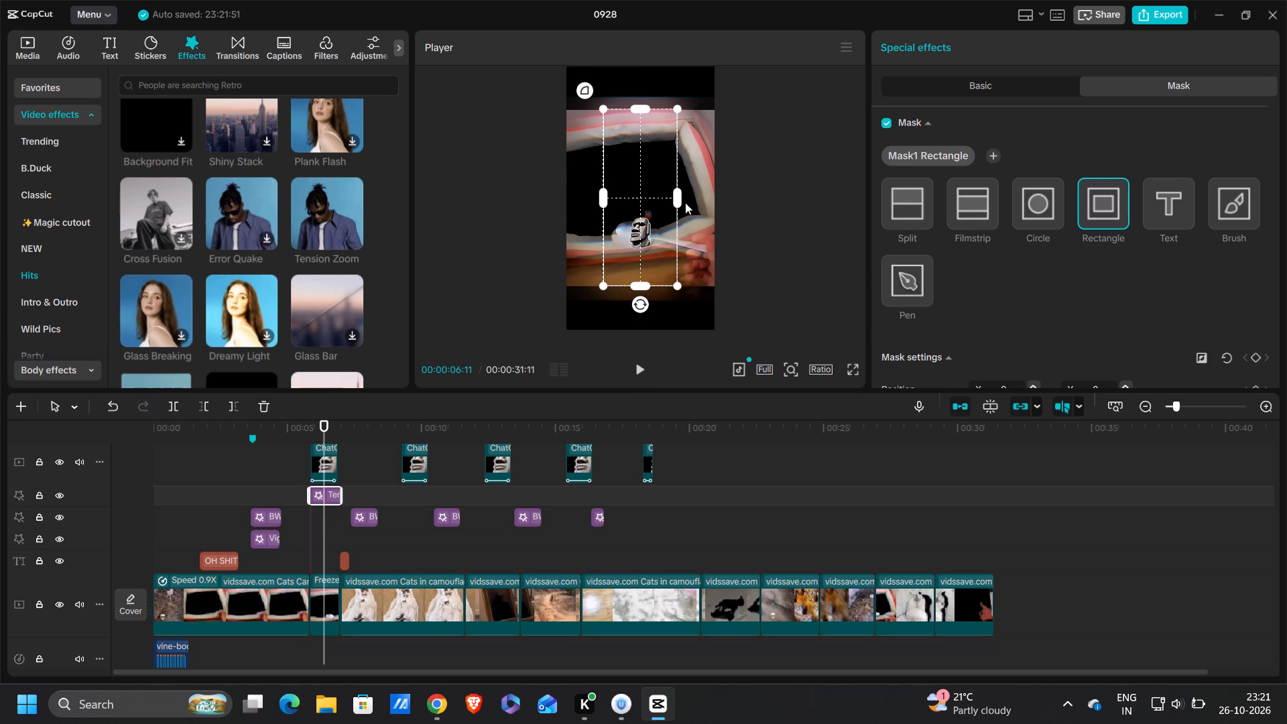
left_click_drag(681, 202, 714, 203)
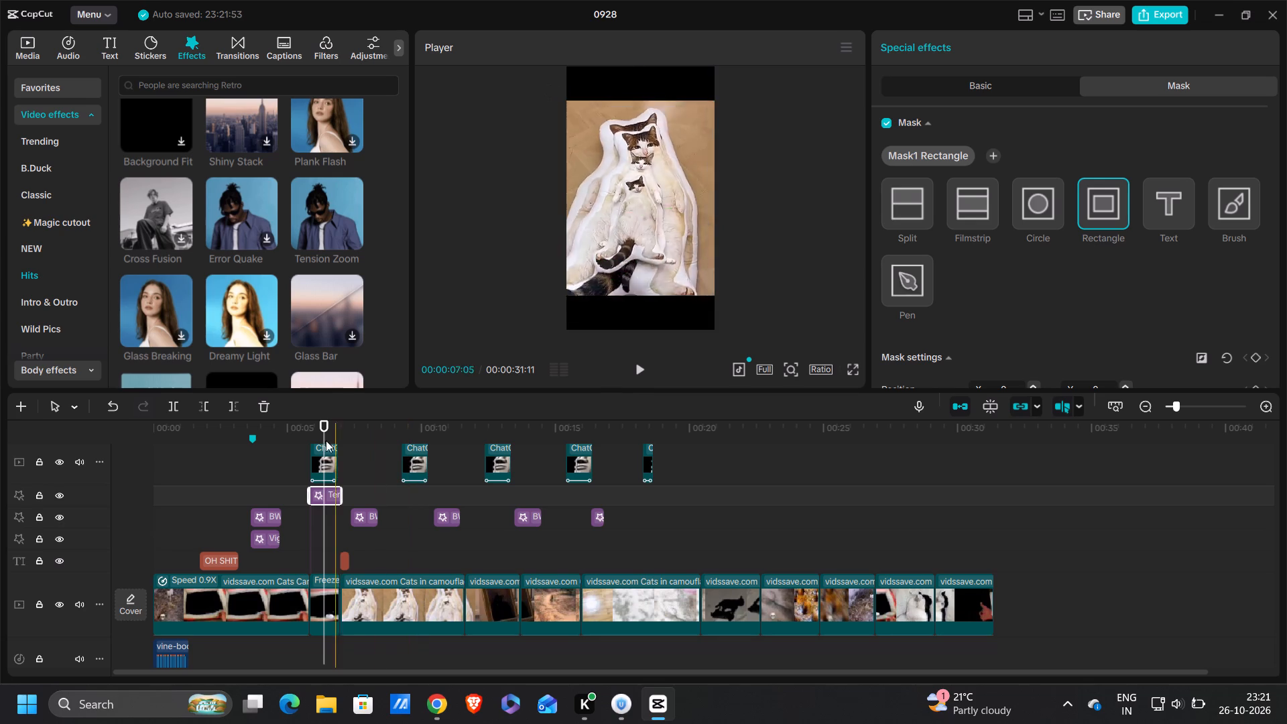
Play back the first freeze frame to check the Tension Zoom effect with the widened mask.
left_click_drag(328, 422, 298, 427)
key("space")
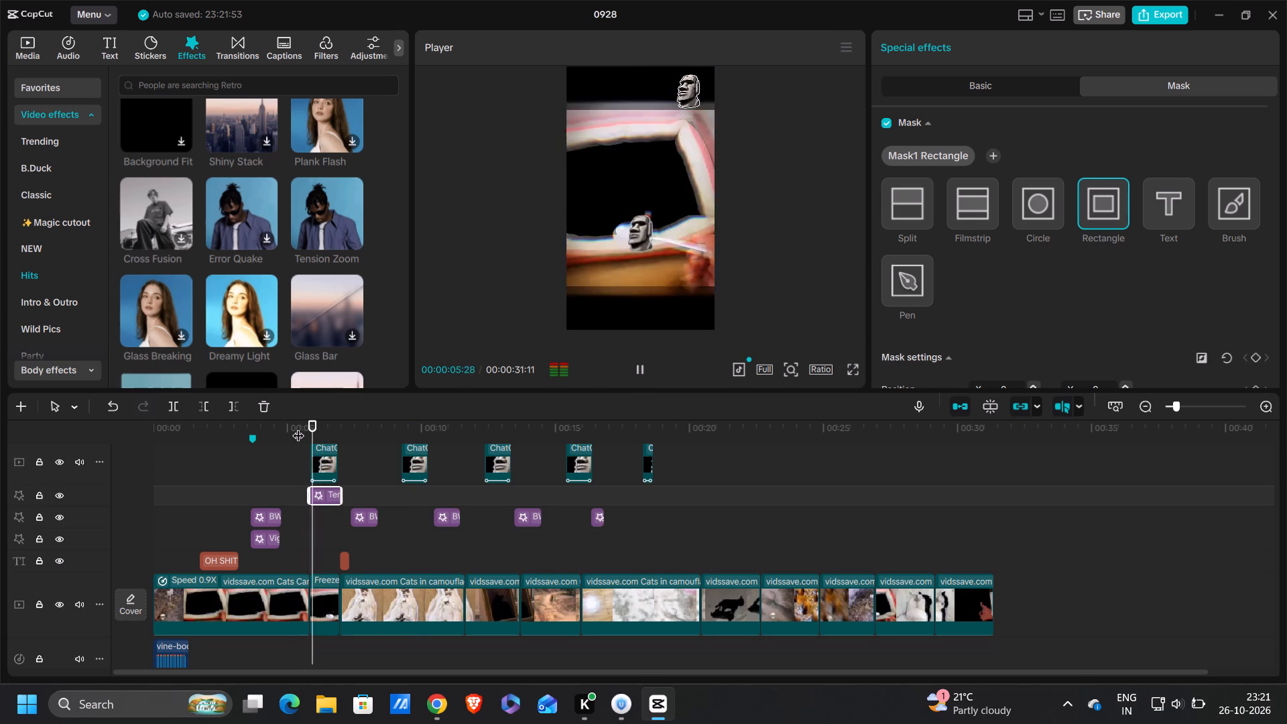
key("space")
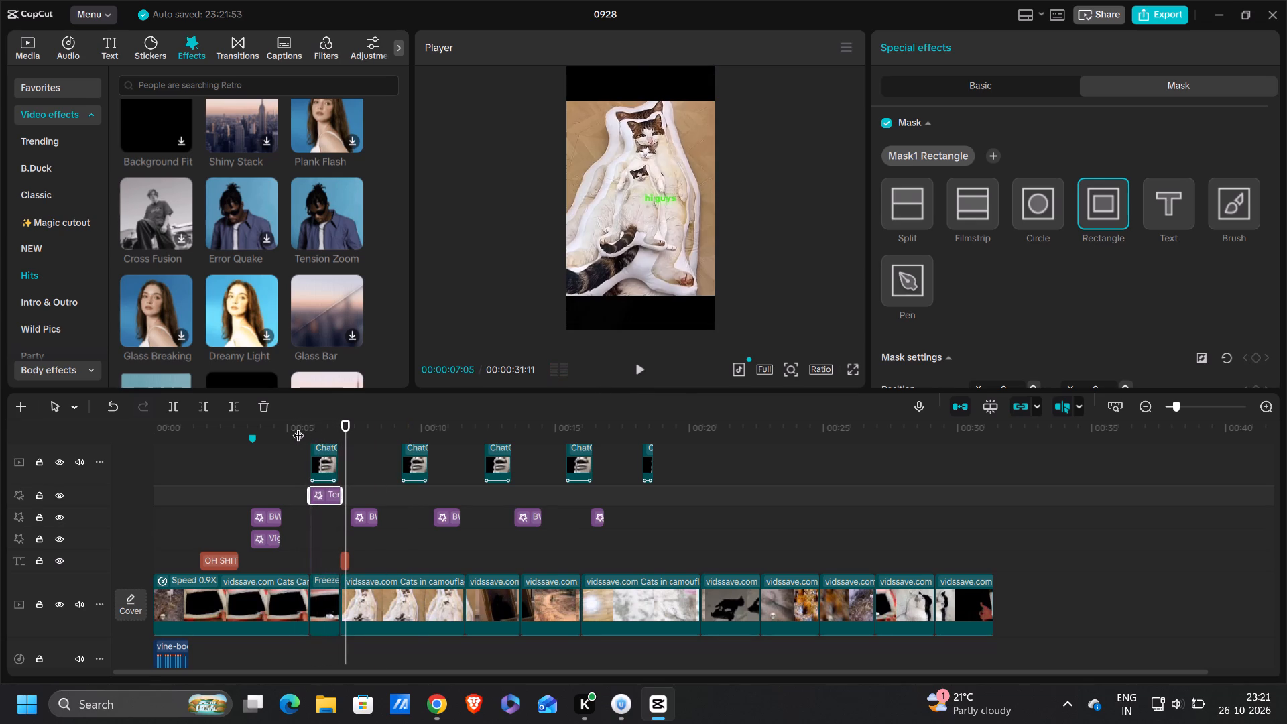
left_click_drag(347, 418, 313, 430)
left_click_drag(344, 418, 314, 430)
left_click_drag(347, 422, 280, 433)
key("space")
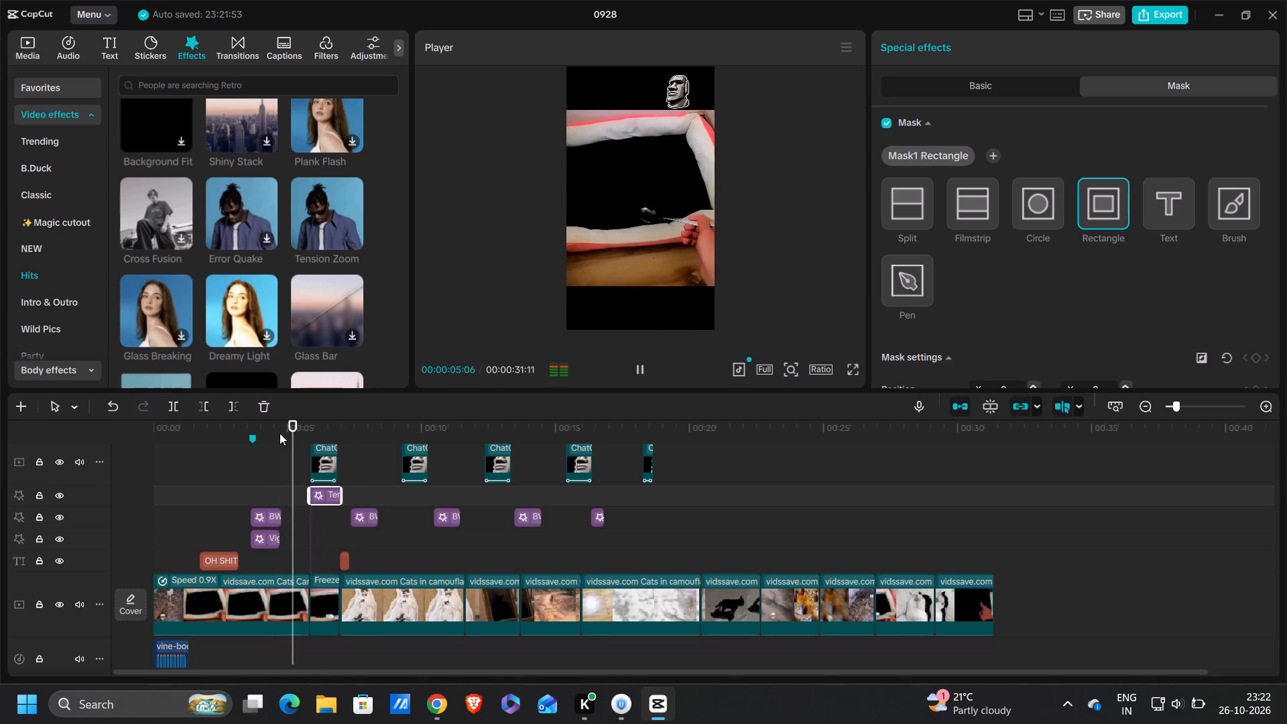
key("space")
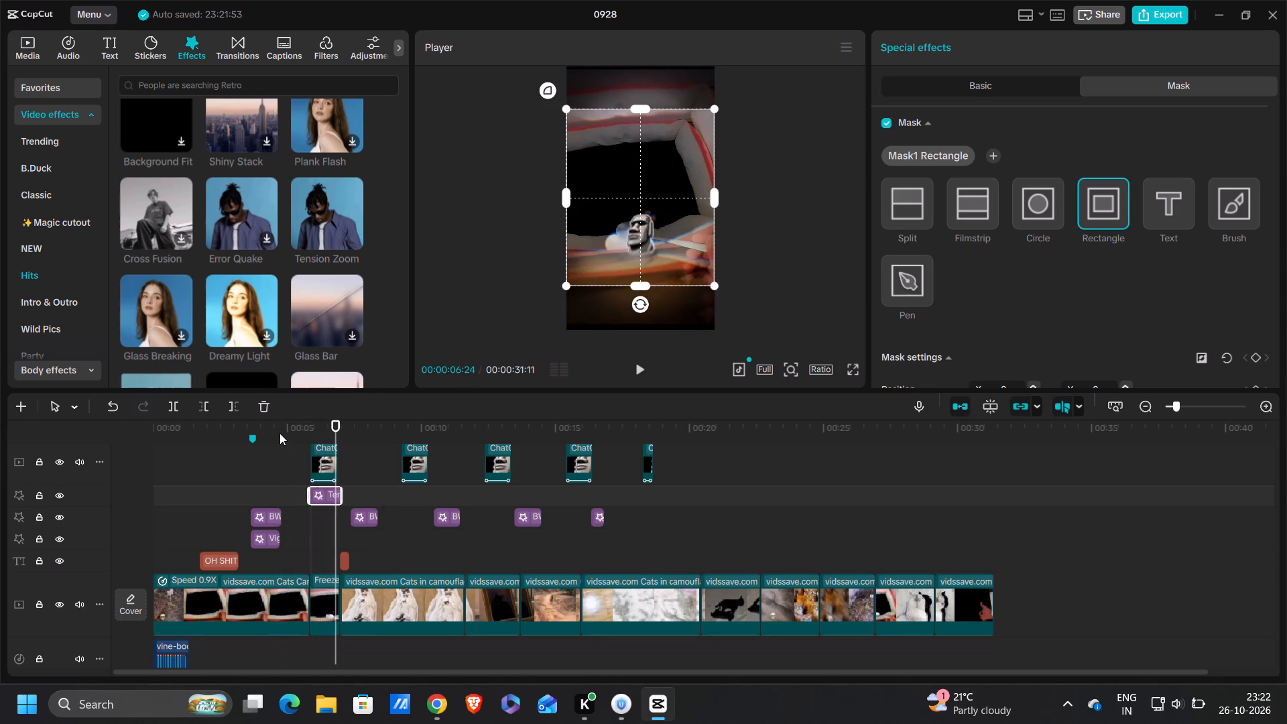
Delete the Tension Zoom effect from the first freeze frame.
left_click(328, 455)
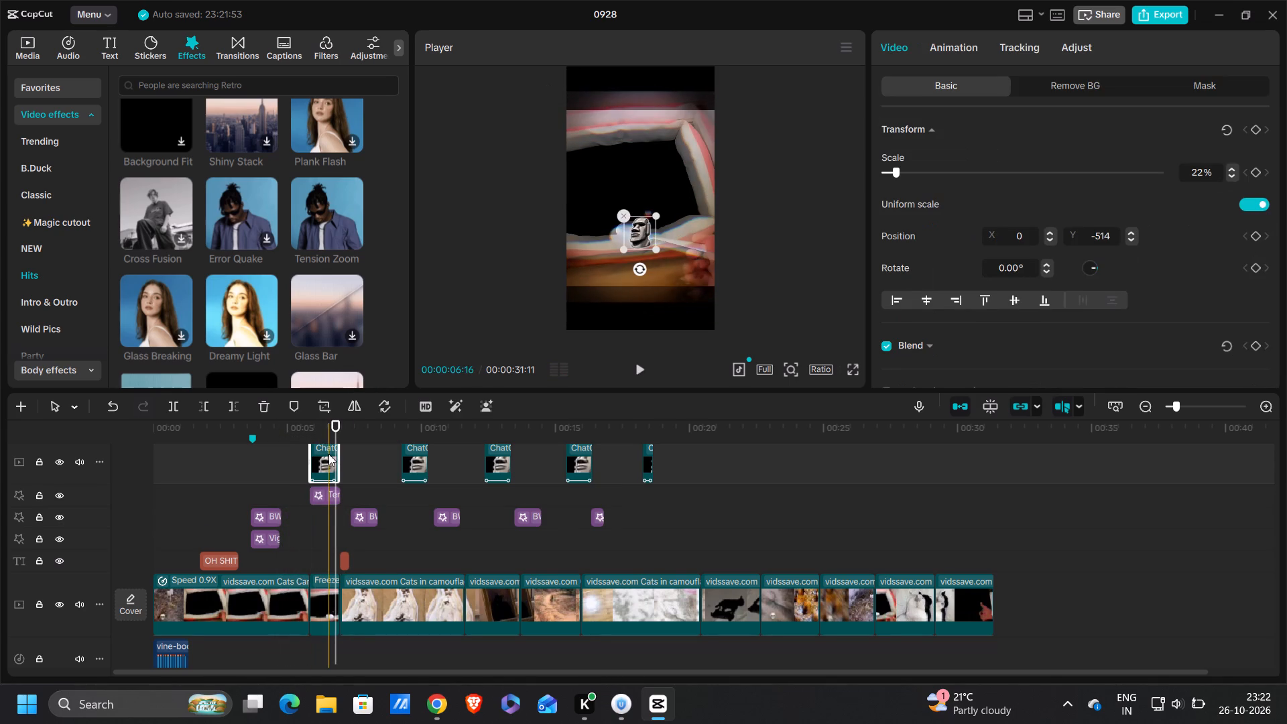
left_click(334, 489)
key("BackSpace")
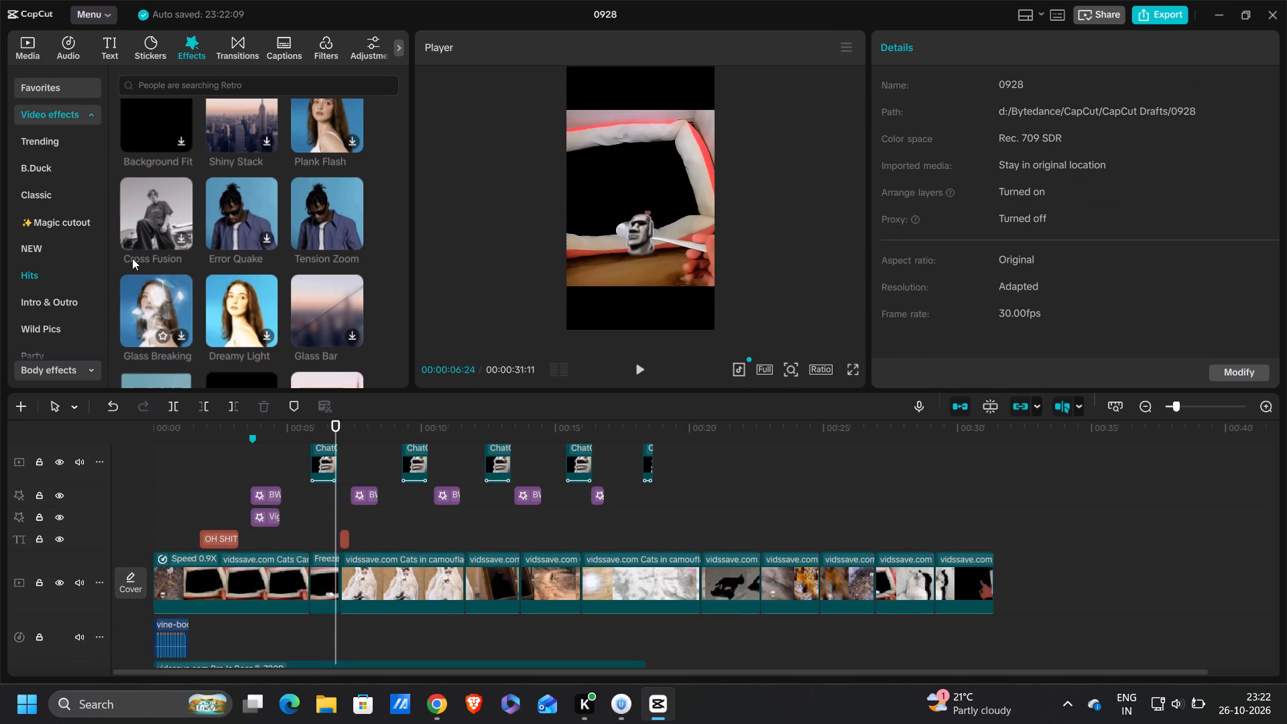
Add the Toxic Lightning effect from the Hits video effects over the first freeze frame and trim its end to match the stone-face overlay.
scroll(156, 297, "down", 1)
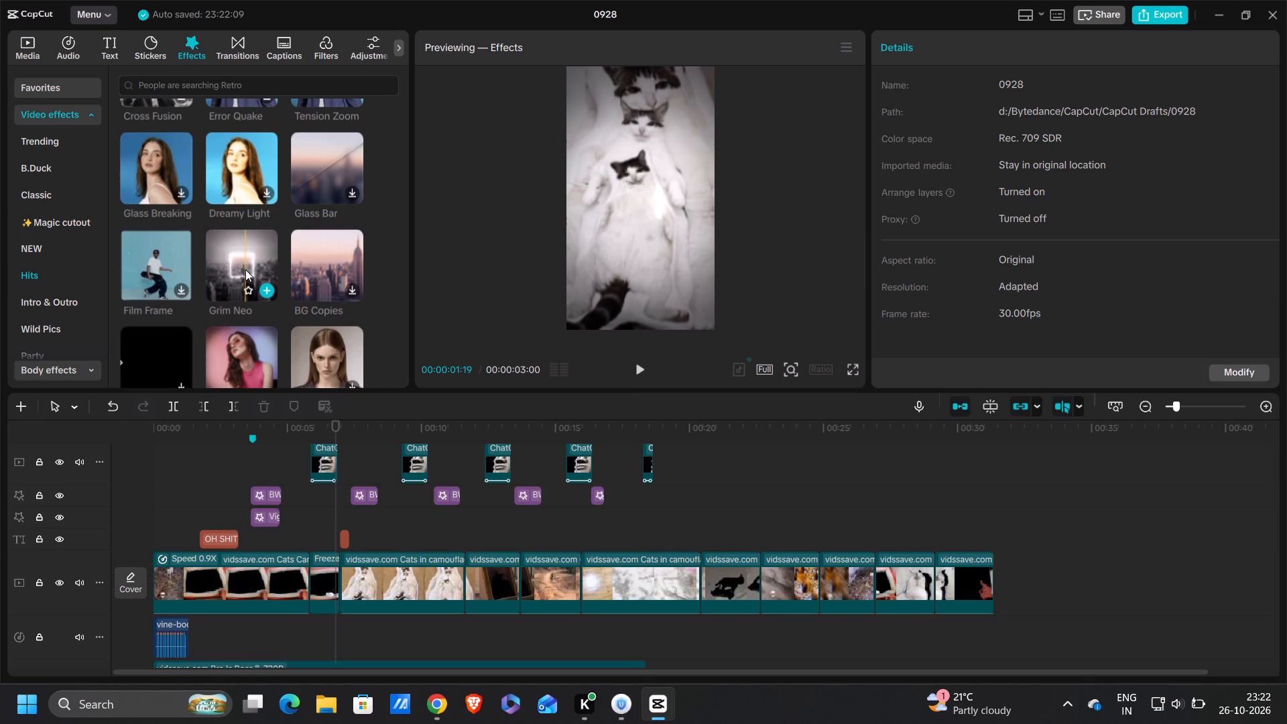
scroll(245, 269, "down", 1)
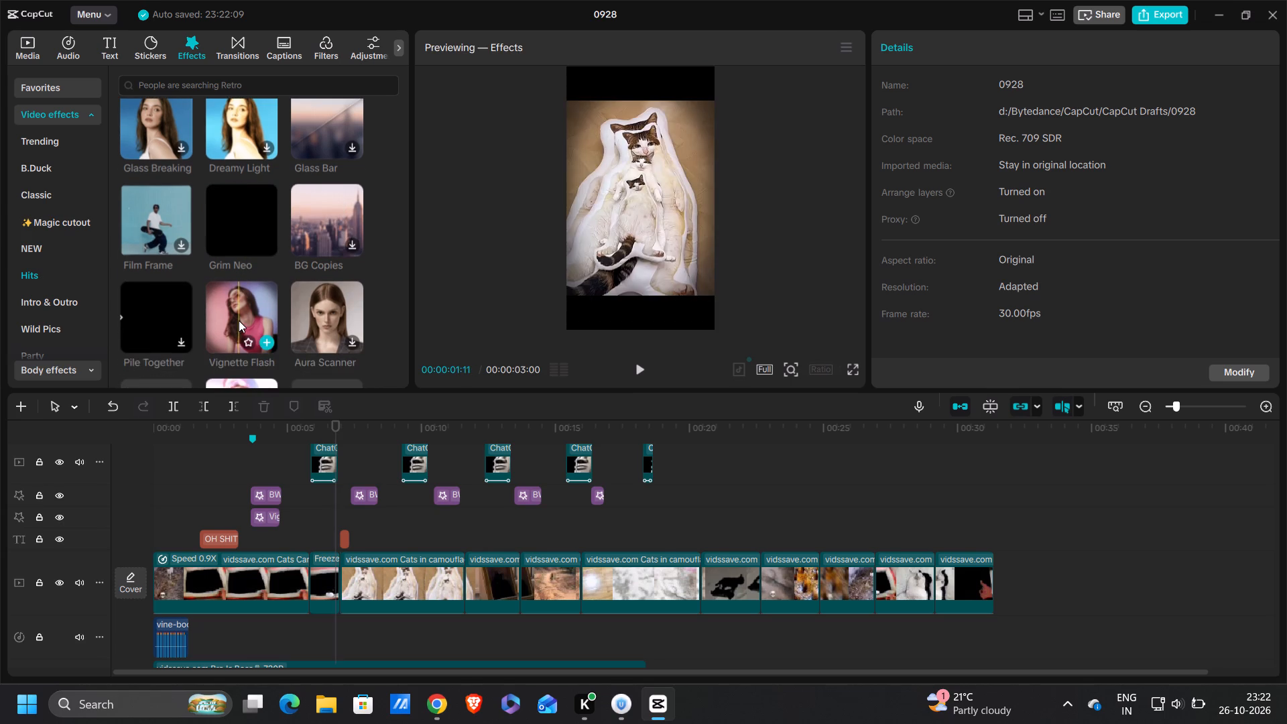
scroll(239, 320, "down", 1)
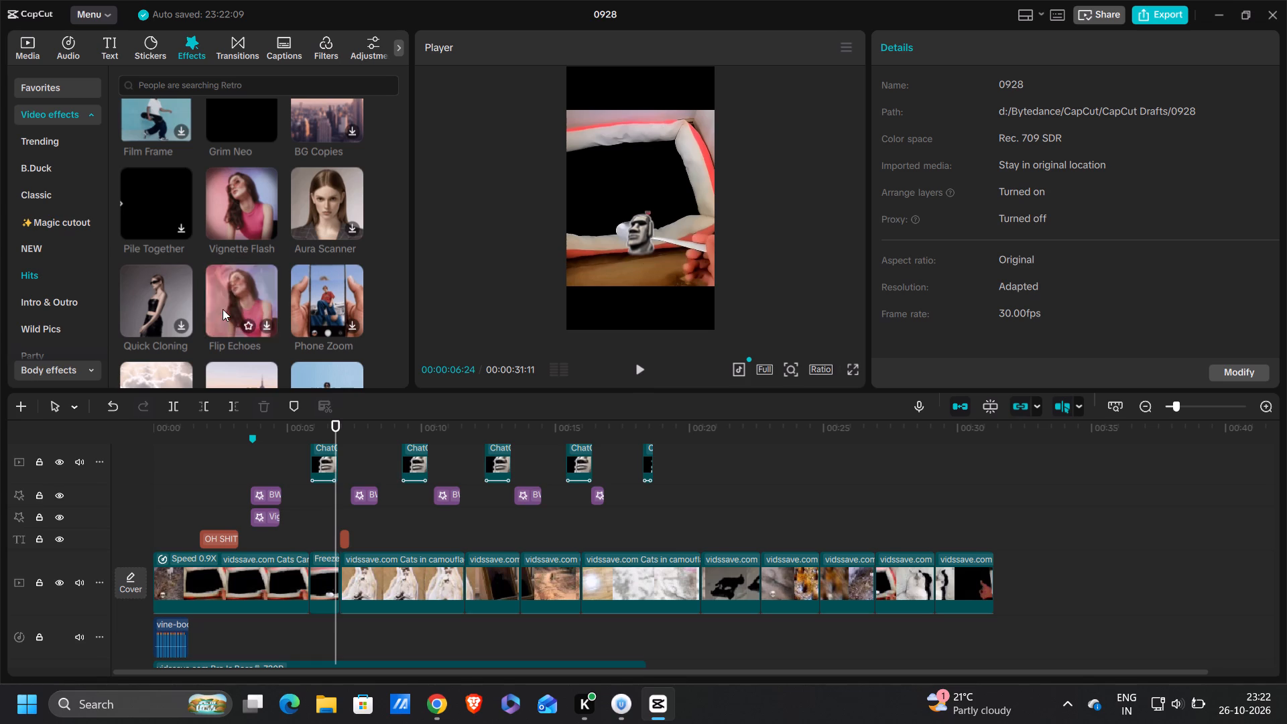
scroll(223, 309, "down", 1)
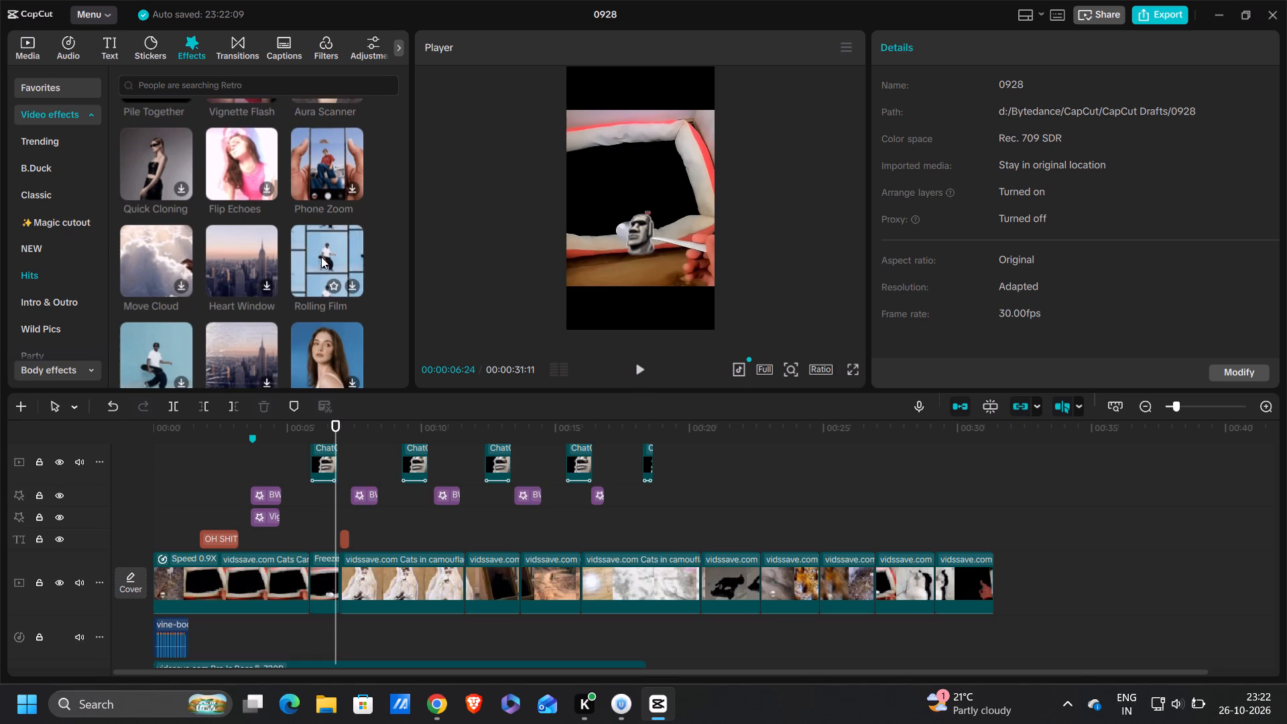
scroll(263, 345, "down", 1)
scroll(151, 324, "down", 1)
scroll(249, 287, "down", 1)
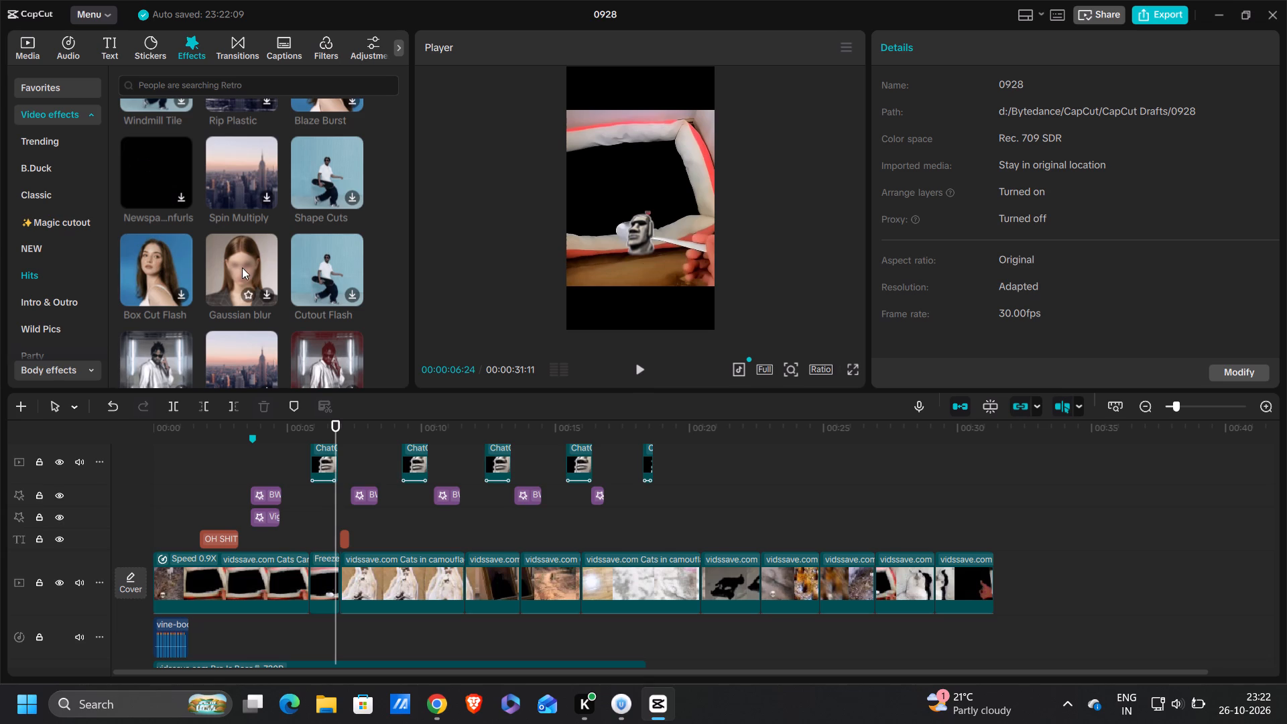
scroll(242, 267, "down", 1)
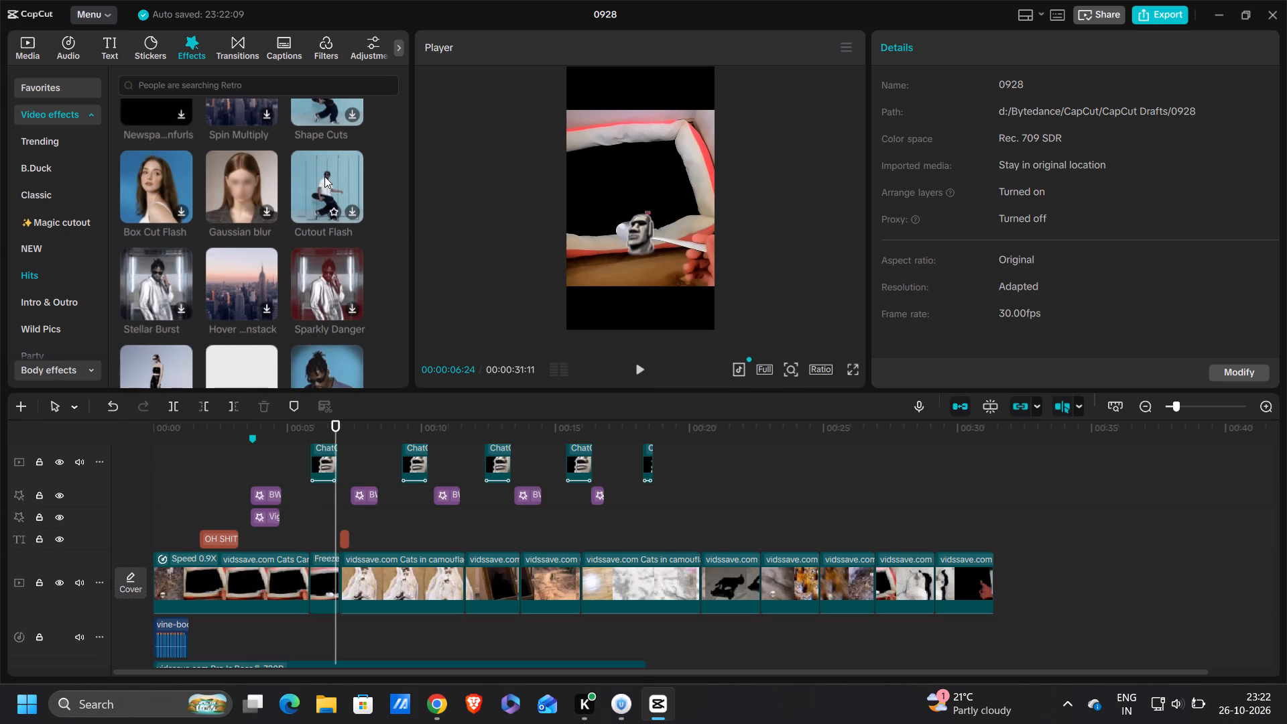
scroll(332, 264, "down", 1)
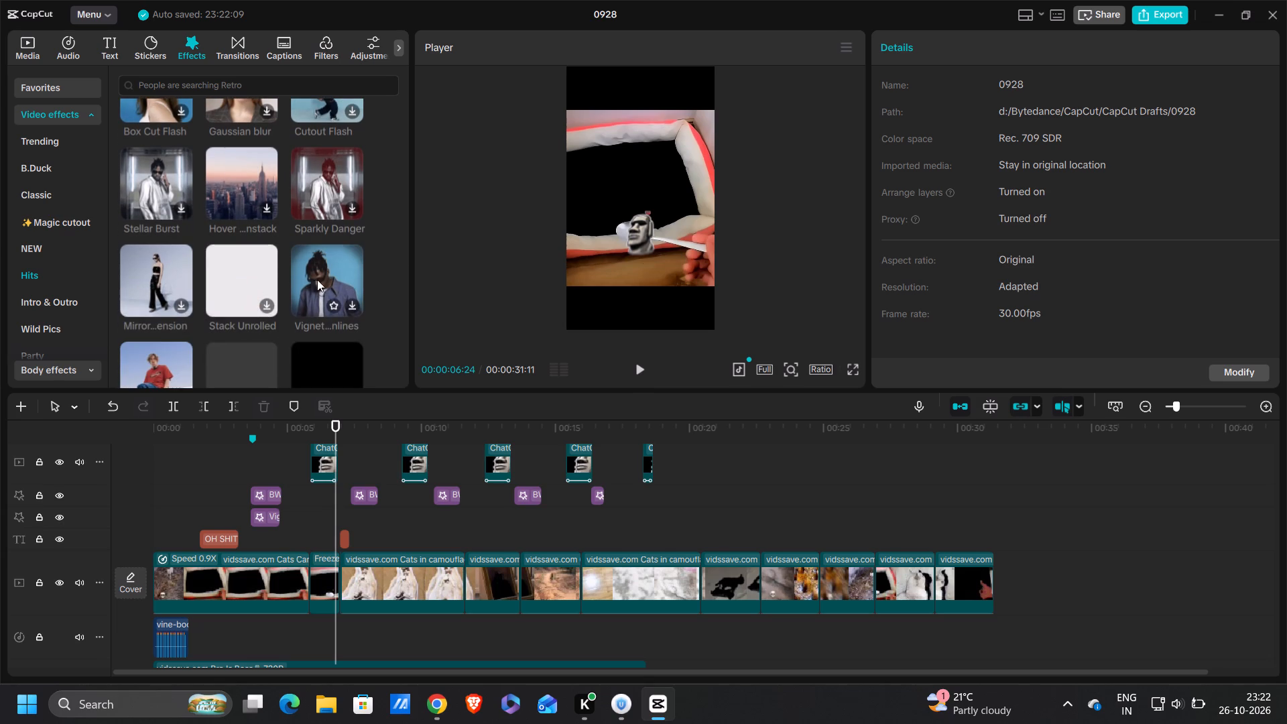
scroll(323, 282, "down", 1)
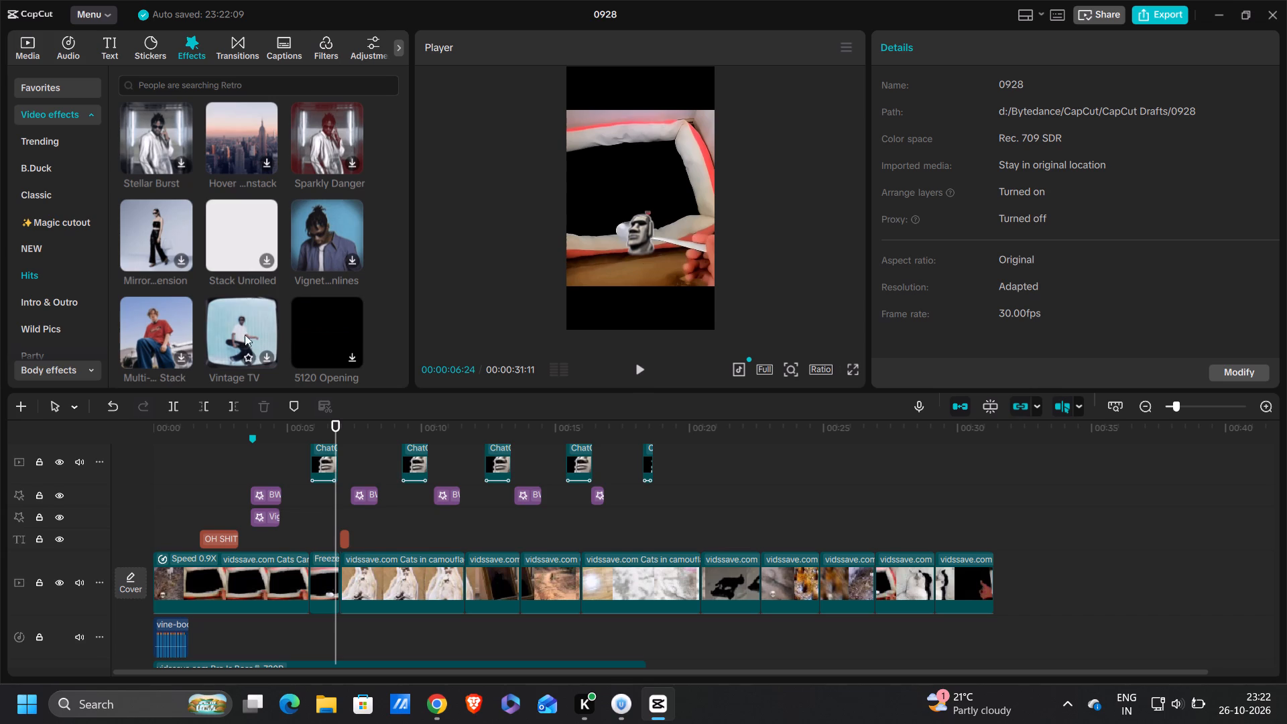
scroll(237, 337, "down", 1)
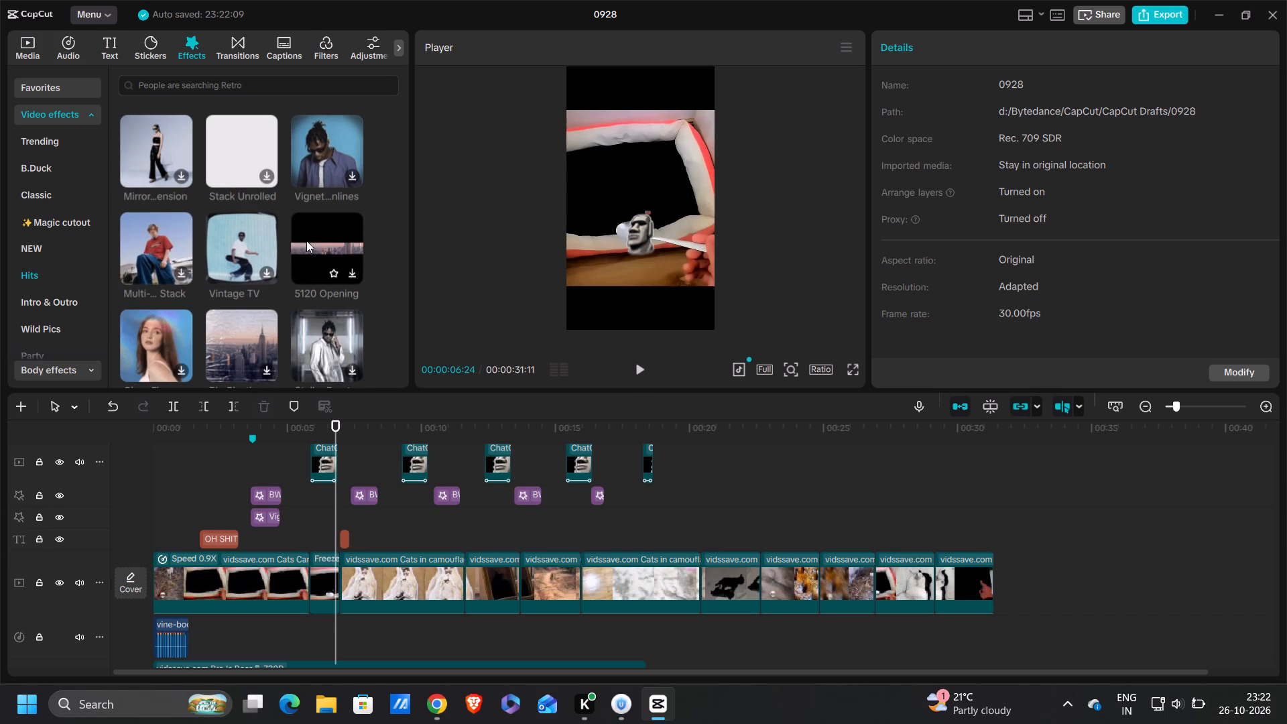
scroll(306, 241, "down", 1)
scroll(243, 270, "down", 1)
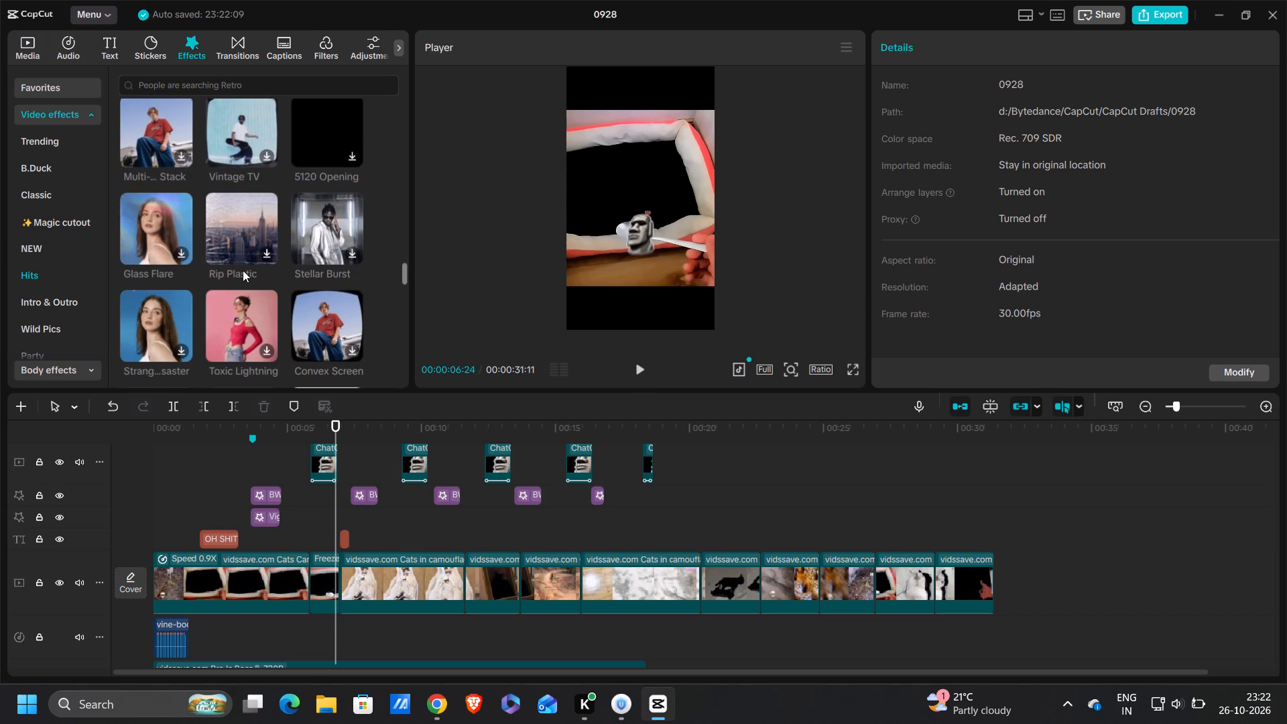
scroll(322, 240, "down", 1)
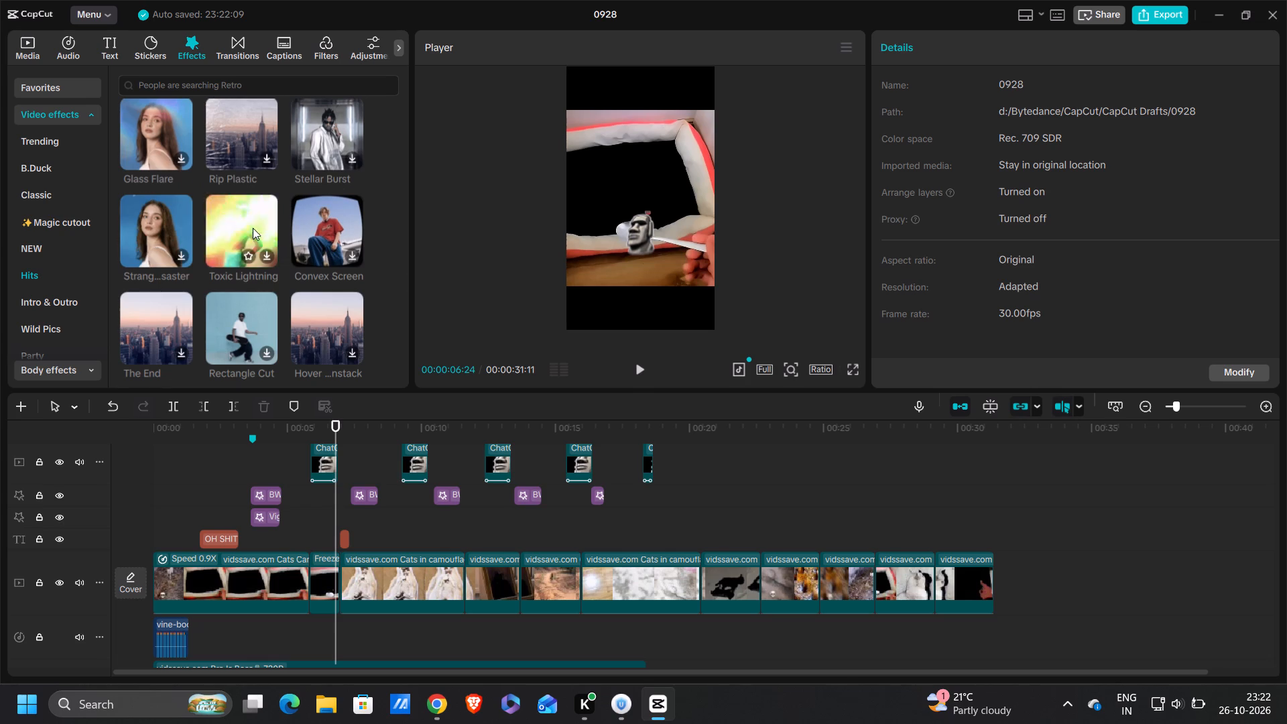
left_click_drag(245, 227, 269, 294)
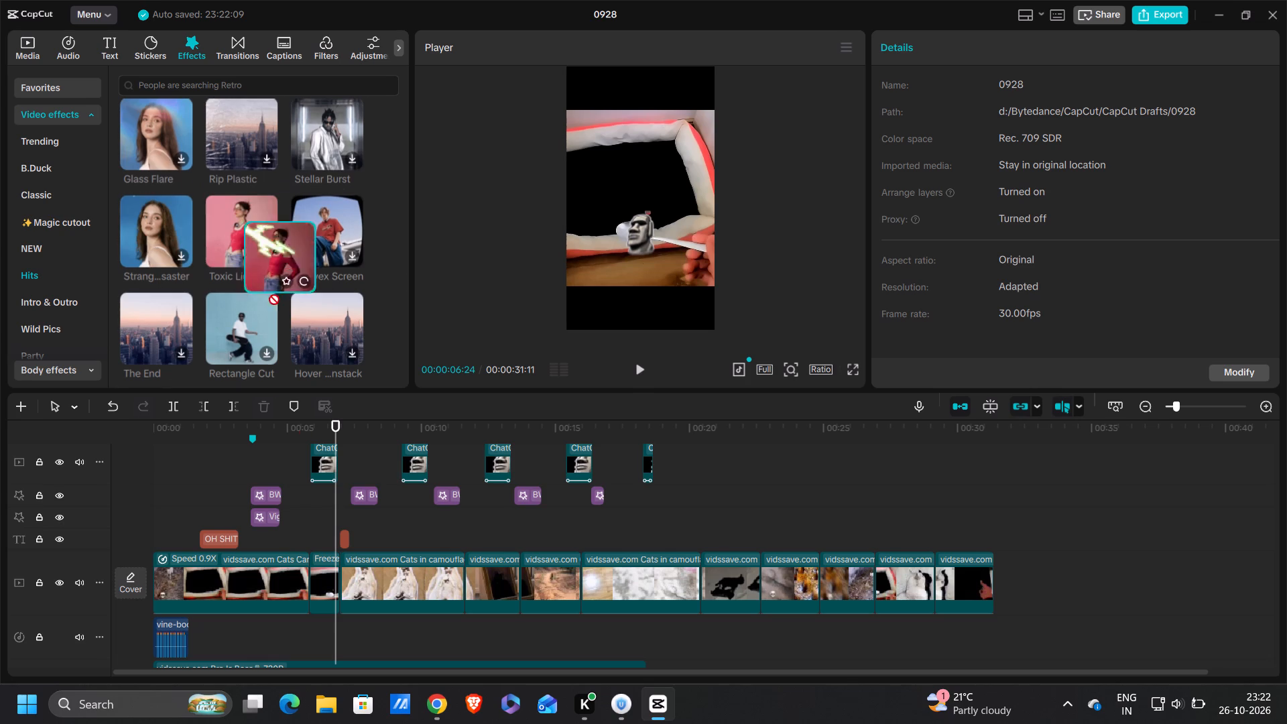
left_click_drag(269, 294, 306, 499)
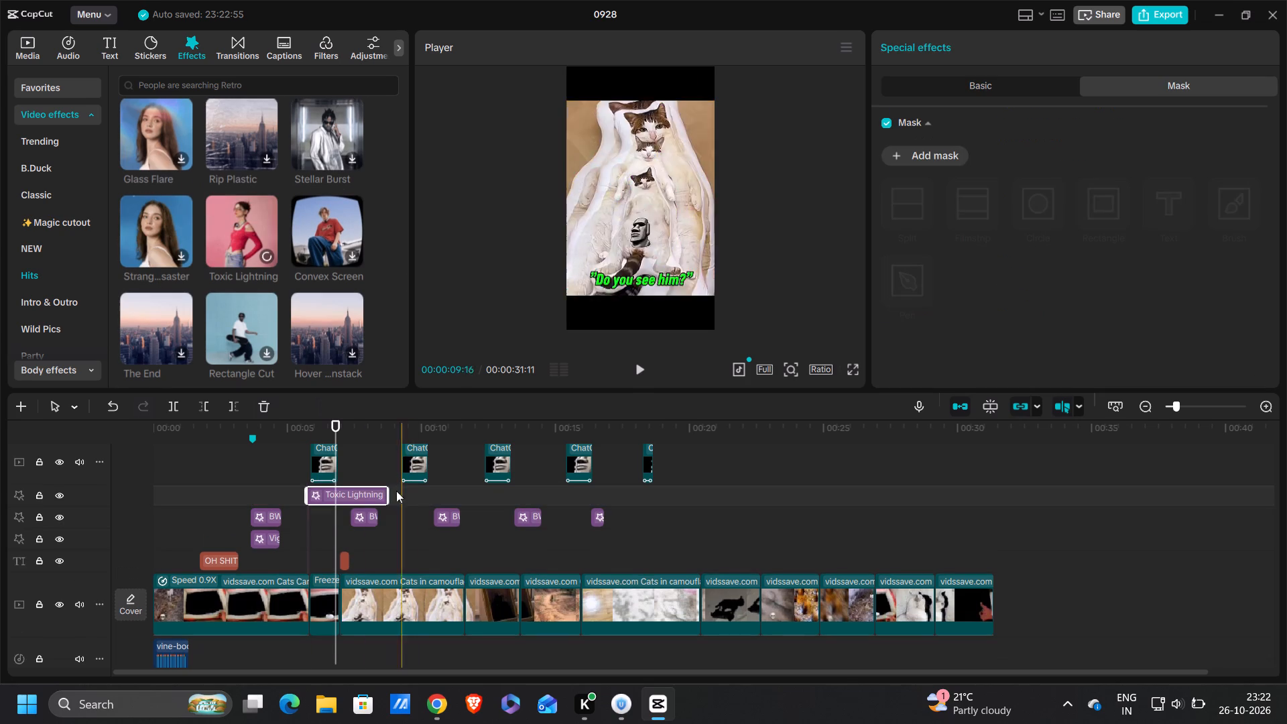
left_click_drag(385, 489, 334, 493)
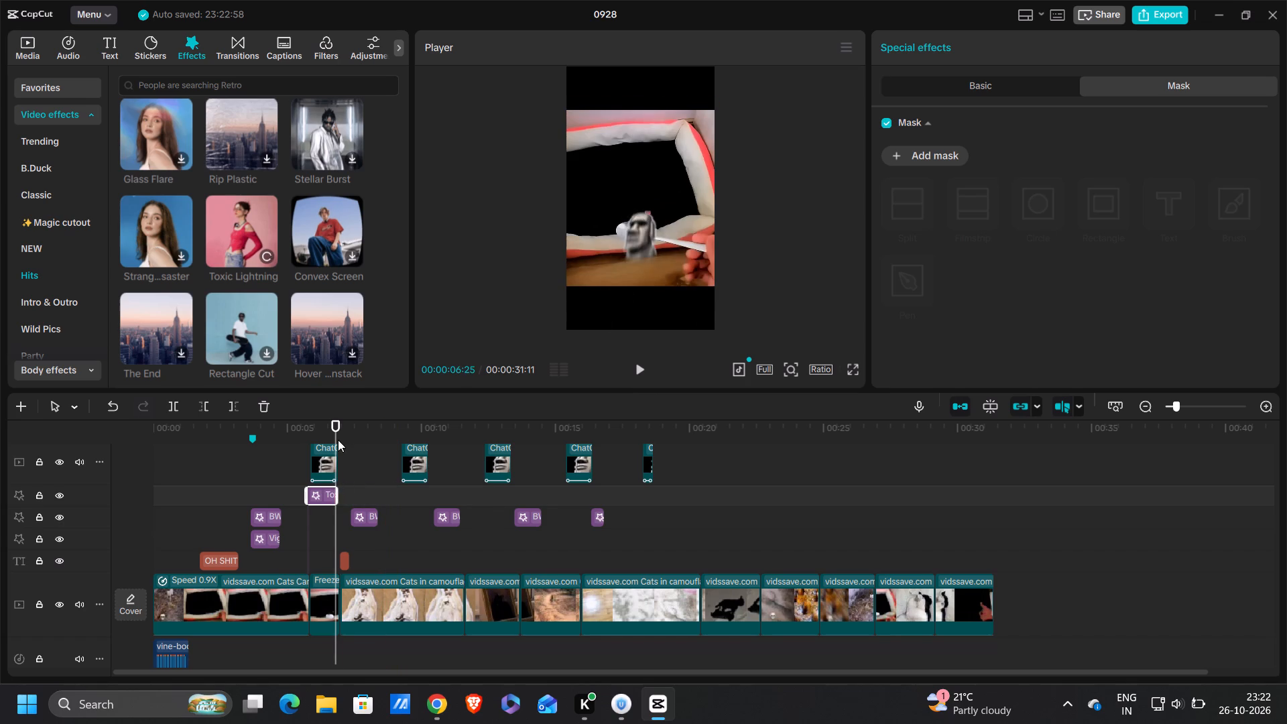
Play back the first freeze frame to check the Toxic Lightning effect, then return the playhead to just before the freeze.
left_click_drag(334, 432, 302, 429)
key("space")
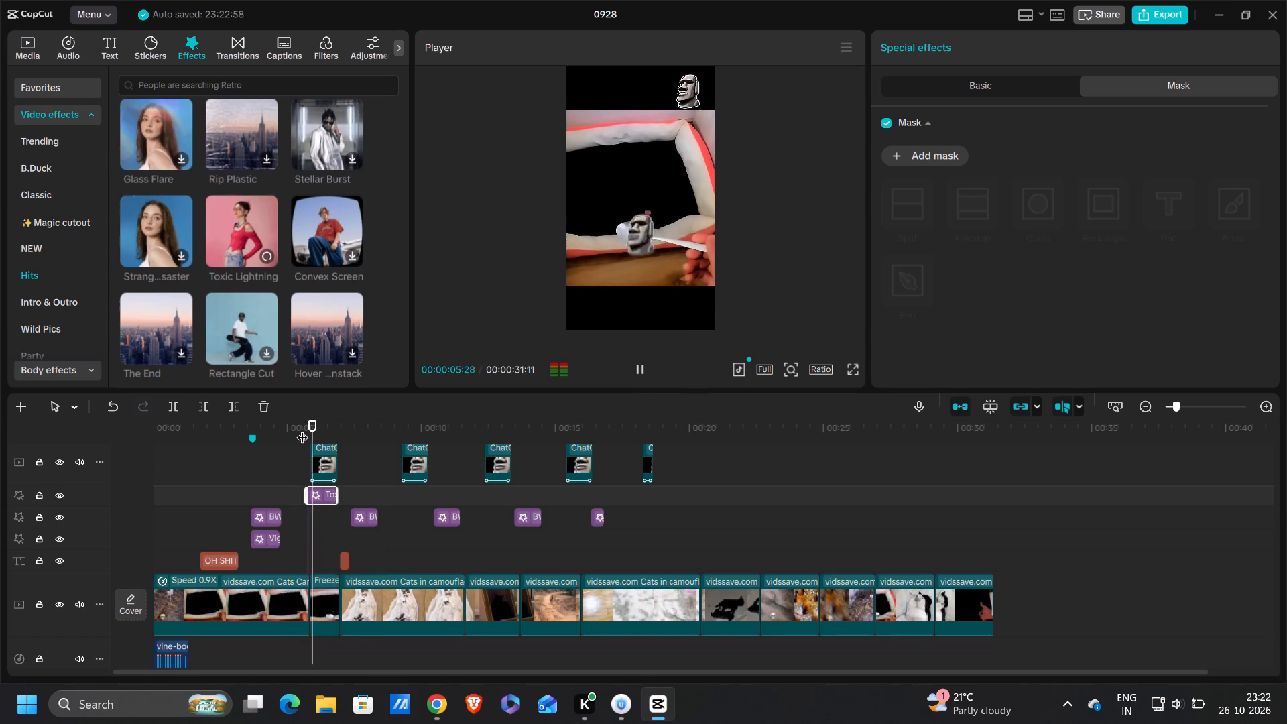
key("space")
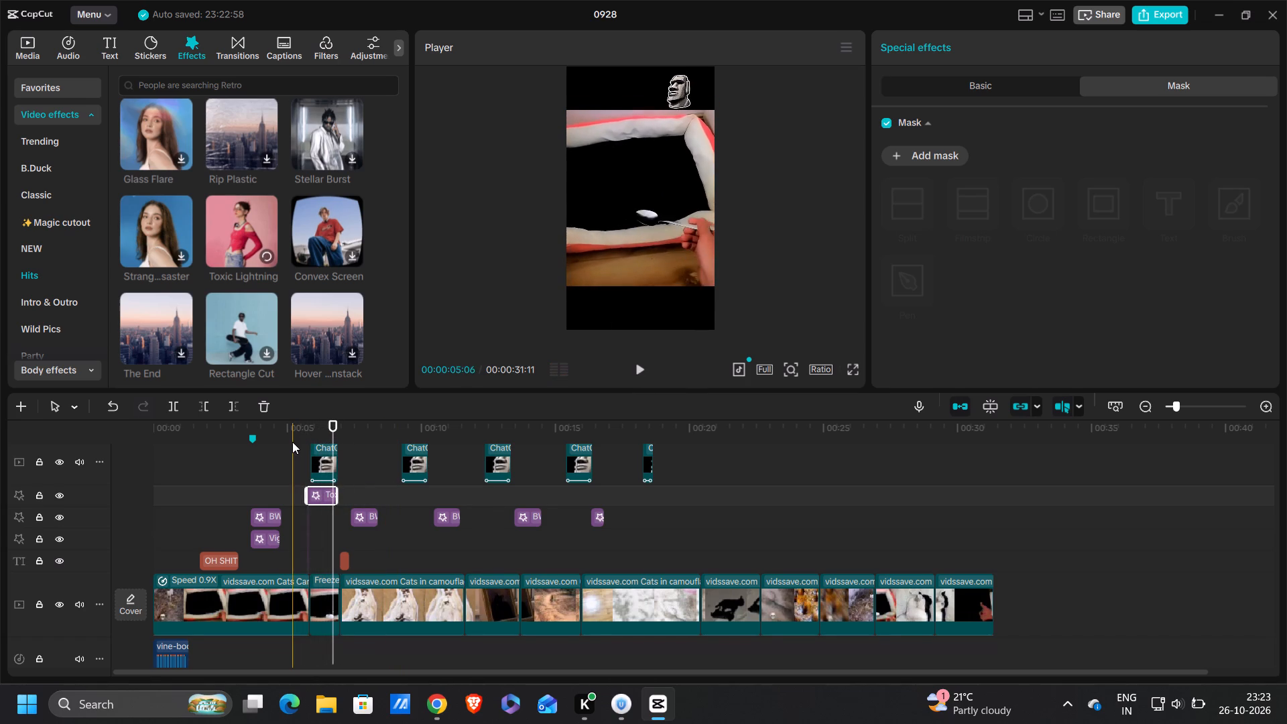
left_click(300, 446)
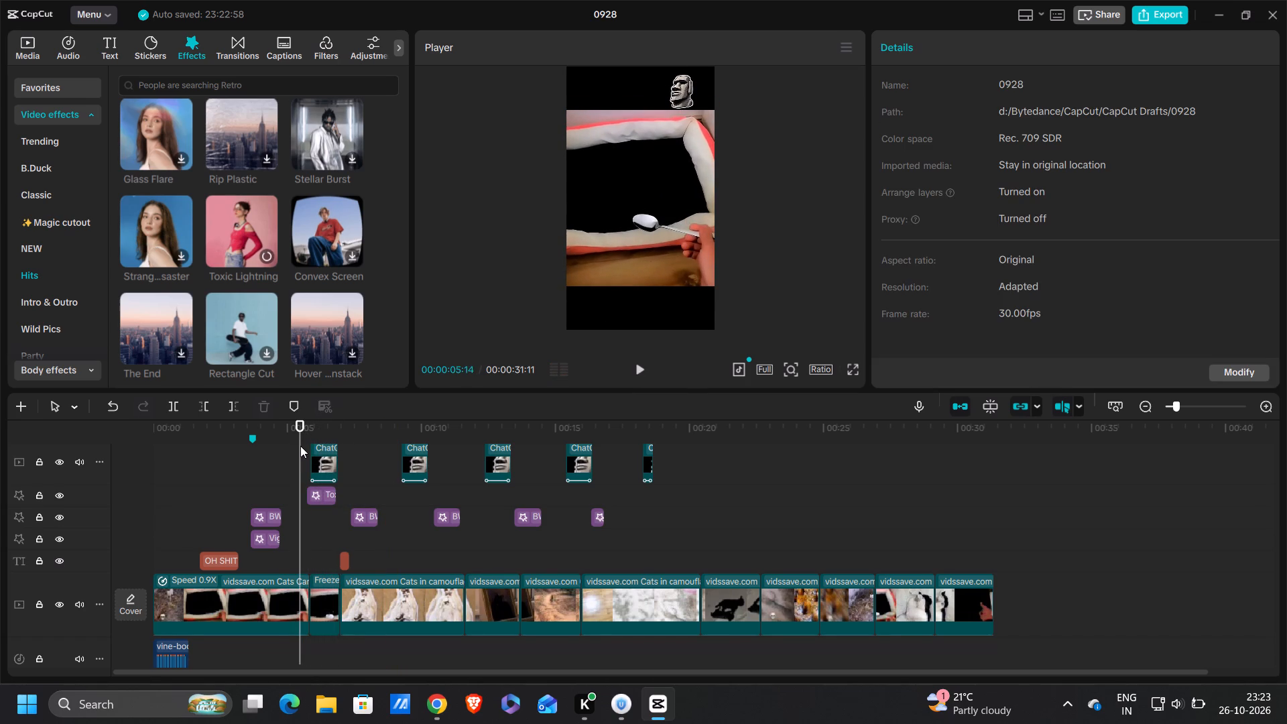
Browse further through the Hits video effects and preview the Vintage Freeze effect.
scroll(253, 326, "down", 1)
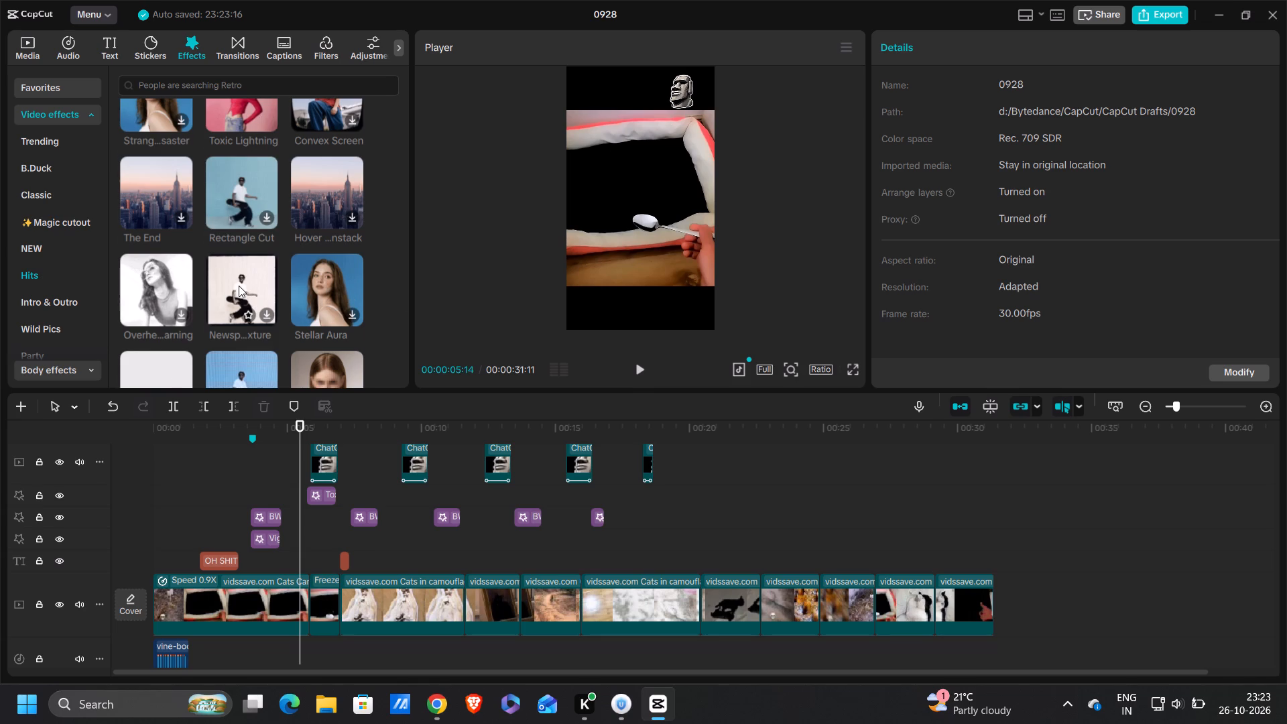
scroll(239, 286, "down", 1)
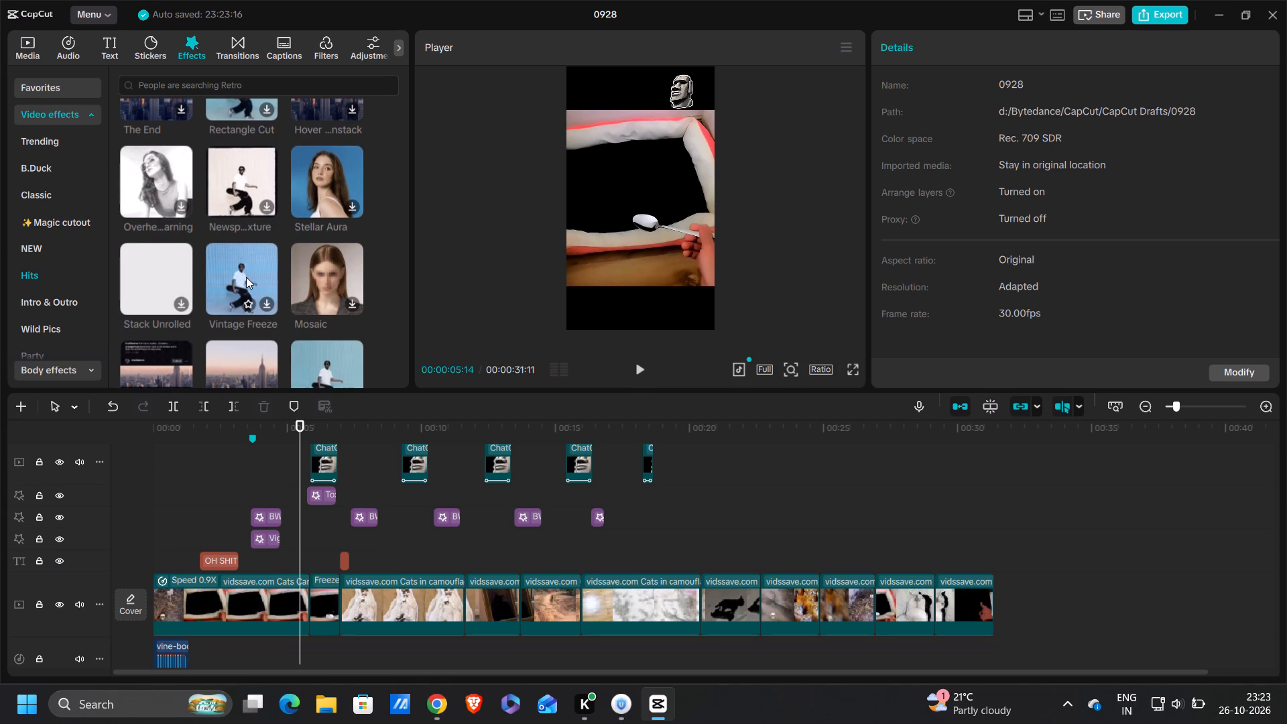
left_click(246, 277)
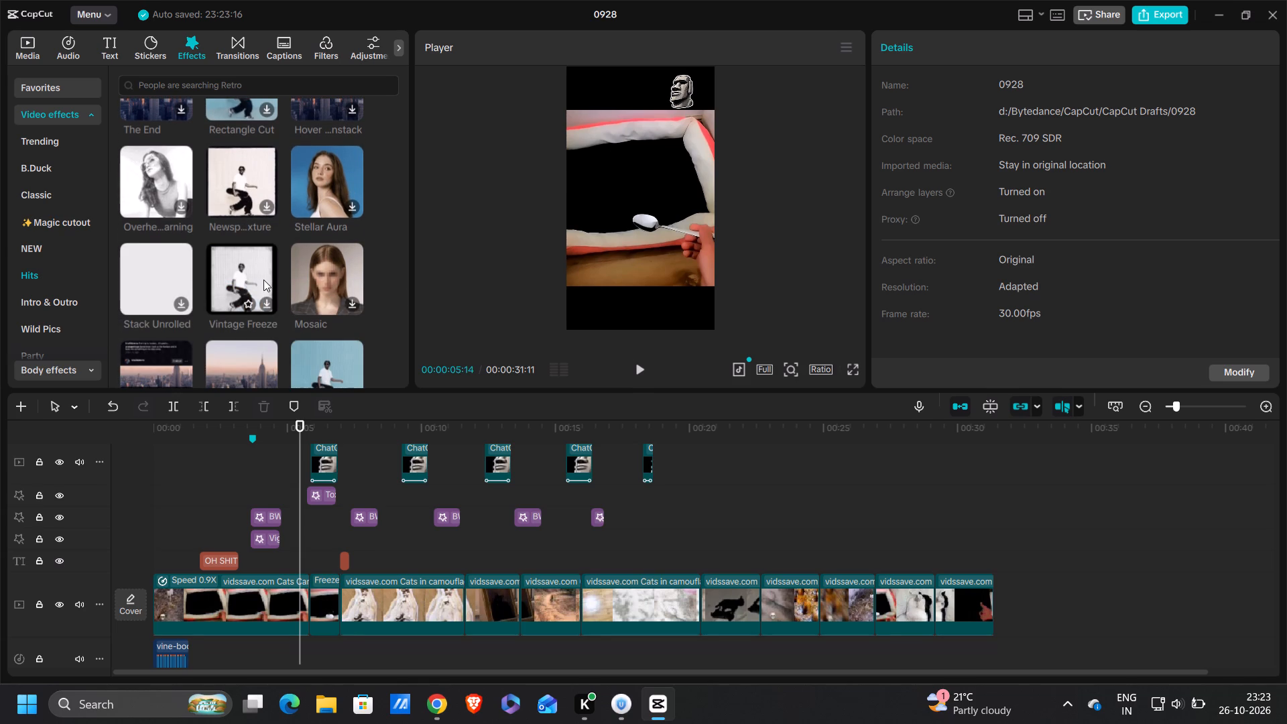
left_click(316, 185)
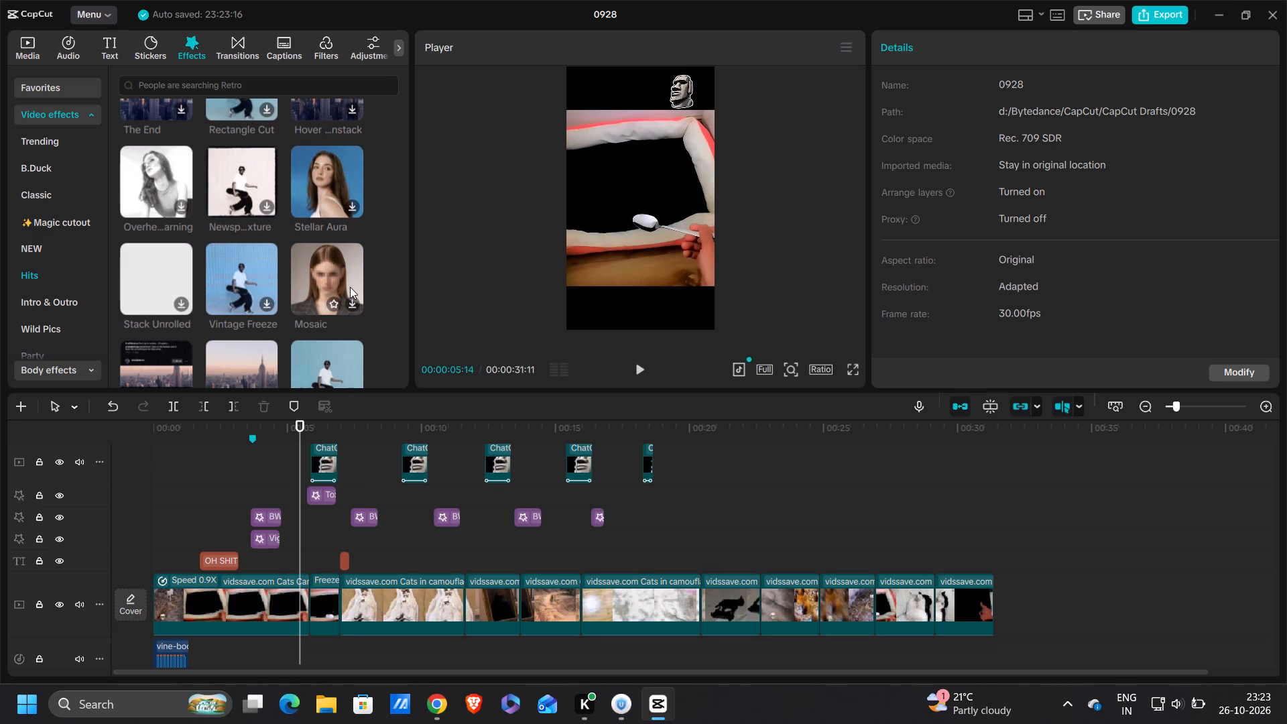
double_click(239, 269)
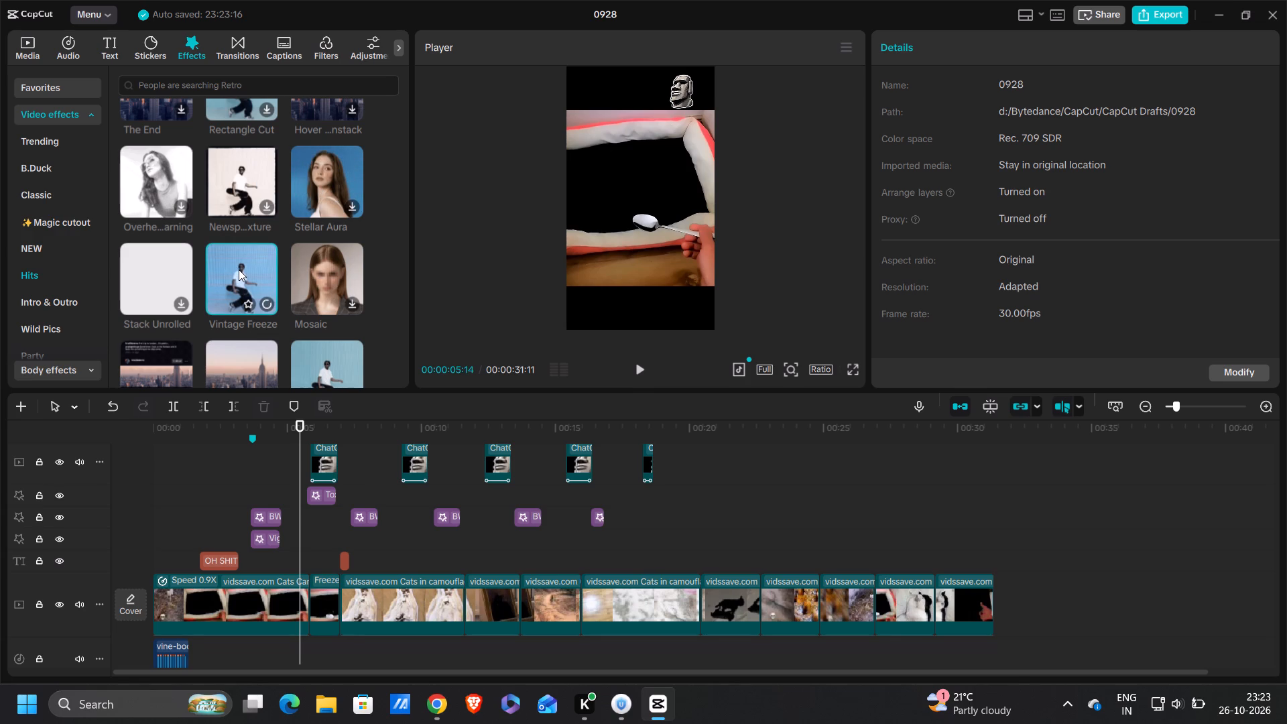
scroll(235, 252, "up", 1)
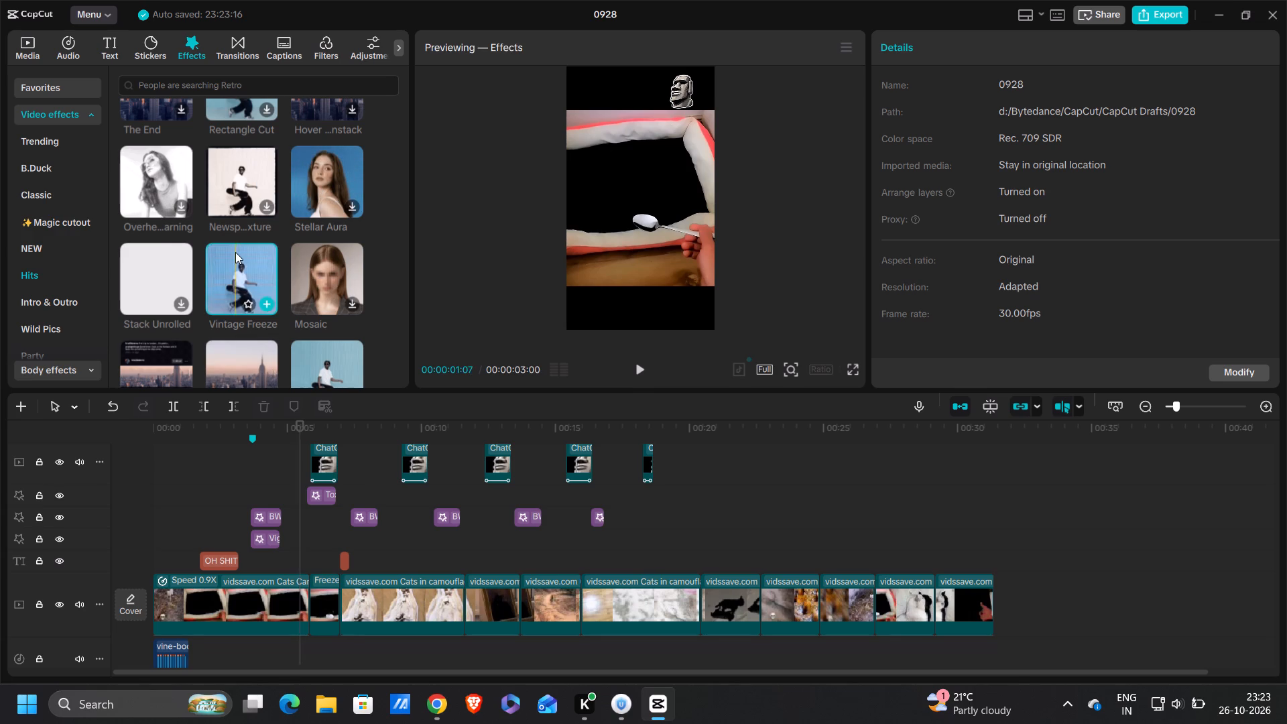
scroll(235, 252, "up", 1)
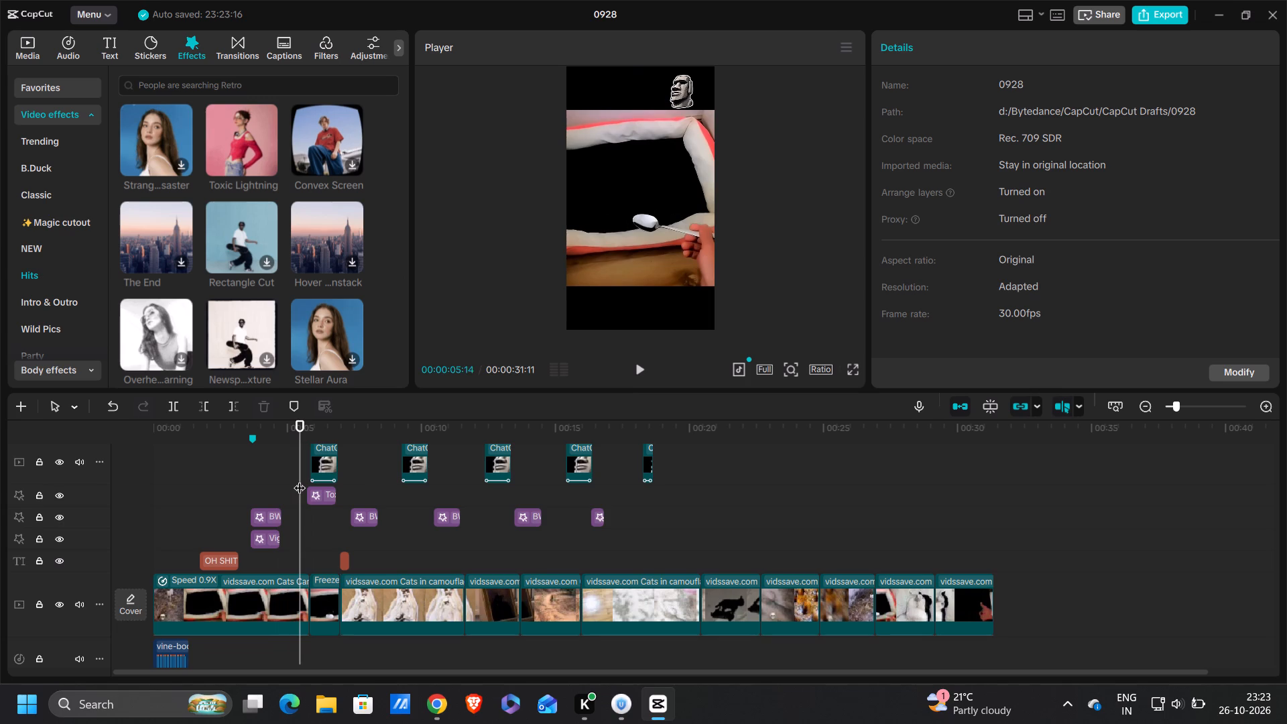
Play back the first freeze frame again to check the Toxic Lightning effect.
key("space")
key("space")
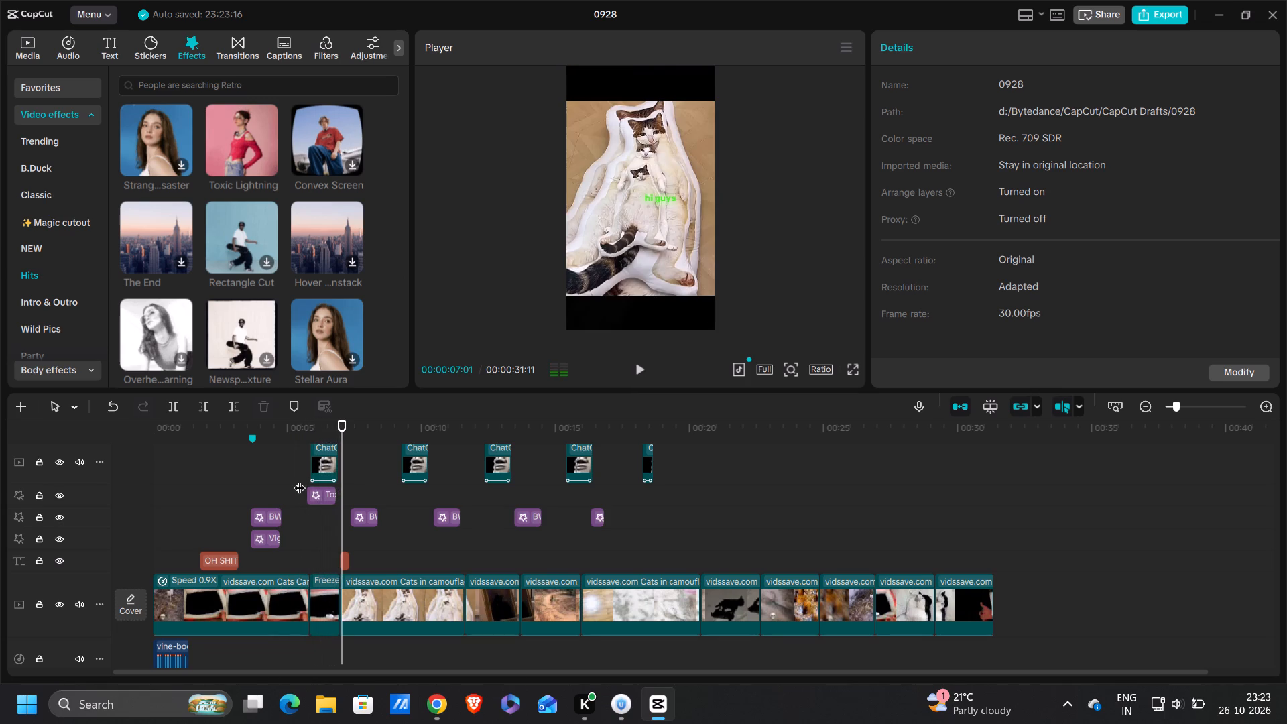
Browse further through the Hits video effects and preview the newspaper-texture effect.
scroll(235, 310, "down", 1)
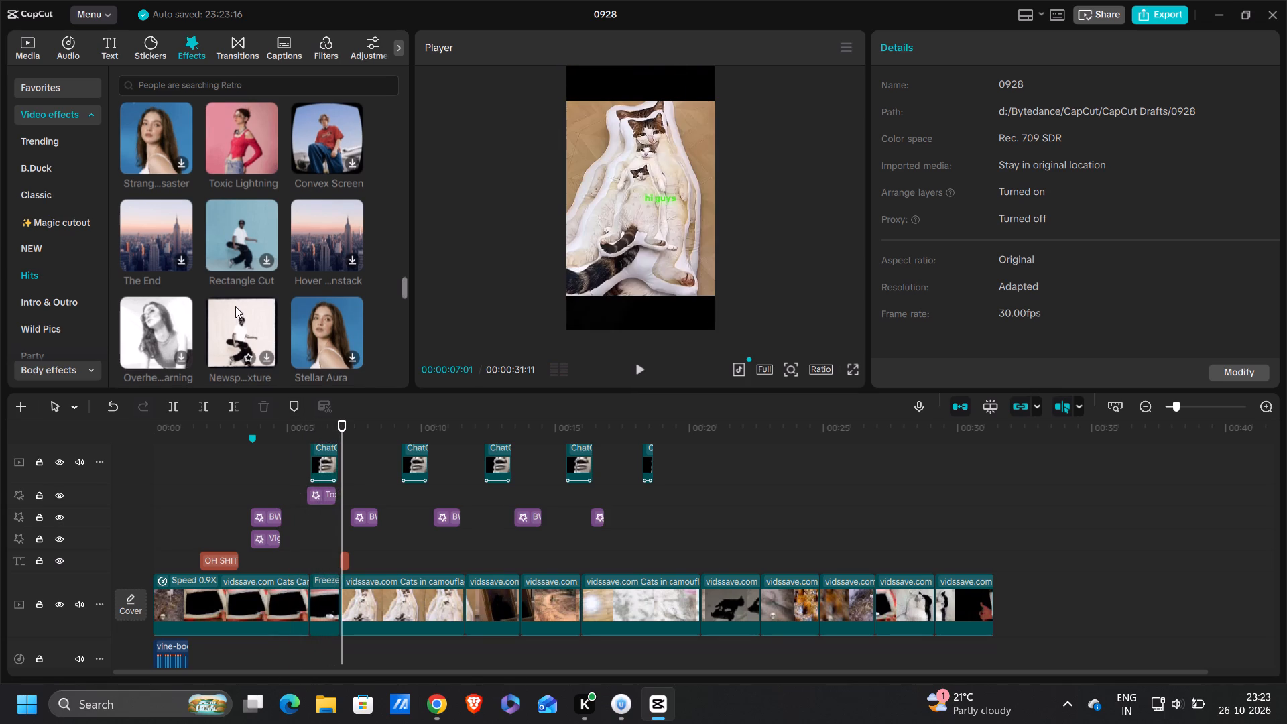
scroll(235, 306, "down", 2)
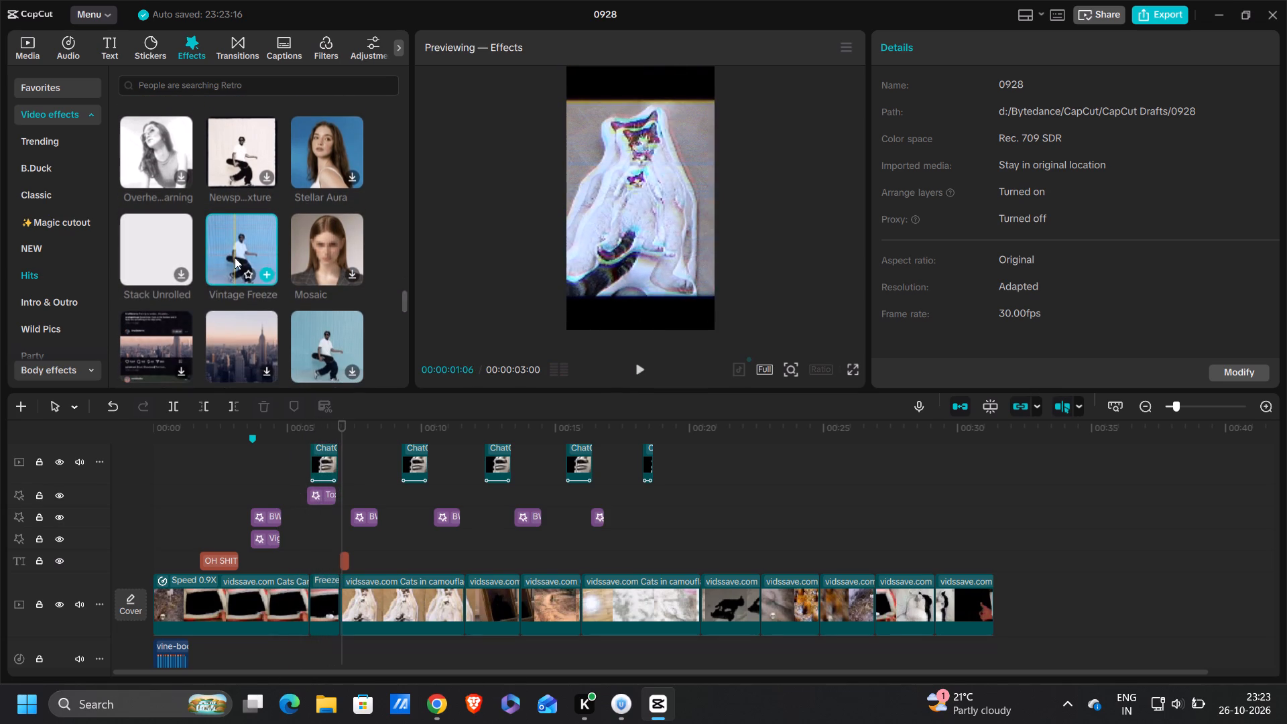
double_click(227, 152)
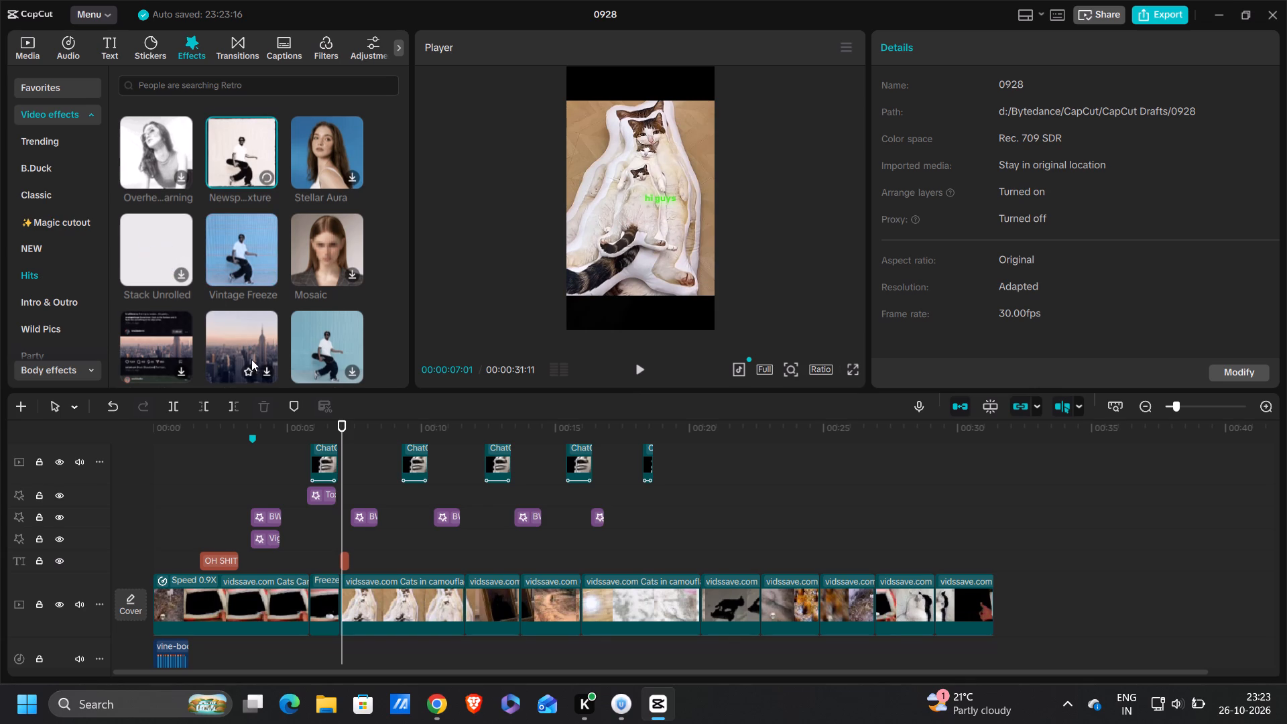
Look through more of the Hits video effects for one that suits the first freeze frame.
scroll(253, 370, "down", 1)
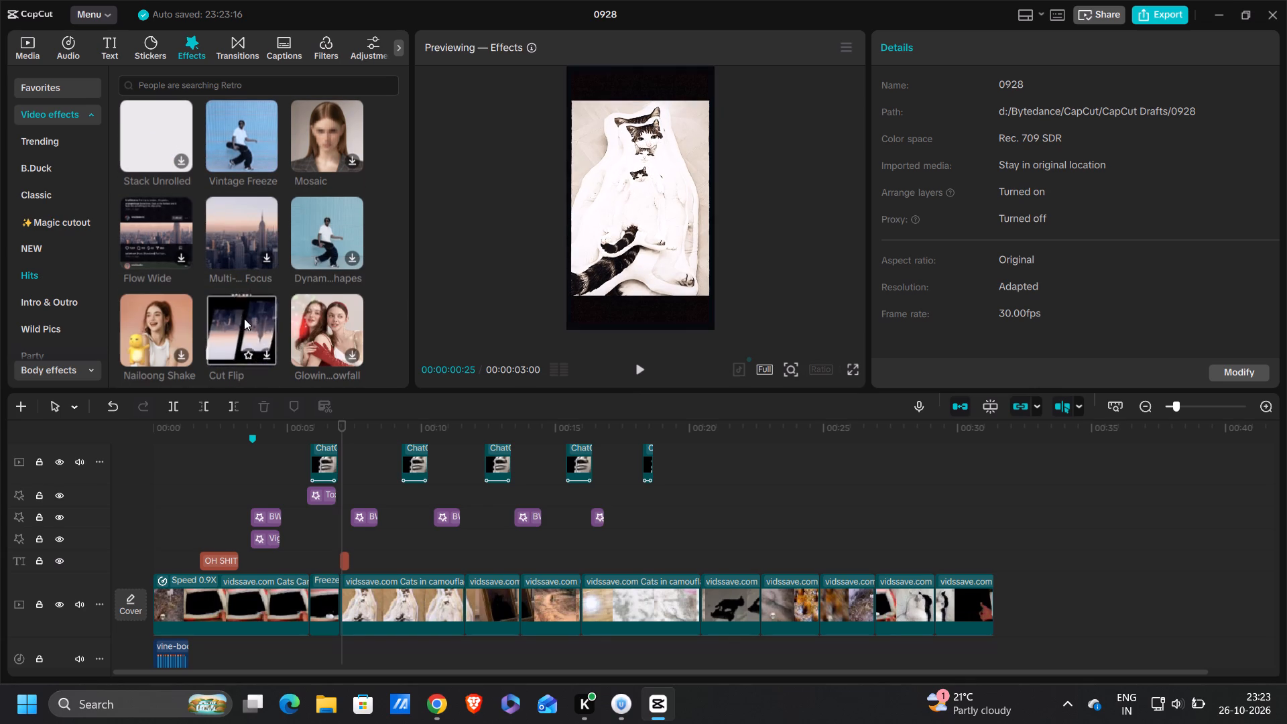
scroll(244, 318, "down", 1)
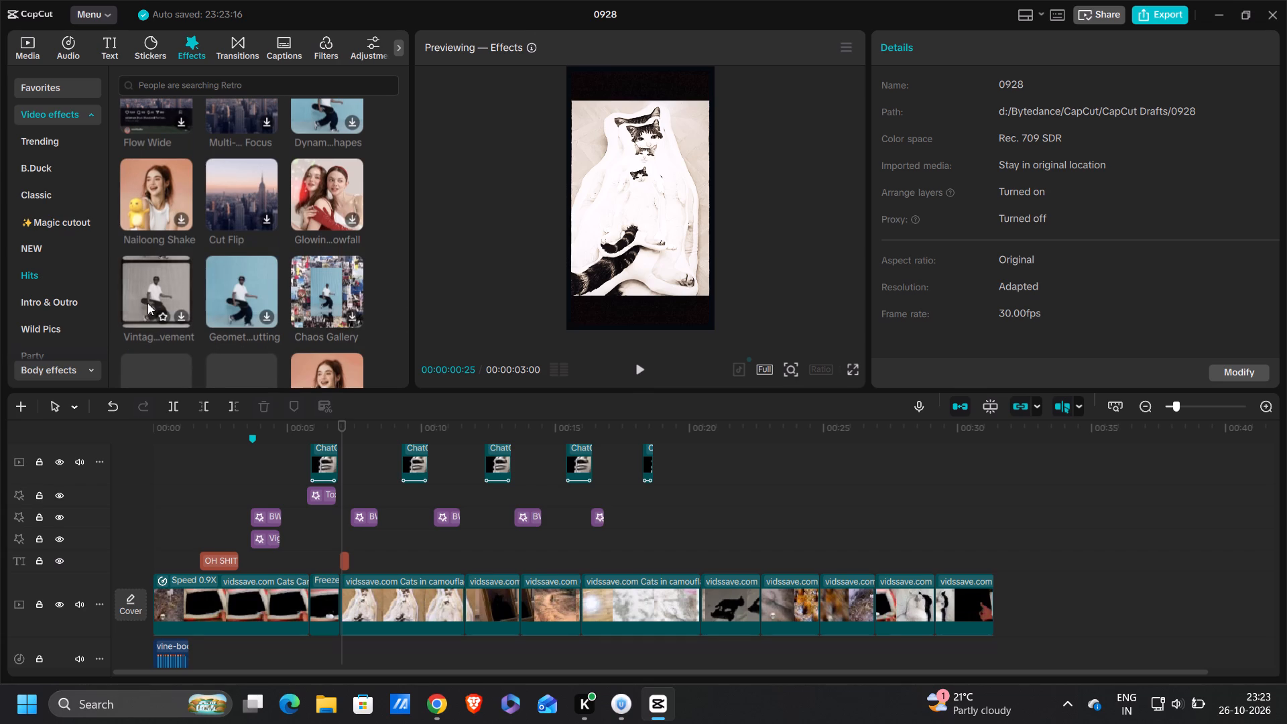
scroll(227, 317, "down", 1)
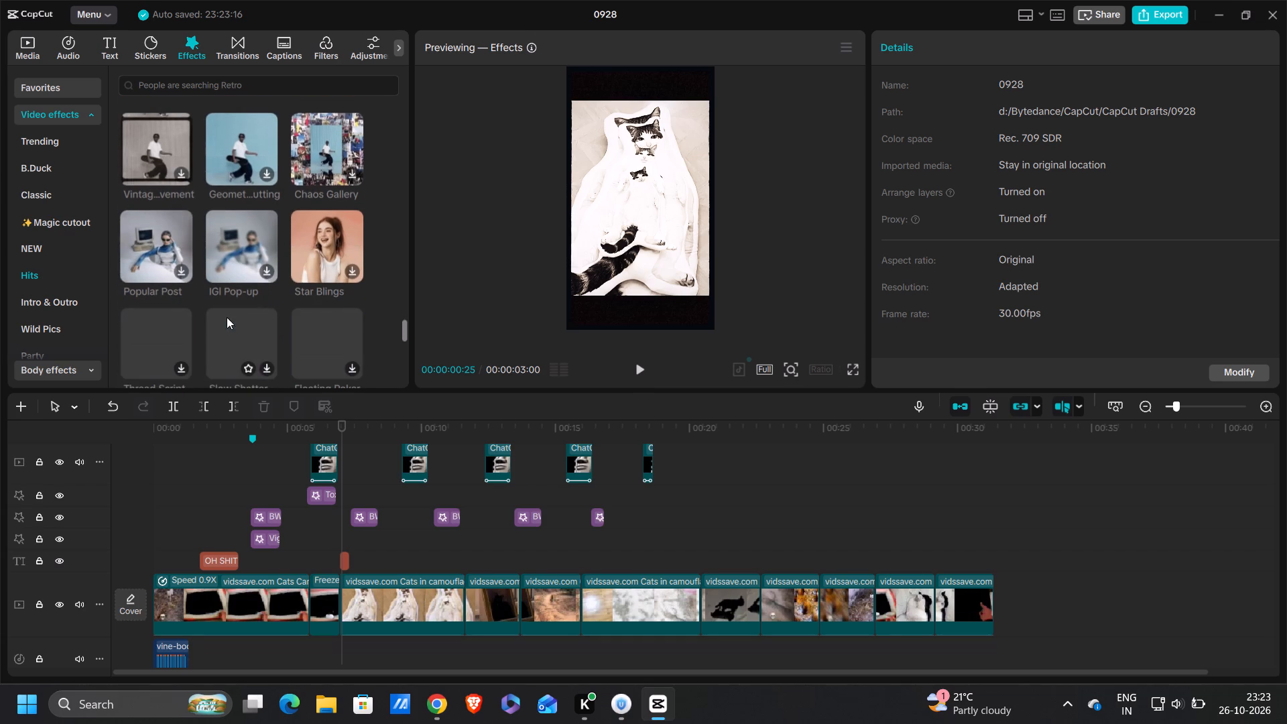
scroll(158, 247, "down", 1)
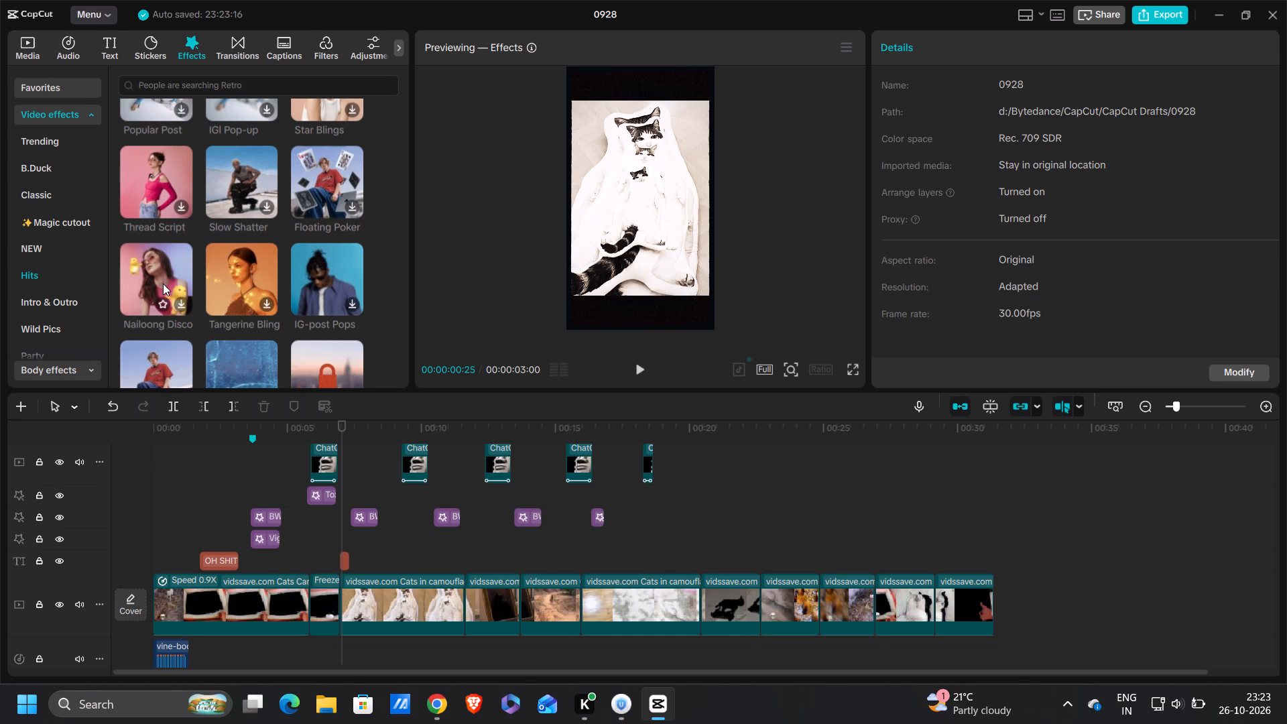
scroll(163, 284, "down", 1)
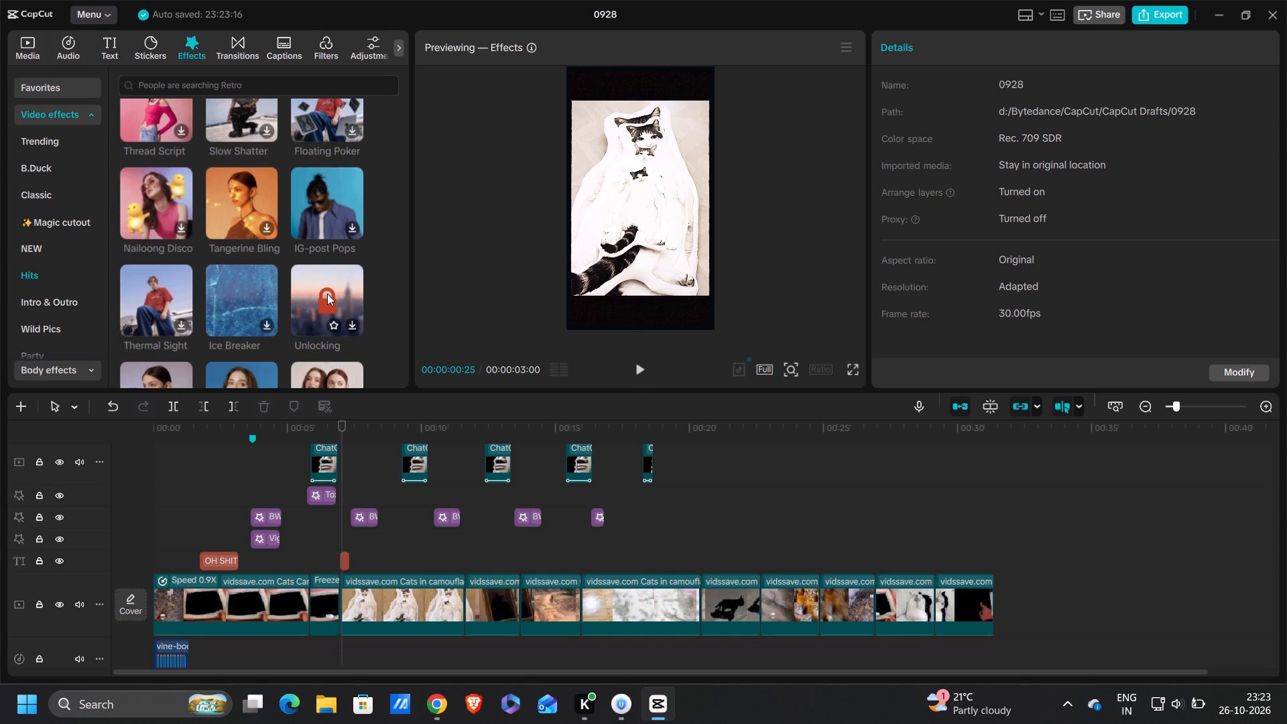
scroll(327, 294, "down", 1)
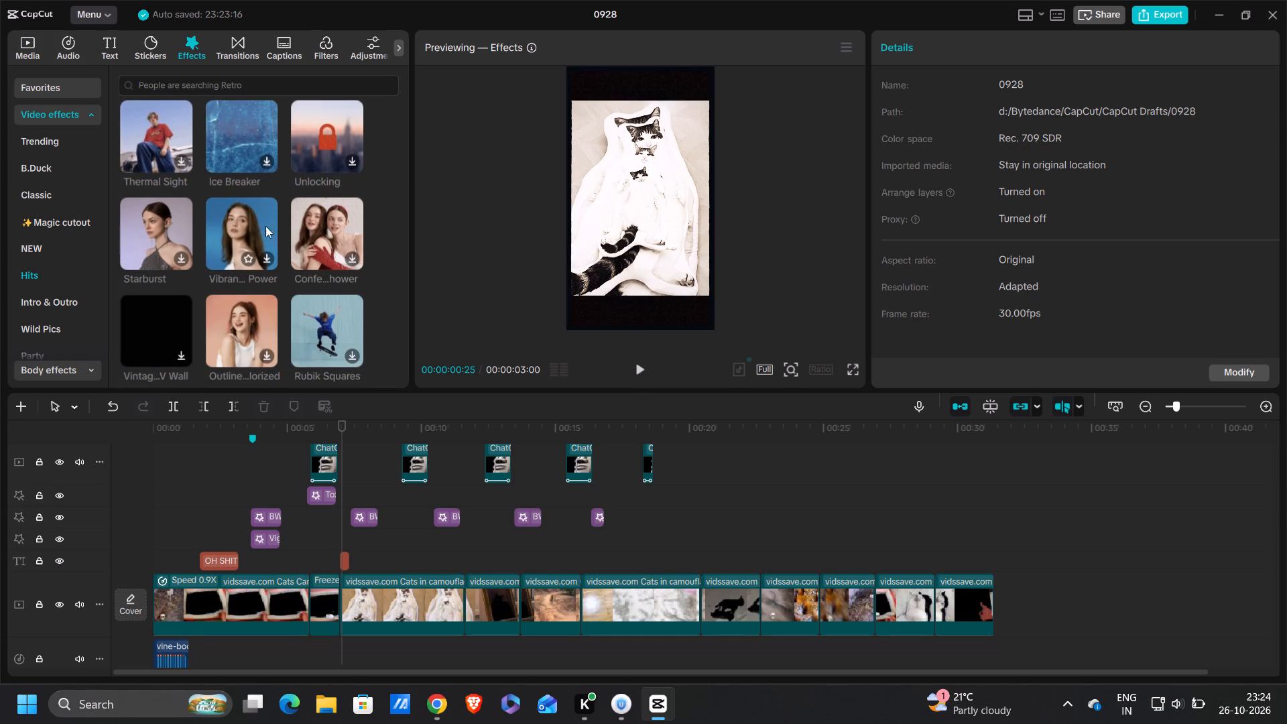
scroll(166, 237, "down", 1)
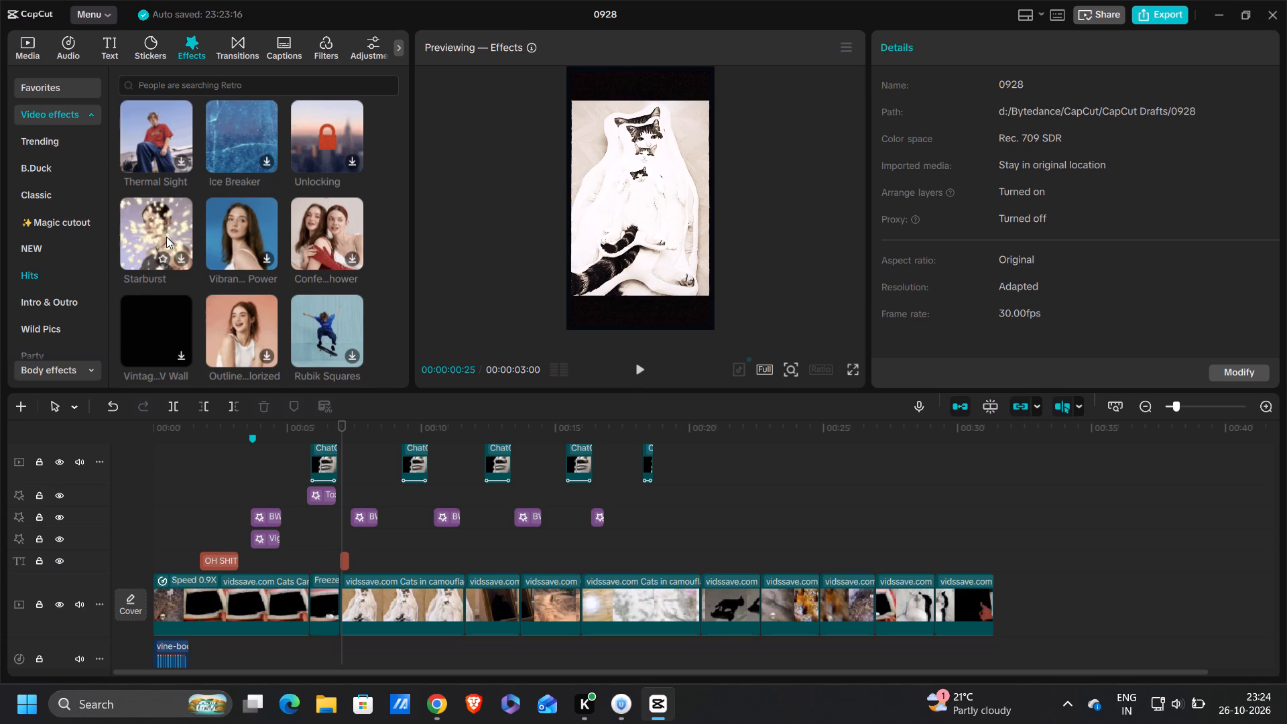
scroll(166, 237, "down", 1)
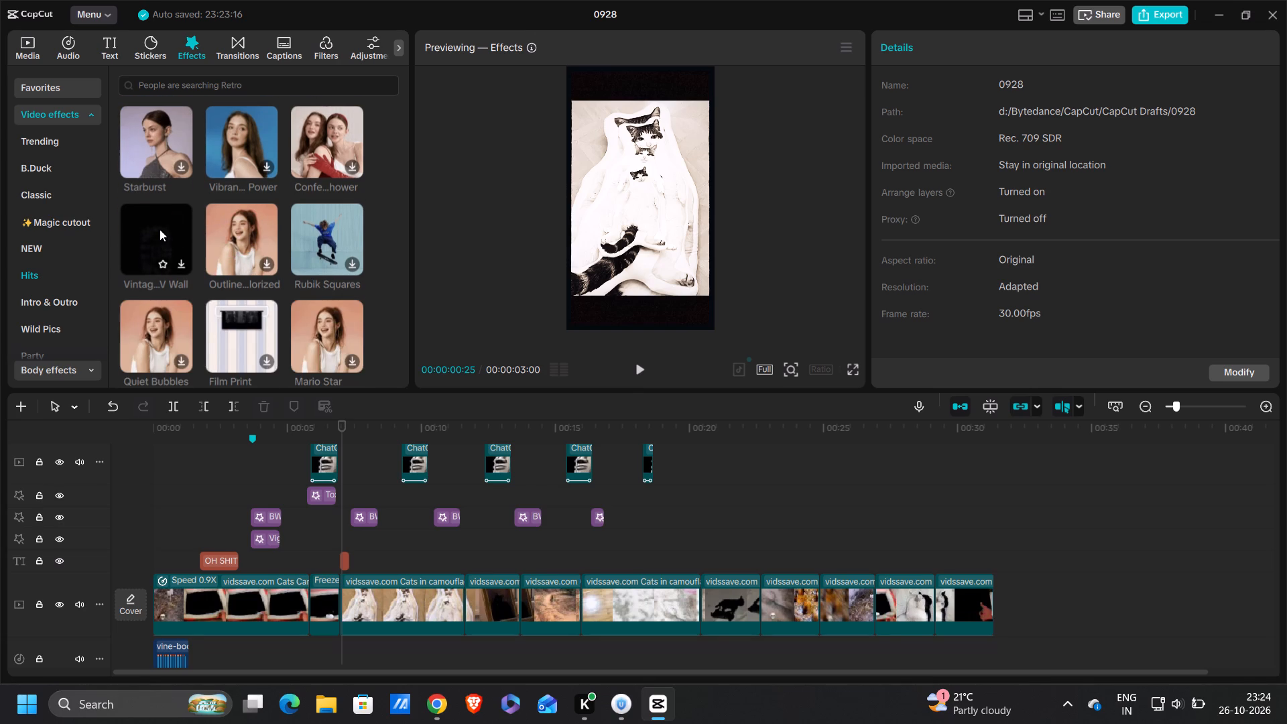
scroll(159, 337, "down", 1)
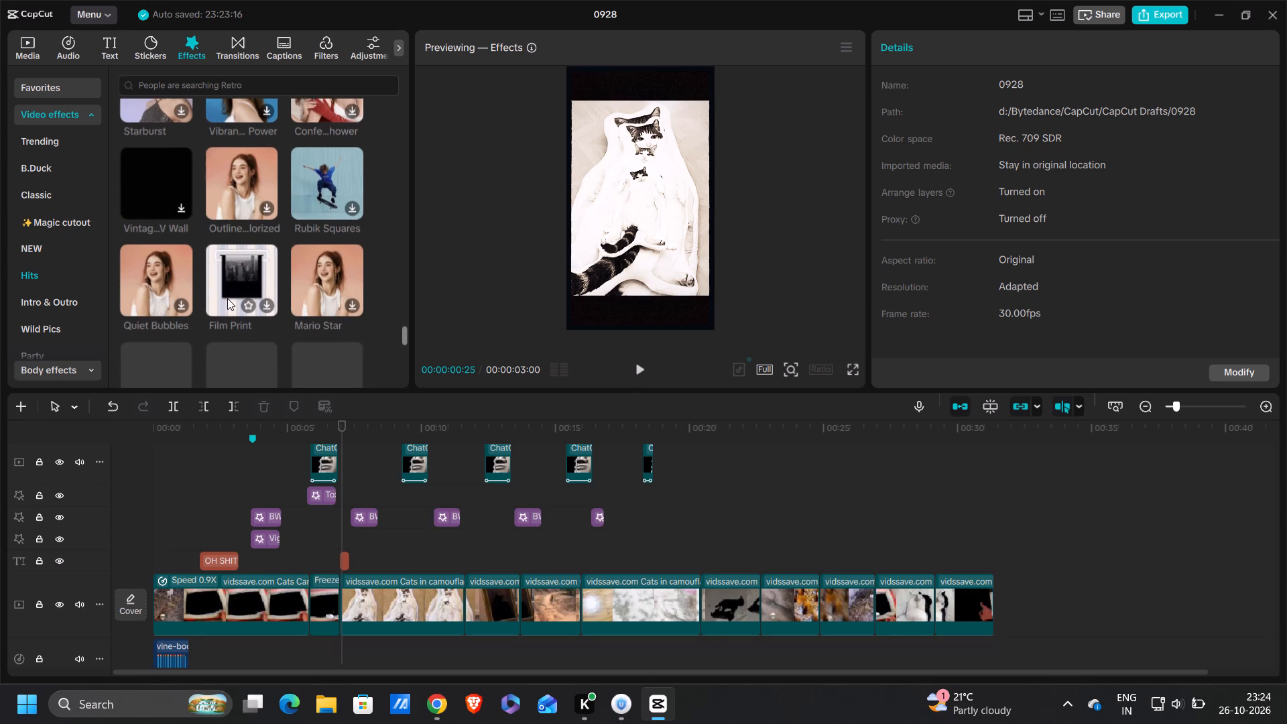
scroll(328, 297, "down", 1)
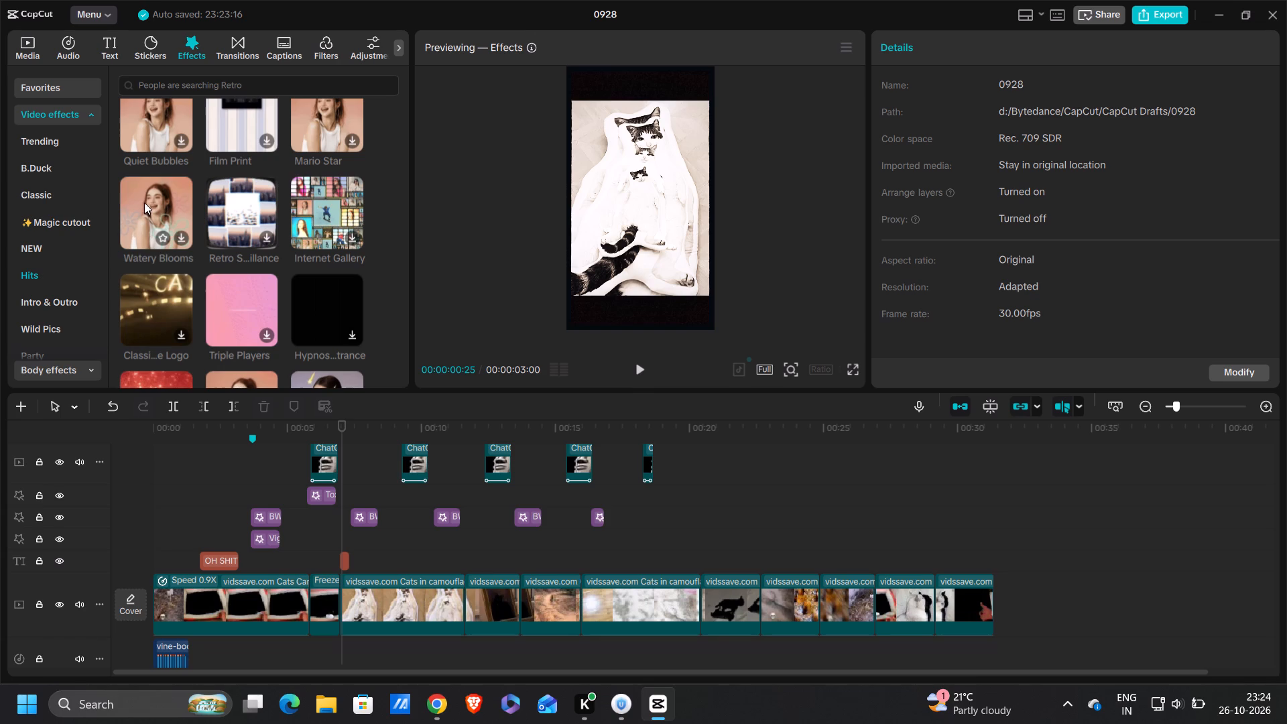
scroll(324, 302, "down", 1)
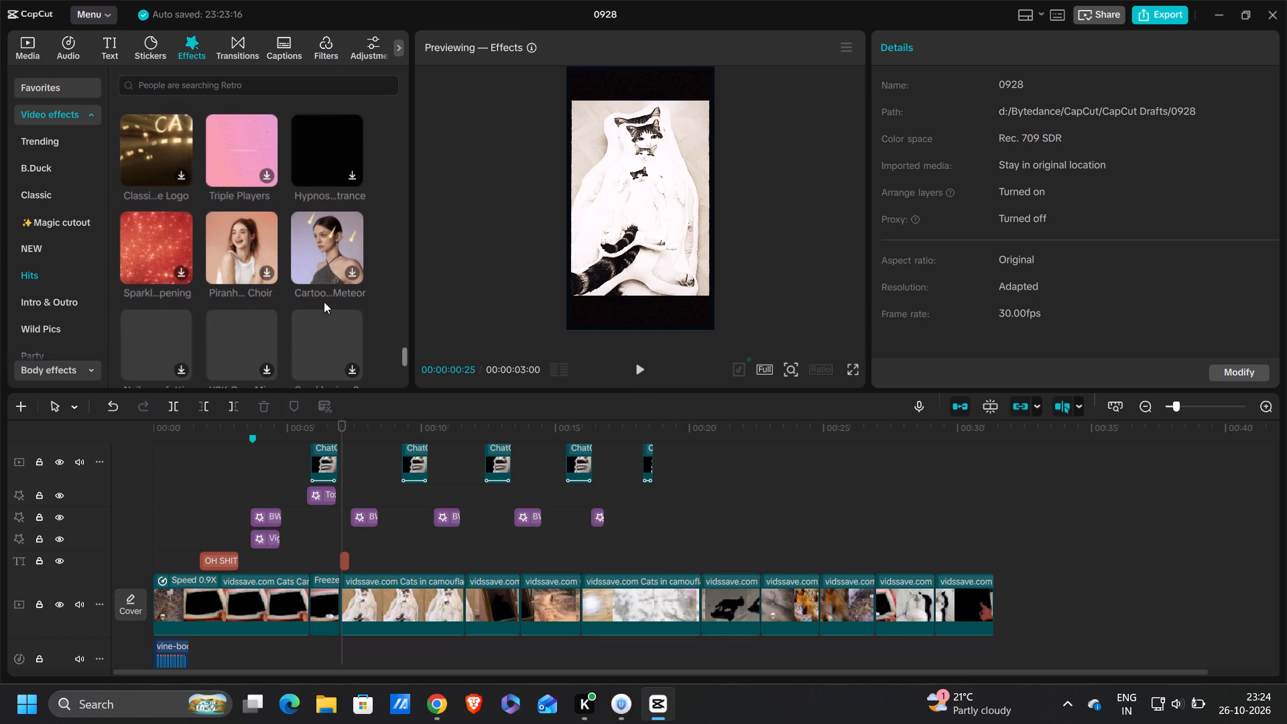
scroll(252, 245, "down", 1)
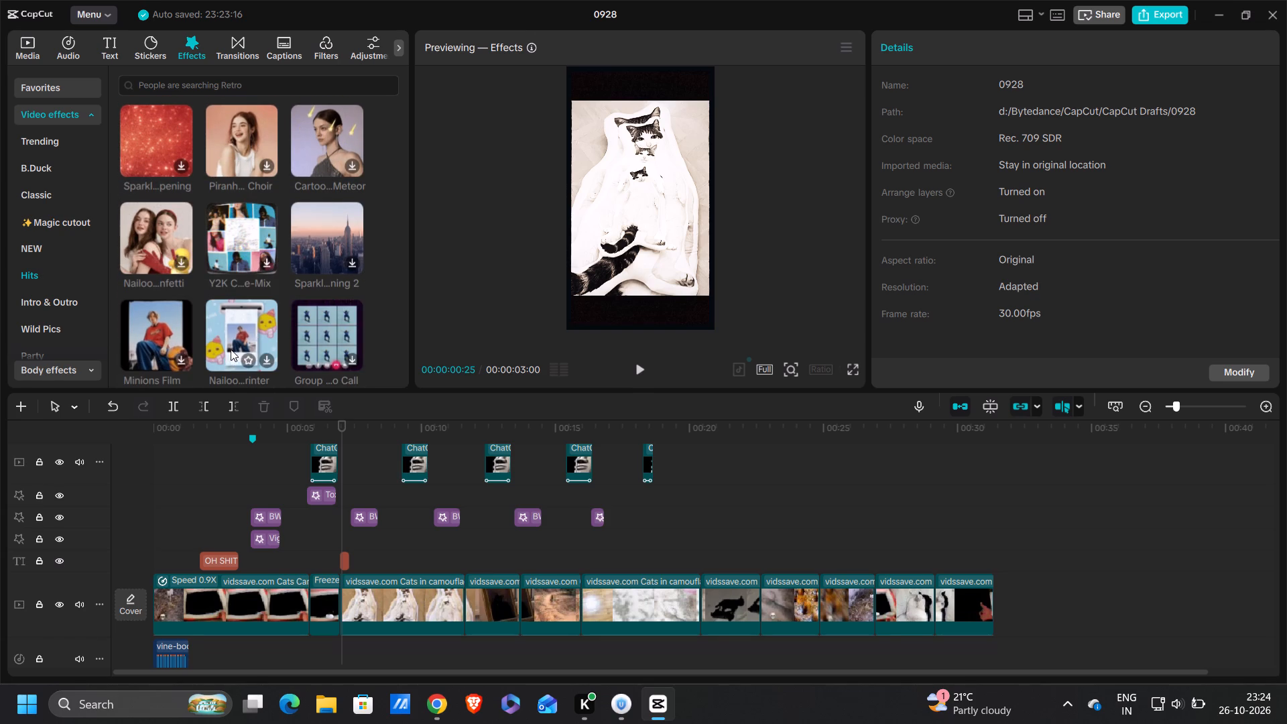
scroll(231, 349, "down", 1)
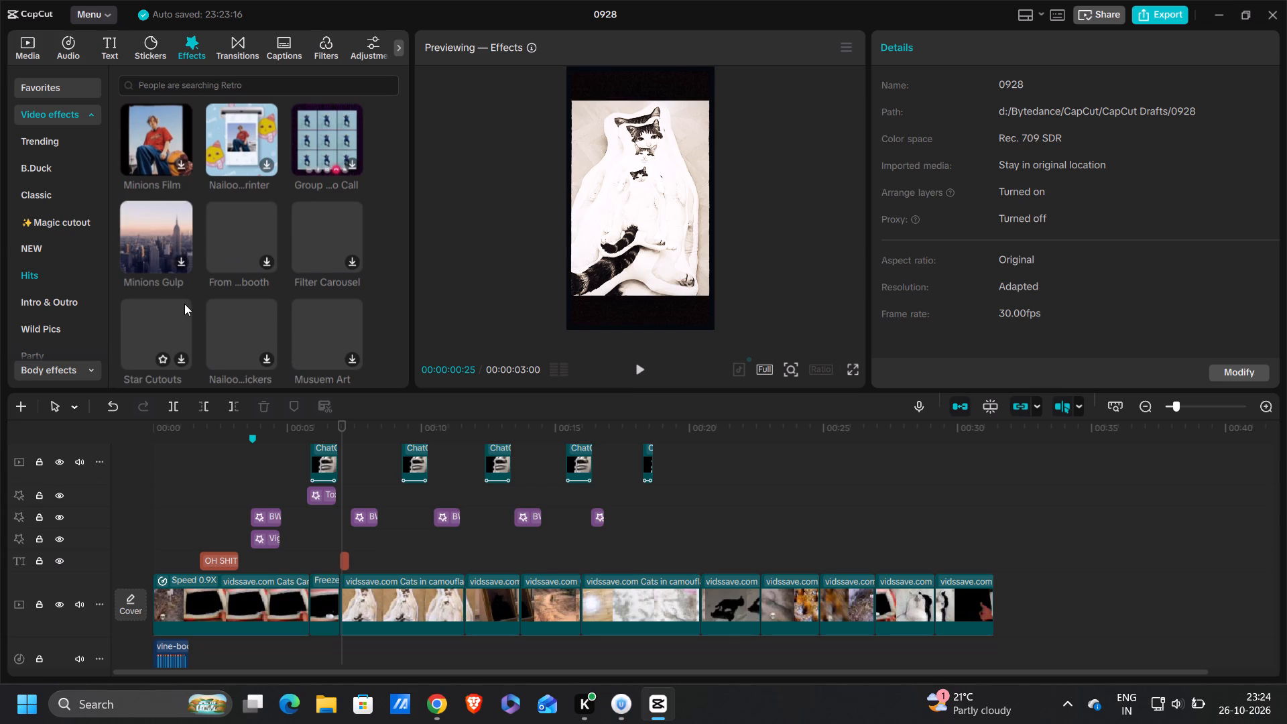
scroll(184, 304, "down", 1)
Check what the Edits category of video effects offers.
scroll(90, 310, "down", 2)
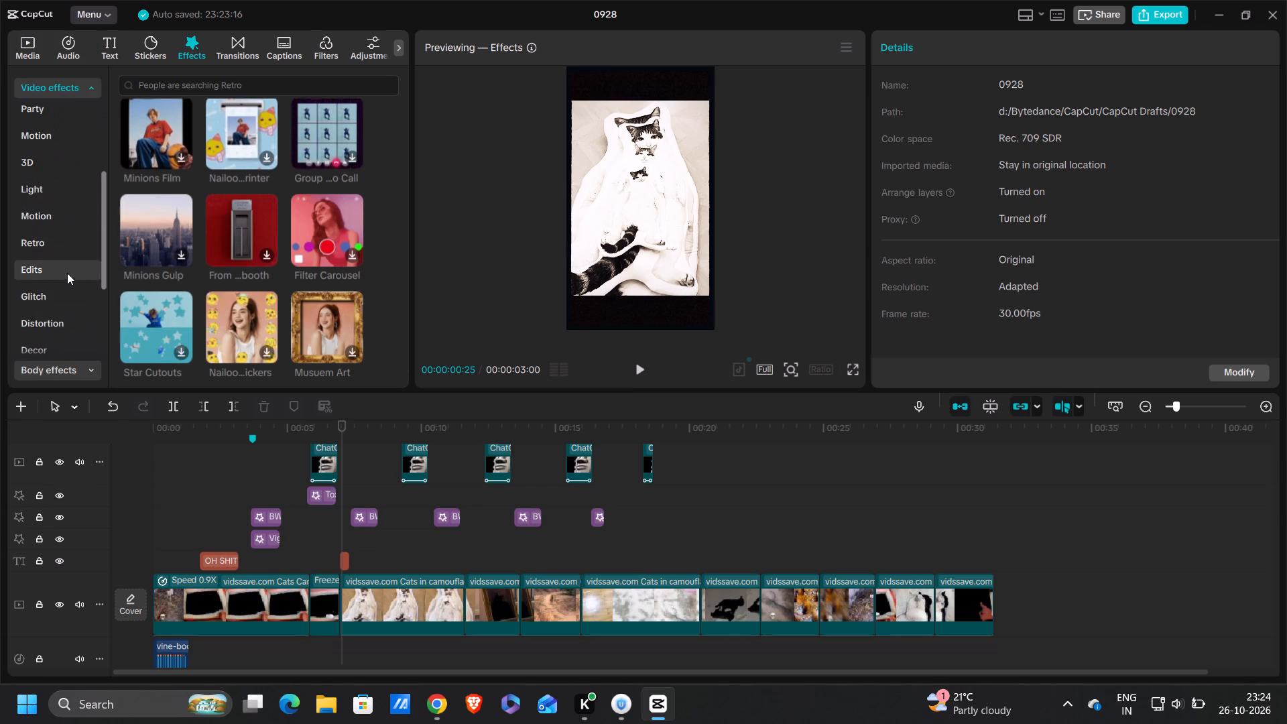
left_click(67, 275)
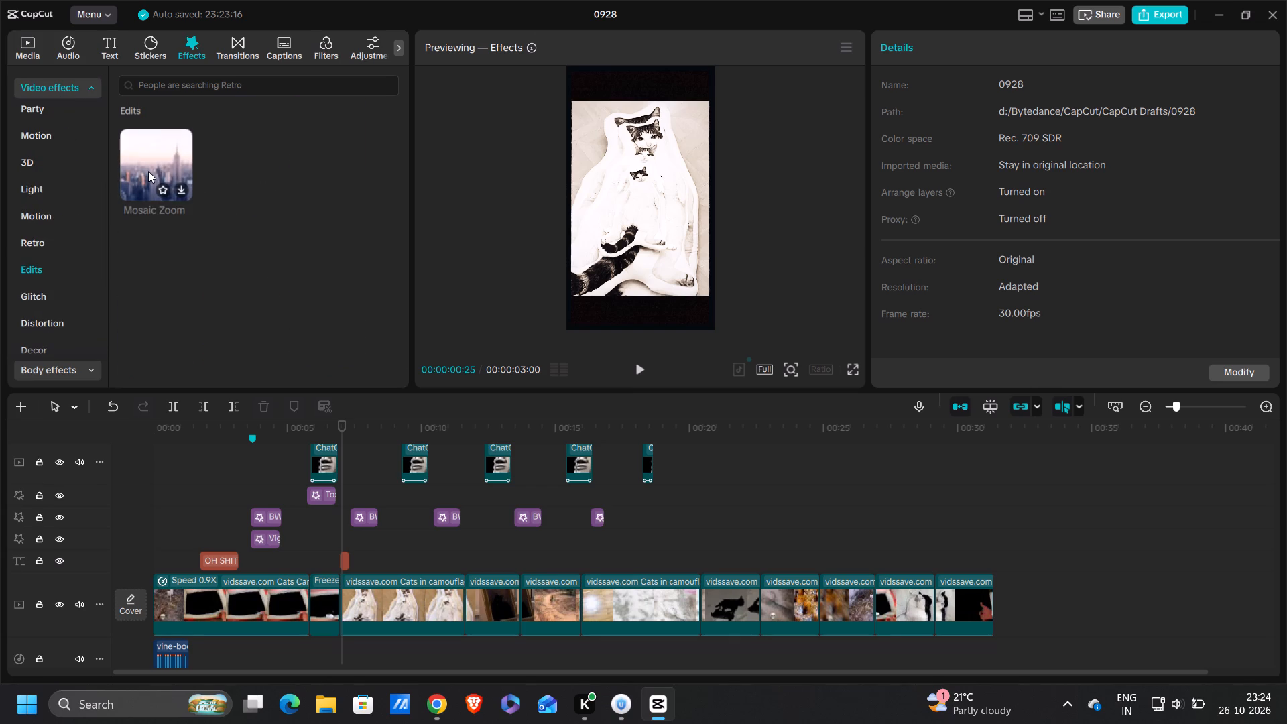
Try out the Data Shatter, Slice Double, Diamond Net, Hue Rows Beat and Signal Fold previews among the Glitch video effects.
scroll(83, 294, "down", 1)
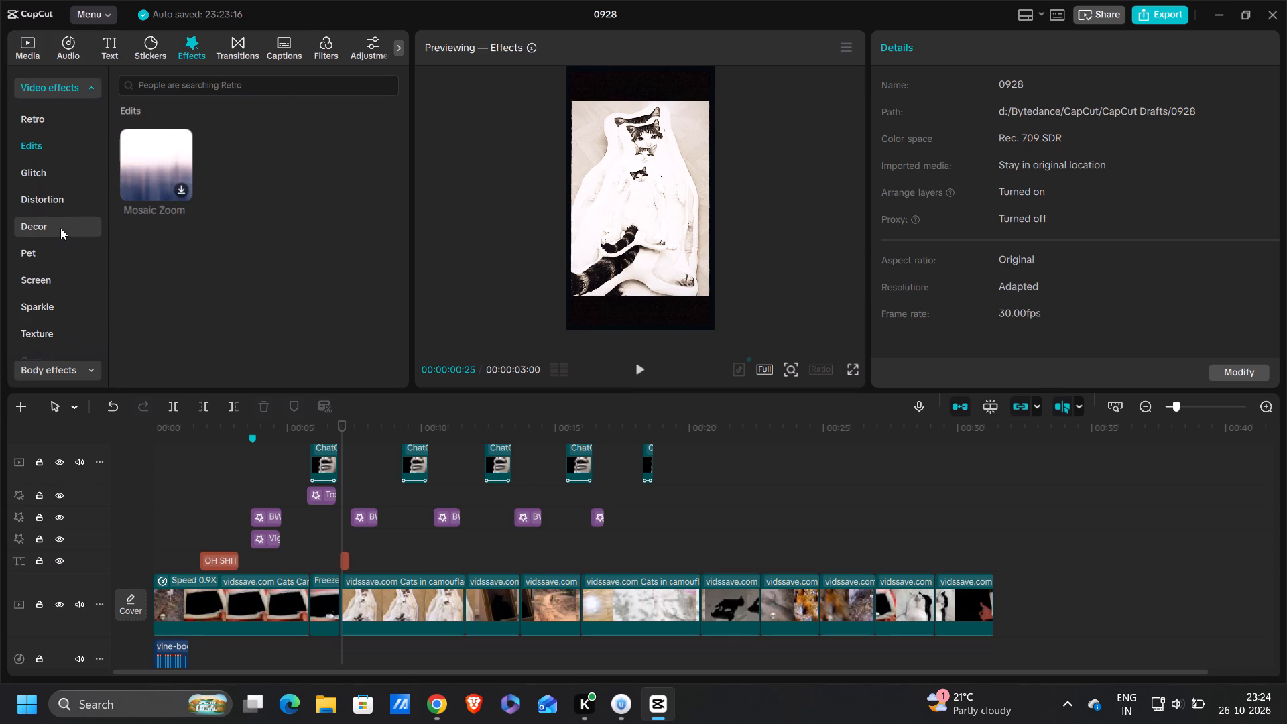
left_click(79, 170)
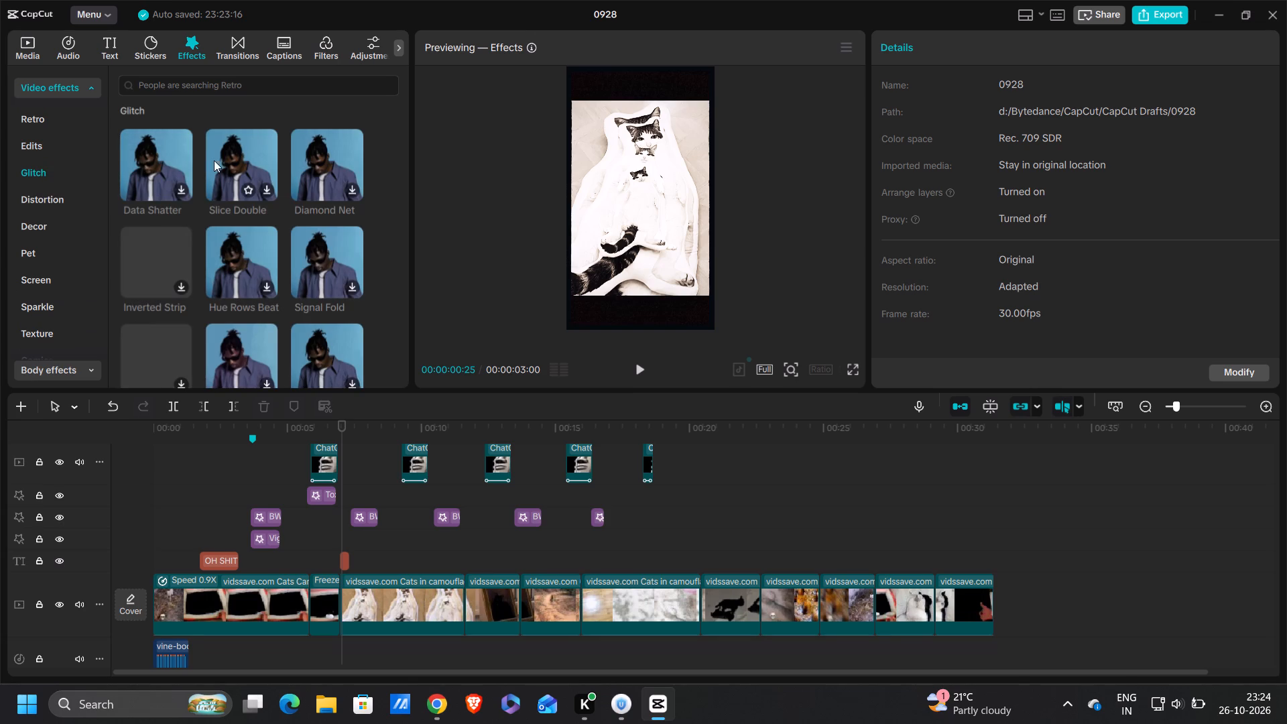
double_click(149, 156)
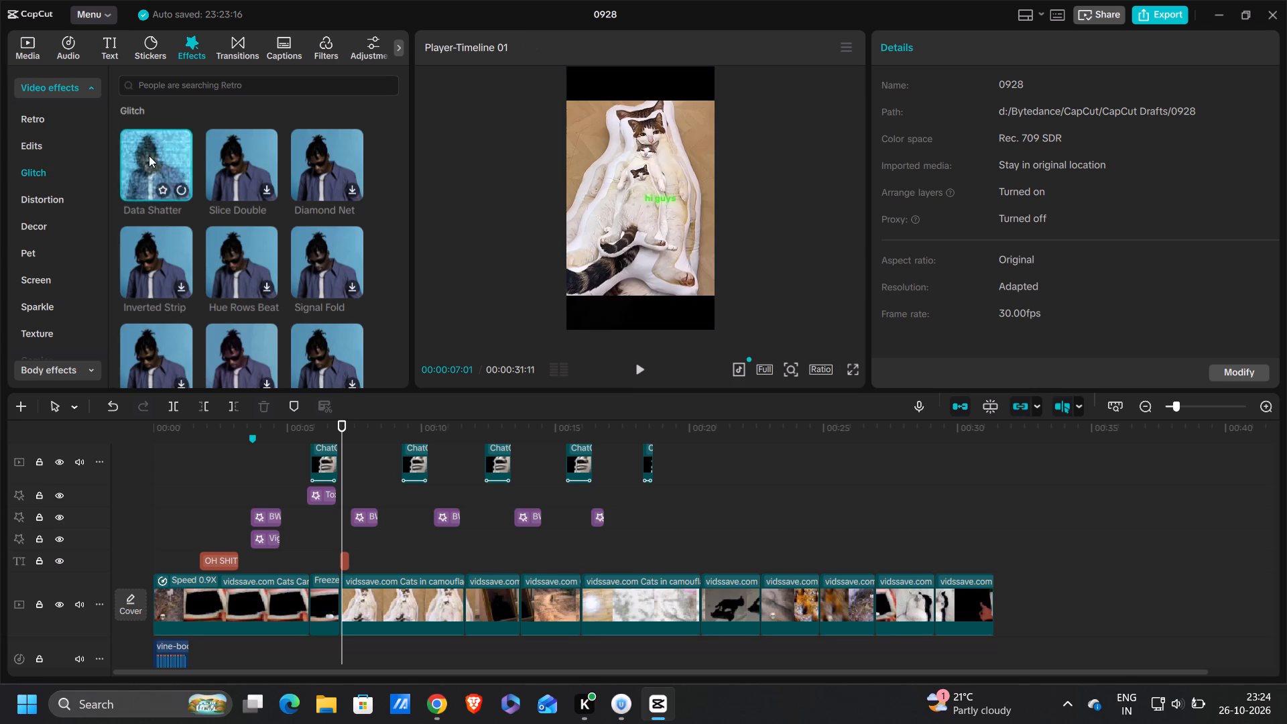
double_click(233, 182)
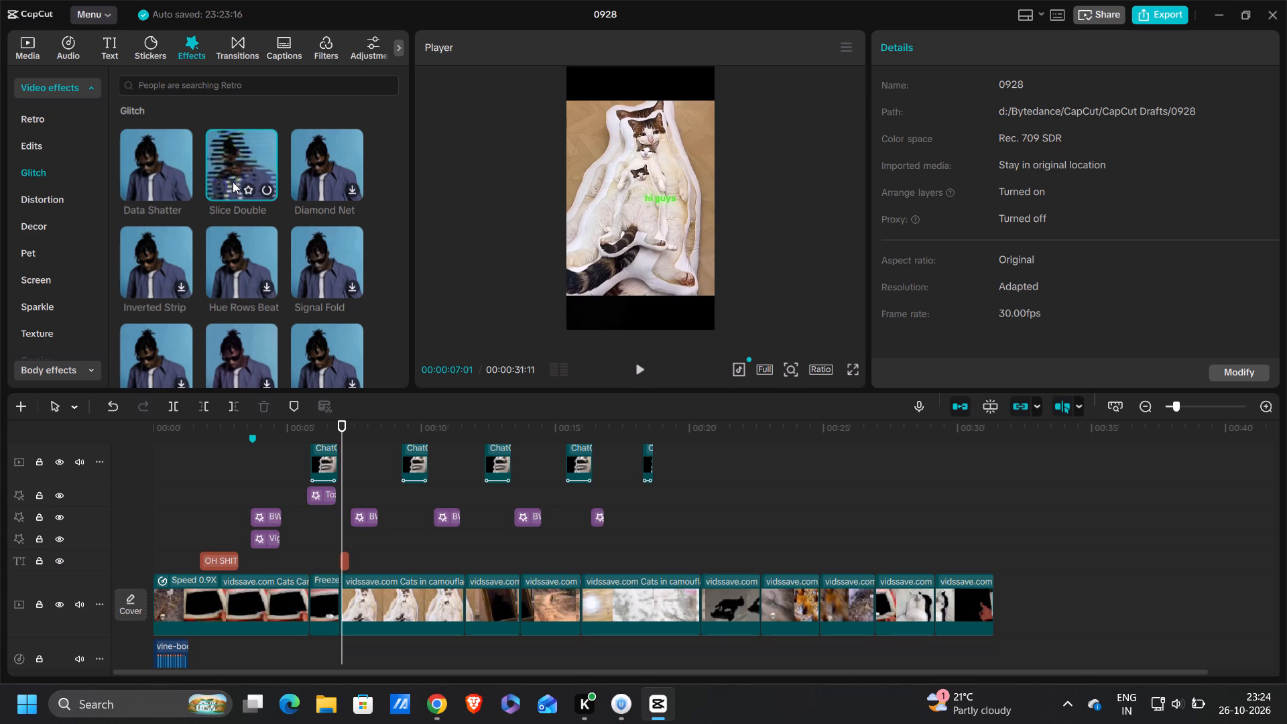
double_click(320, 157)
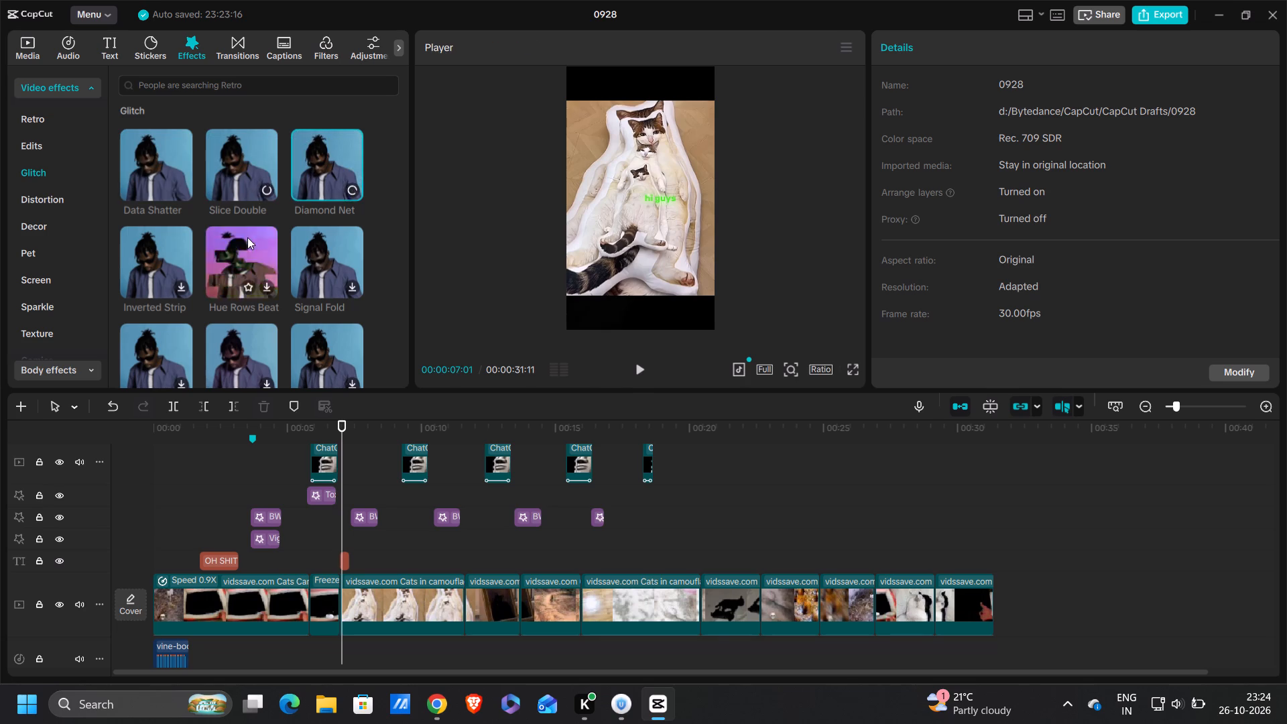
double_click(247, 237)
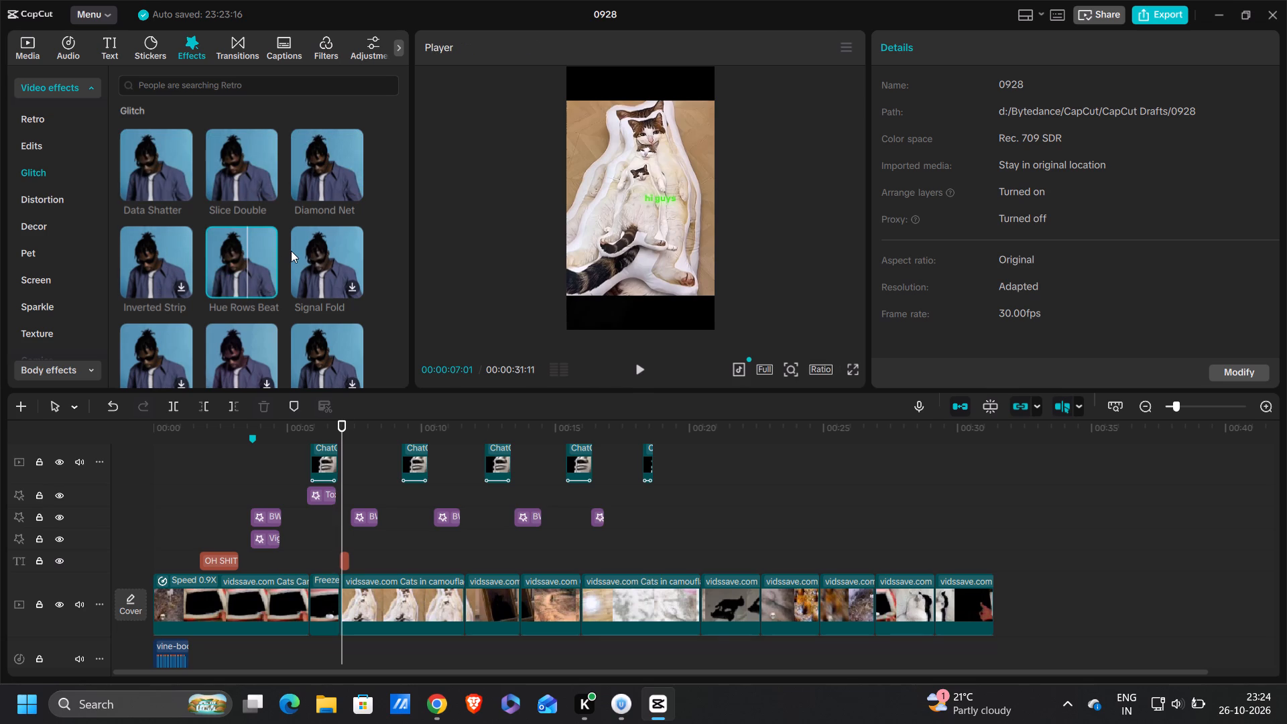
double_click(291, 251)
double_click(314, 251)
scroll(314, 251, "down", 1)
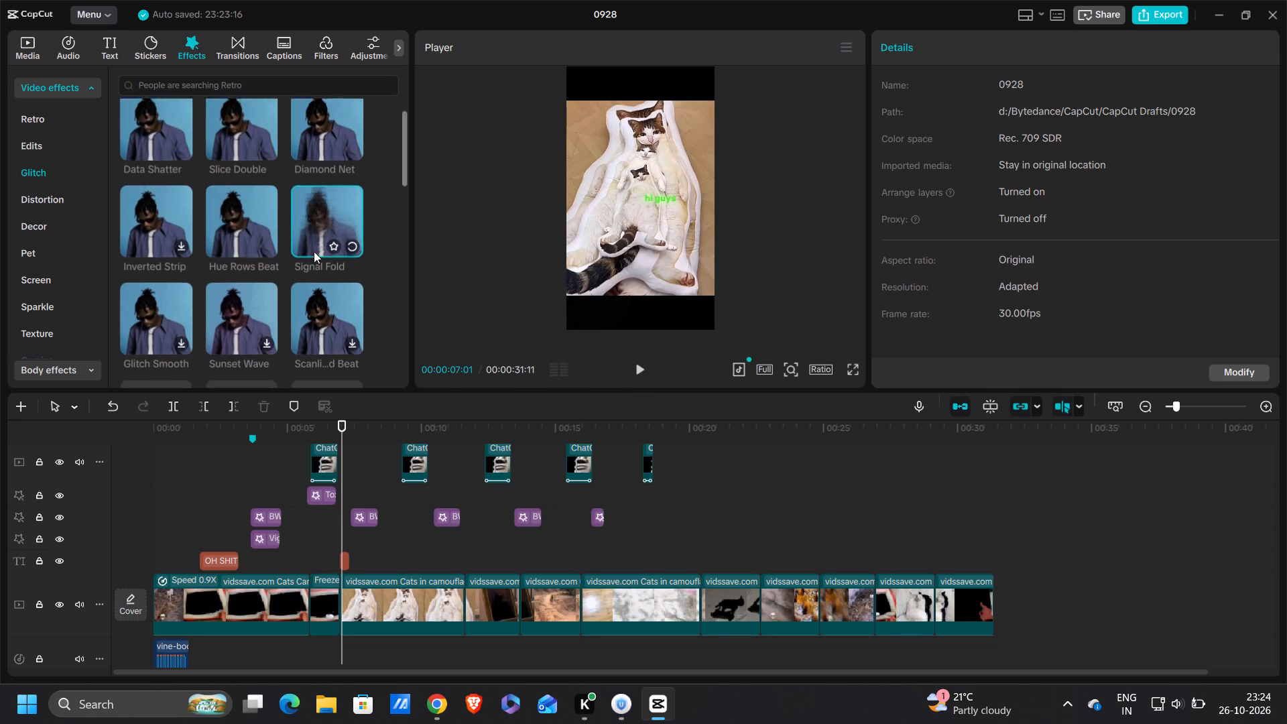
scroll(314, 251, "down", 1)
Look through the Texture, Sparkle and Comics video effect categories for a suitable freeze-frame effect.
scroll(61, 338, "down", 1)
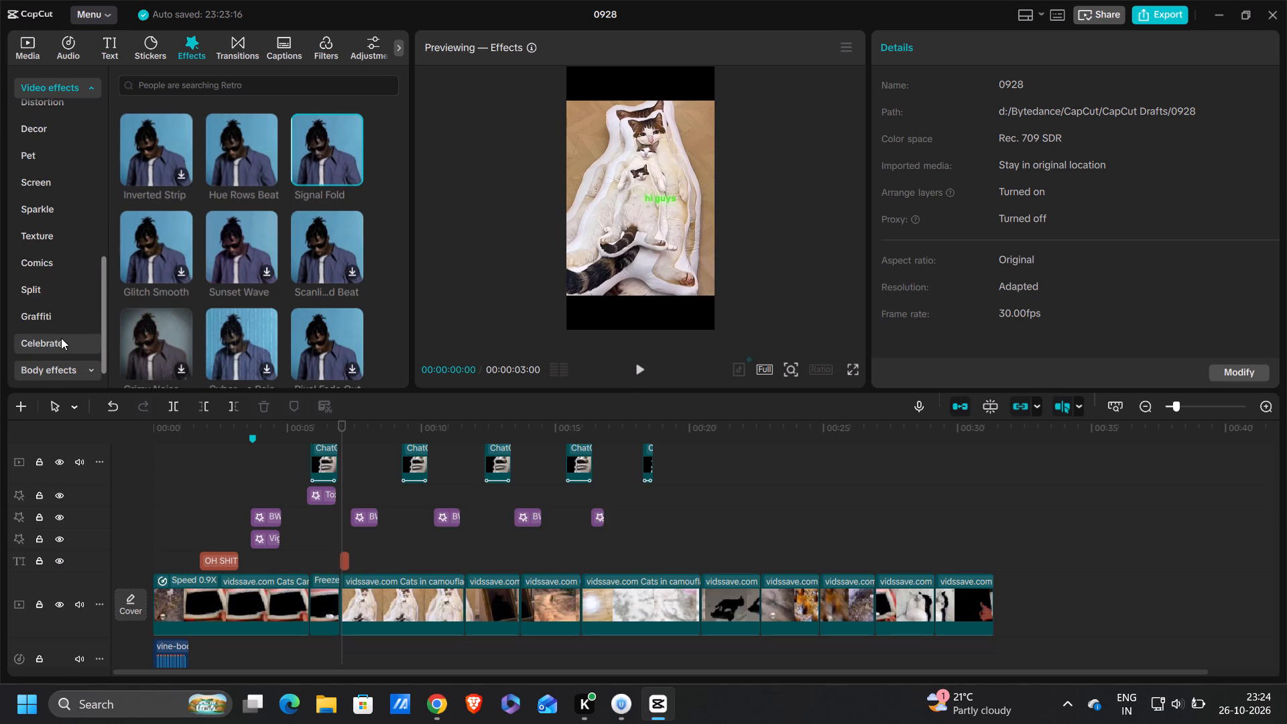
scroll(50, 281, "down", 1)
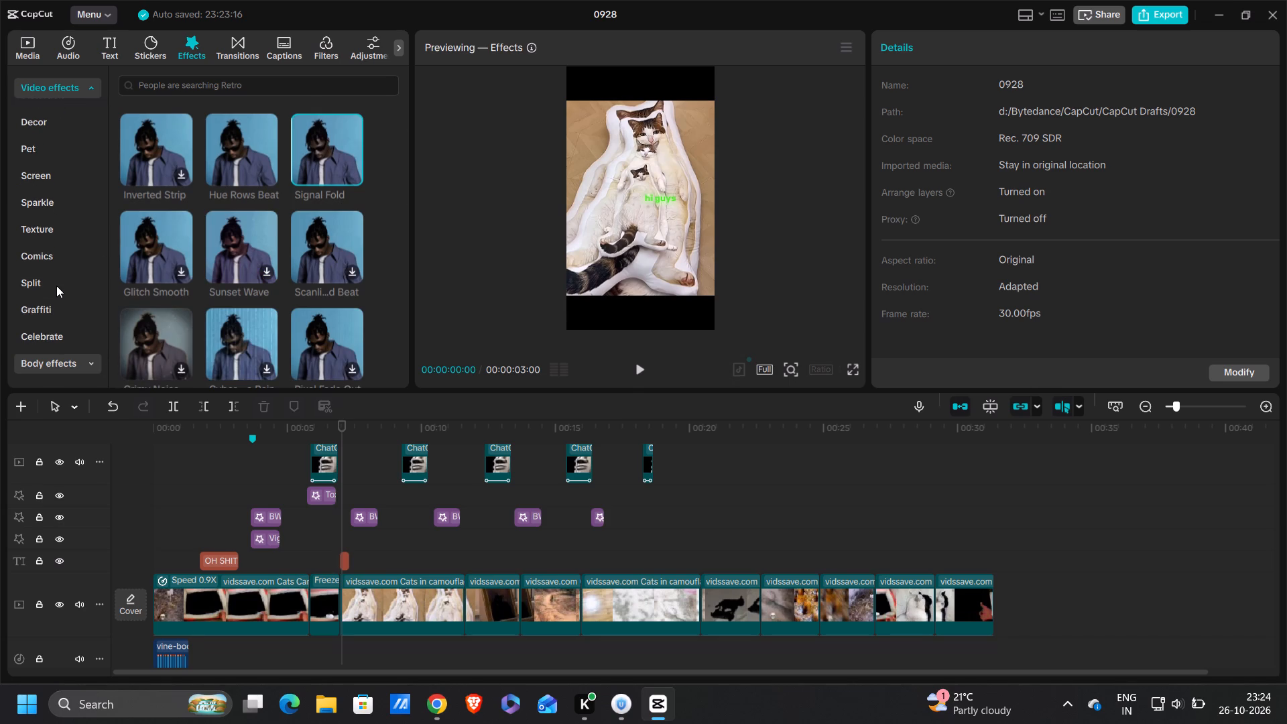
left_click(66, 231)
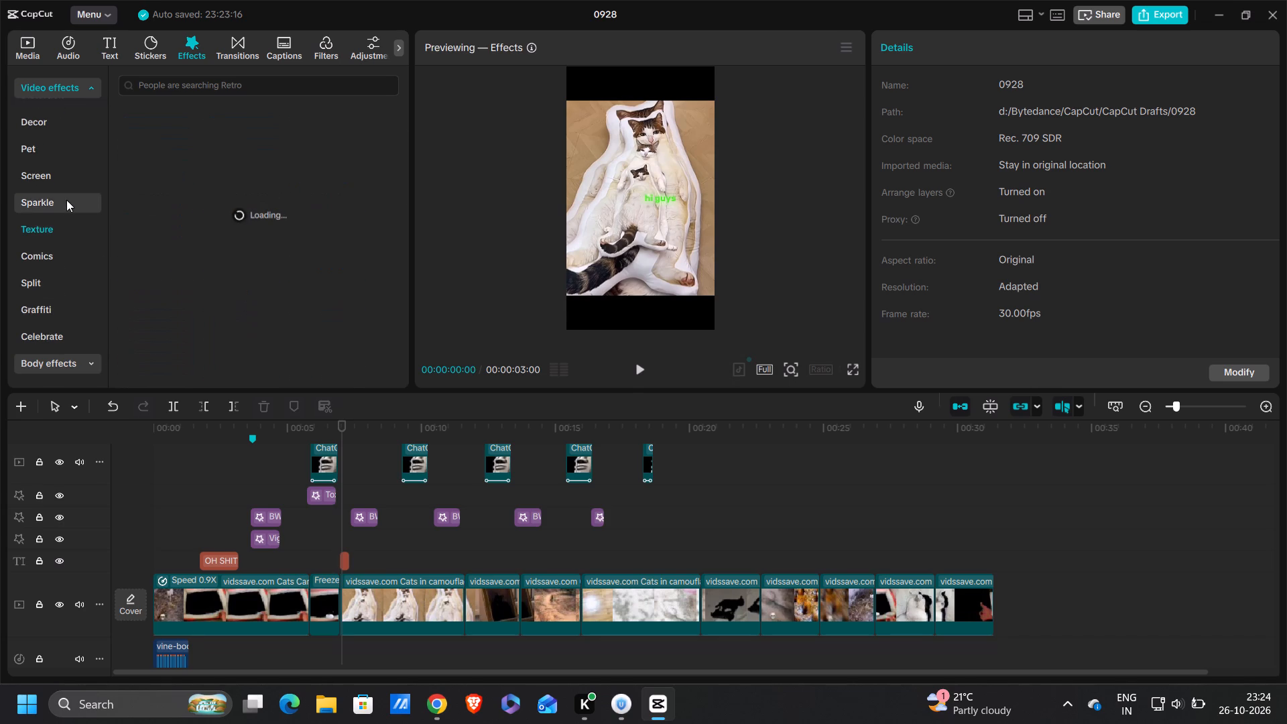
scroll(66, 200, "up", 4)
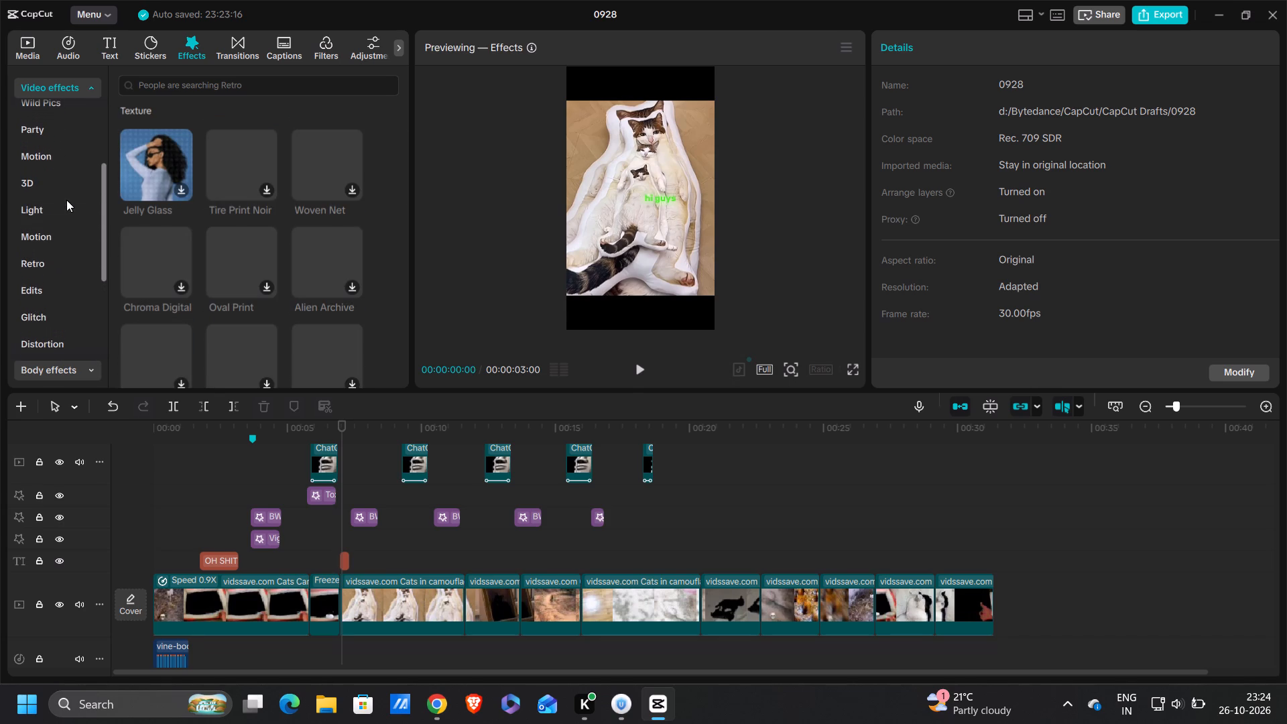
scroll(66, 200, "up", 1)
scroll(149, 181, "up", 1)
scroll(55, 170, "up", 1)
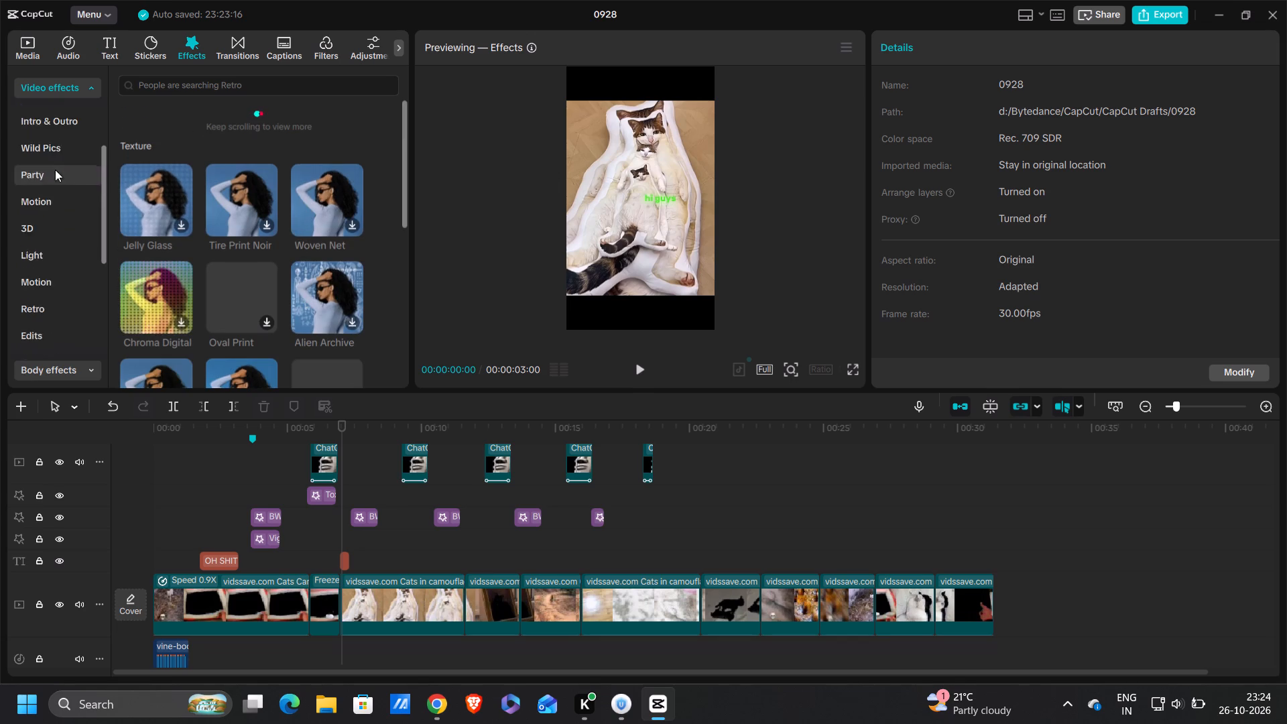
scroll(55, 170, "up", 1)
scroll(63, 237, "up", 1)
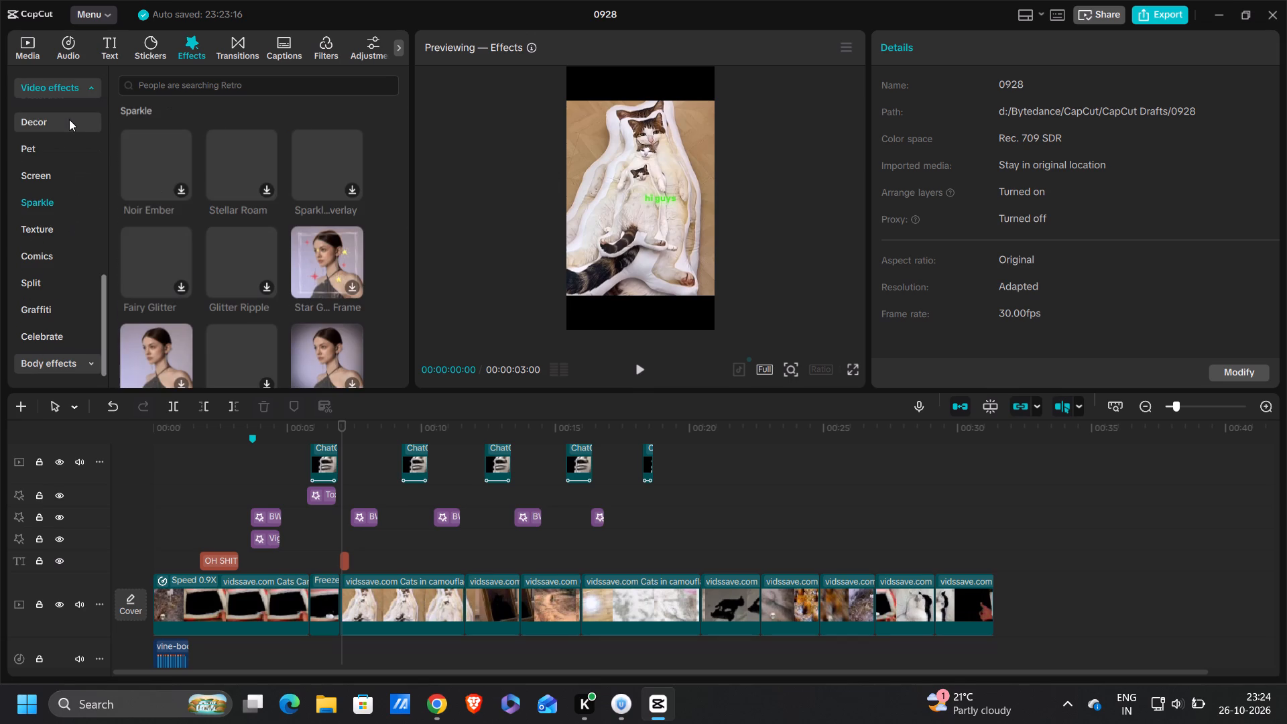
left_click(88, 259)
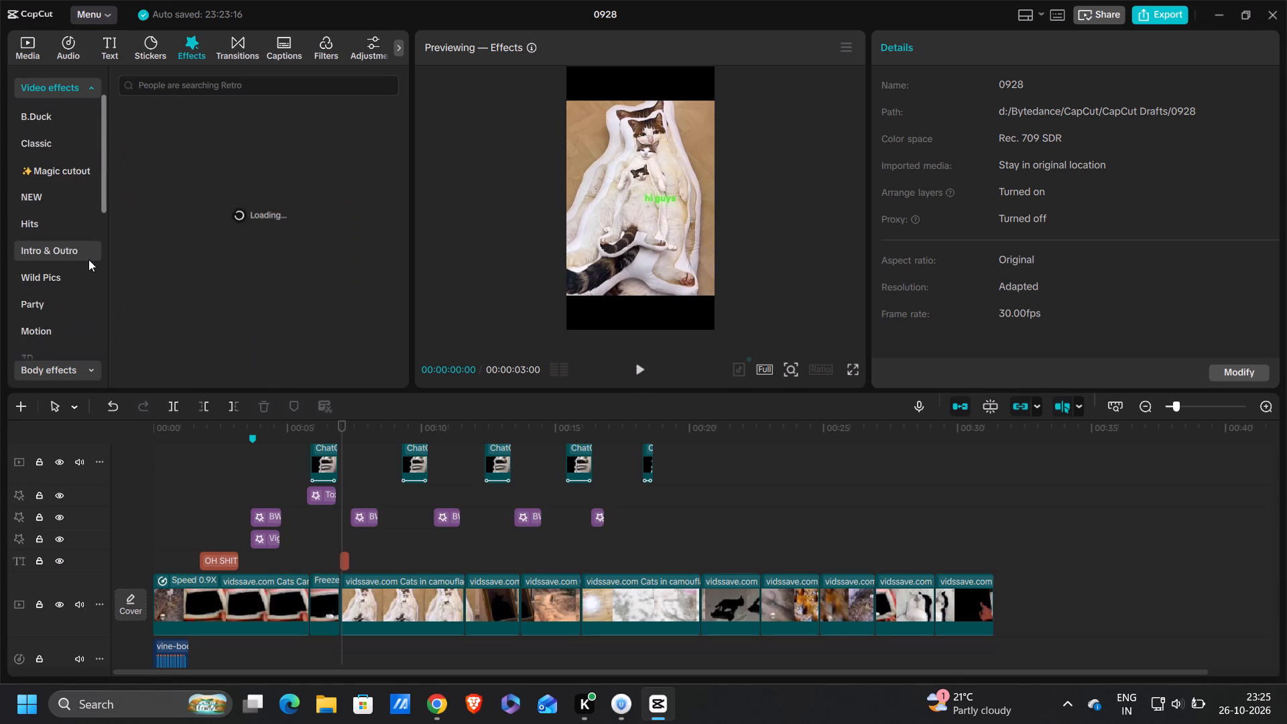
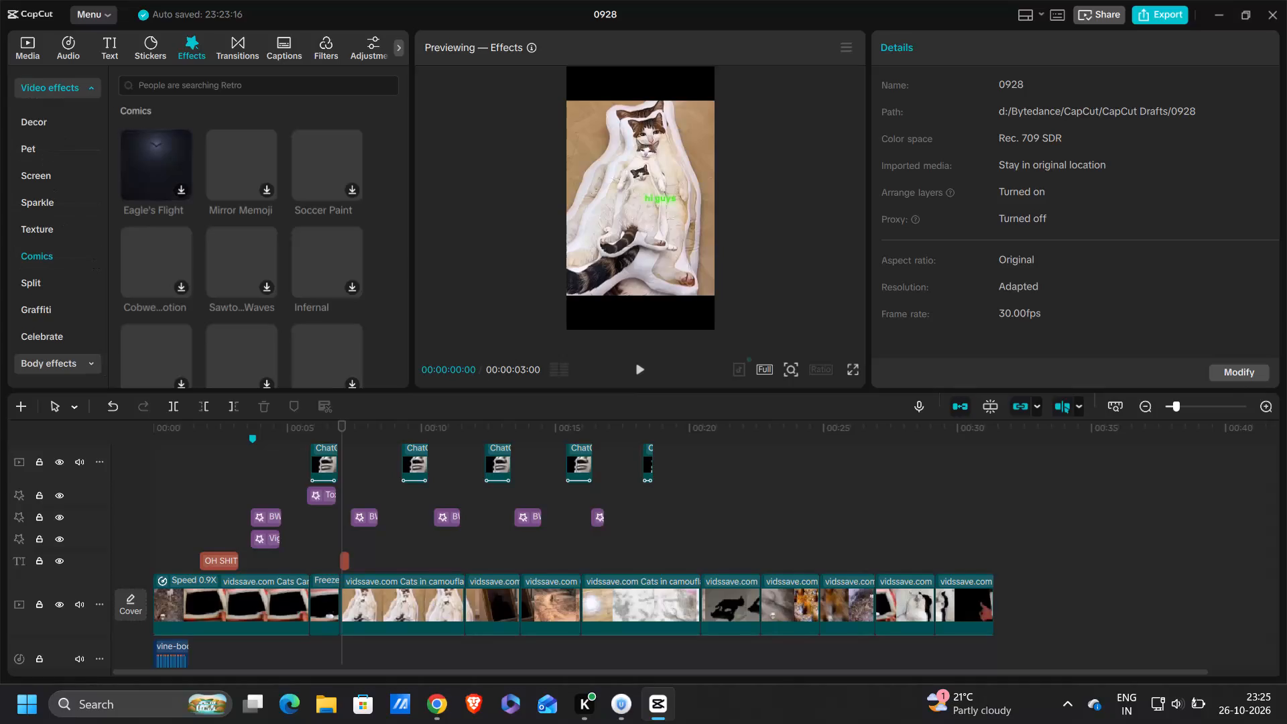
Look through the remaining Comics and the Trending video effects for one that suits the first freeze frame.
scroll(58, 143, "up", 6)
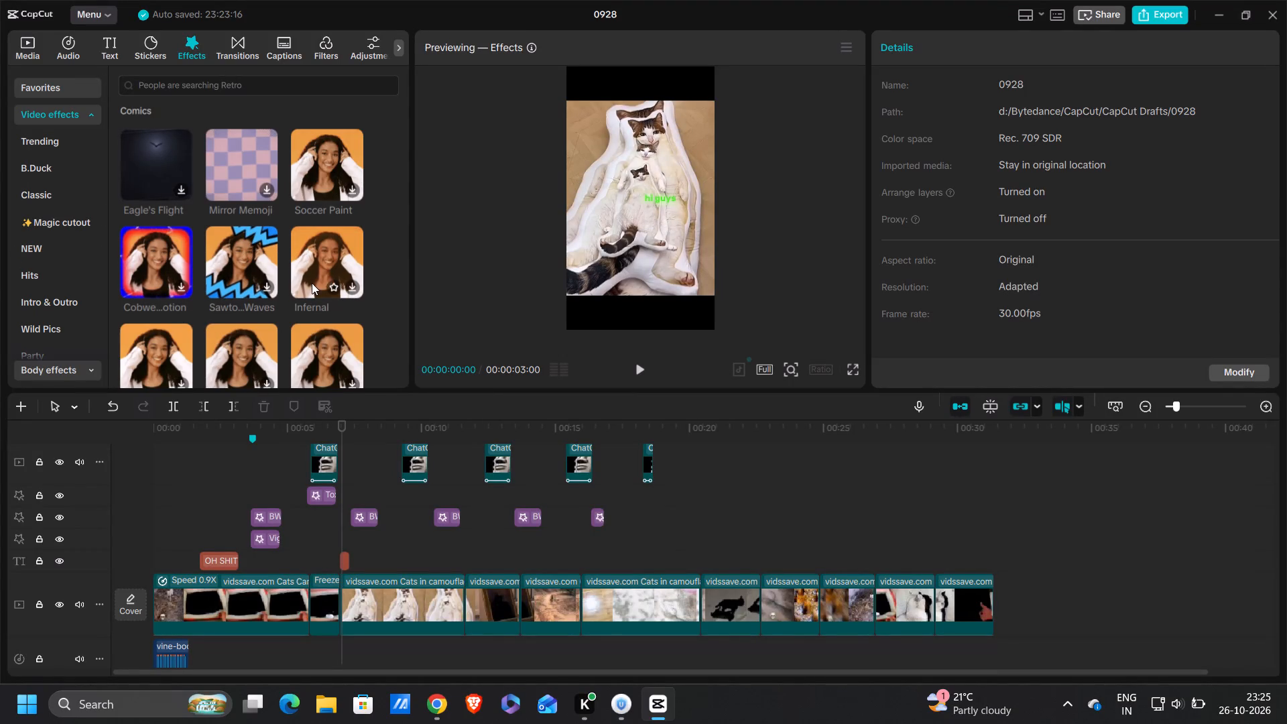
scroll(312, 283, "down", 1)
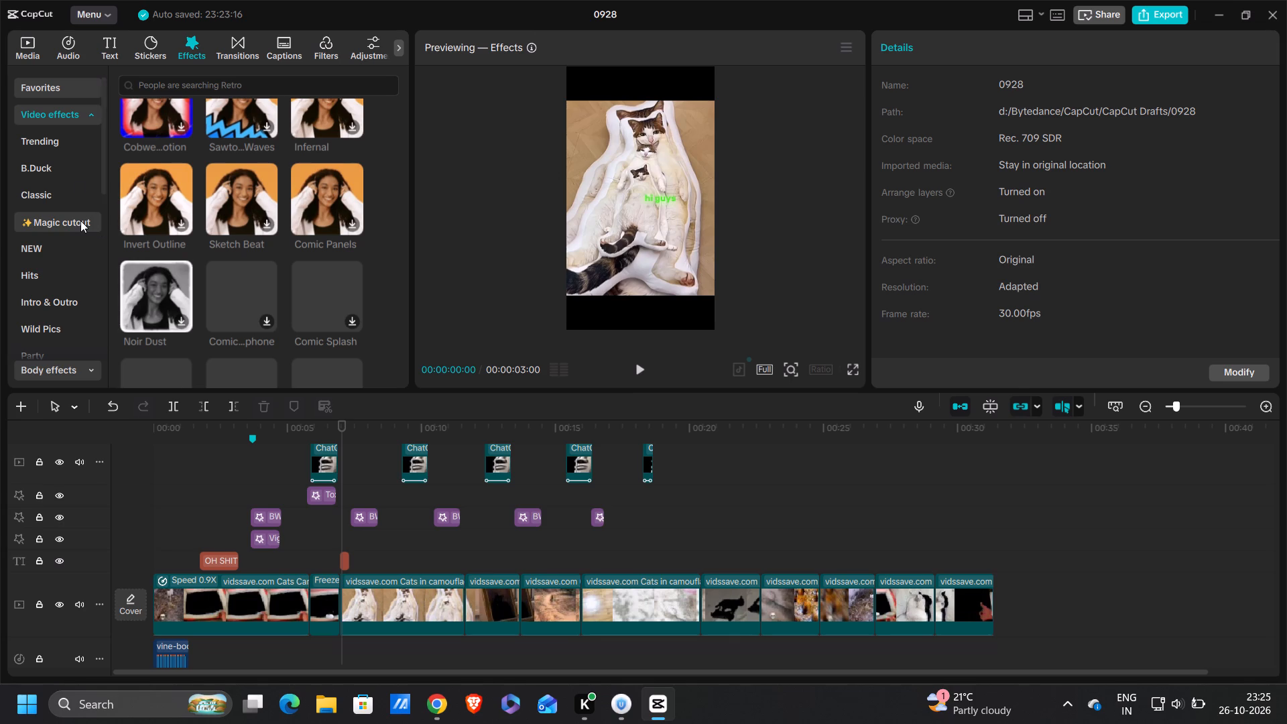
left_click(60, 150)
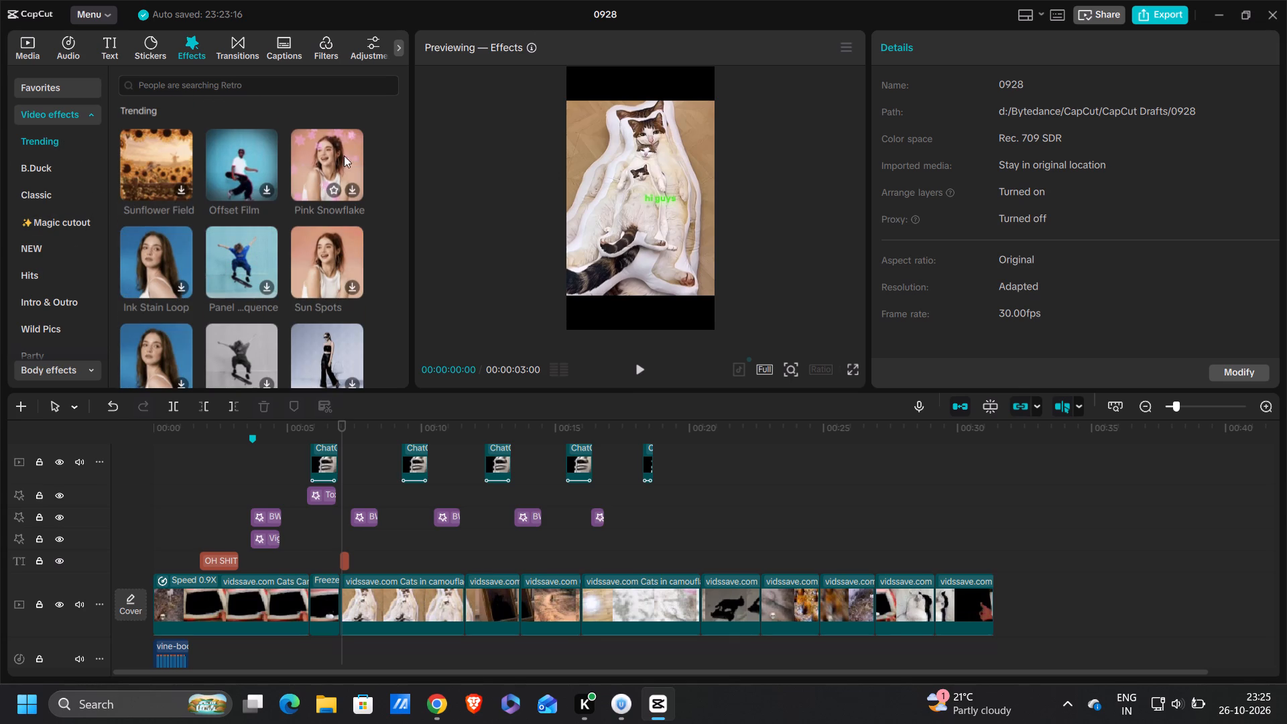
scroll(302, 303, "down", 1)
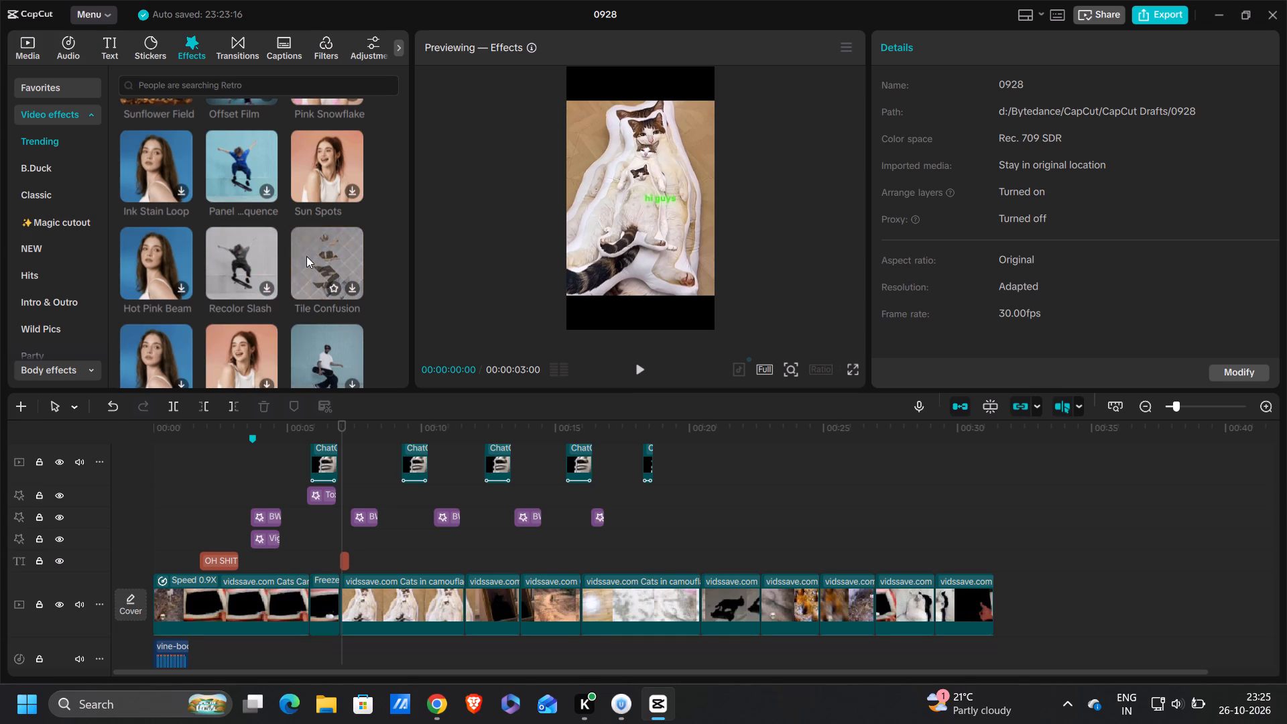
scroll(306, 256, "down", 1)
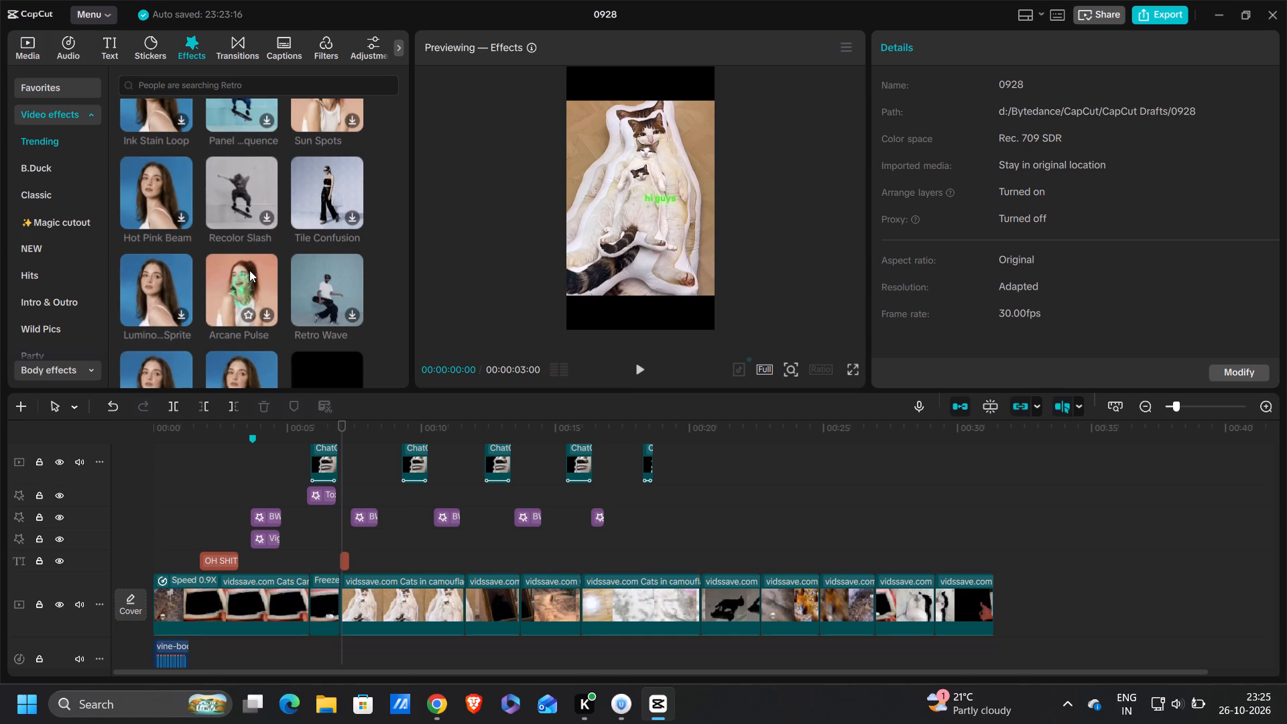
scroll(249, 270, "down", 1)
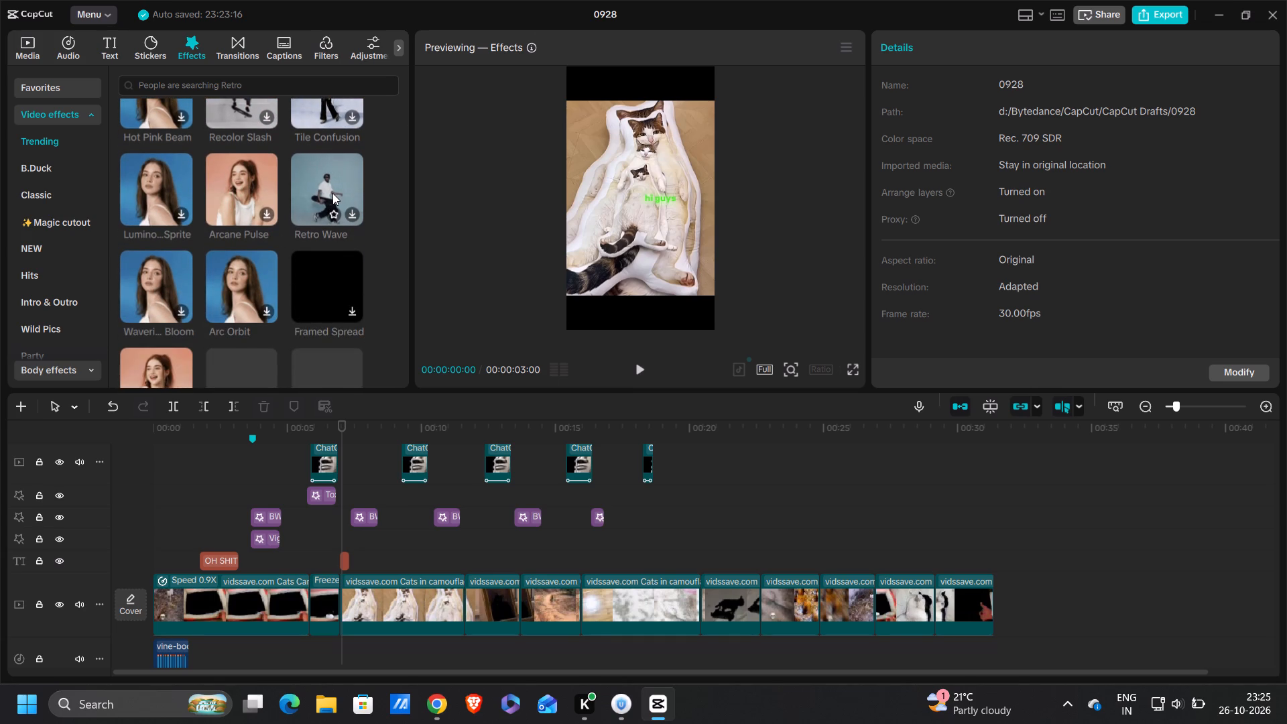
Preview the Retro Wave effect and add it beneath Toxic Lightning over the first freeze frame, trimmed to match Toxic Lightning's length.
double_click(334, 160)
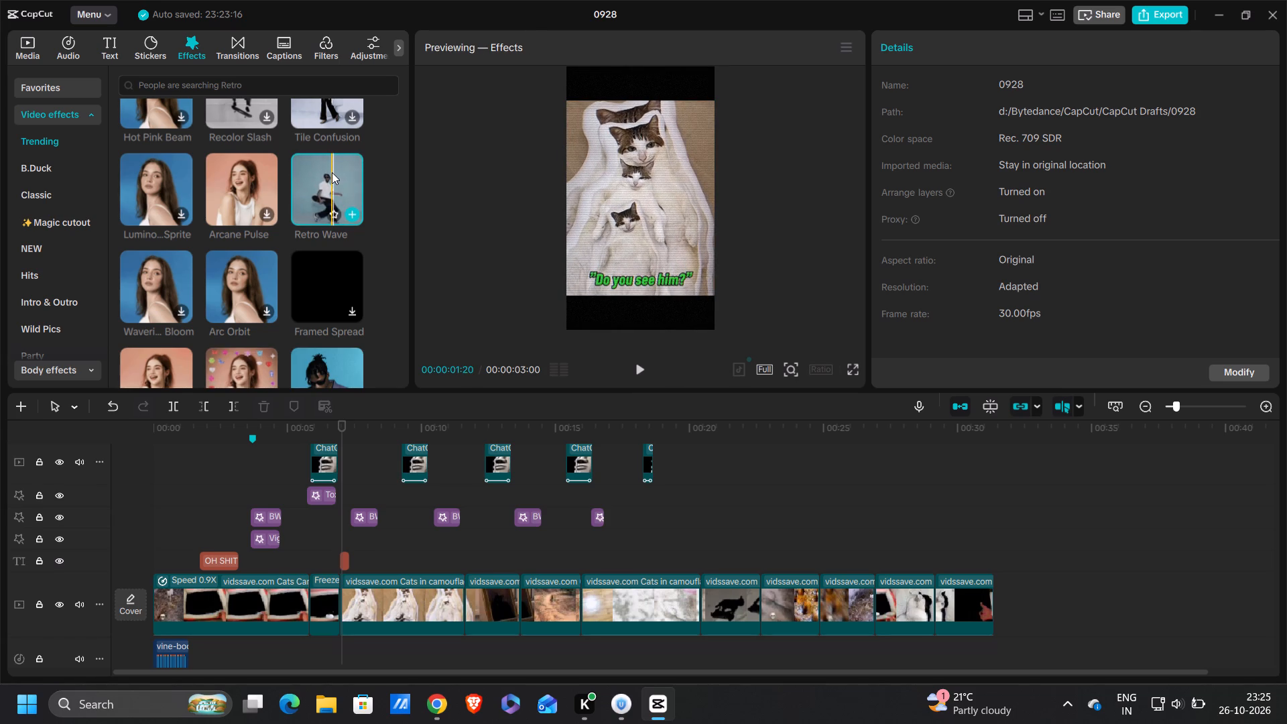
left_click_drag(332, 172, 309, 516)
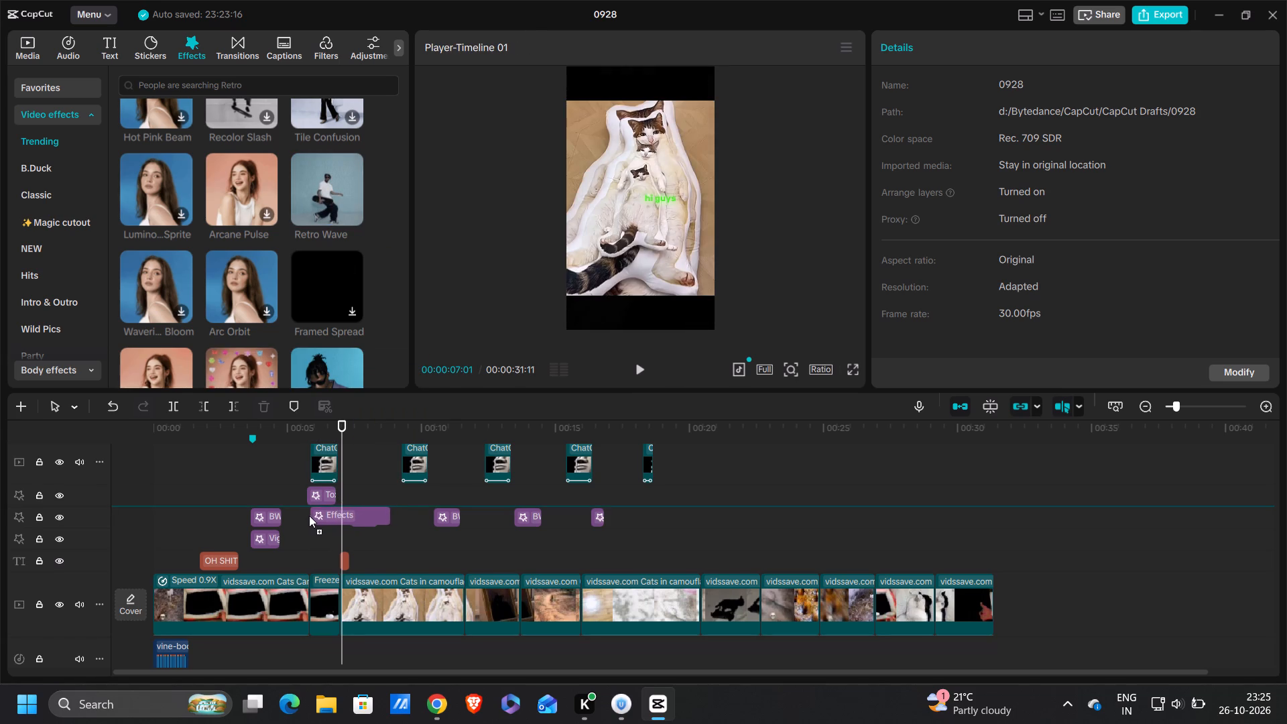
left_click_drag(309, 516, 306, 516)
left_click_drag(384, 520, 345, 524)
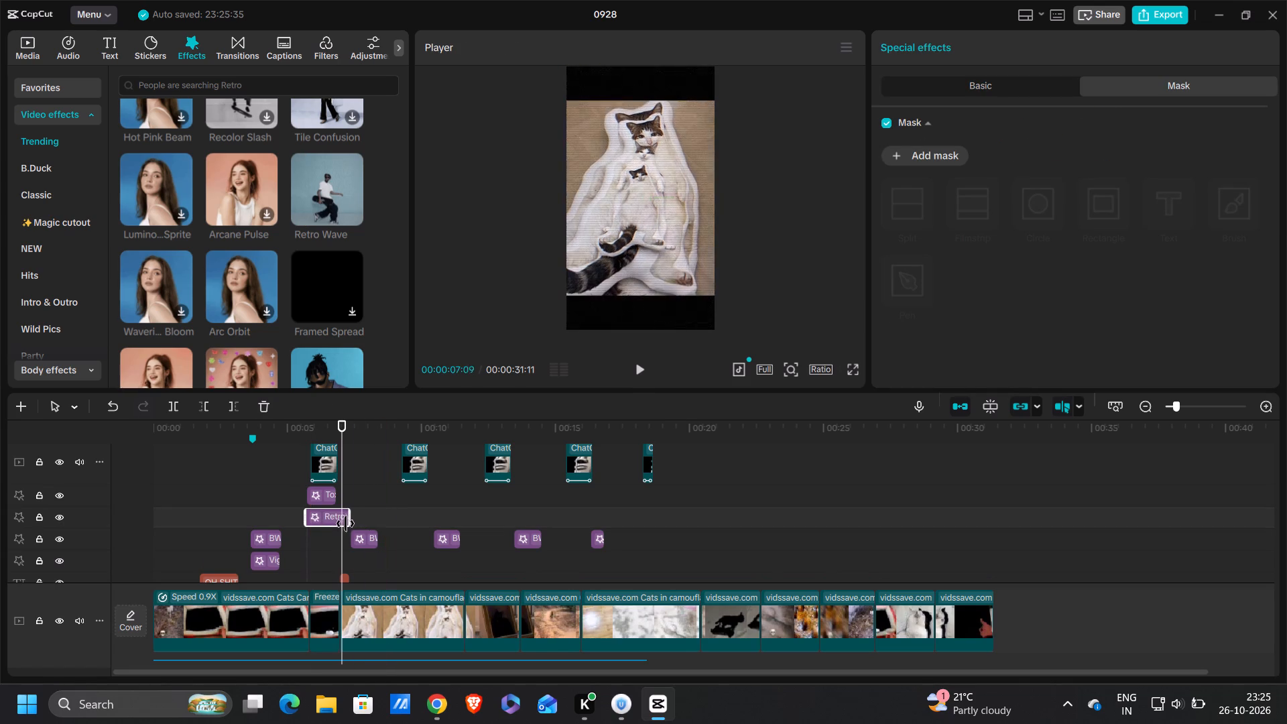
left_click_drag(345, 524, 334, 524)
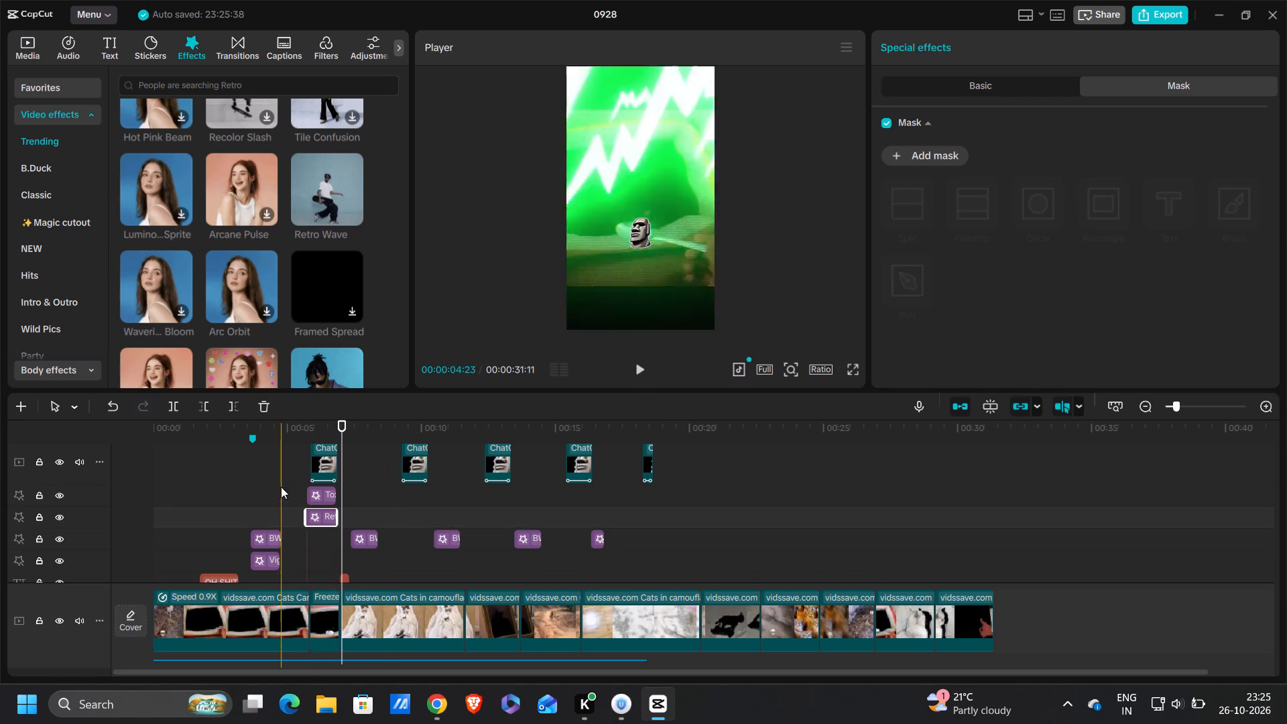
Play back the first freeze frame to review the Toxic Lightning and Retro Wave effects together.
left_click(283, 485)
left_click(287, 485)
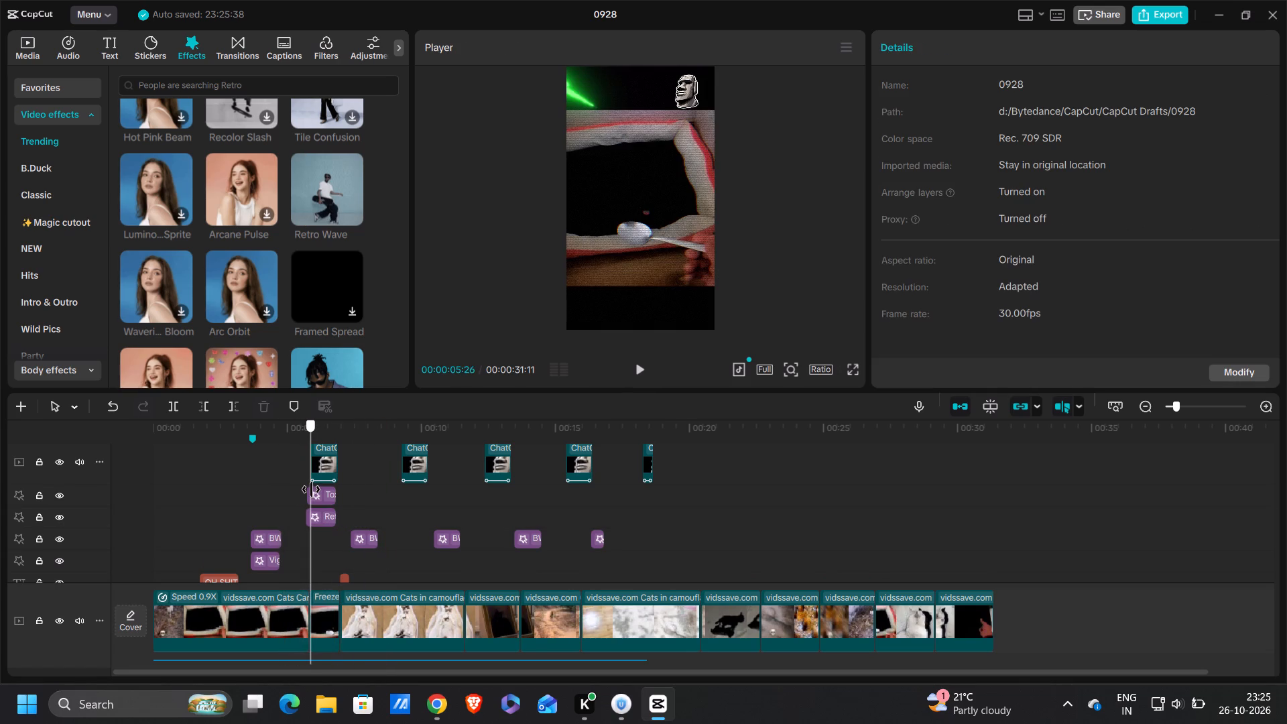
key("space")
key("space")
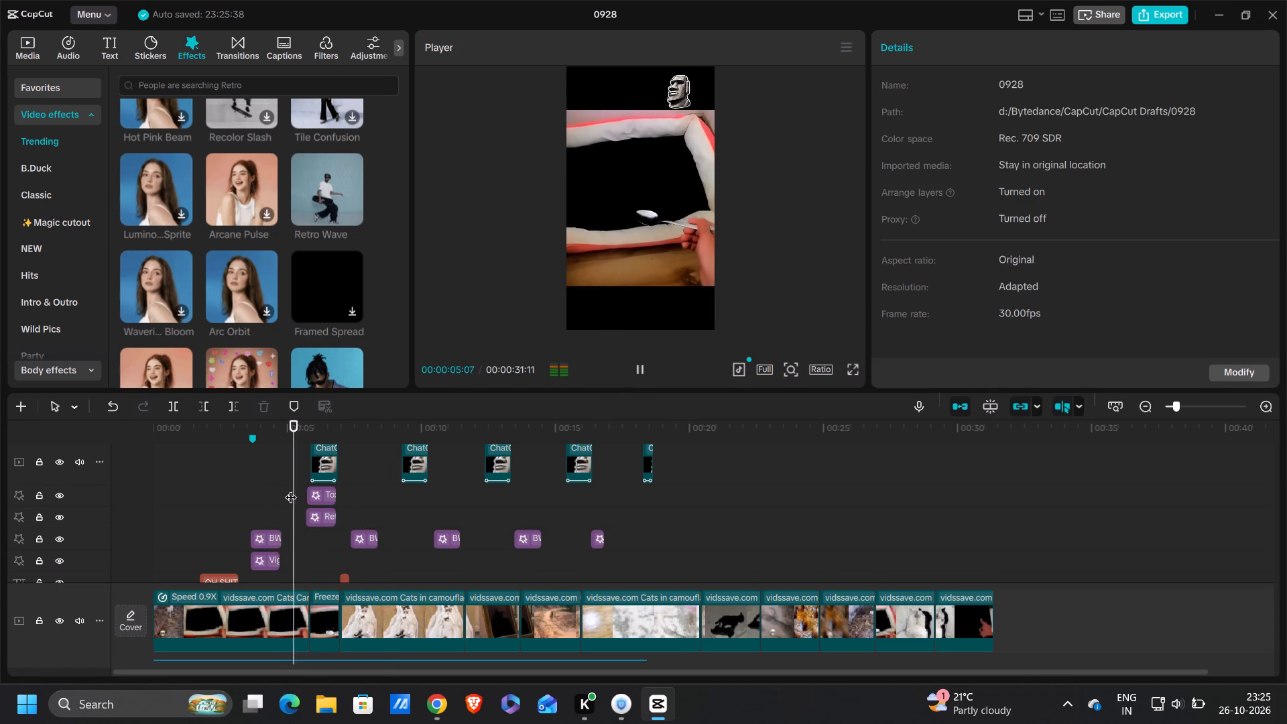
key("space")
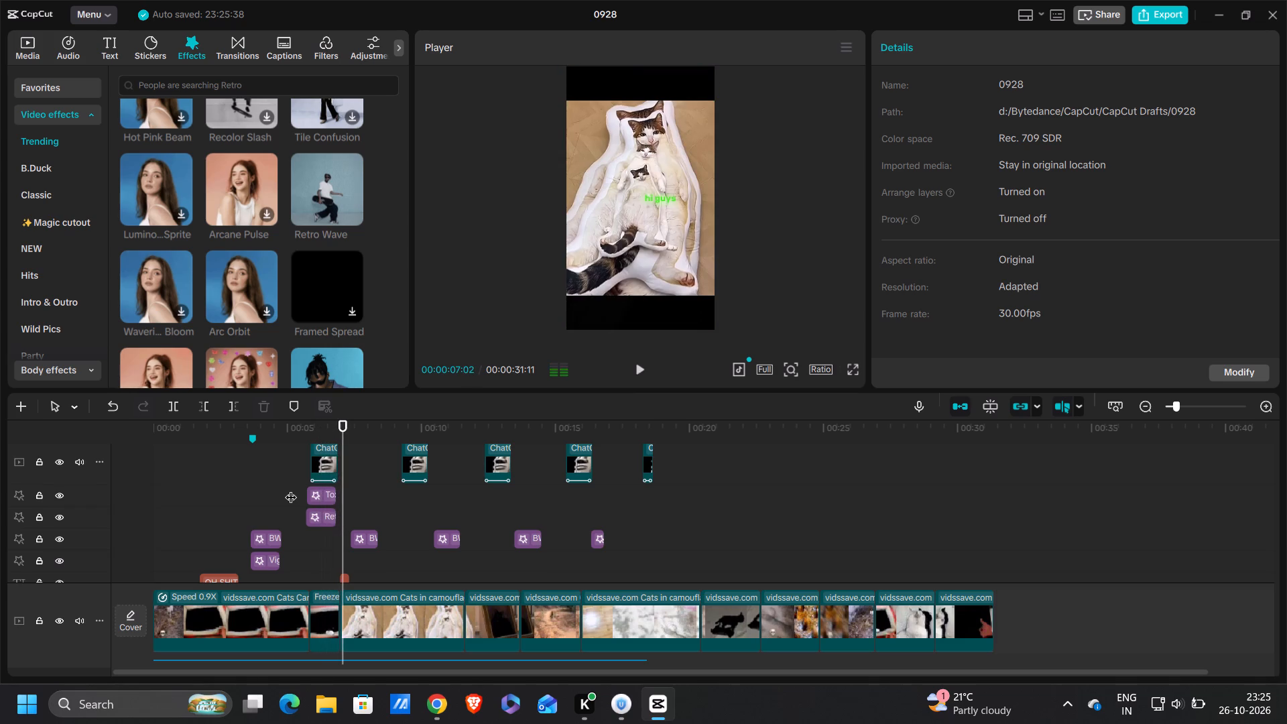
left_click_drag(347, 423, 304, 434)
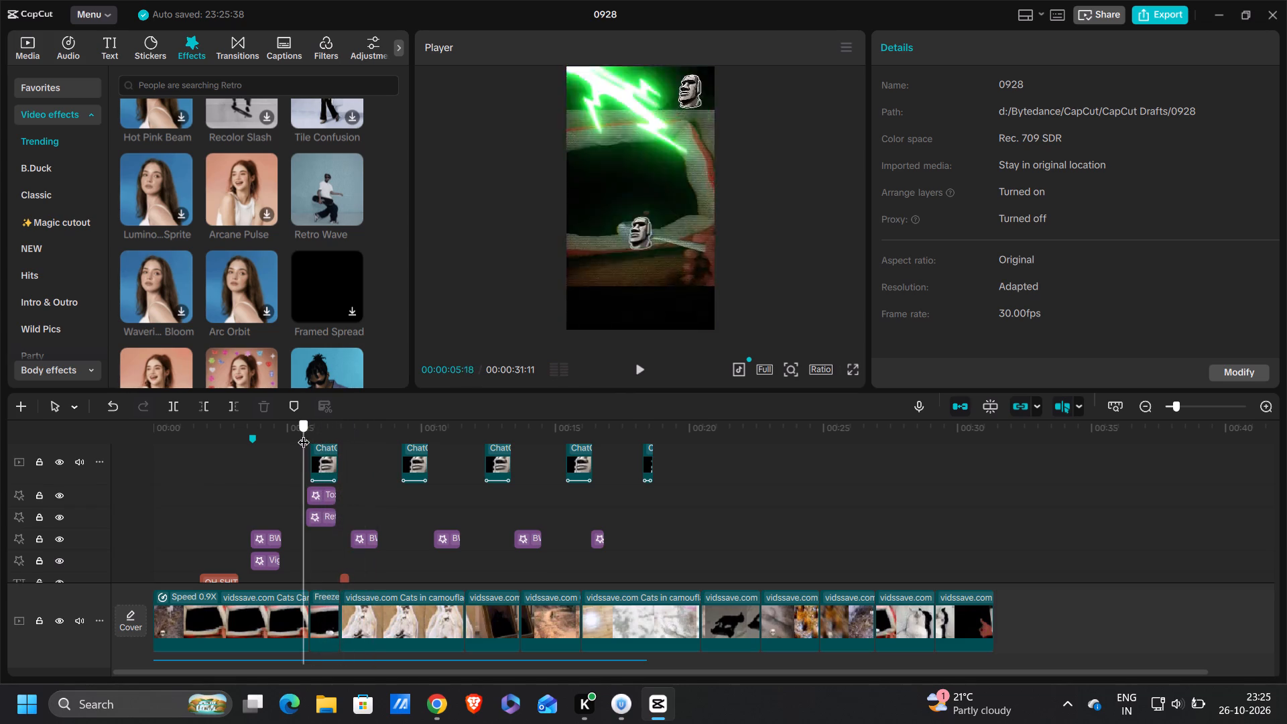
left_click_drag(304, 434, 303, 434)
key("space")
key("space")
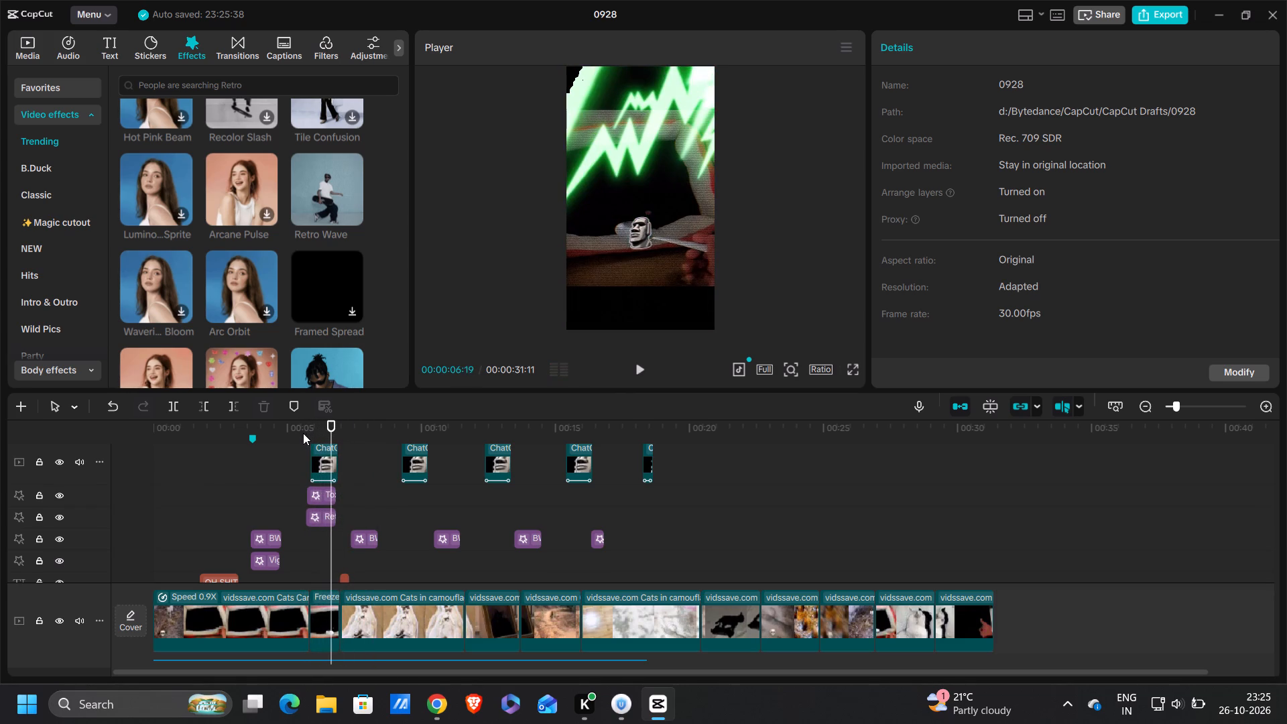
Add a rectangle mask to the Toxic Lightning effect, soften it with strong feathering, and play back the freeze frame.
left_click(318, 493)
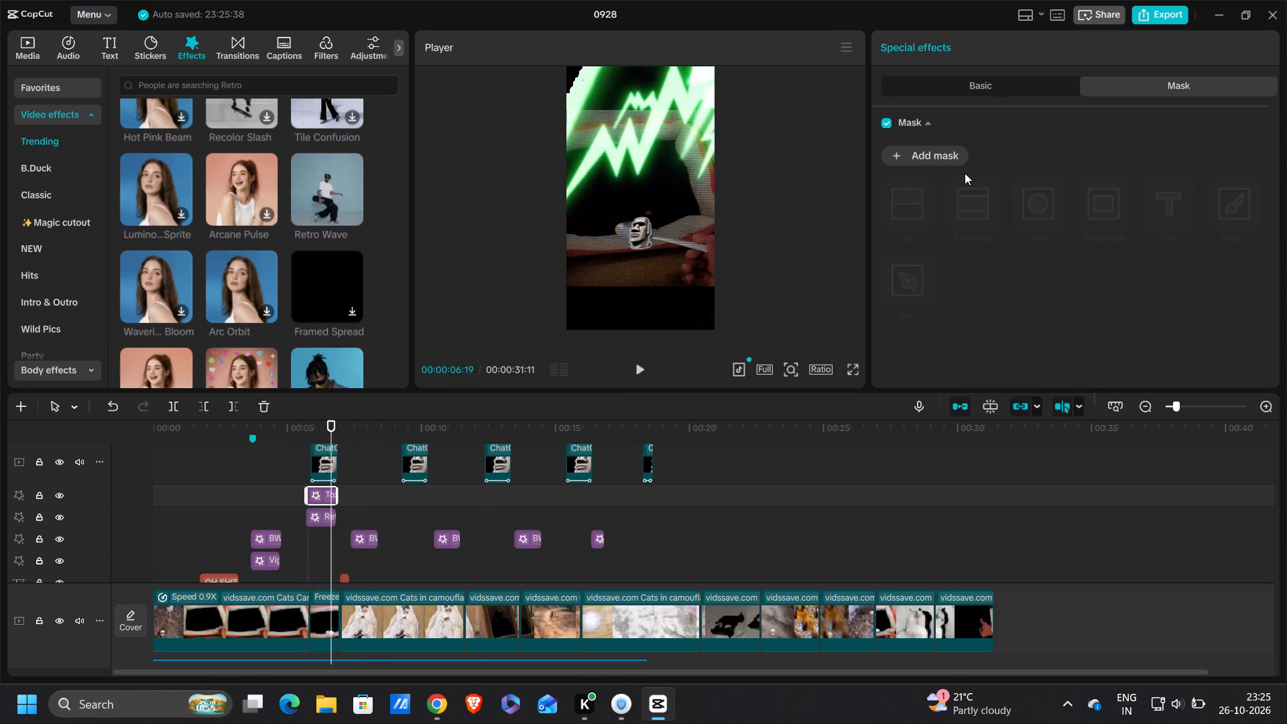
left_click(969, 153)
left_click(953, 158)
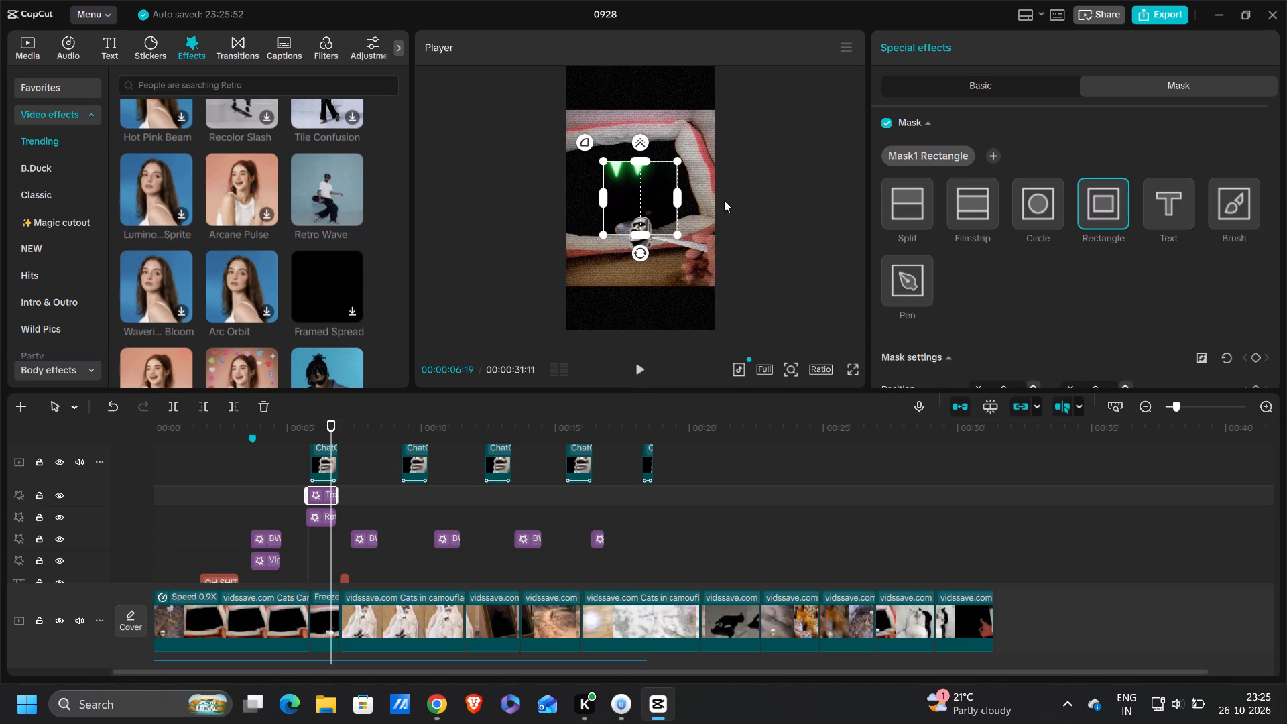
left_click_drag(636, 139, 642, 59)
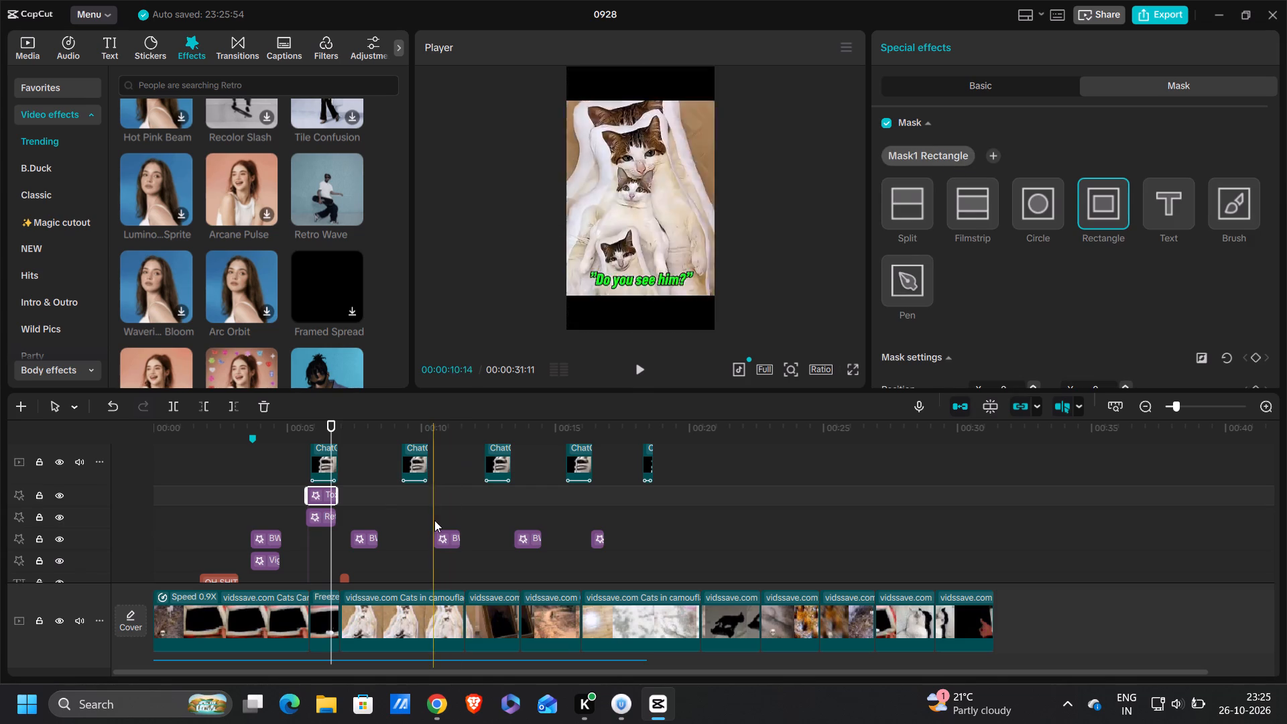
left_click(297, 496)
key("space")
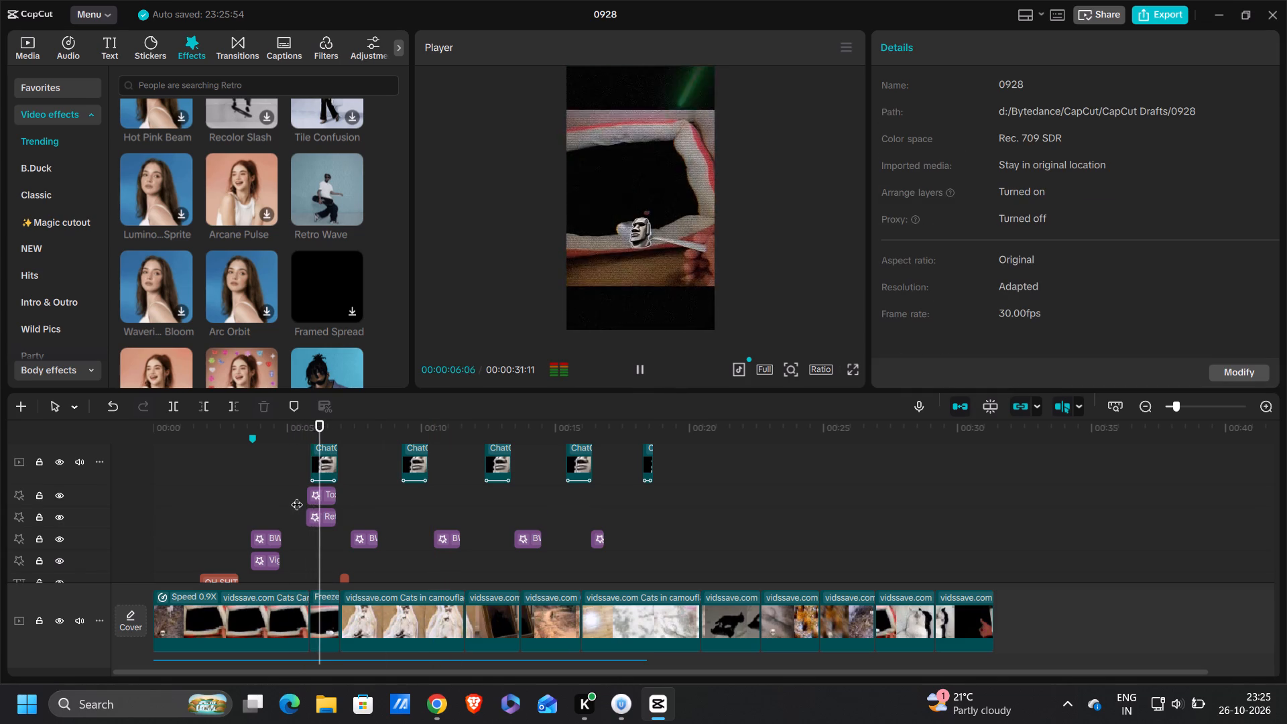
key("space")
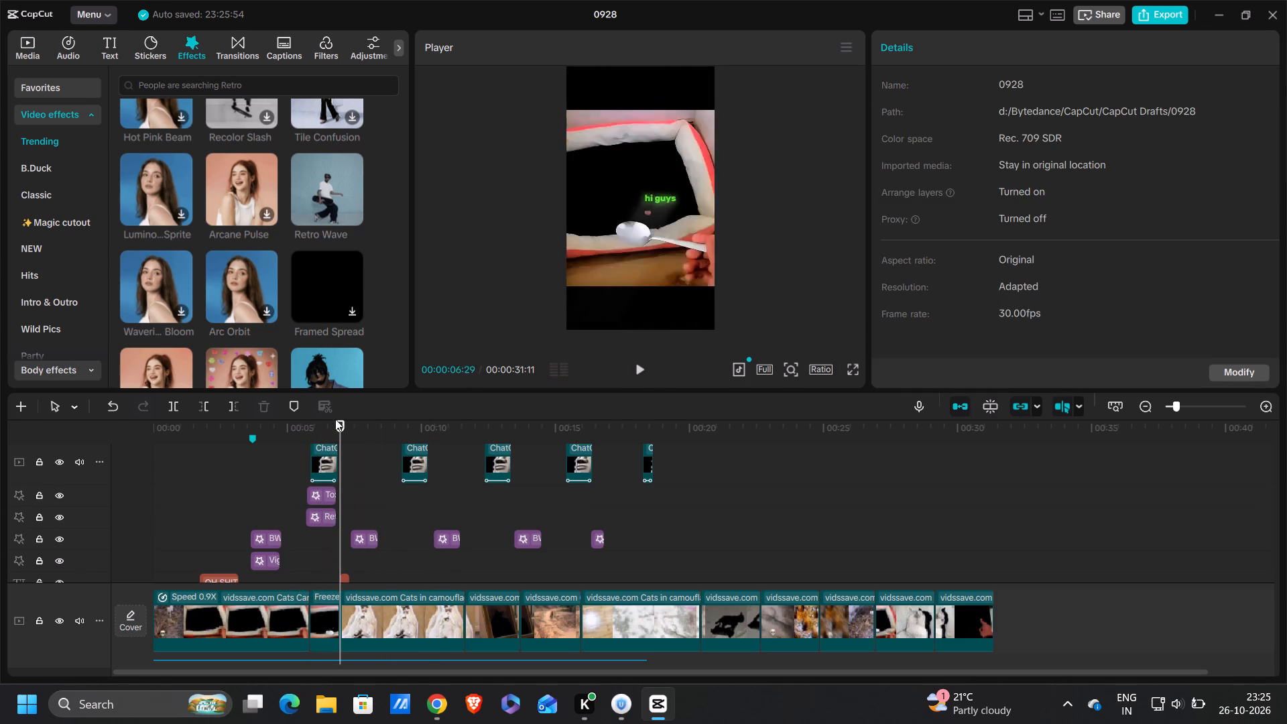
Delete the two stacked effects, BW and the vignette, located before the first freeze frame at about 4 seconds.
left_click_drag(252, 519, 261, 575)
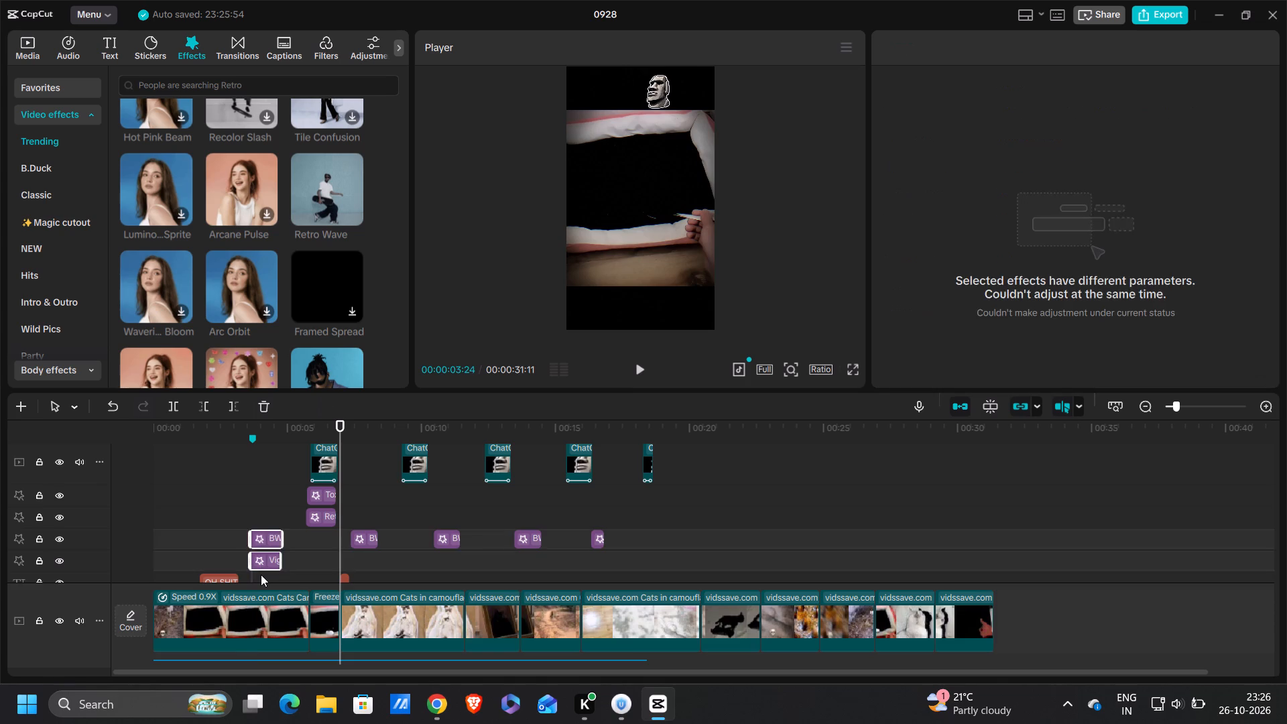
key("BackSpace")
Set the Toxic Lightning effect's speed to 16 and play back the freeze frame.
left_click(316, 493)
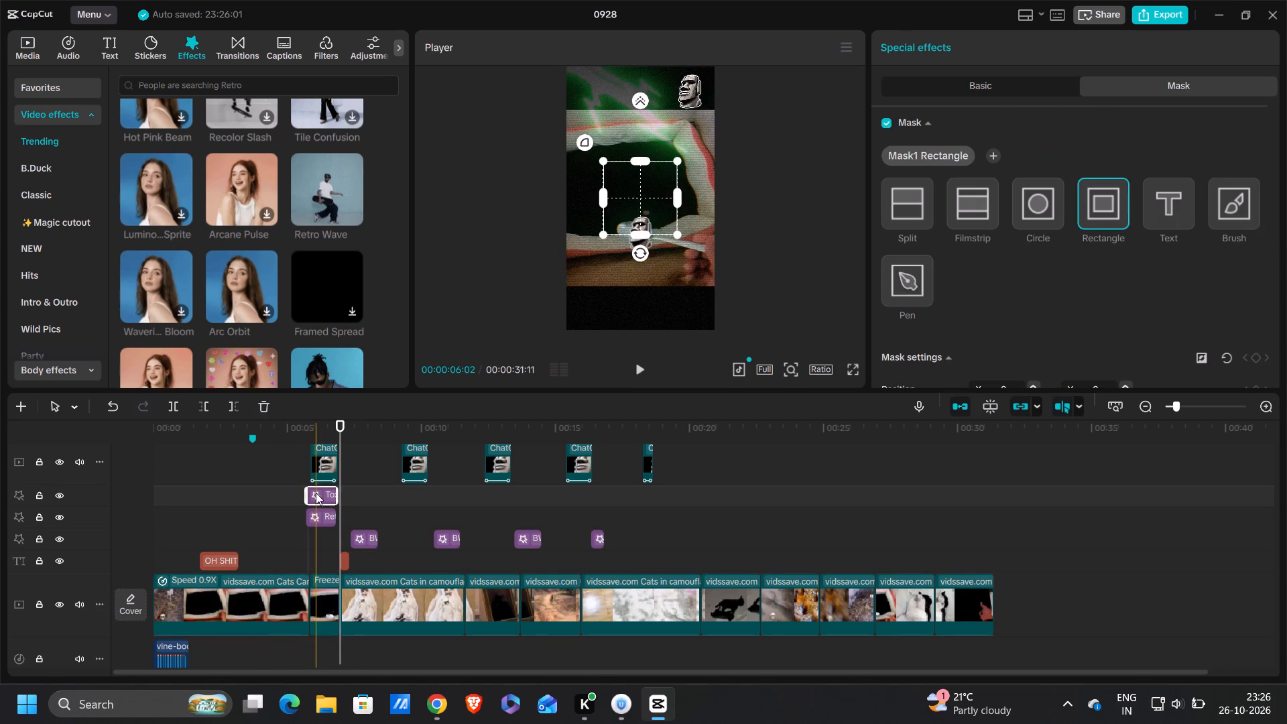
left_click(992, 90)
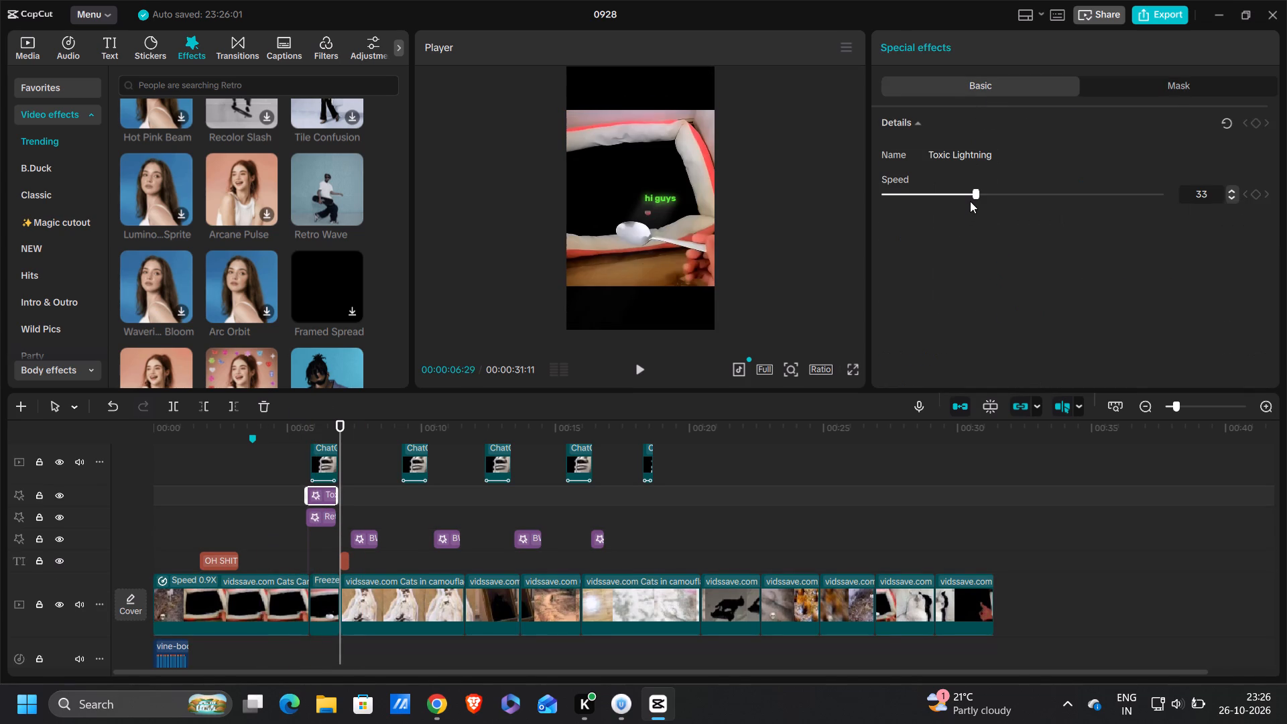
left_click_drag(971, 197, 930, 196)
left_click(292, 530)
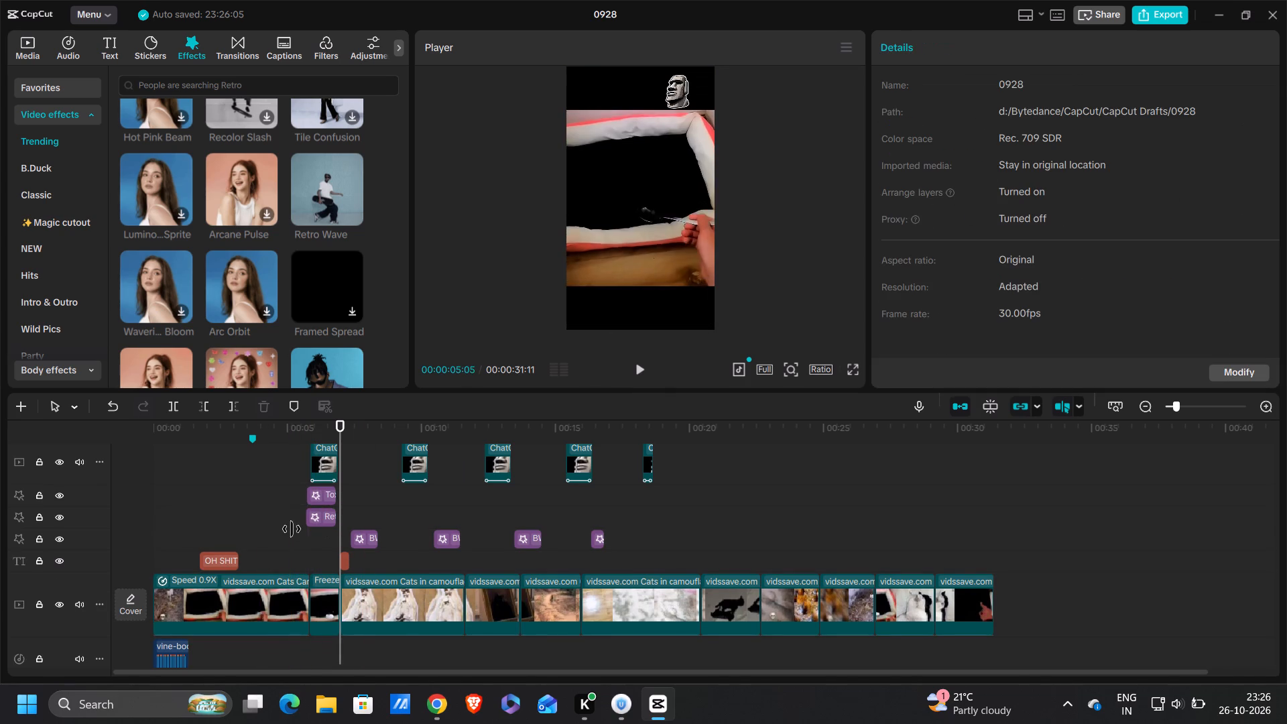
key("space")
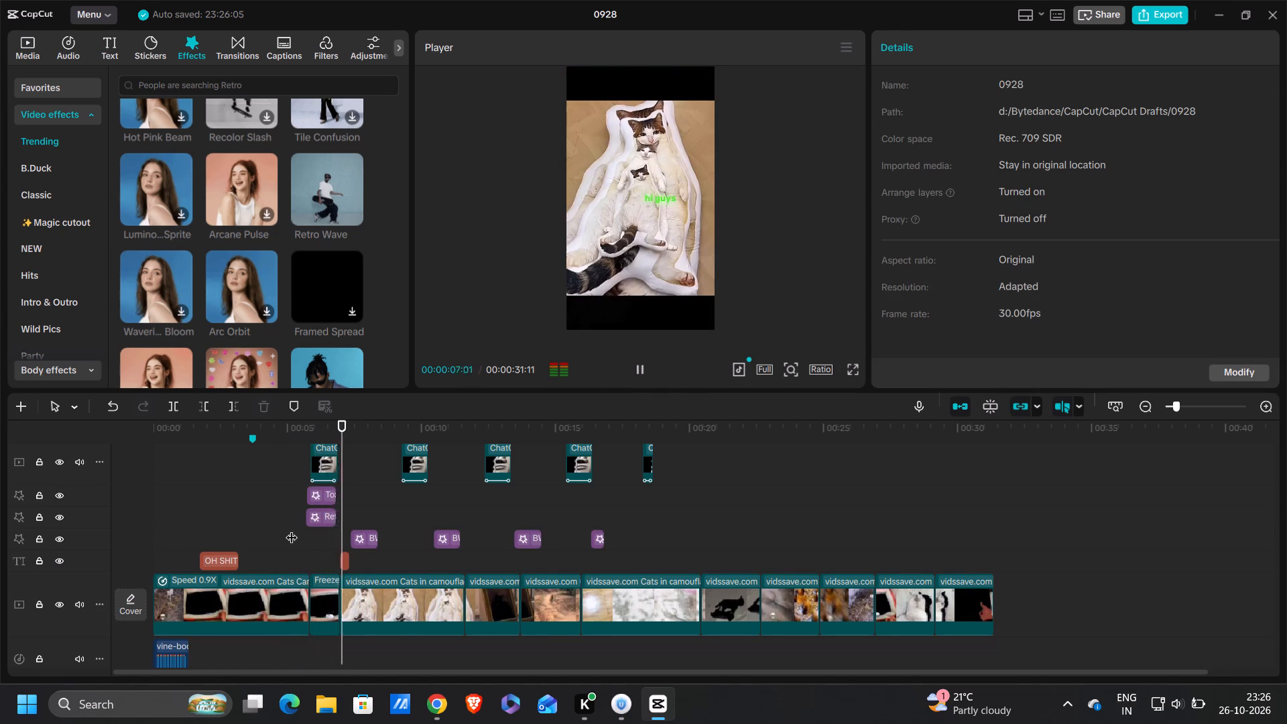
key("space")
Move the Retro Wave effect to the track above Toxic Lightning and play back the freeze frame.
left_click(322, 491)
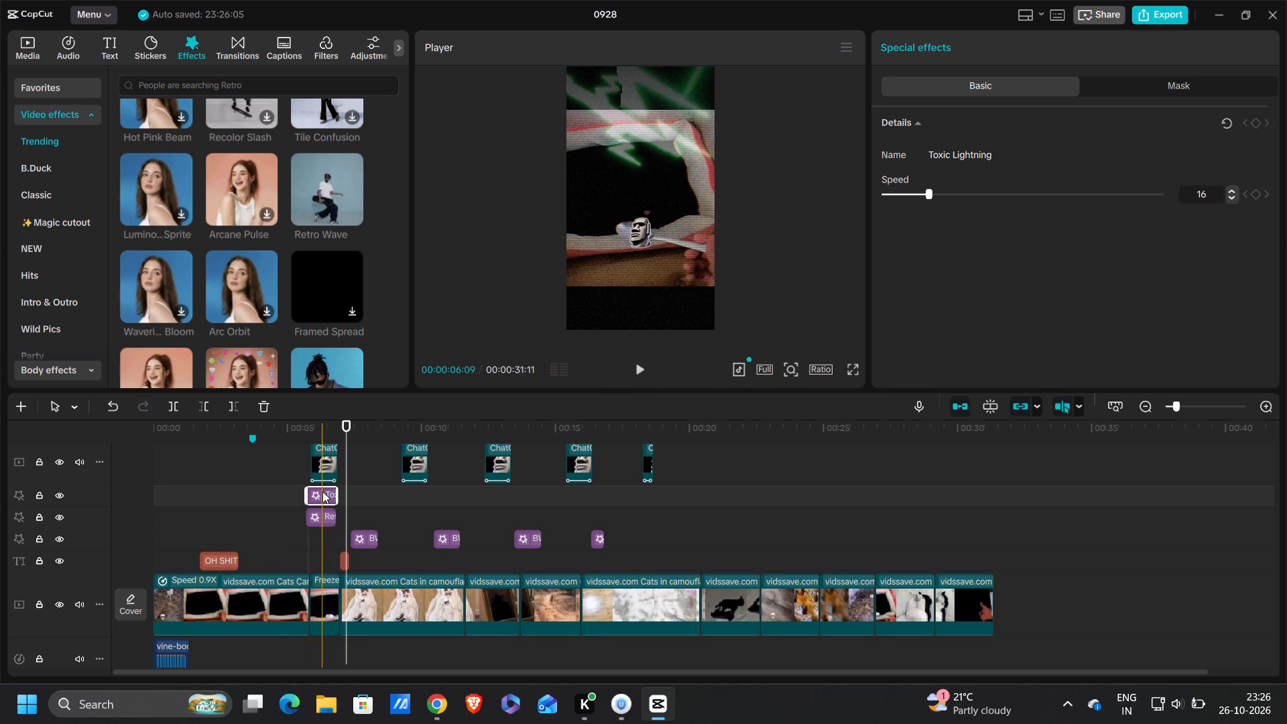
left_click_drag(322, 524, 322, 523)
left_click_drag(322, 523, 324, 499)
left_click(298, 497)
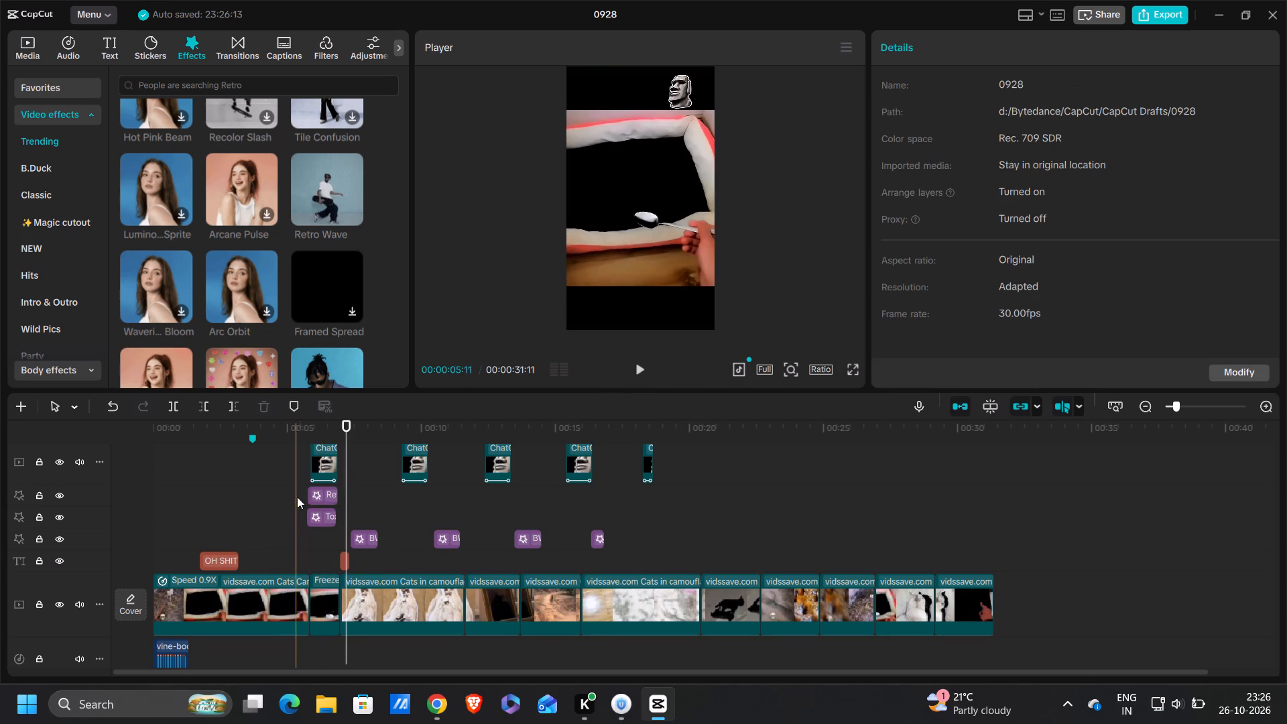
key("space")
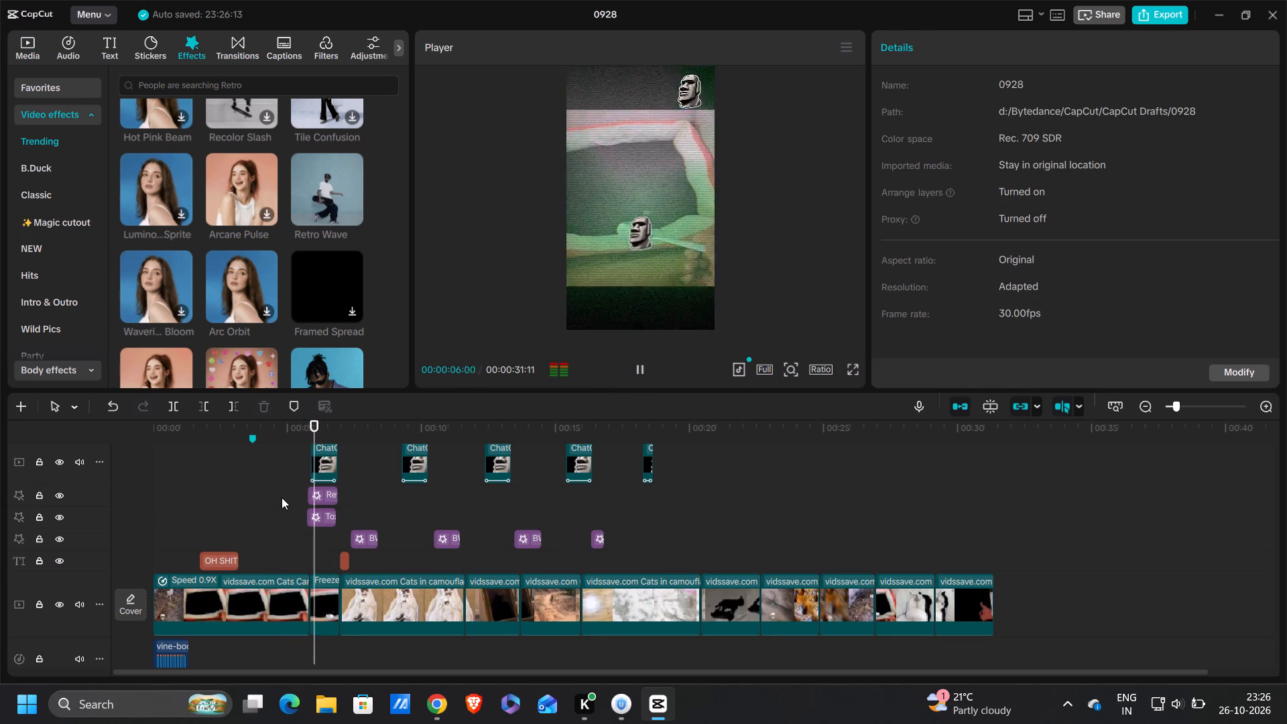
key("space")
Move the Toxic Lightning rectangle mask down to the bottom centre of the video frame and play back the section.
left_click(316, 499)
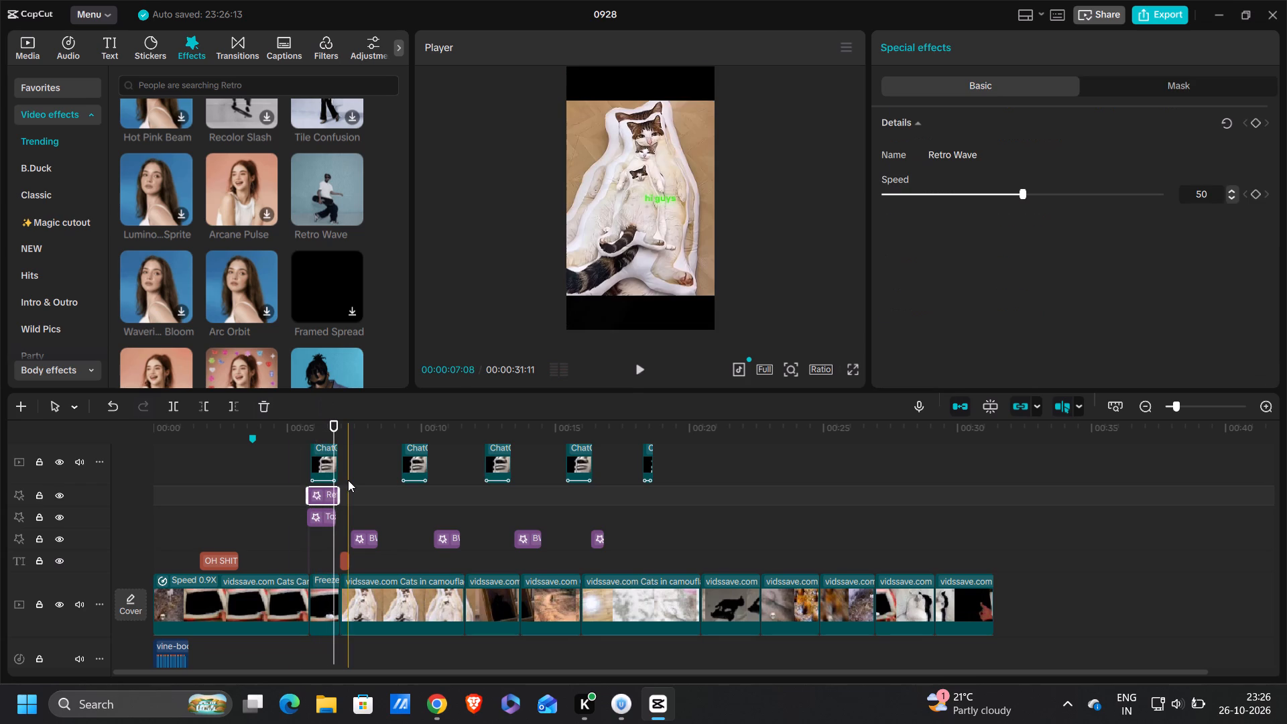
left_click(320, 514)
left_click_drag(642, 190, 639, 231)
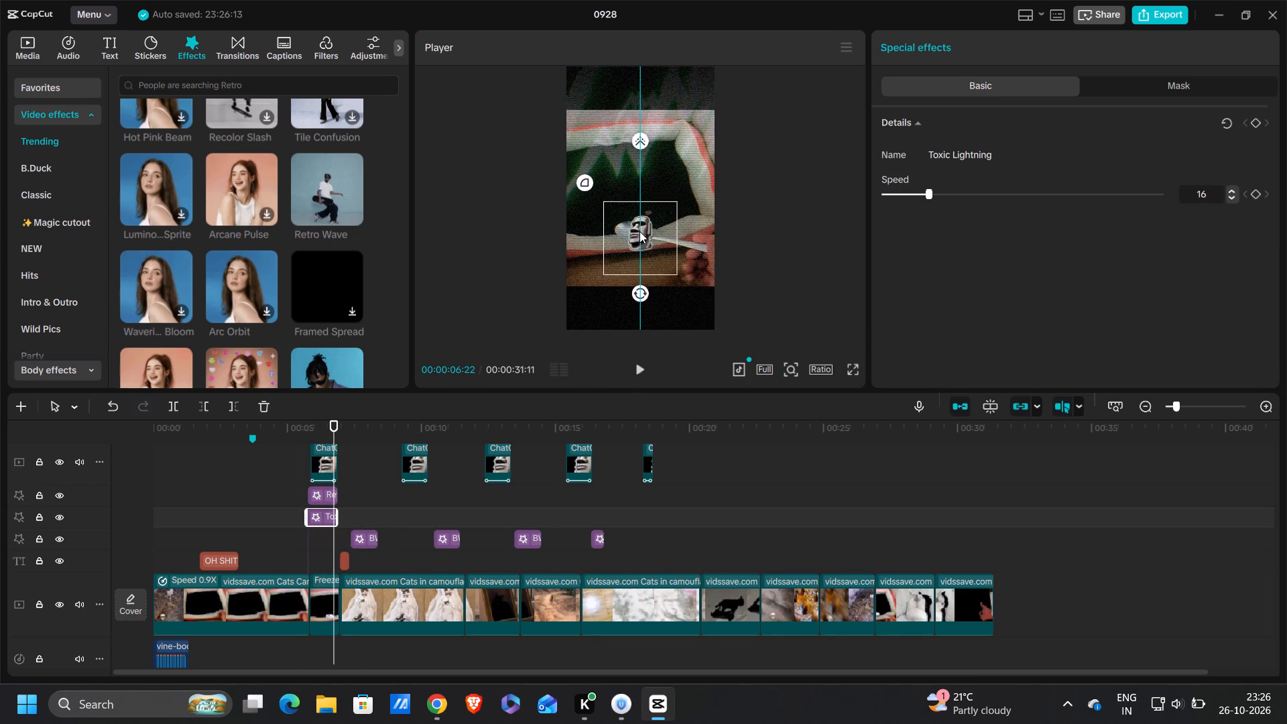
left_click_drag(639, 231, 641, 282)
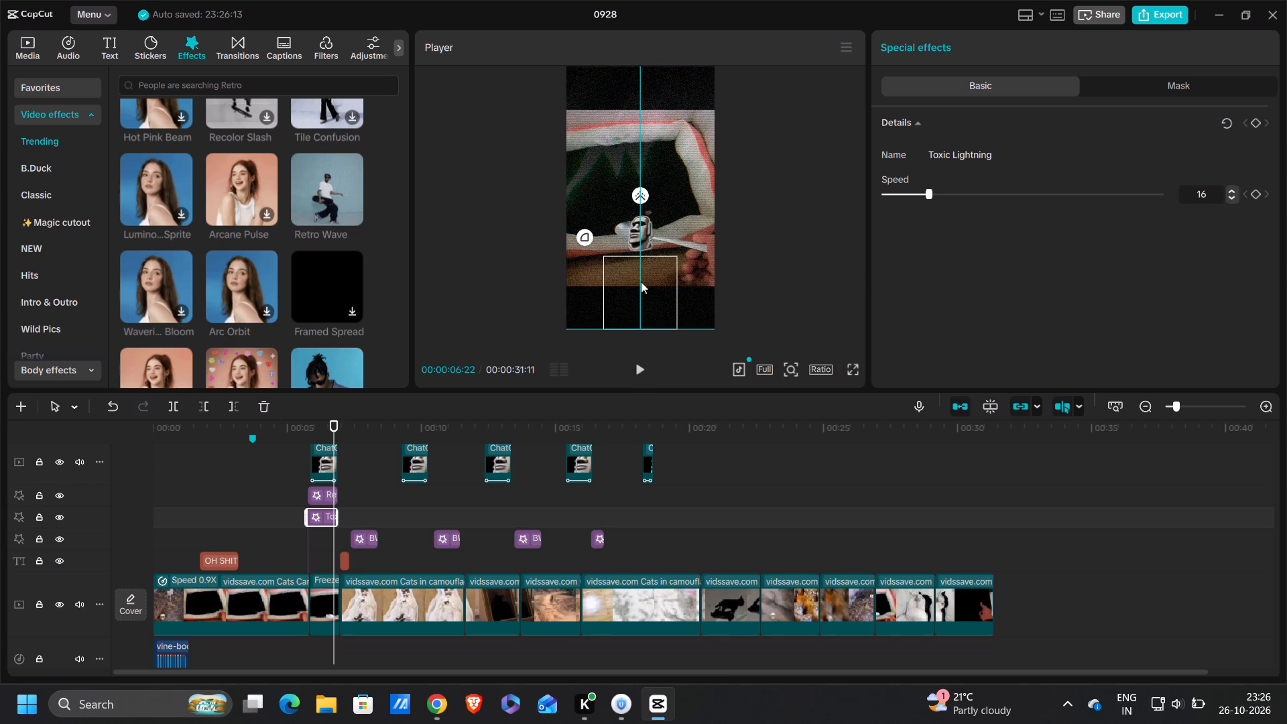
left_click_drag(641, 282, 641, 281)
left_click(287, 476)
key("space")
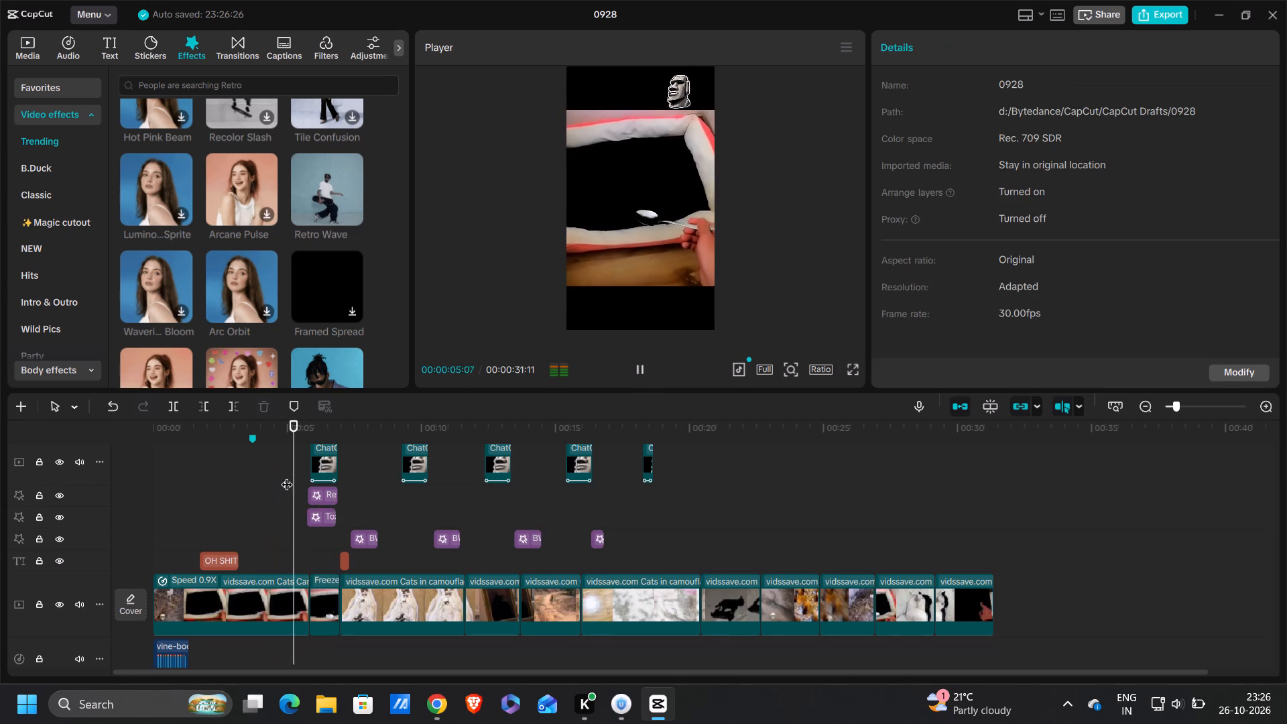
key("space")
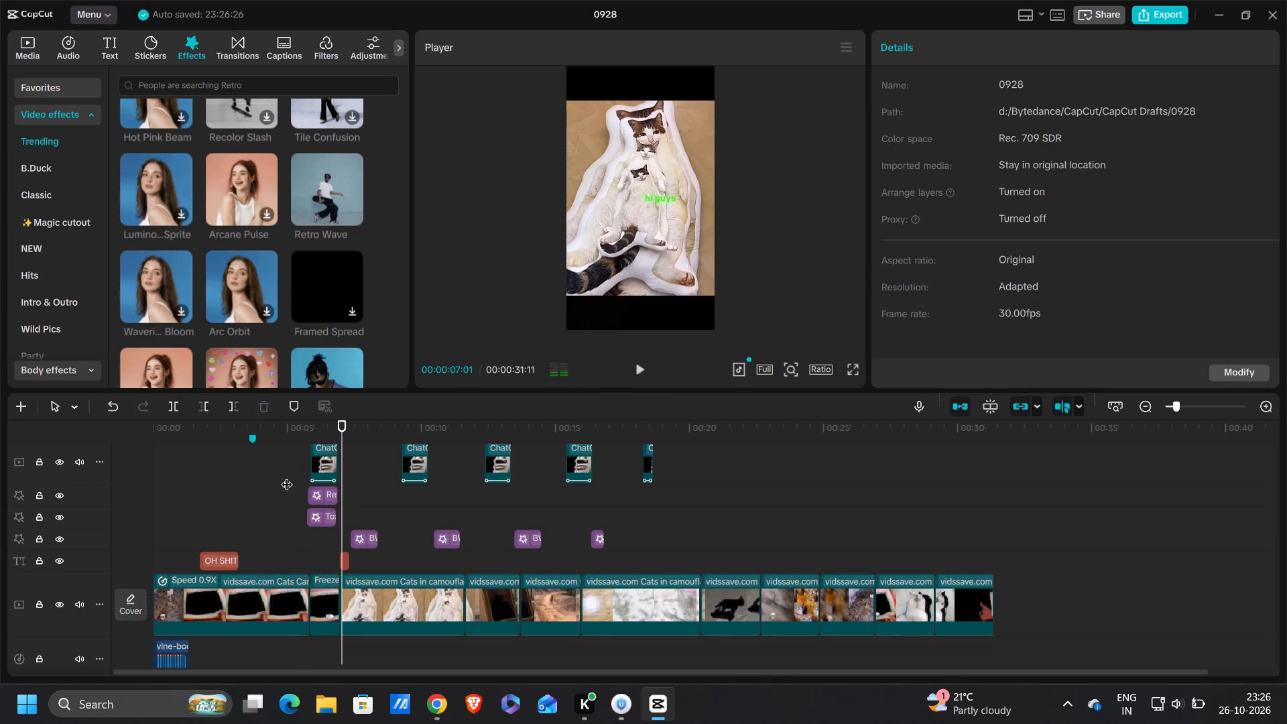
Move the Toxic Lightning rectangle mask up over the stone-face overlay near the frame's centre and play back the first freeze.
left_click(318, 511)
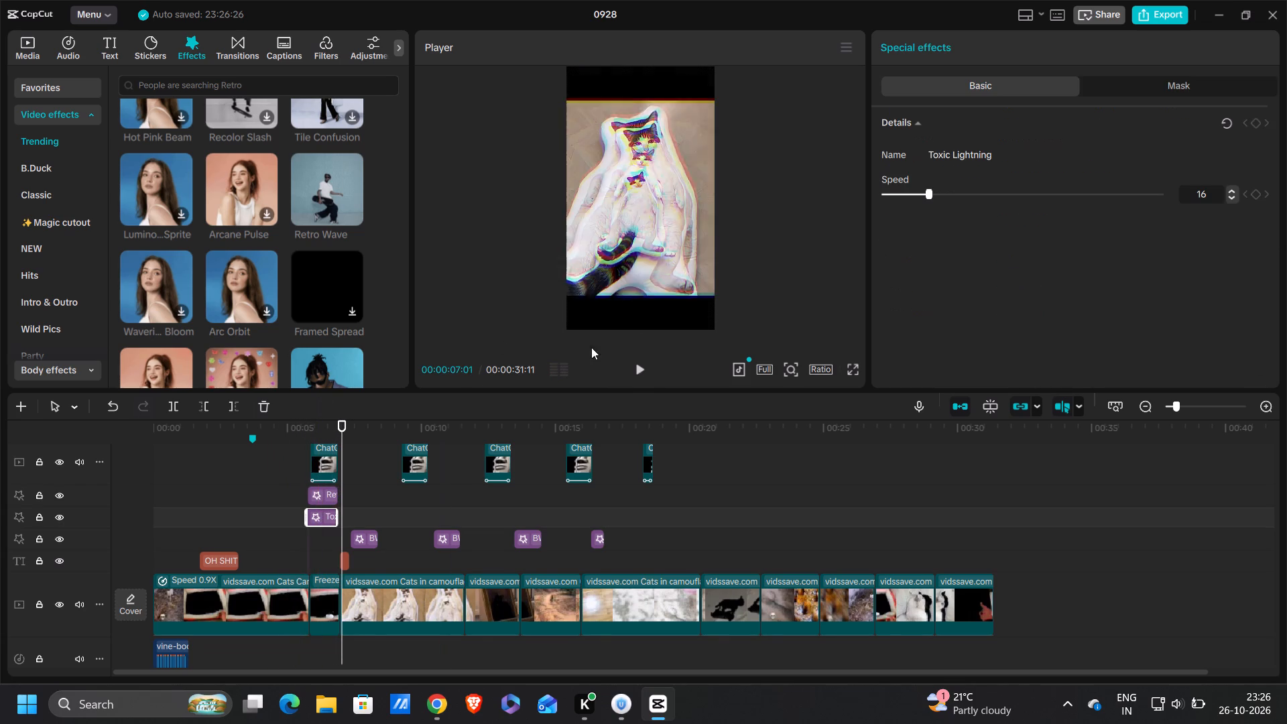
left_click(308, 453)
left_click_drag(308, 453, 319, 454)
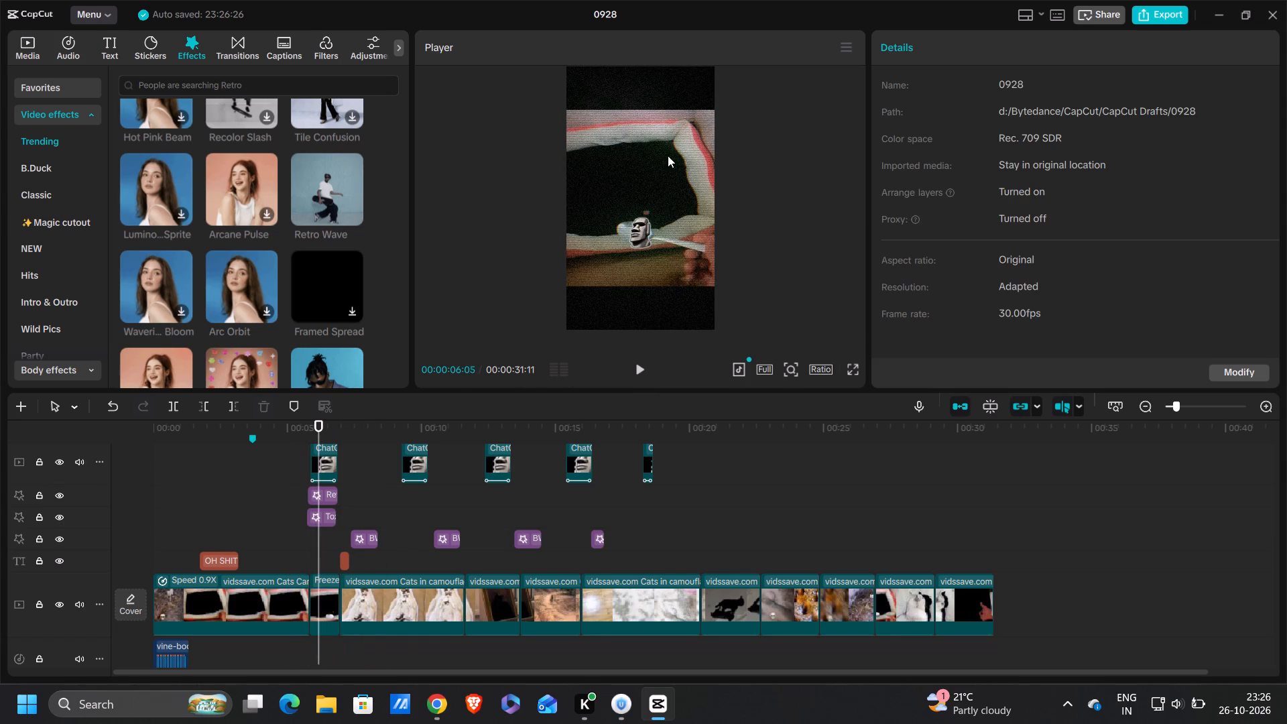
left_click(316, 518)
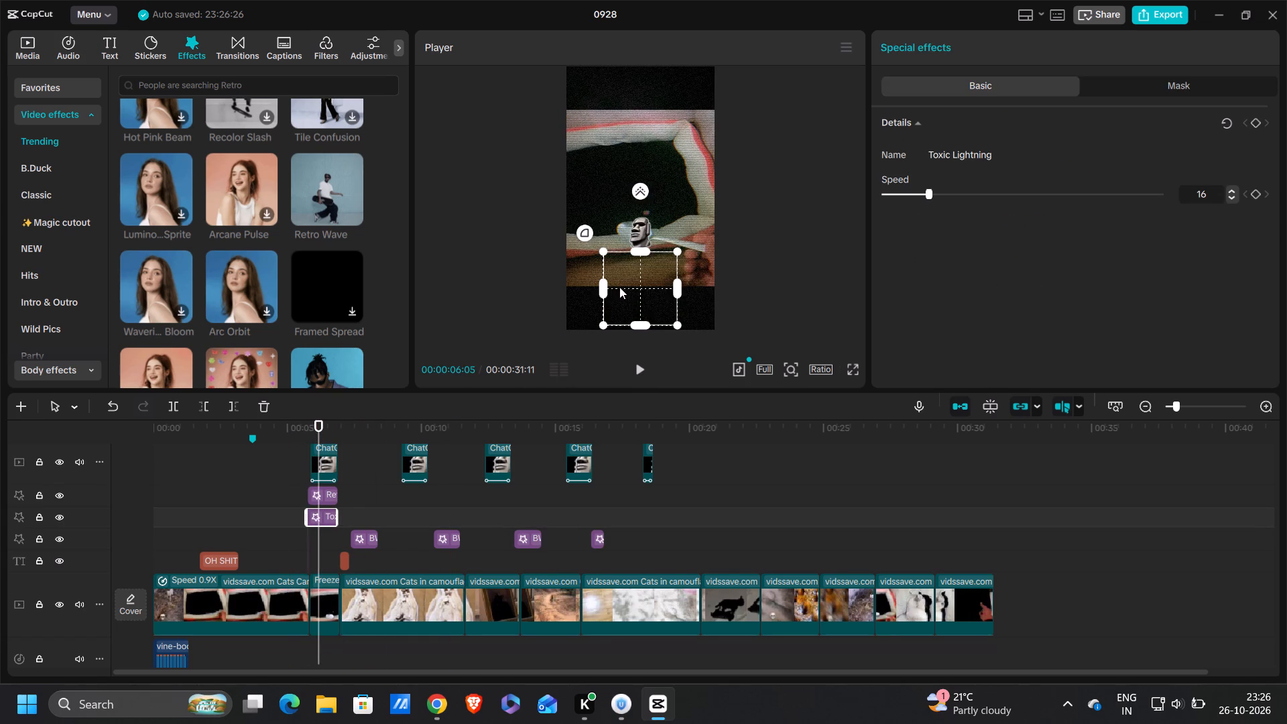
left_click_drag(619, 287, 622, 219)
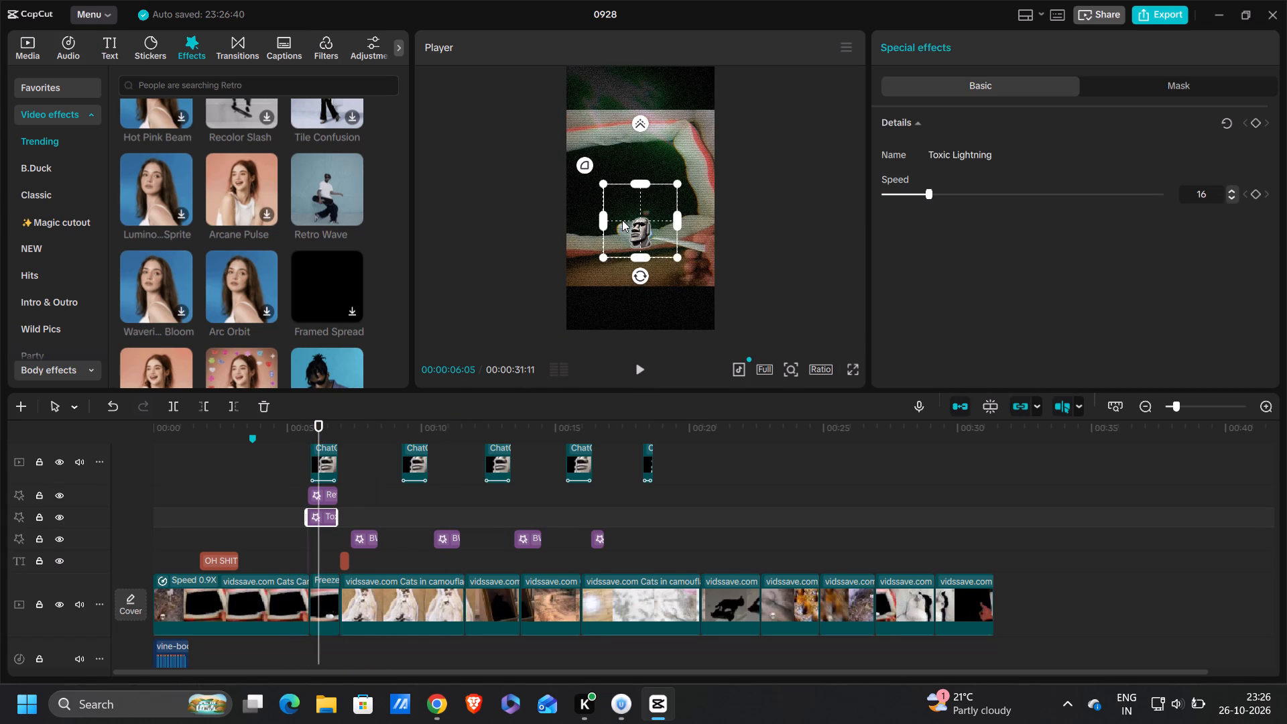
left_click(295, 471)
key("space")
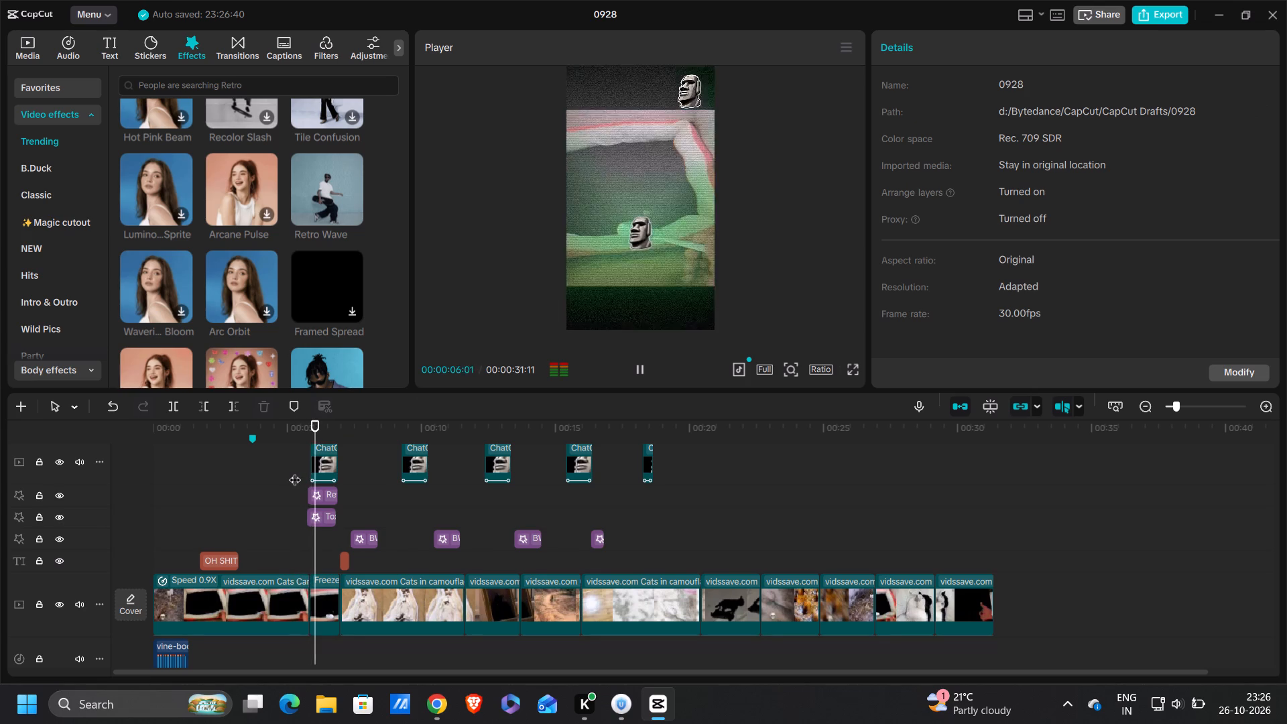
key("space")
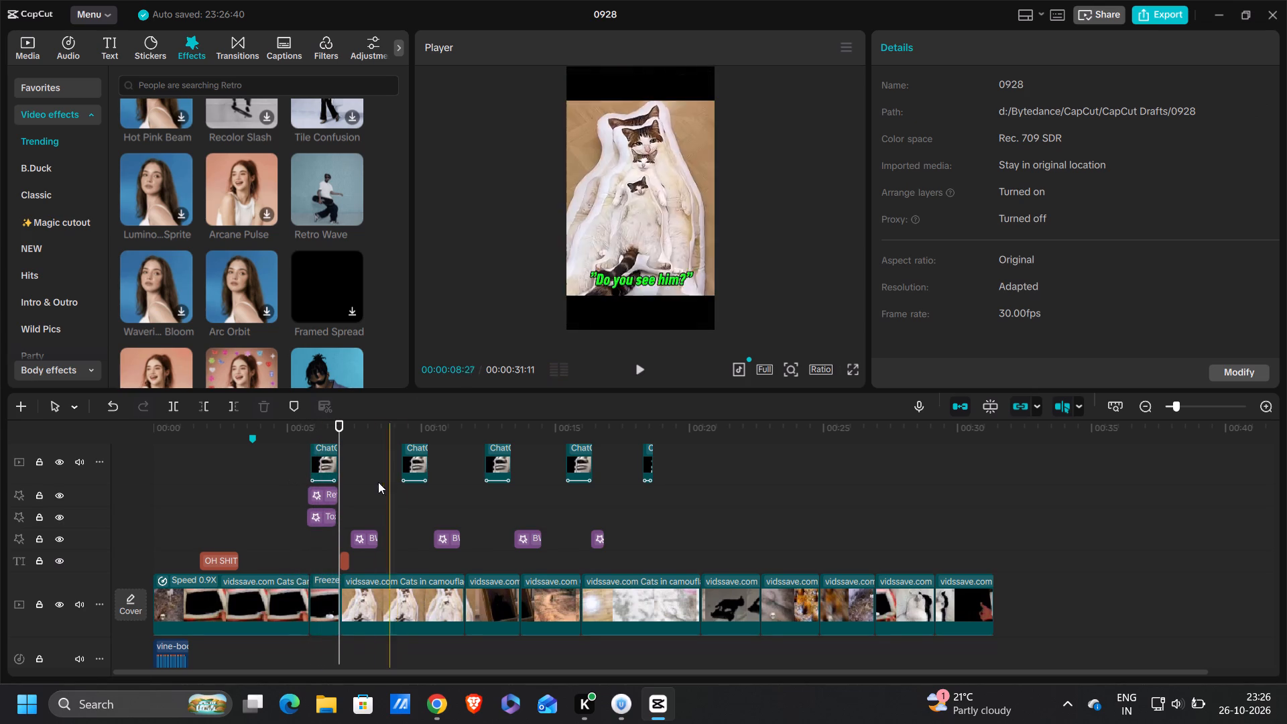
Delete the four BW effects and the short "hi guys" text clip located after the first freeze frame.
left_click_drag(341, 504, 569, 519)
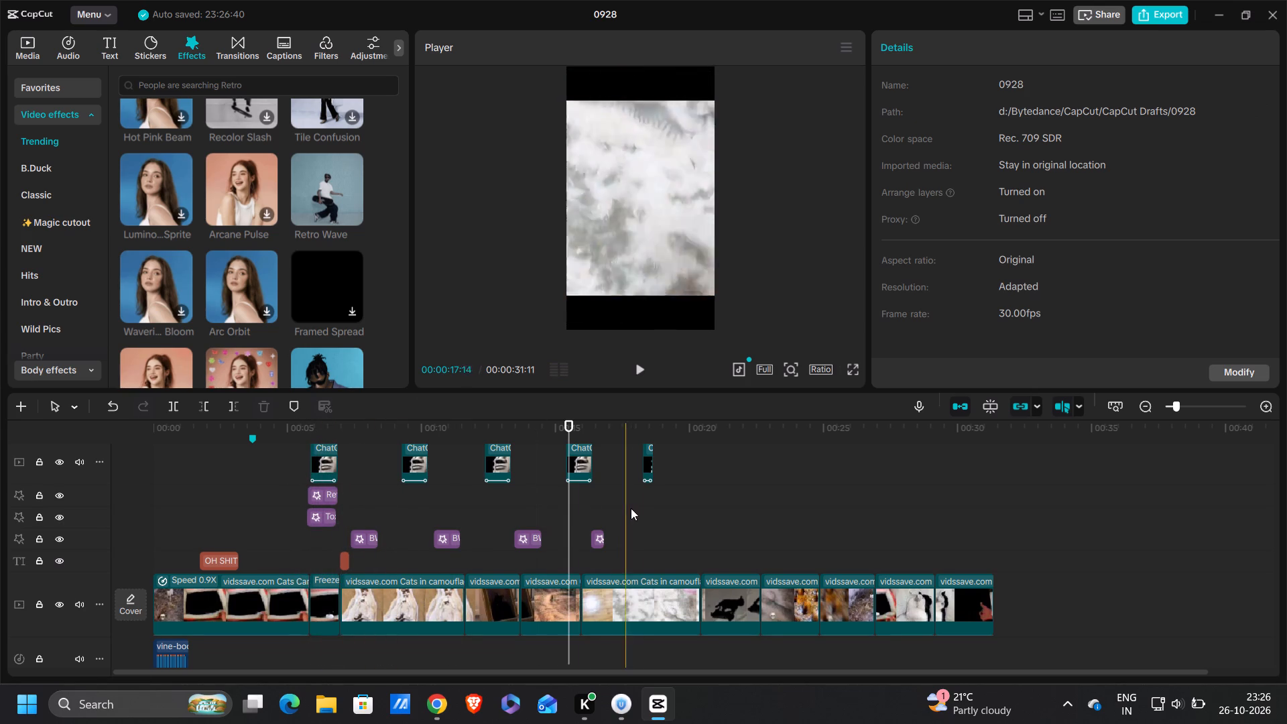
left_click_drag(636, 509, 344, 561)
key("BackSpace")
Extend the ends of the Retro Wave and Toxic Lightning effects together to the end of the first freeze frame.
left_click_drag(351, 509, 318, 526)
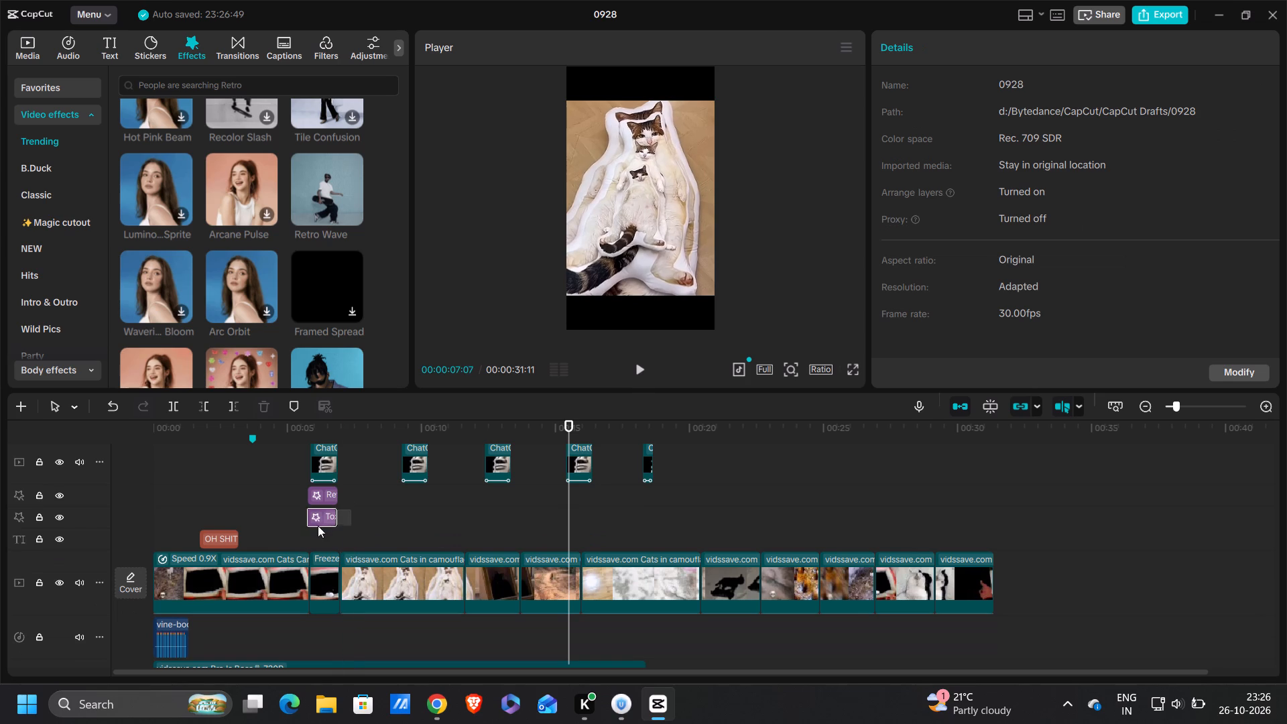
left_click_drag(318, 526, 312, 494)
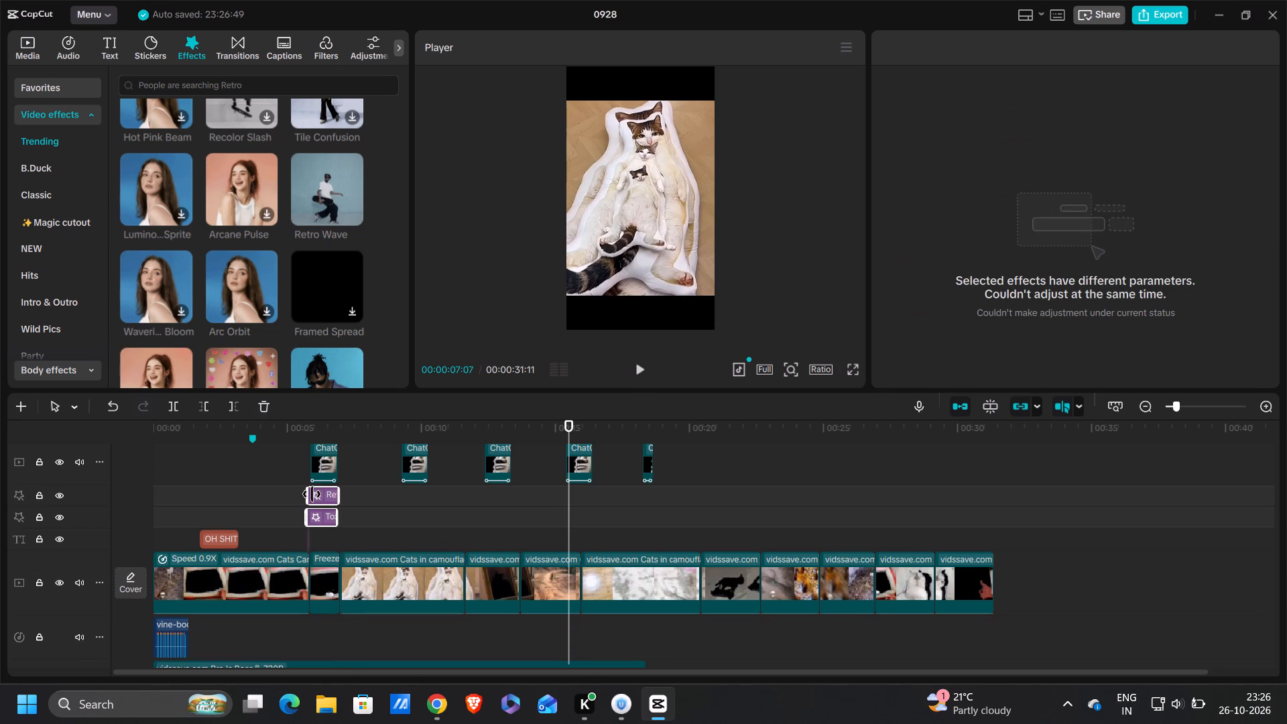
key("ctrl+c")
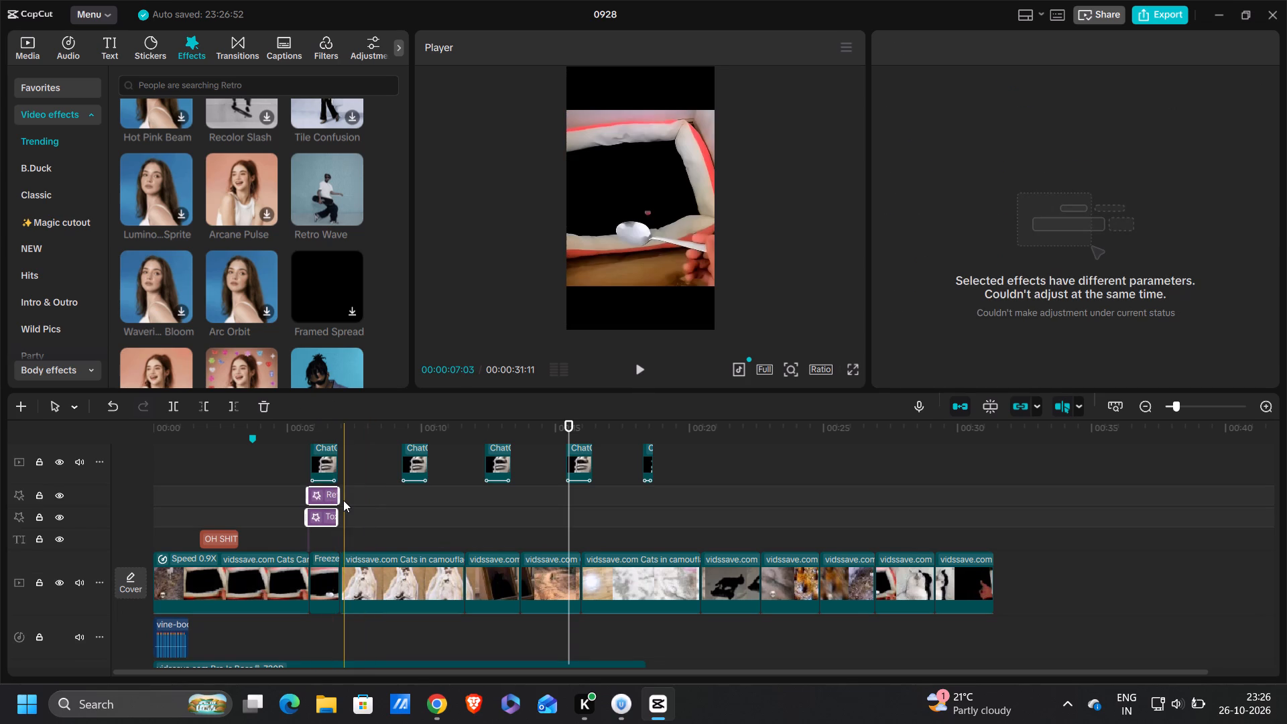
left_click(341, 499)
key("space")
key("space")
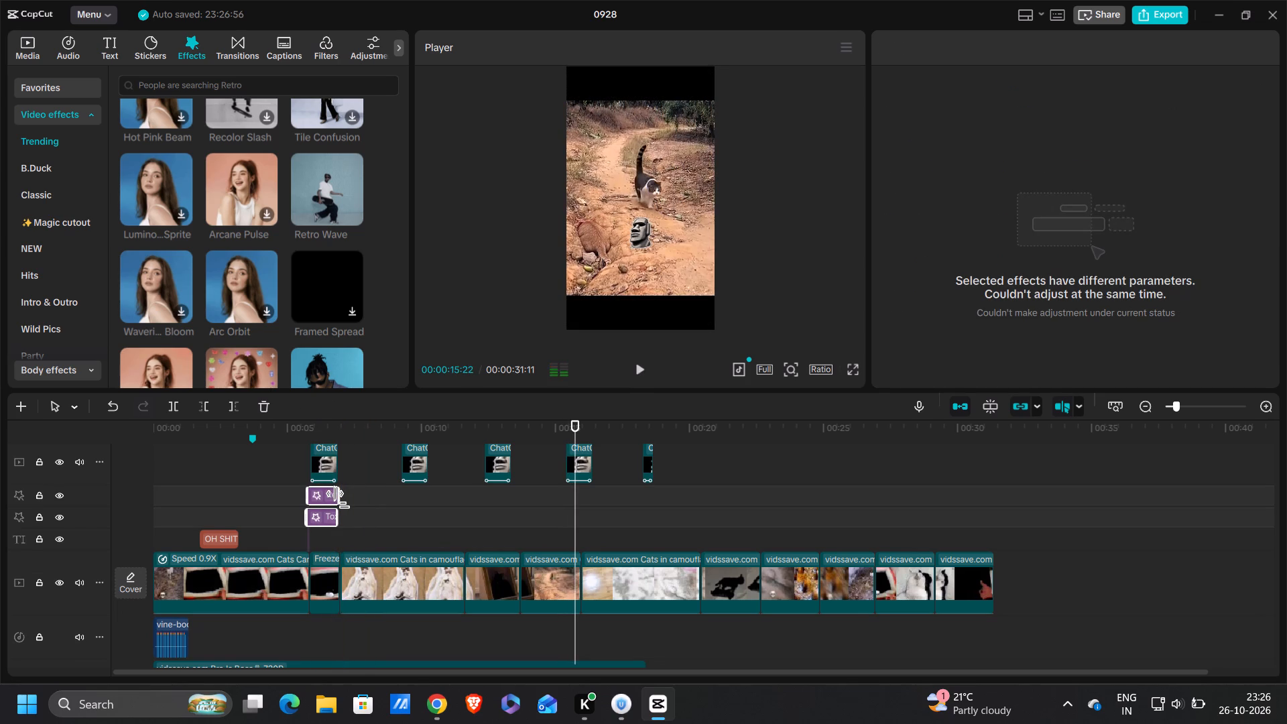
left_click(341, 499)
left_click(363, 478)
left_click_drag(363, 477, 337, 478)
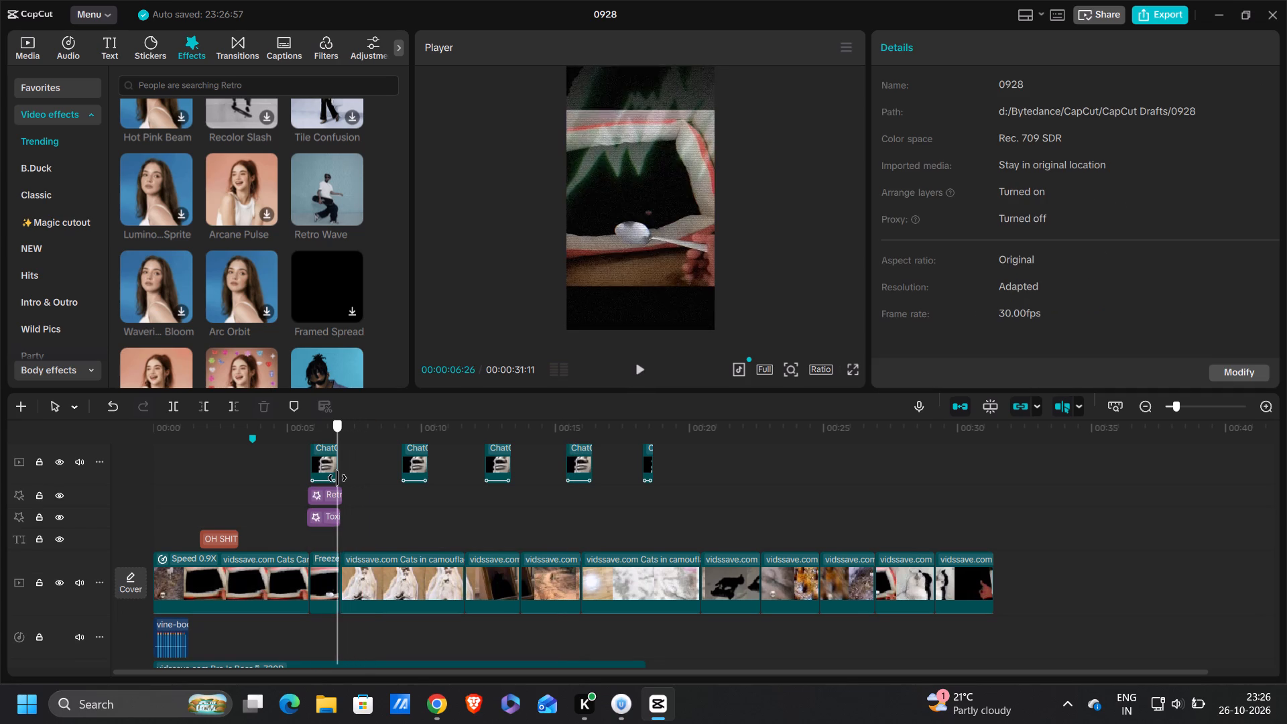
left_click_drag(337, 478, 340, 477)
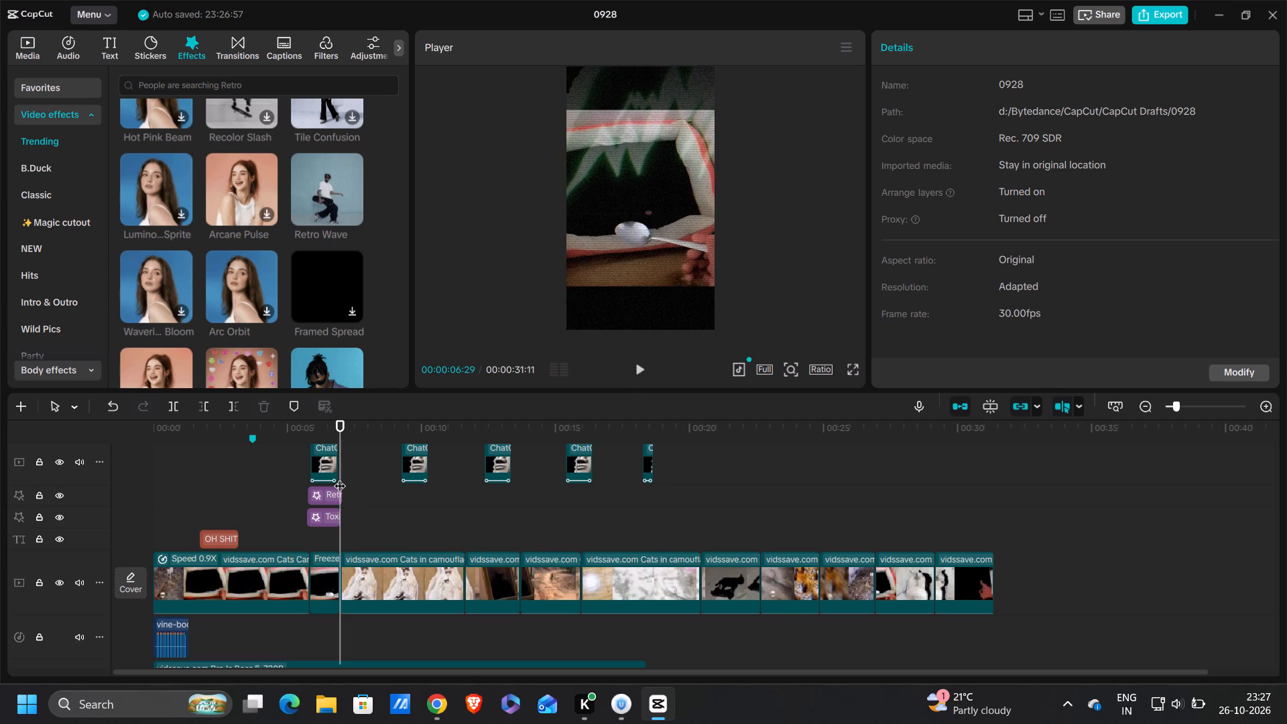
Play back the clip after the first freeze and insert a second freeze frame in it at about 11 seconds.
key("space")
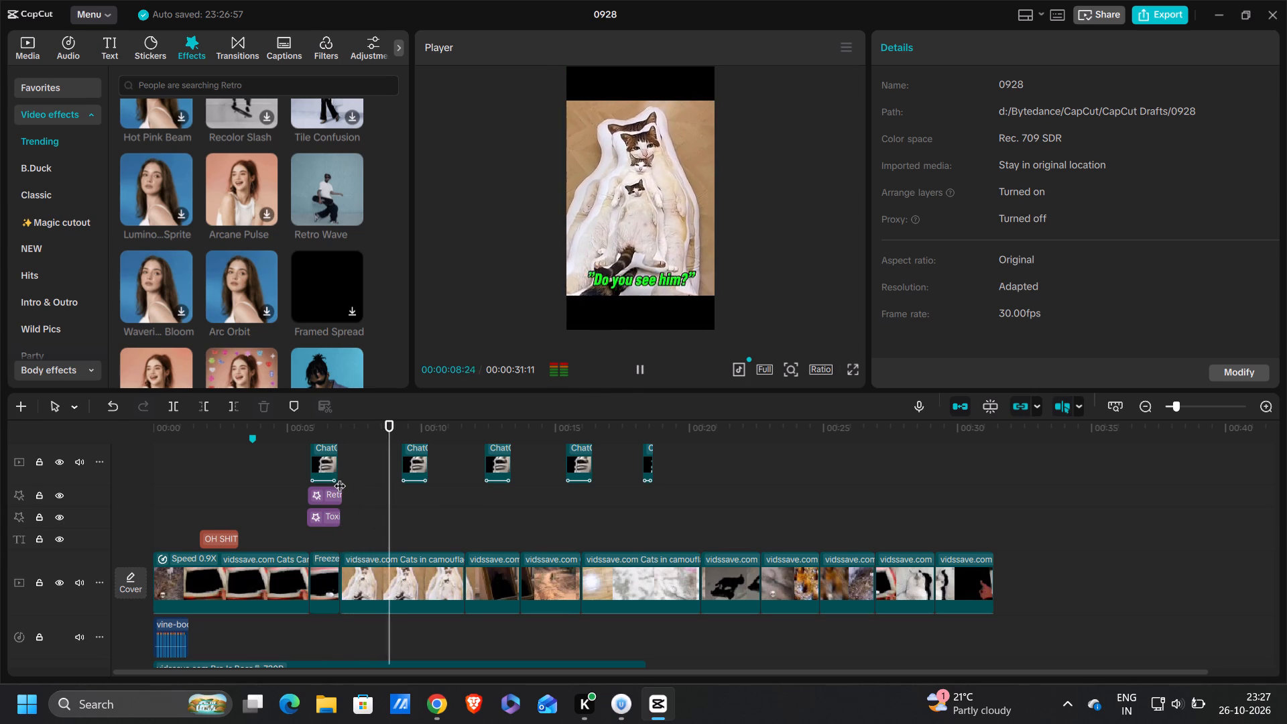
key("space")
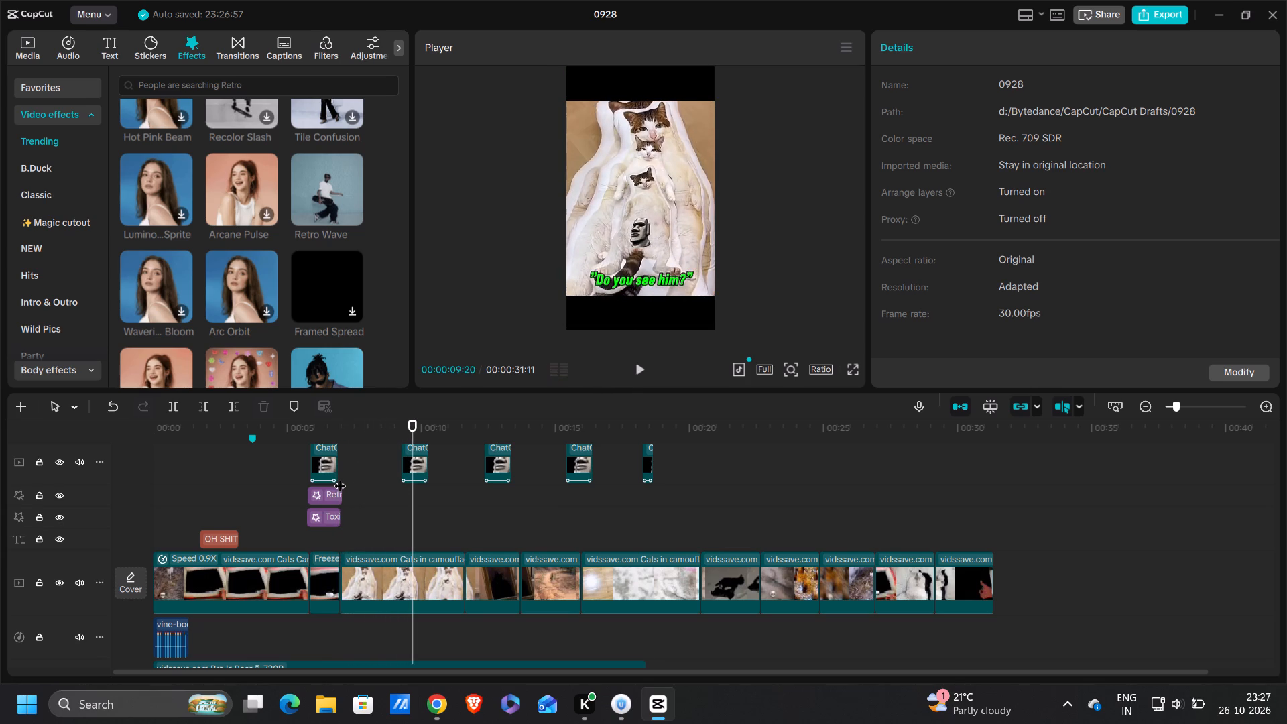
key("space")
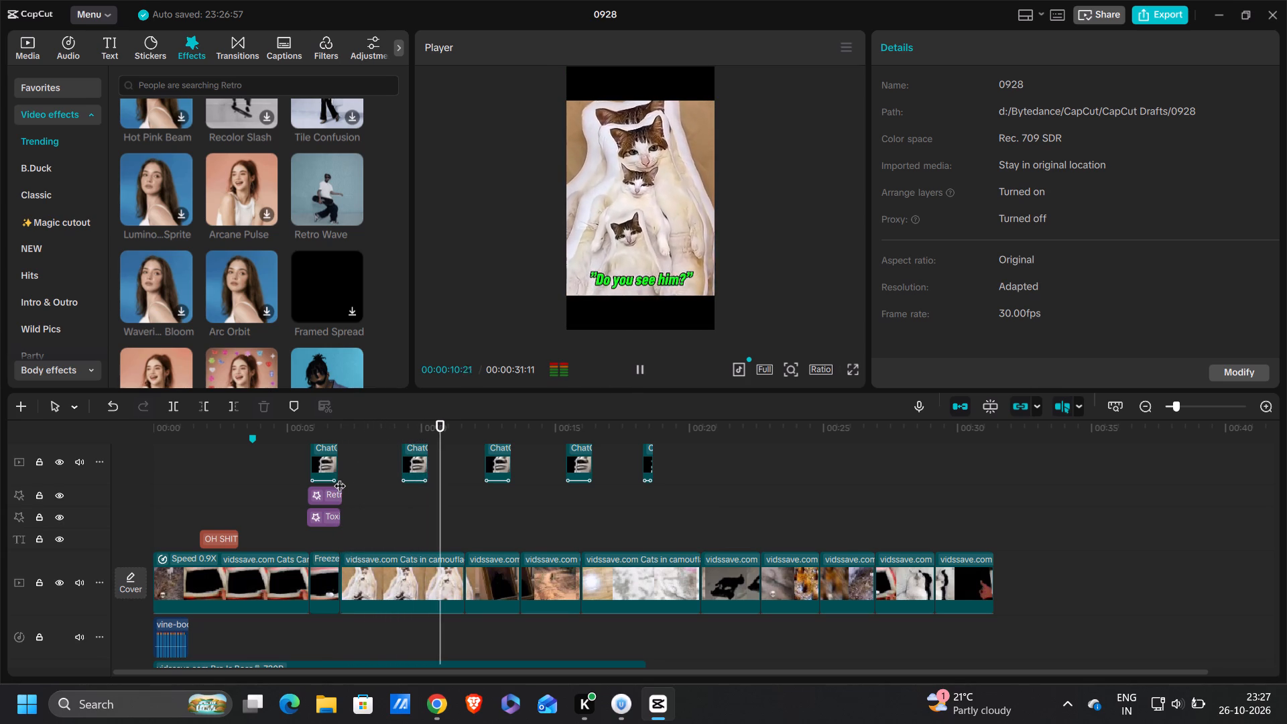
key("space")
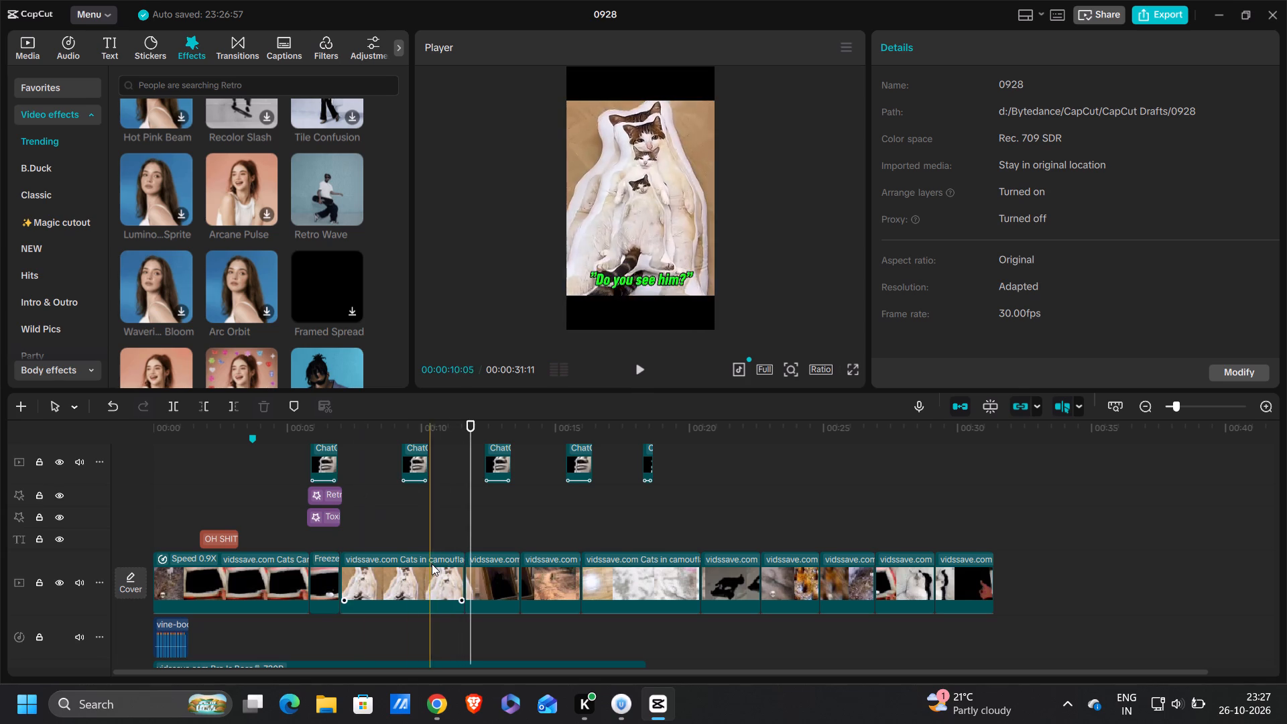
left_click_drag(472, 531, 462, 536)
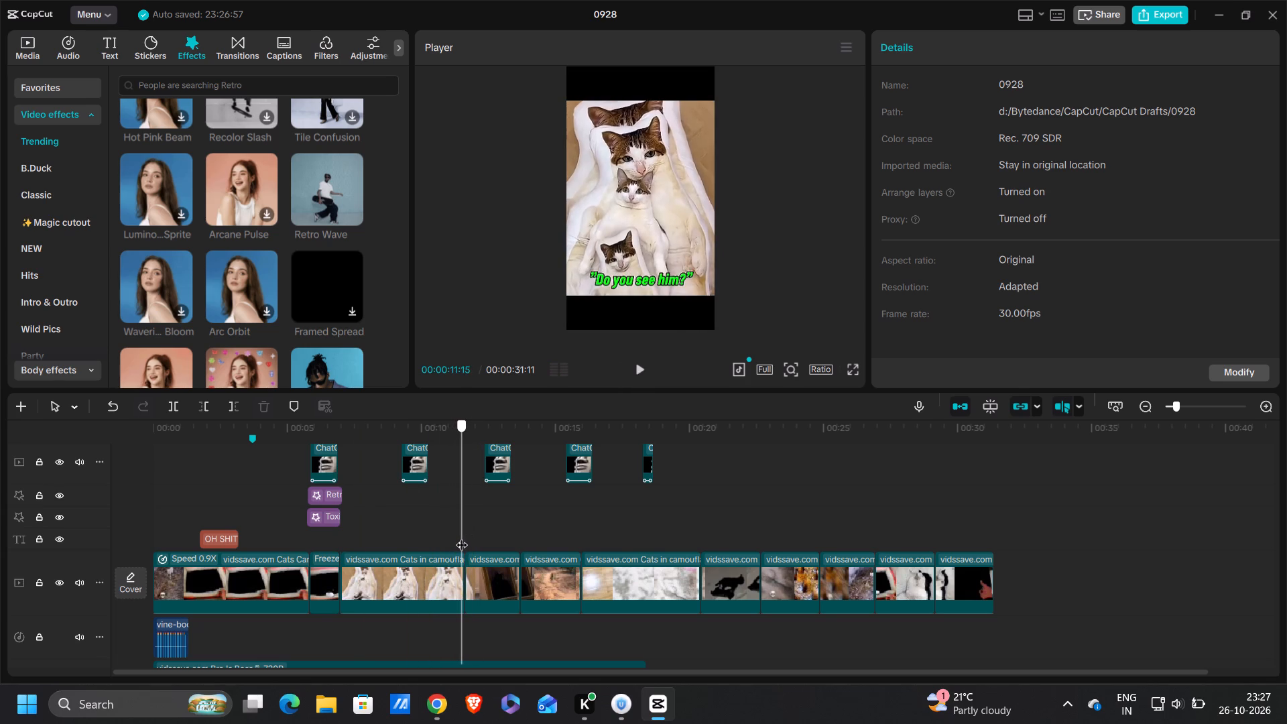
left_click_drag(462, 536, 461, 536)
left_click(454, 572)
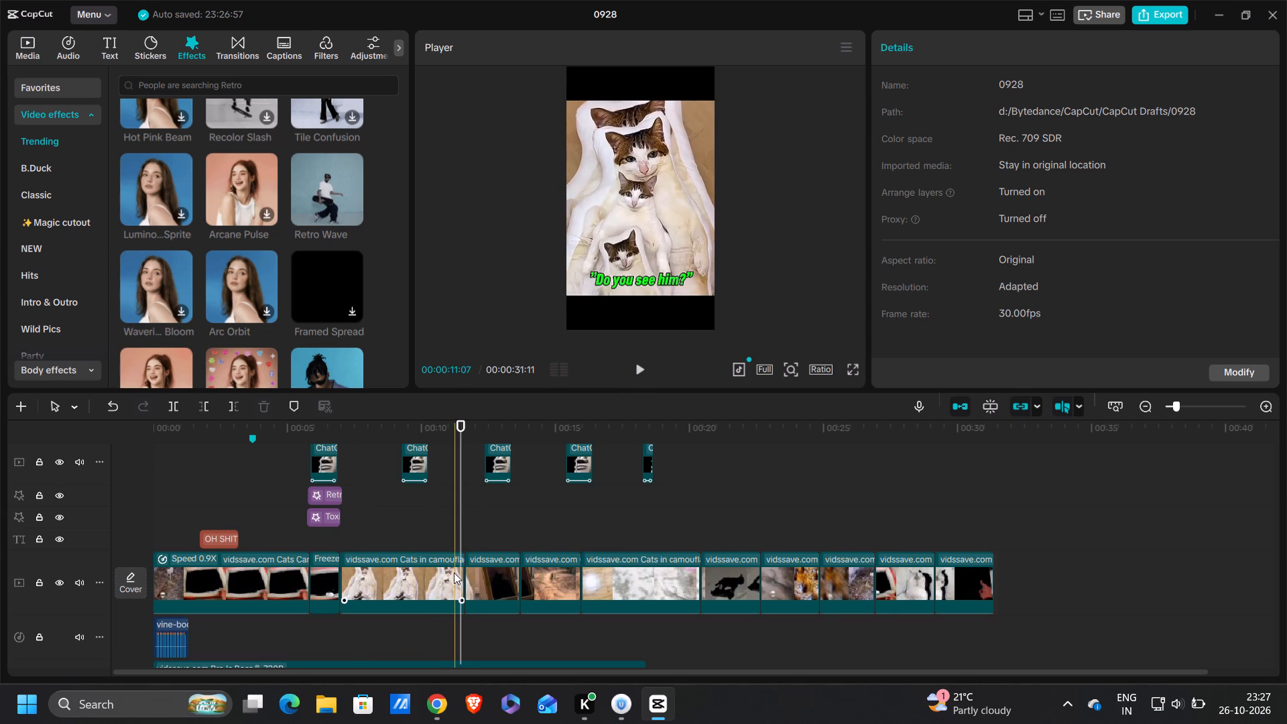
left_click(370, 444)
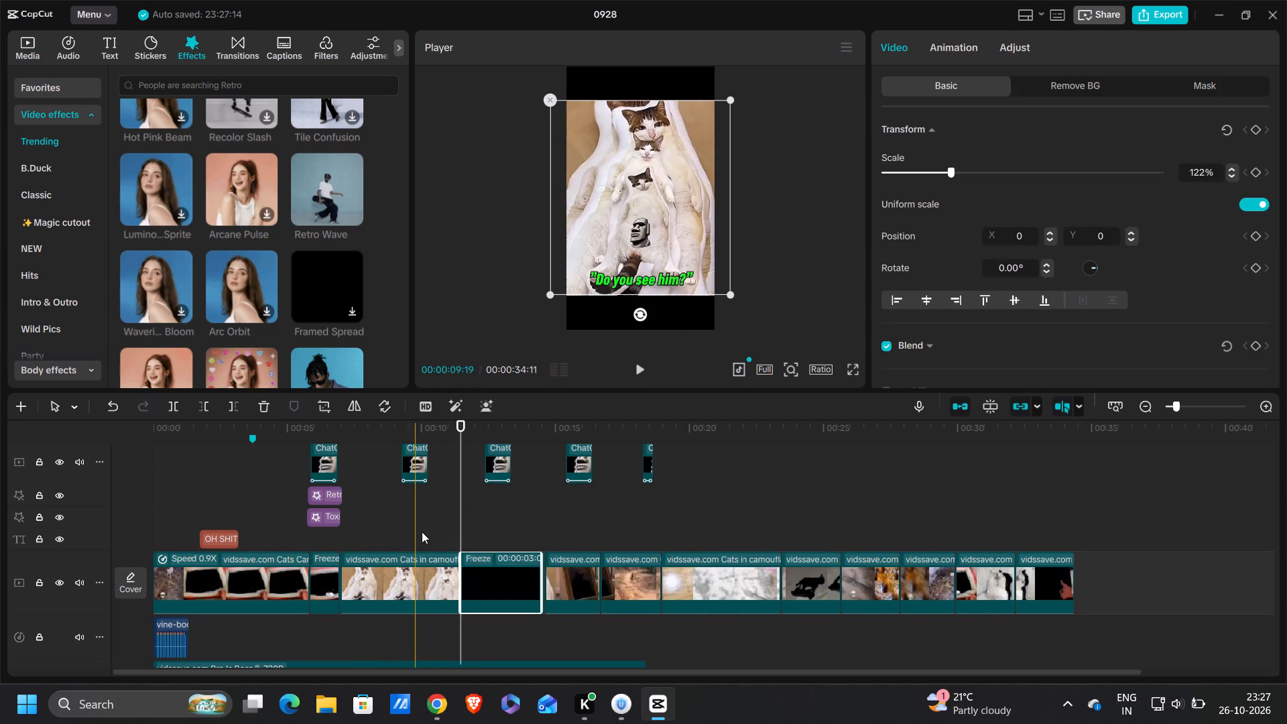
Play back the transition into the second freeze frame and check its start against the music.
scroll(422, 532, "down", 1)
scroll(422, 532, "down", 4, "ctrl")
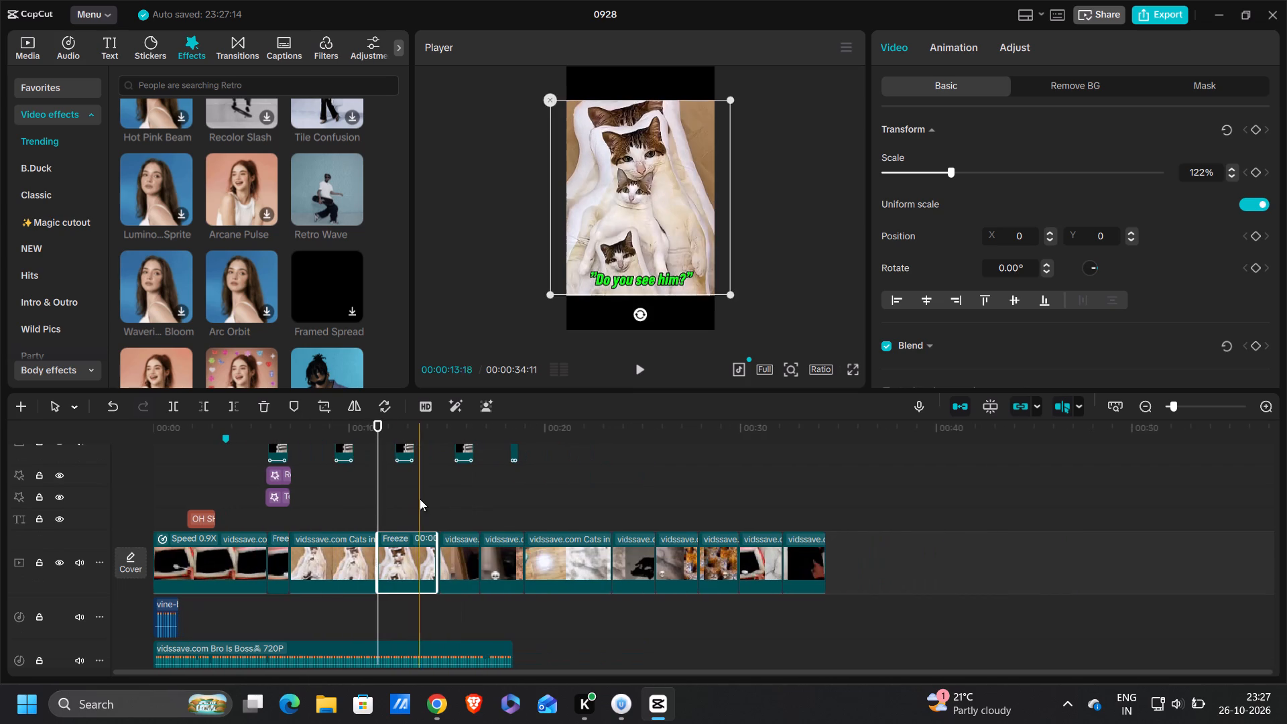
left_click(362, 502)
key("space")
key("space")
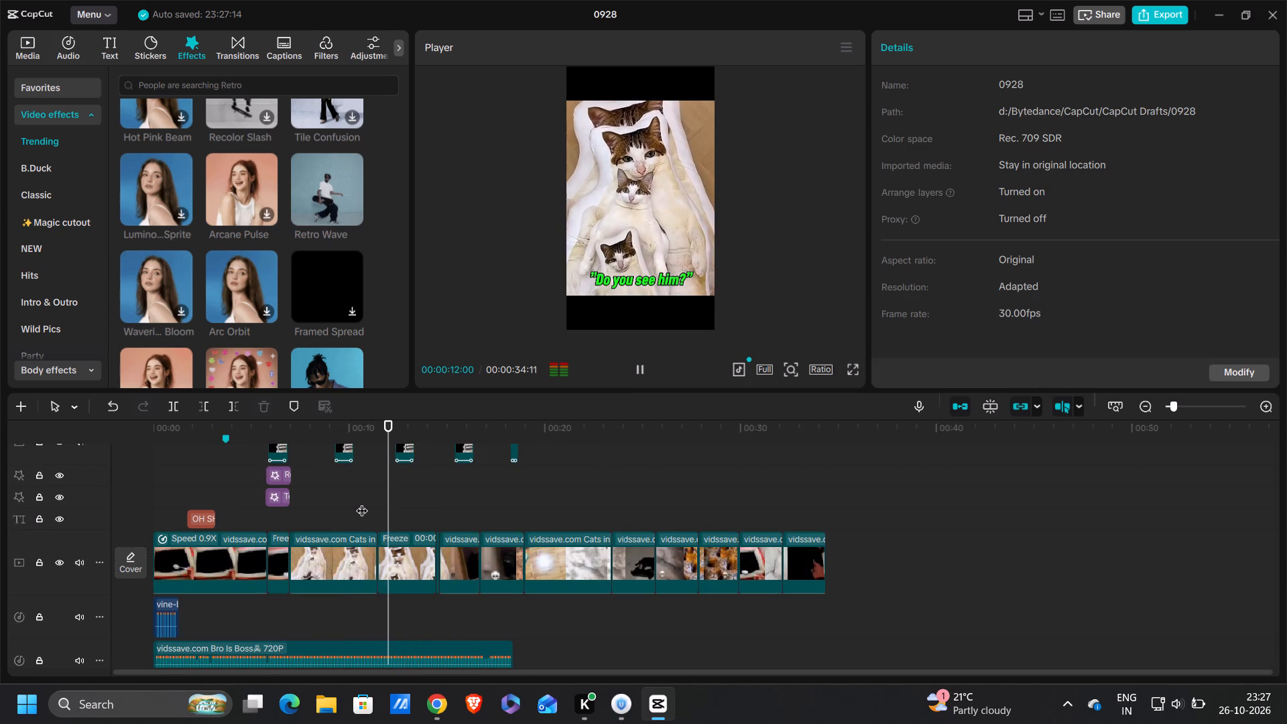
left_click_drag(388, 506, 379, 506)
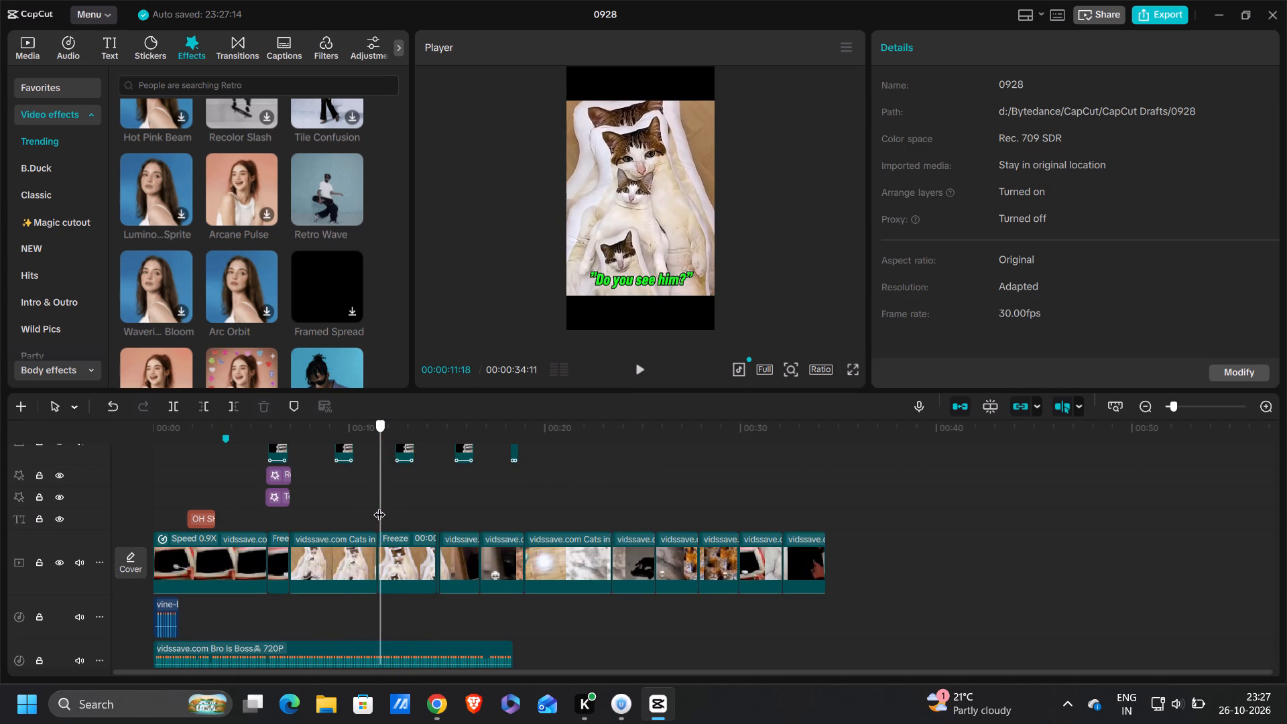
left_click_drag(379, 506, 377, 505)
Delete the four stone-face overlay clips after the first freeze frame.
scroll(377, 505, "up", 1)
left_click_drag(329, 445, 444, 482)
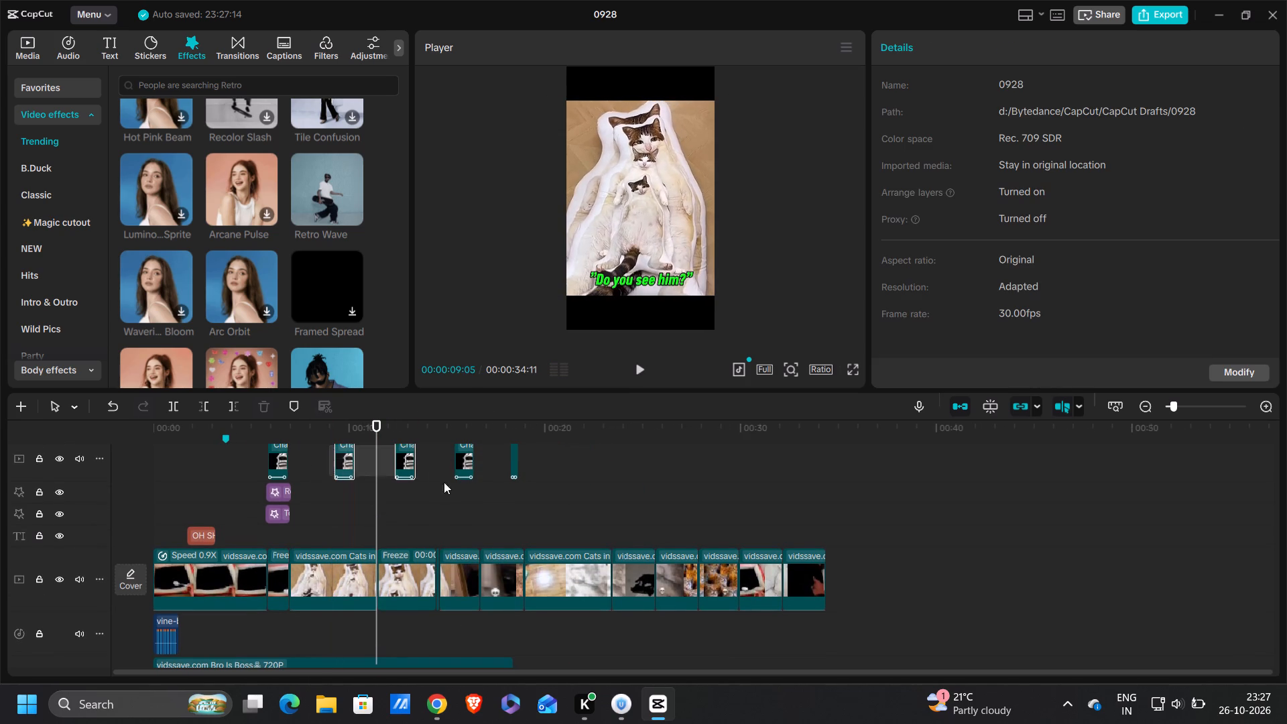
left_click_drag(444, 482, 566, 499)
key("BackSpace")
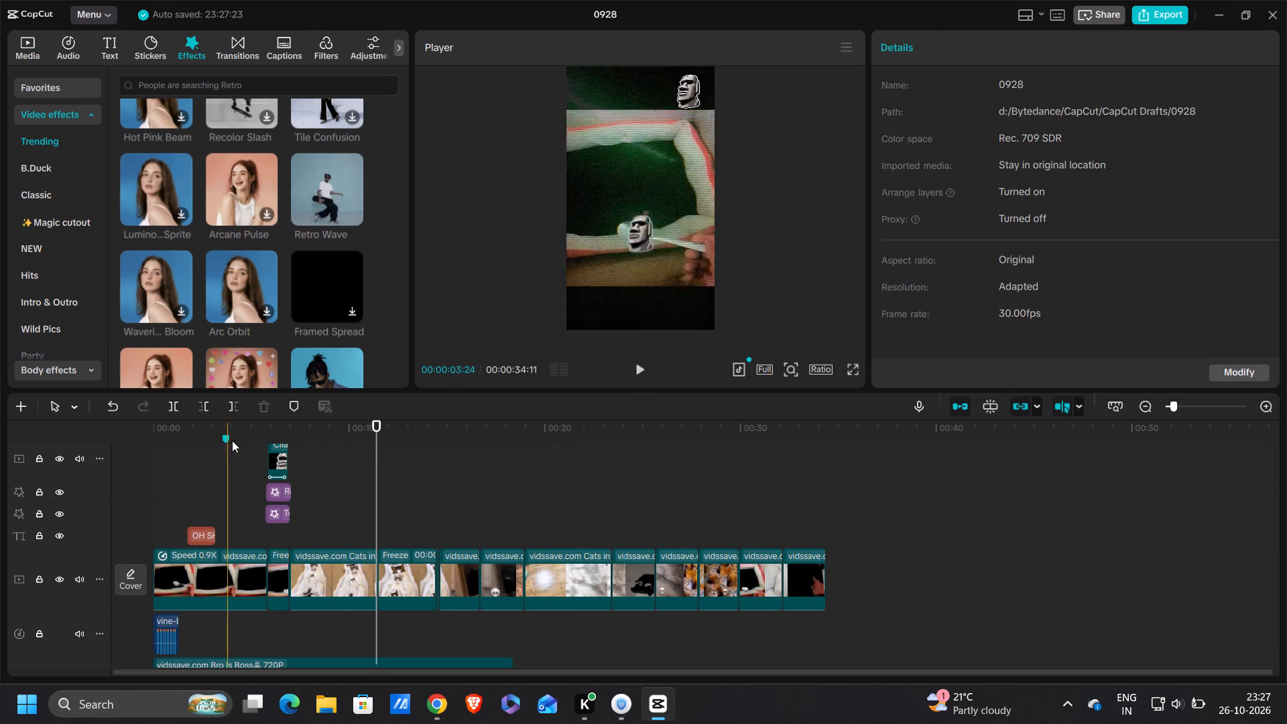
Copy the first freeze's stone-face overlay, Retro Wave and Toxic Lightning effects and paste them at the second freeze frame's start.
left_click_drag(247, 446, 300, 503)
left_click(247, 491)
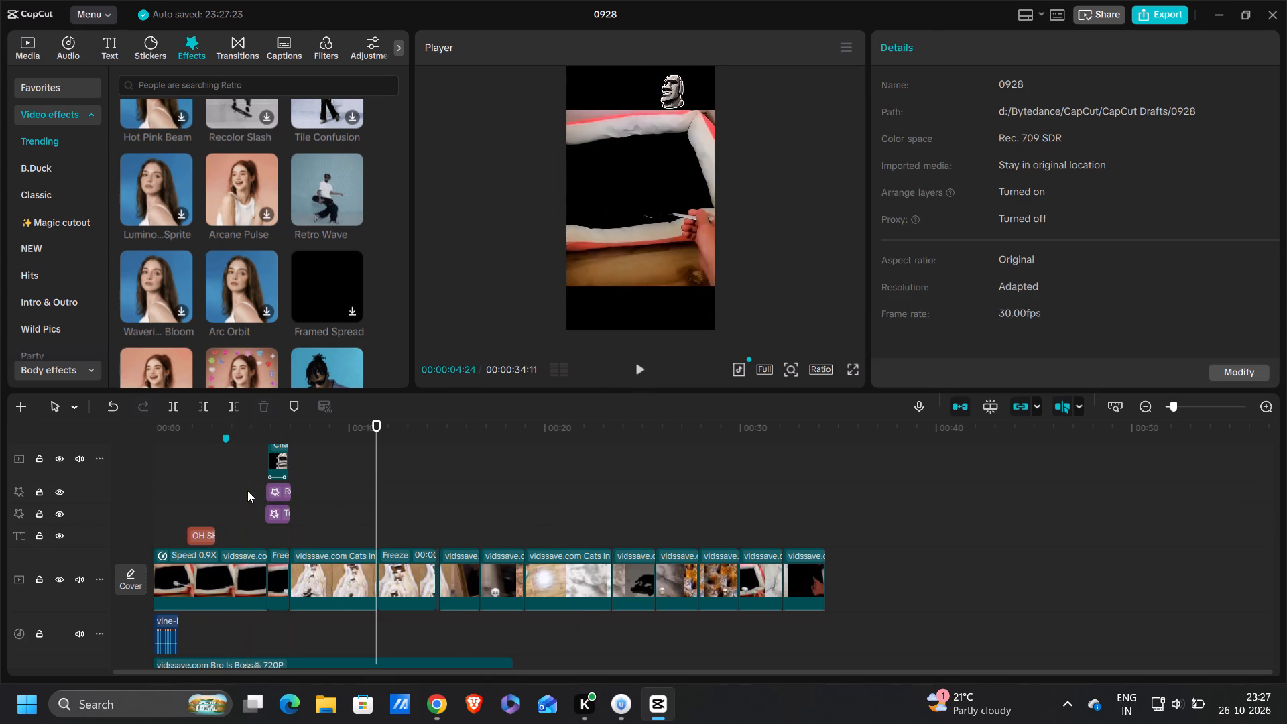
left_click_drag(258, 452, 294, 514)
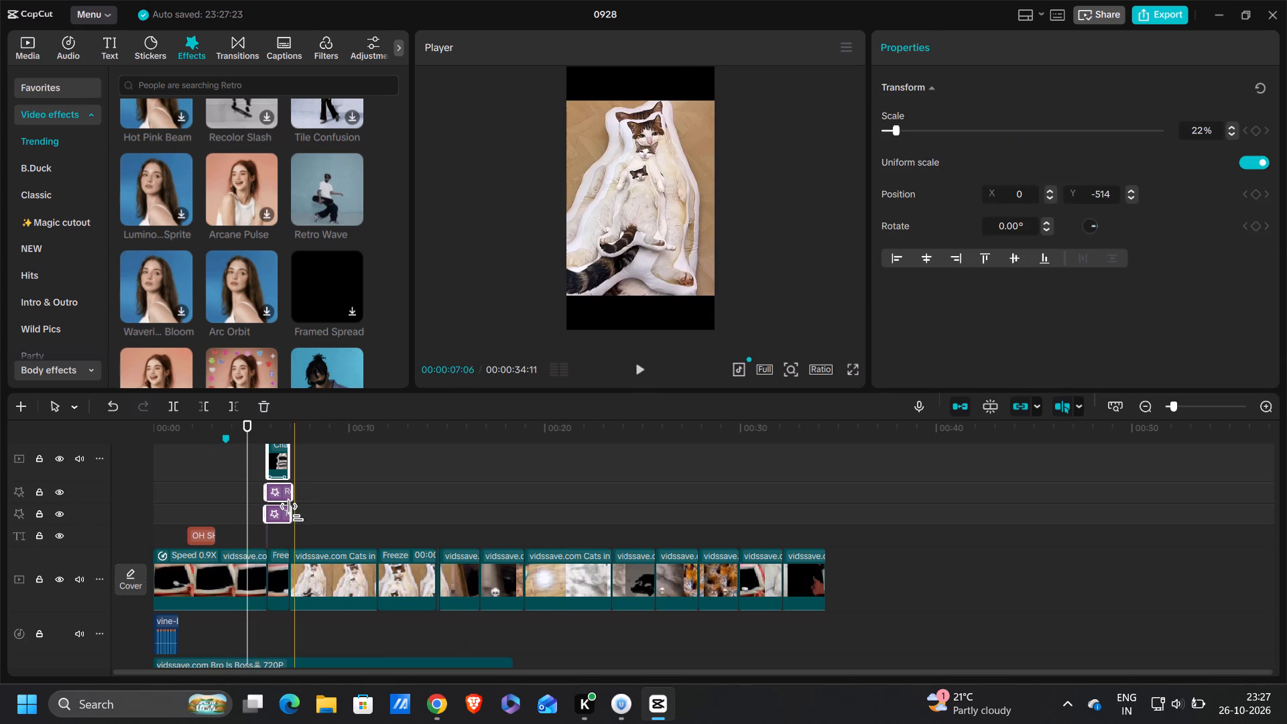
key("ctrl+c")
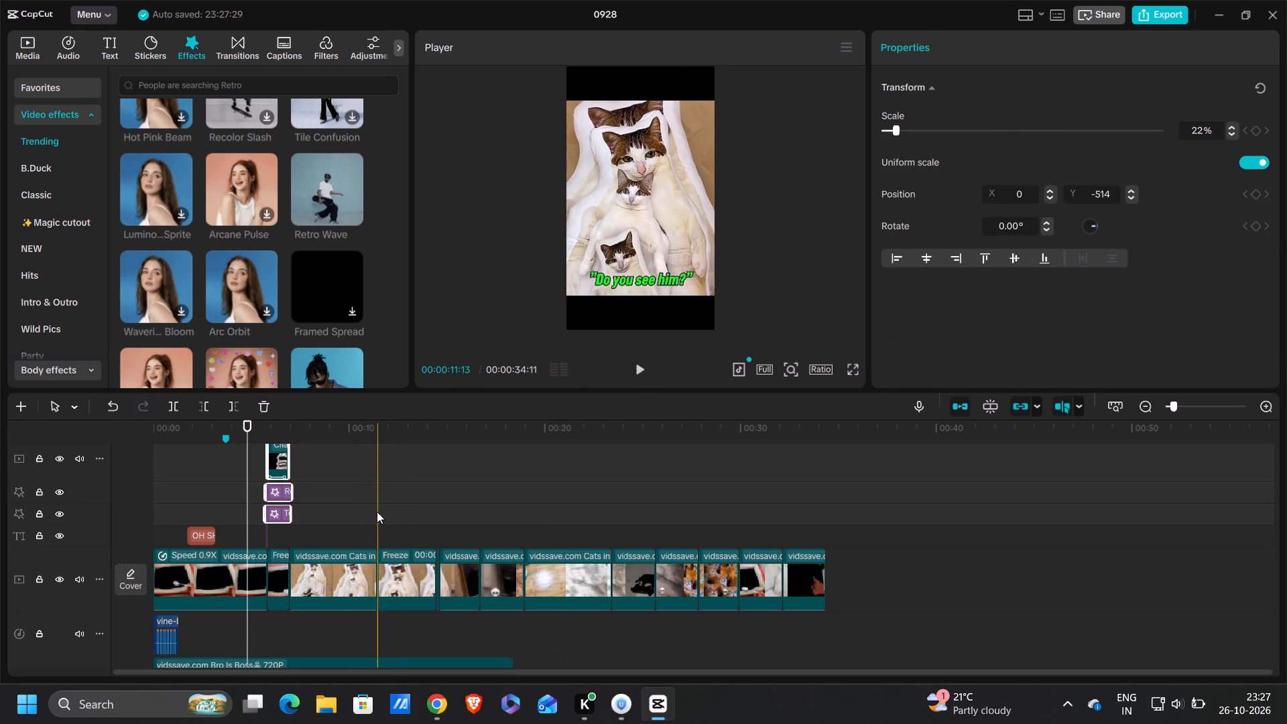
left_click(377, 511)
key("ctrl+v")
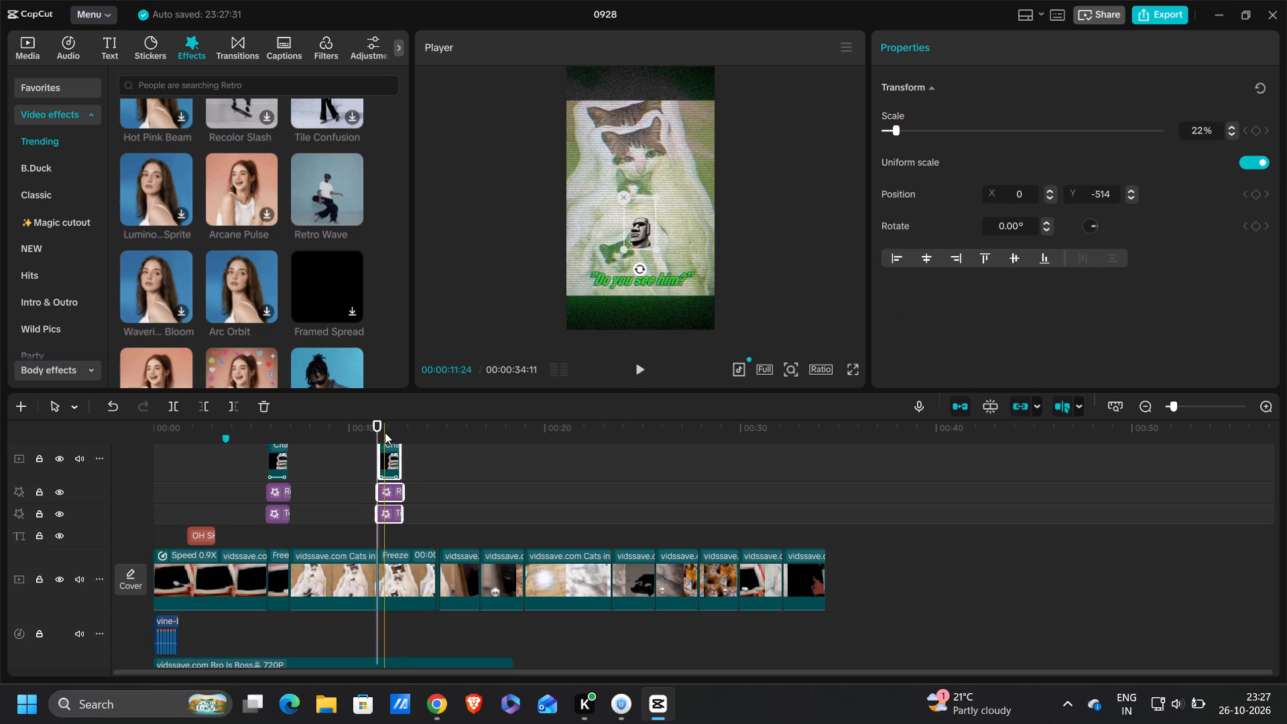
Play back the second freeze frame and trim its end to about 00:00:12:25, just after the pasted effects.
left_click_drag(378, 424, 359, 429)
key("space")
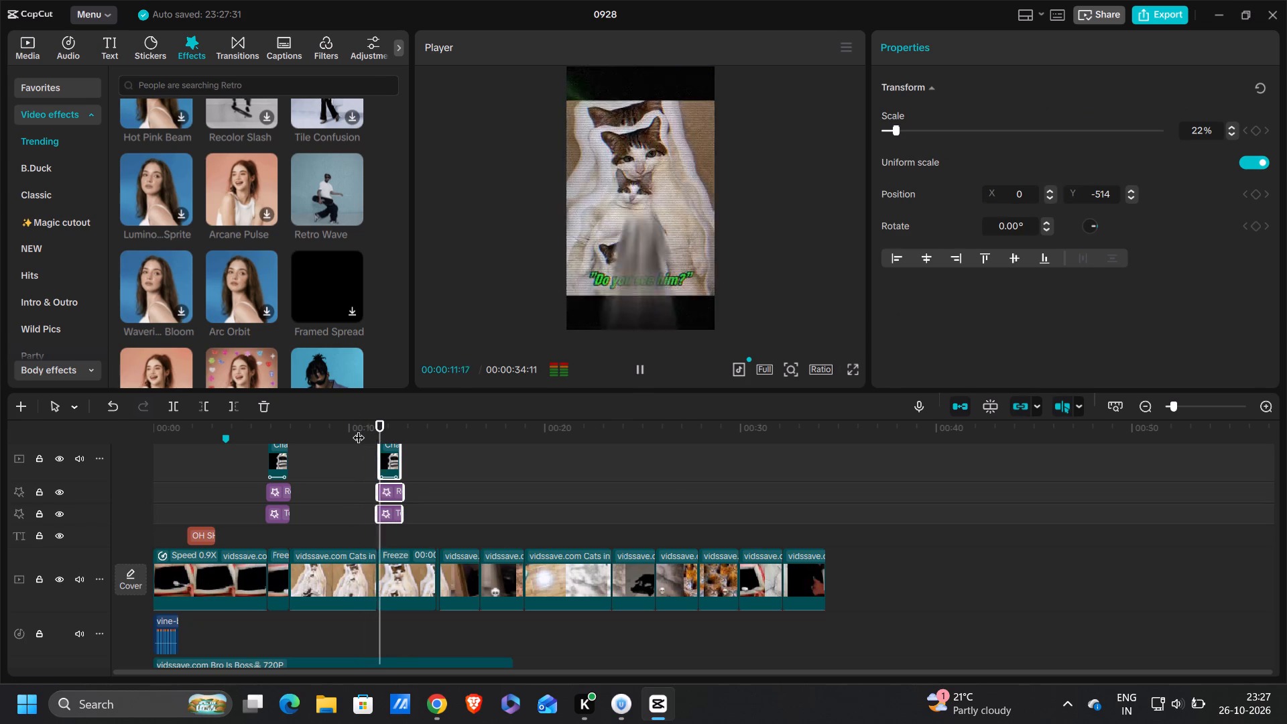
key("space")
key("space")
key("space")
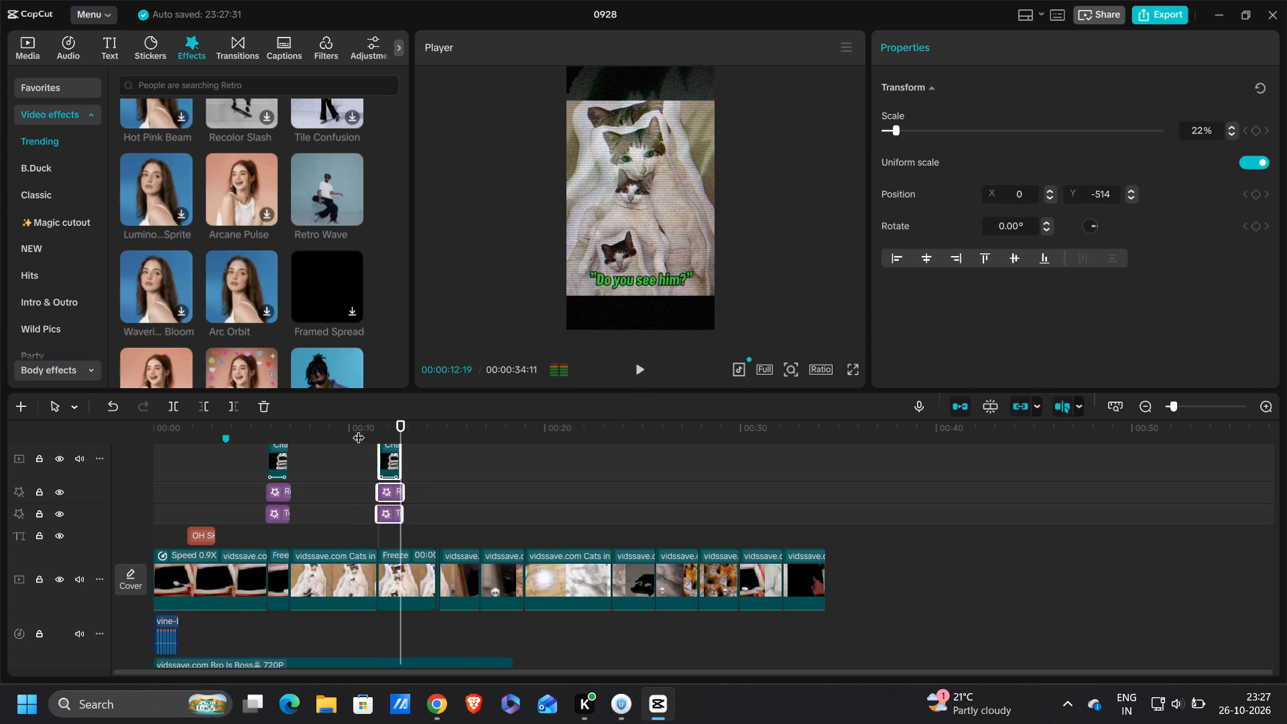
key("space")
key("space")
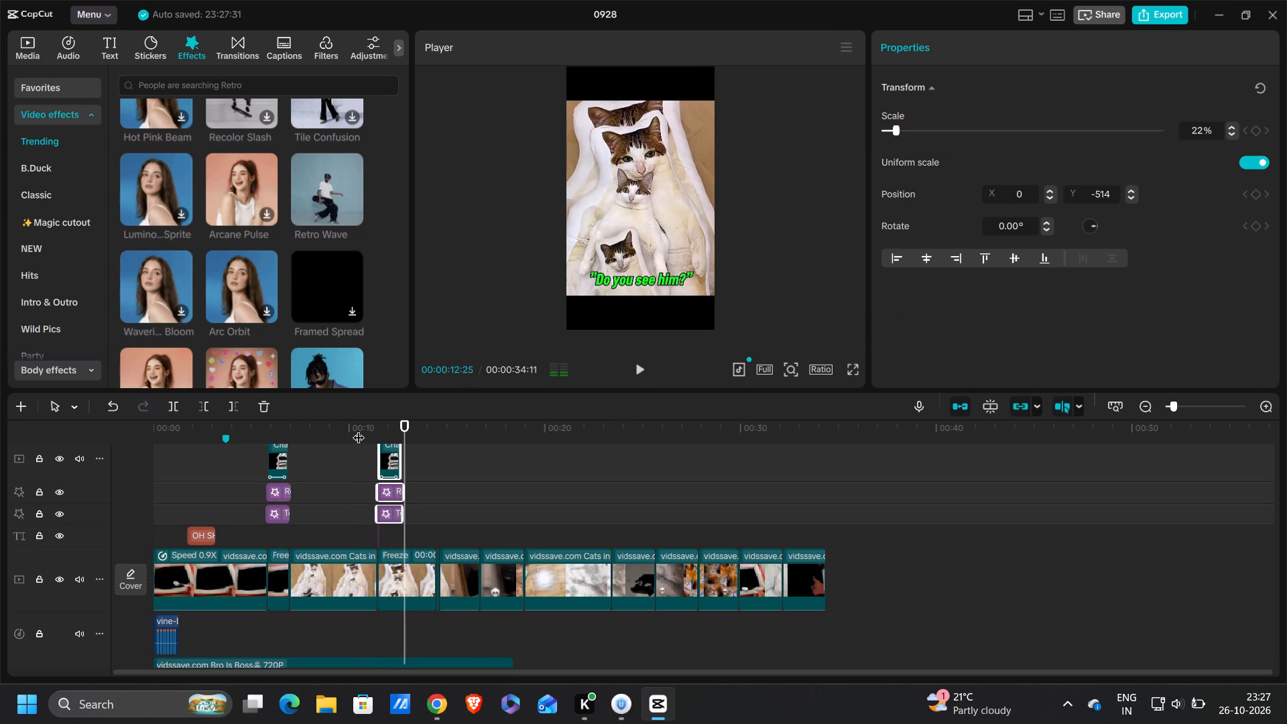
left_click(403, 558)
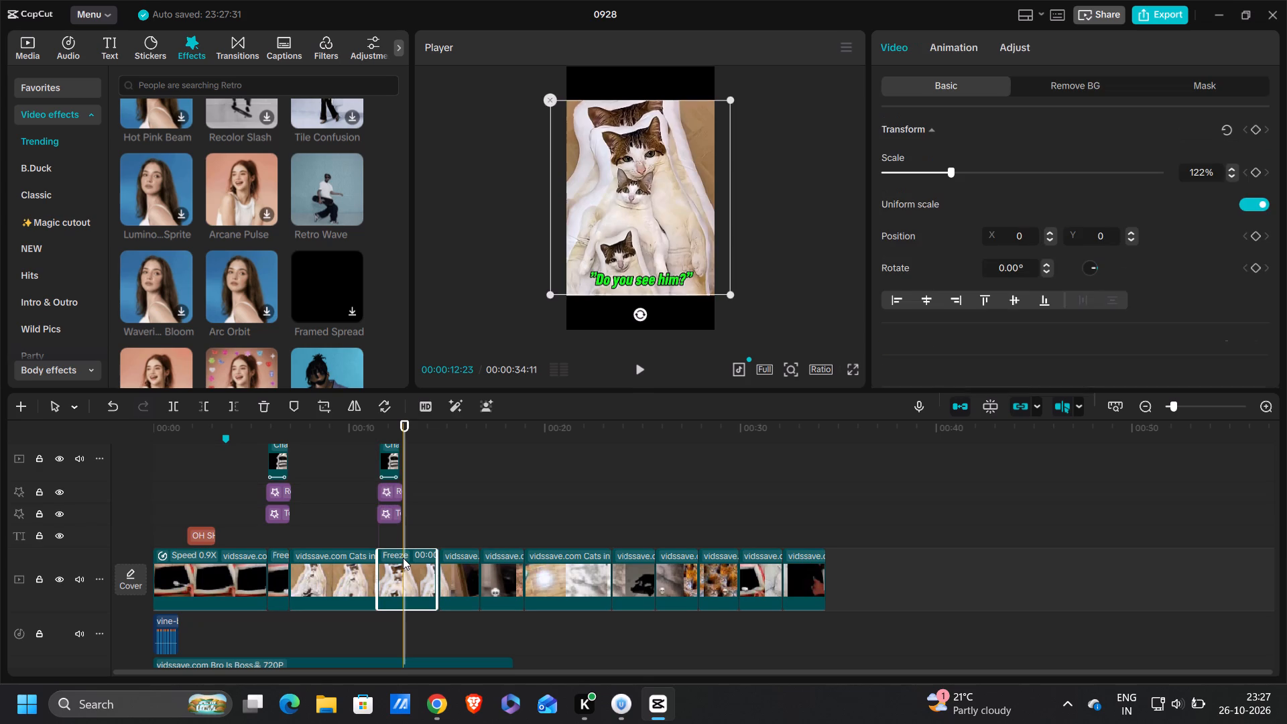
left_click(228, 408)
Close the small gap between the second freeze frame and the black cat clip that follows it.
scroll(393, 584, "up", 1, "ctrl")
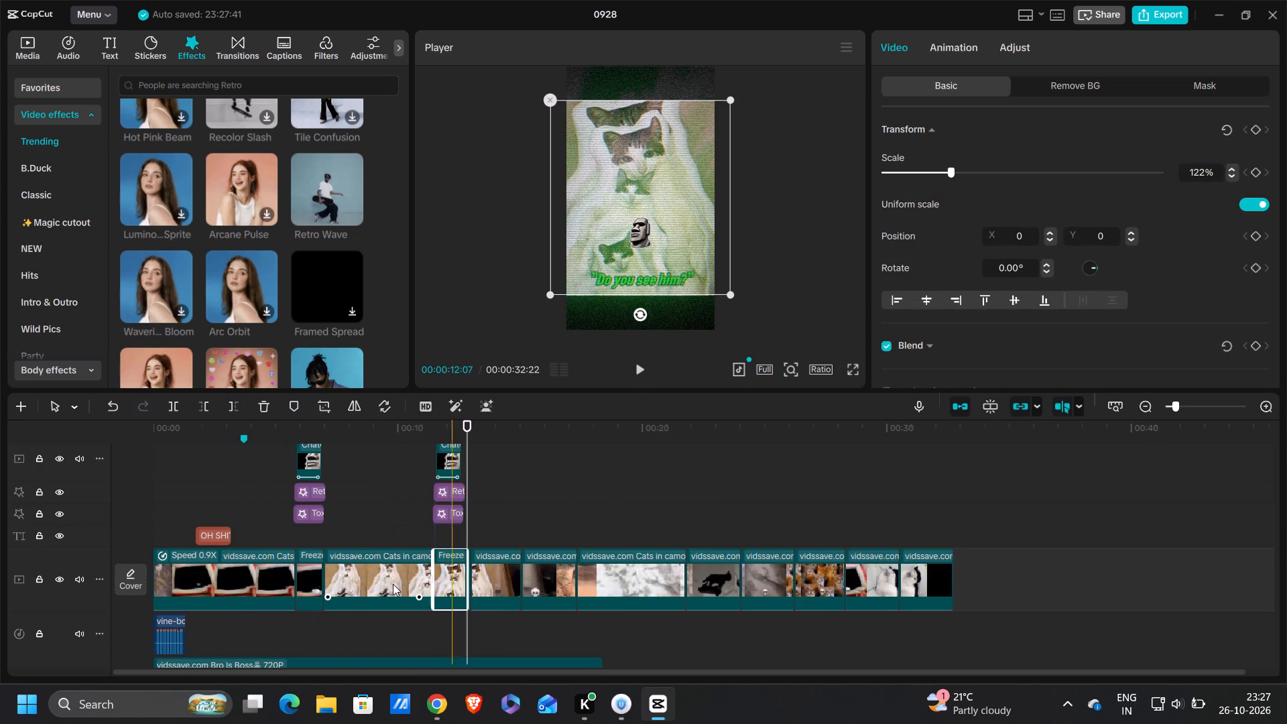
scroll(393, 584, "up", 7, "ctrl")
scroll(397, 584, "down", 1)
scroll(397, 584, "up", 1)
scroll(397, 584, "up", 7, "ctrl")
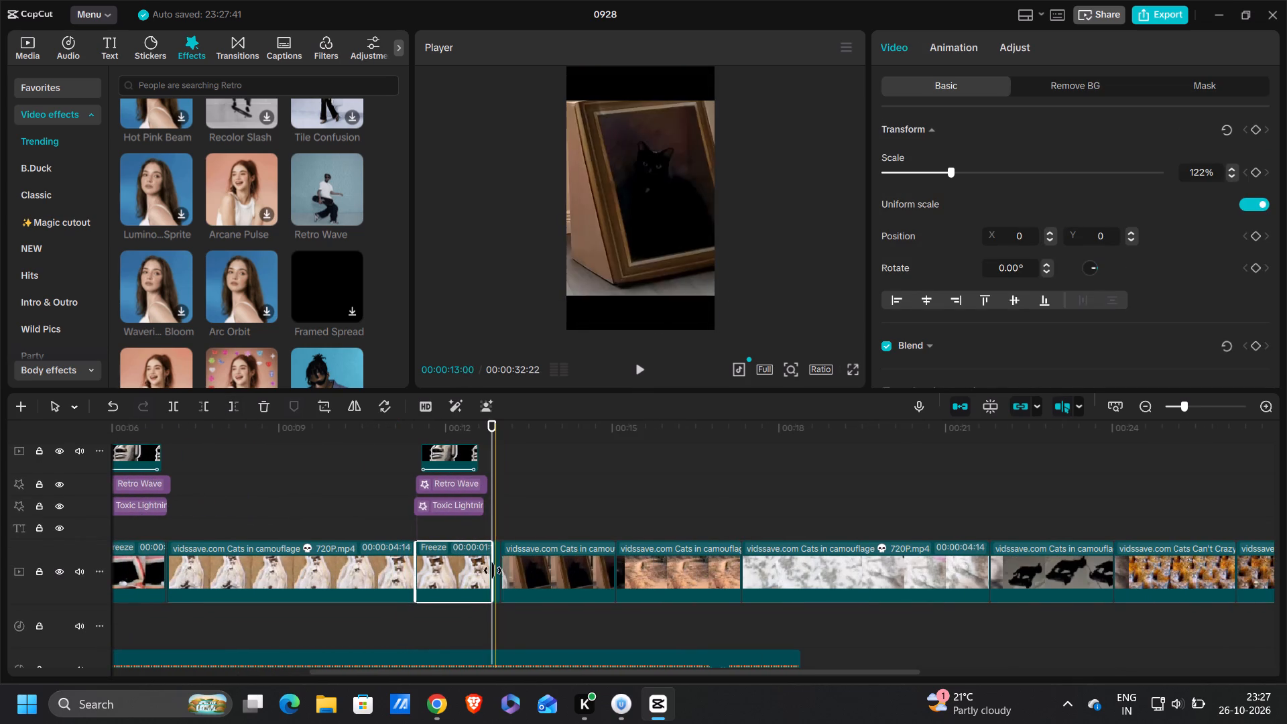
left_click(495, 569)
left_click(499, 560)
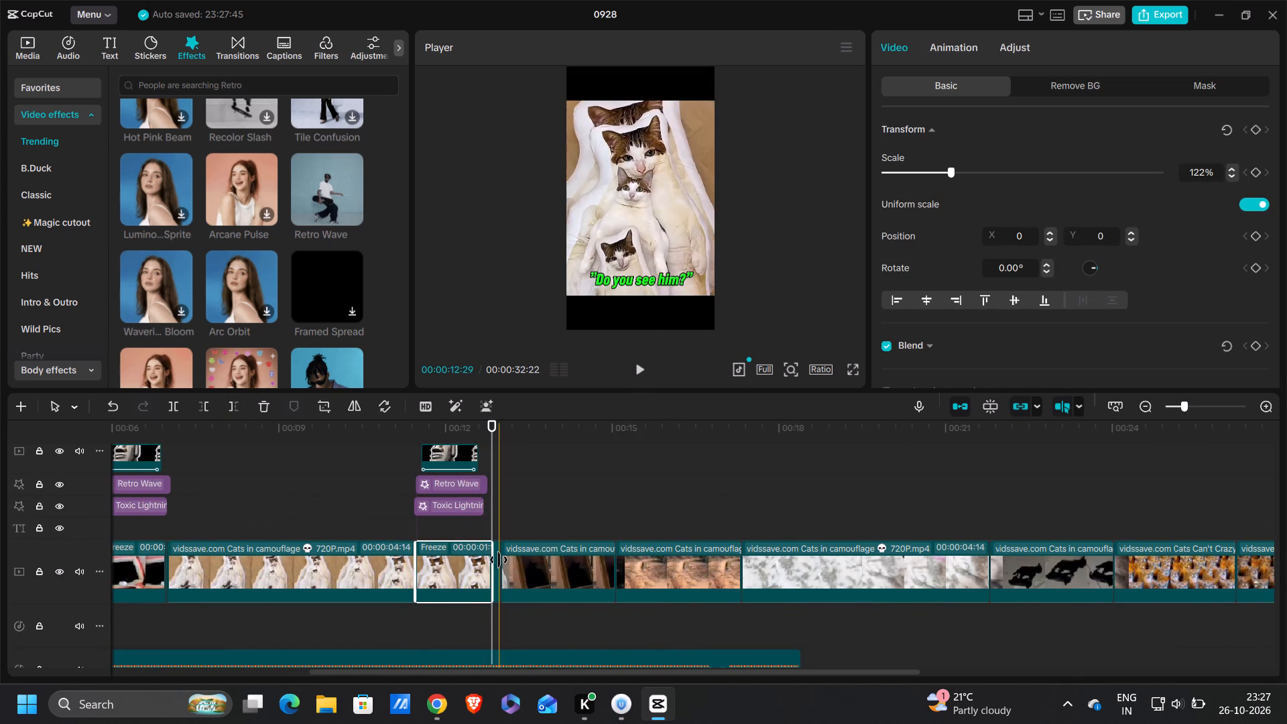
key("BackSpace")
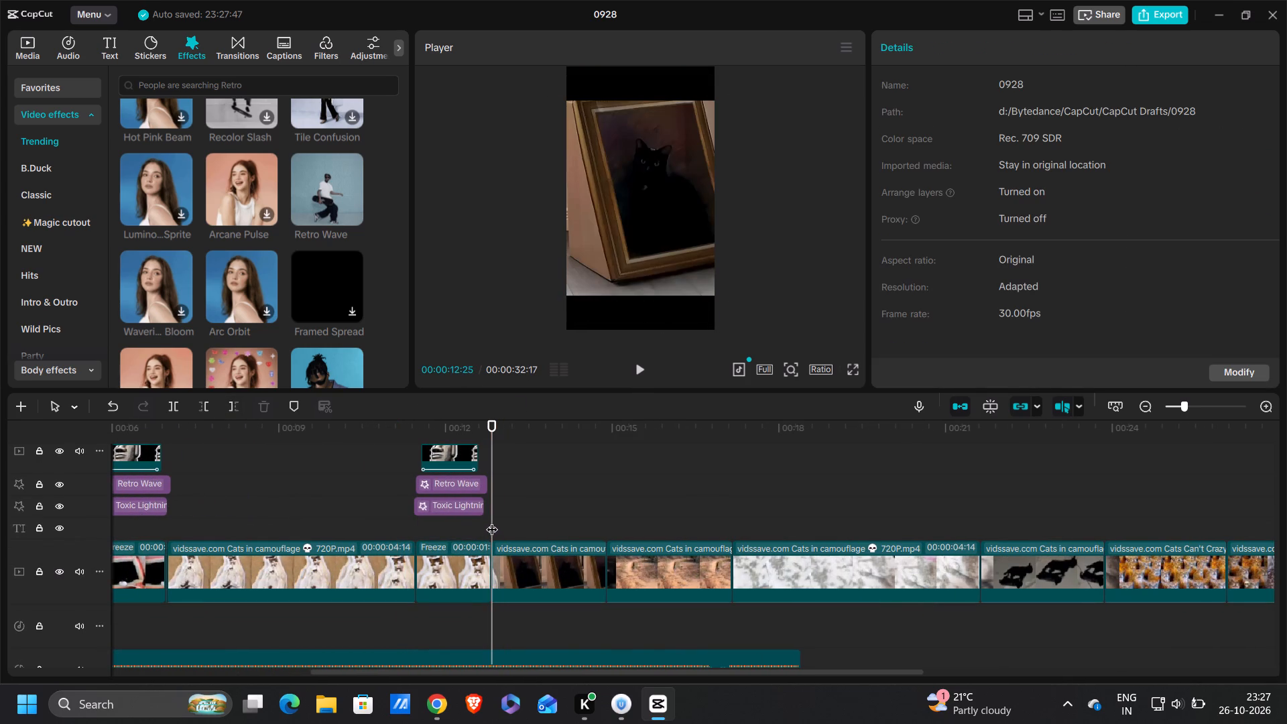
Shorten the second freeze's Retro Wave effect to end with the stone-face overlay, and play the section back.
left_click(487, 482)
left_click_drag(487, 482, 479, 481)
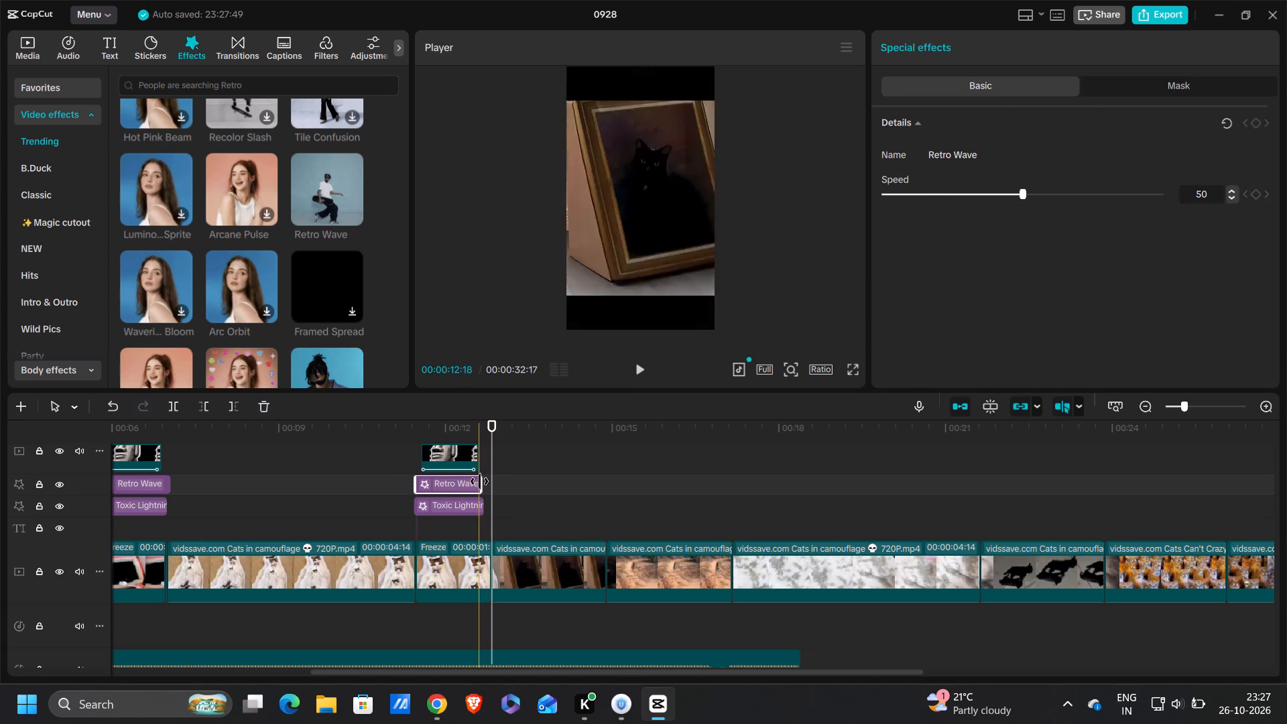
left_click(405, 485)
key("space")
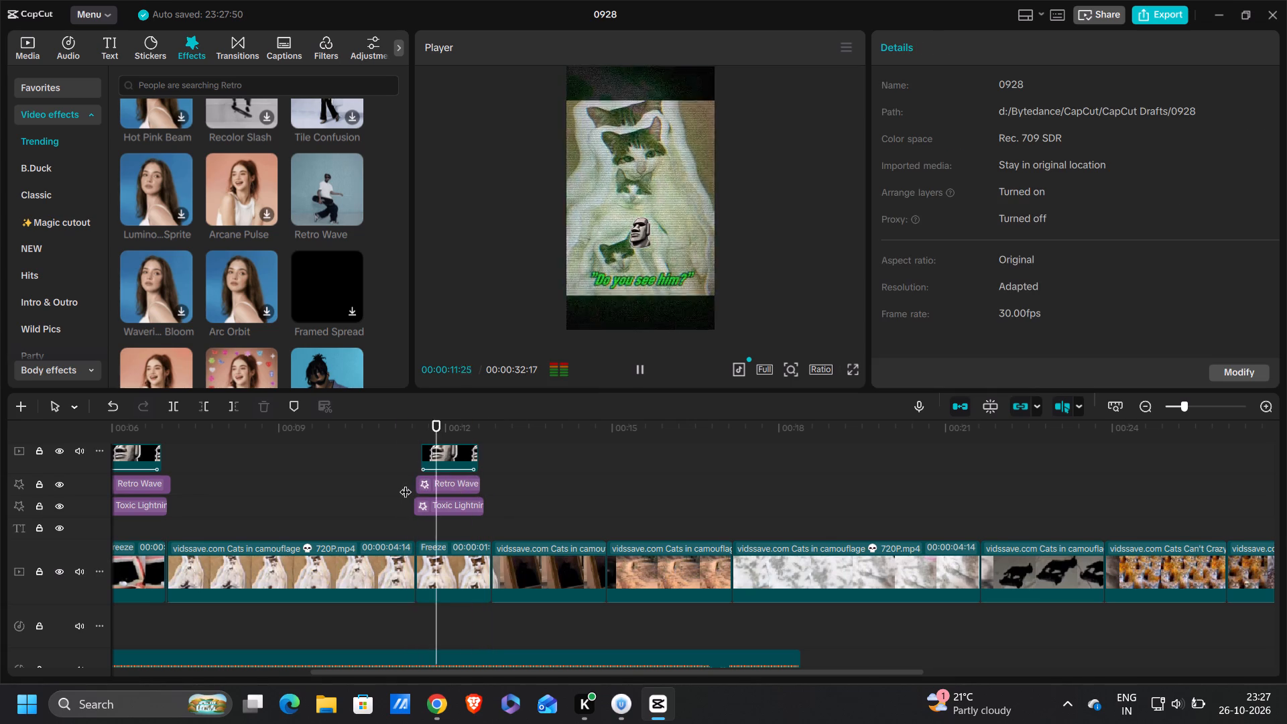
key("space")
key("space")
key("space")
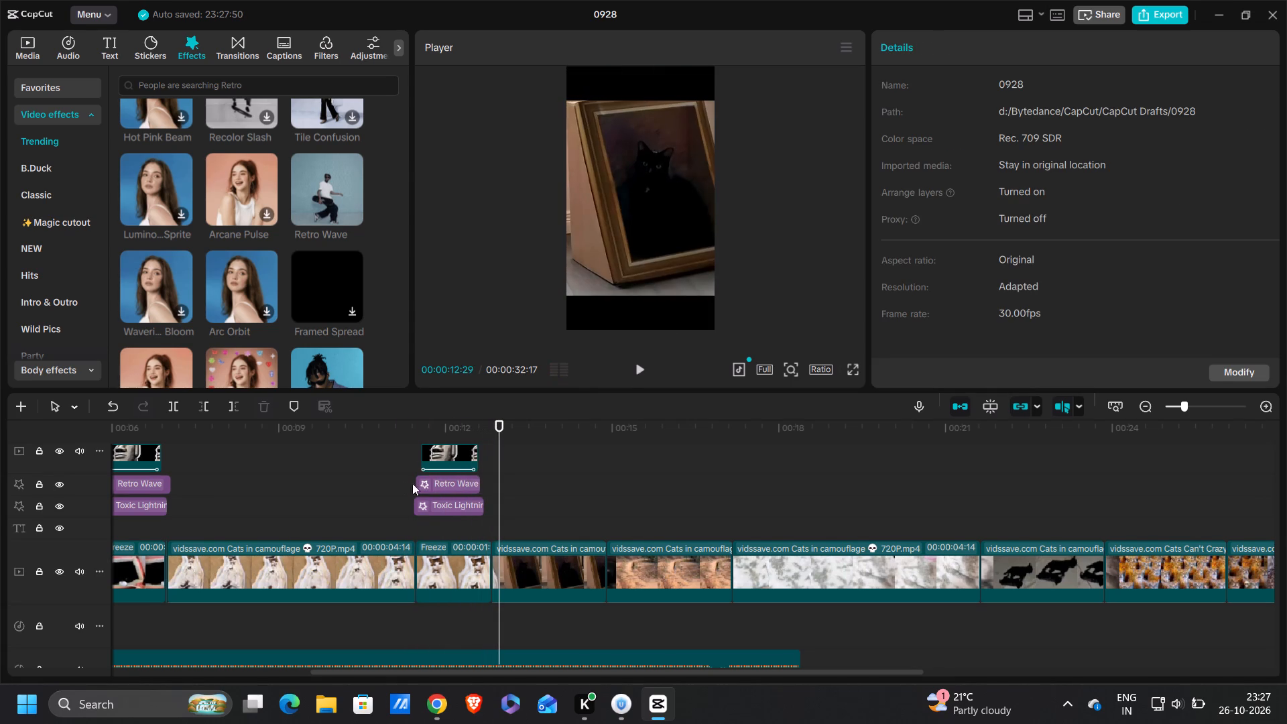
Move Toxic Lightning off the second freeze frame, preview the freeze without it, and delete that copy of the effect.
left_click_drag(440, 507, 324, 509)
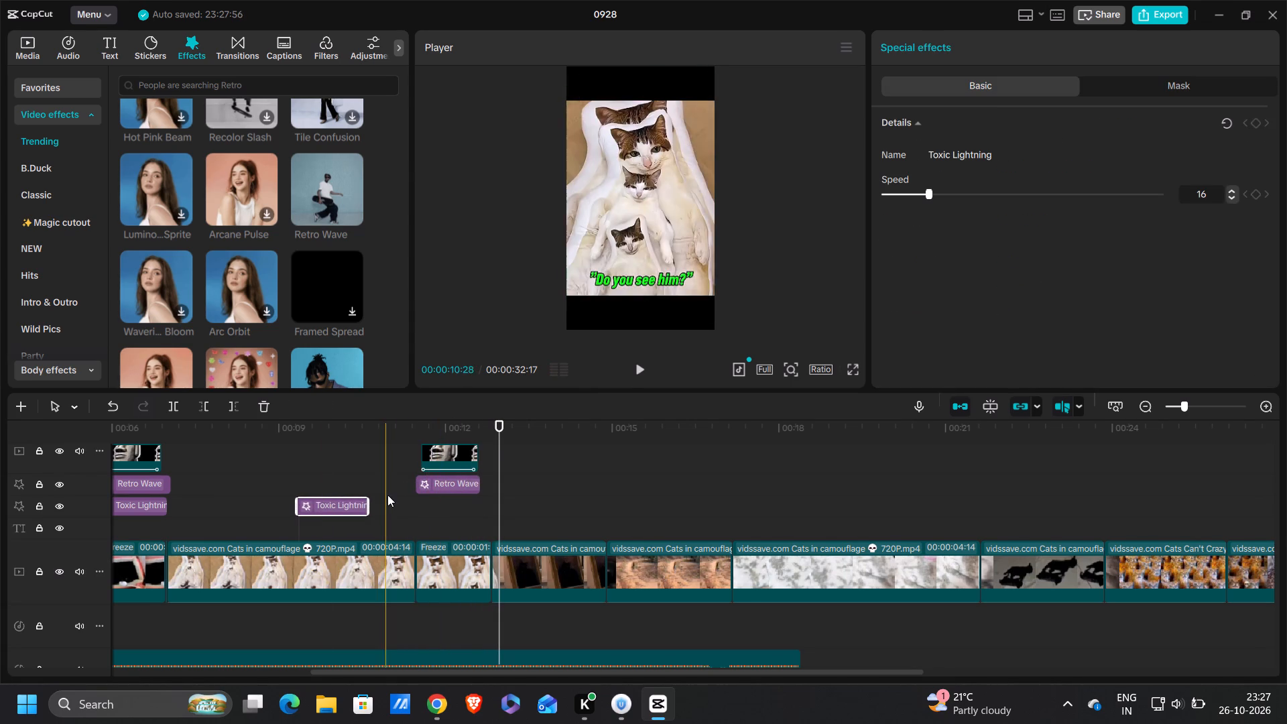
left_click(400, 484)
key("space")
key("space")
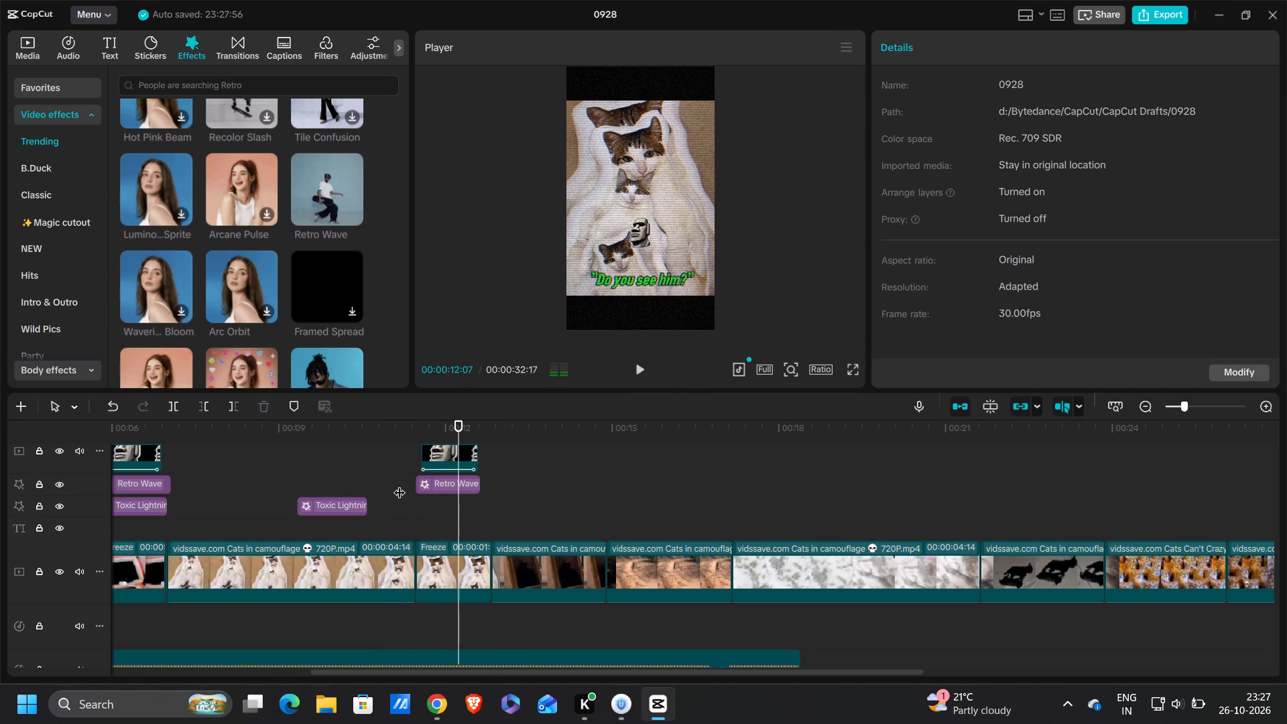
key("space")
key("space")
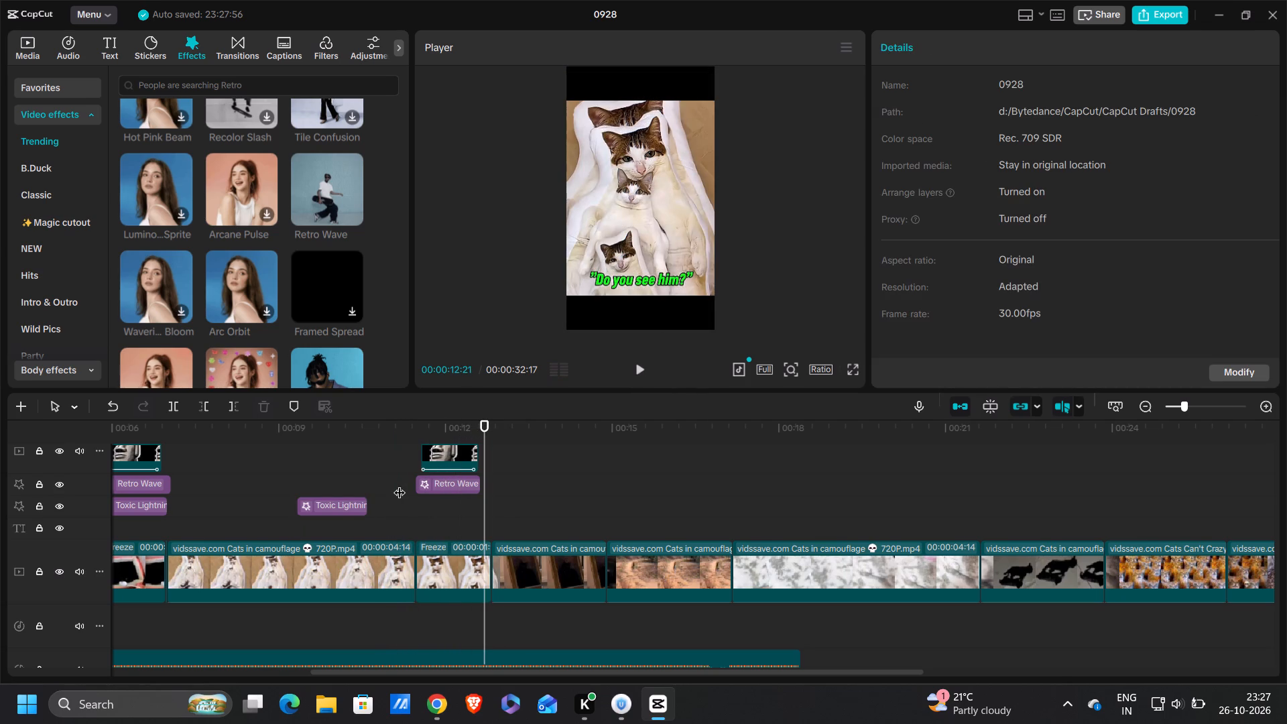
left_click(337, 503)
key("BackSpace")
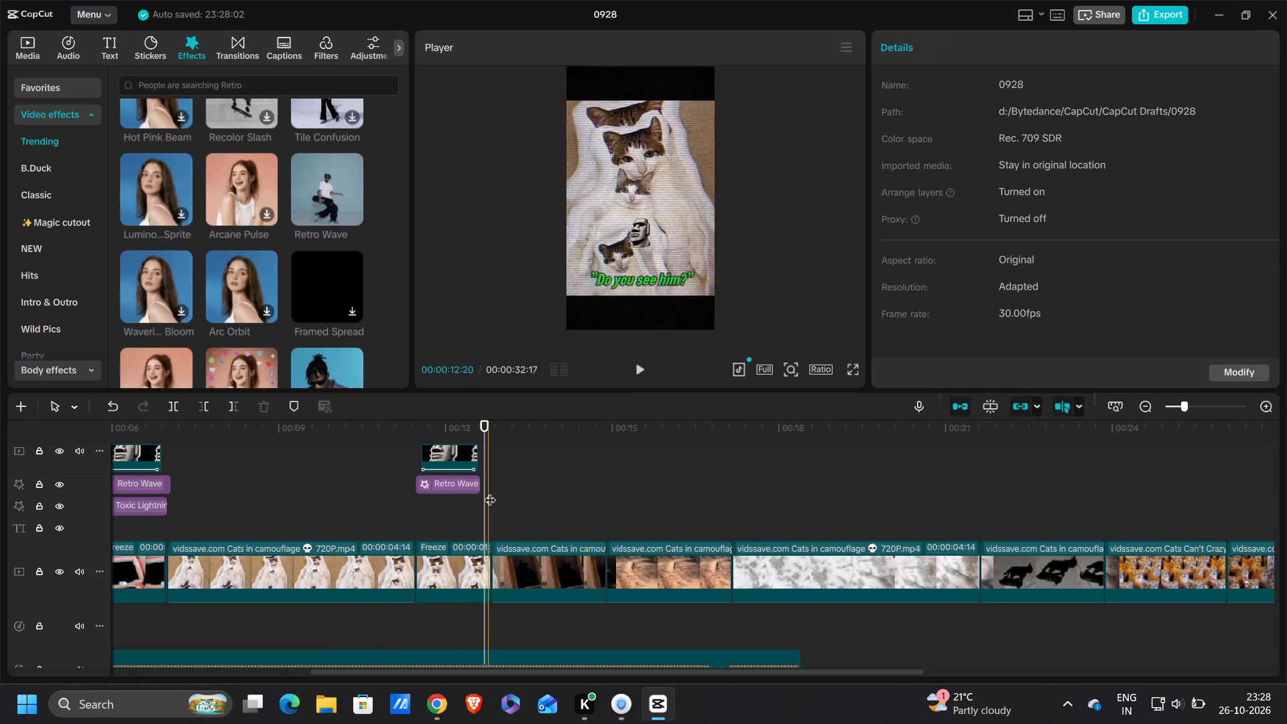
Play the black cat clip against the music and insert a freeze frame near its end at 00:00:14:25.
left_click(491, 492)
key("space")
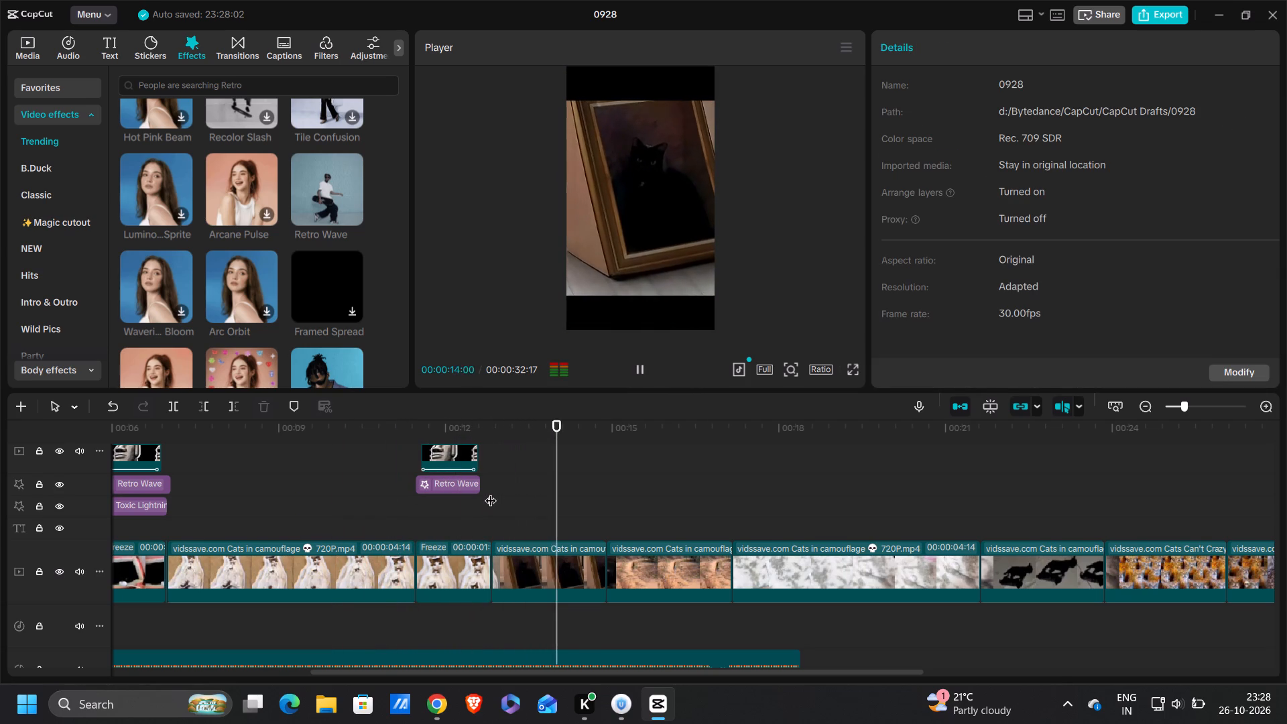
key("space")
key("space")
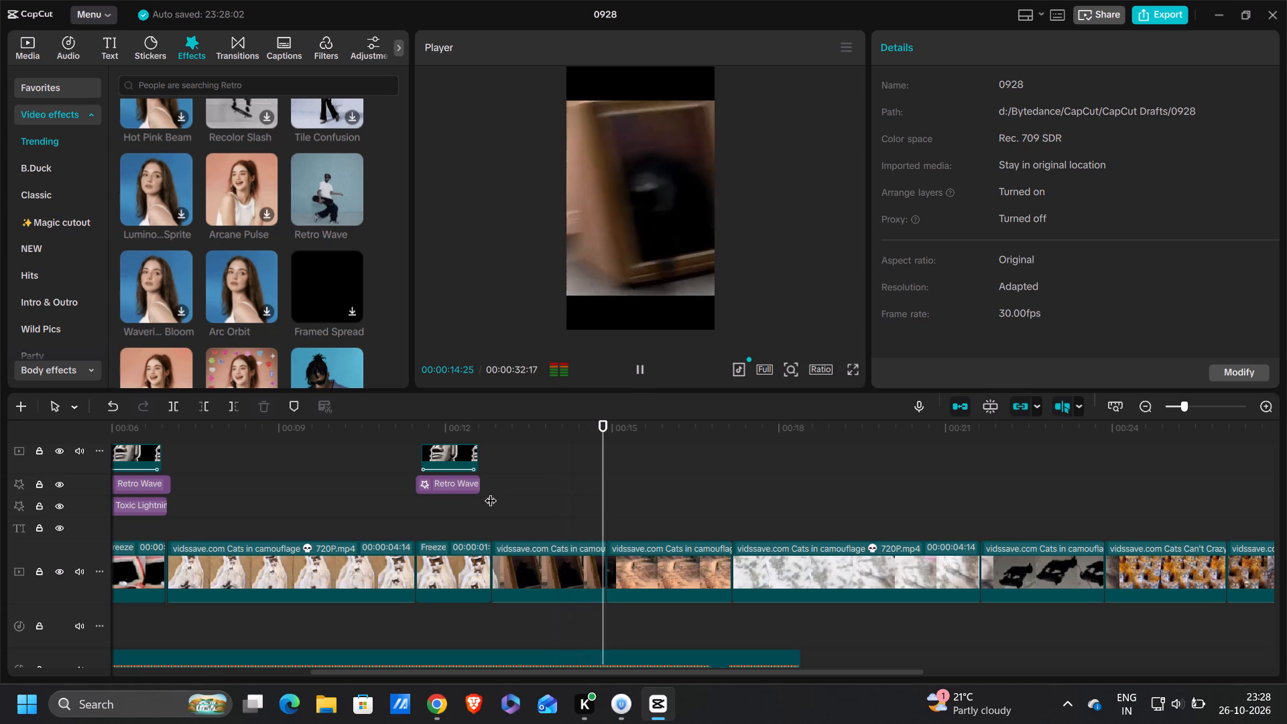
key("space")
left_click_drag(609, 522, 603, 522)
left_click(602, 567)
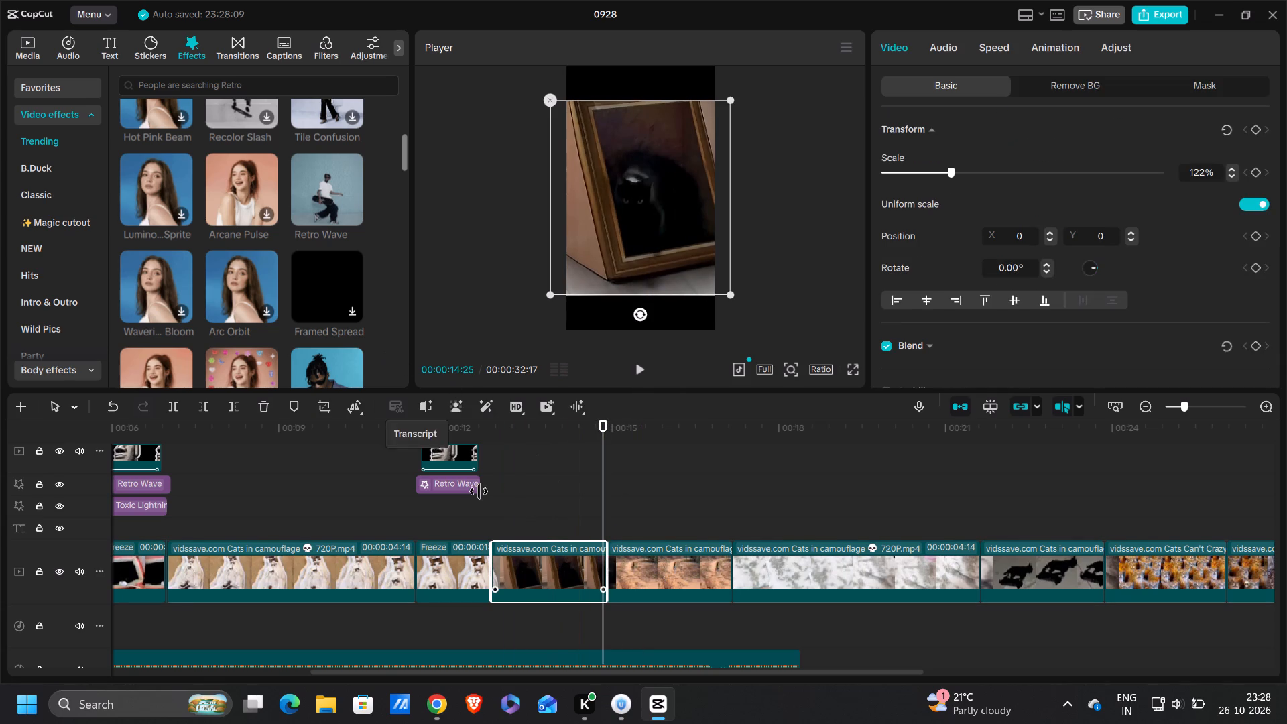
key("Right")
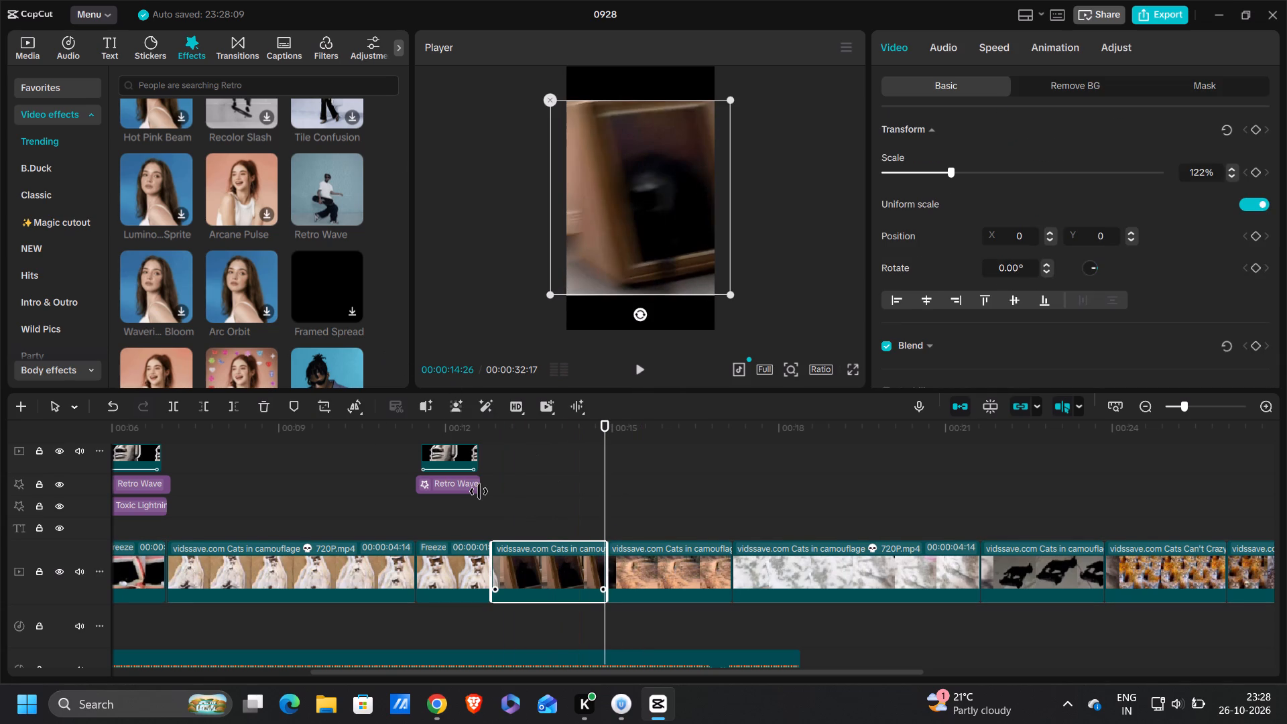
key("Left")
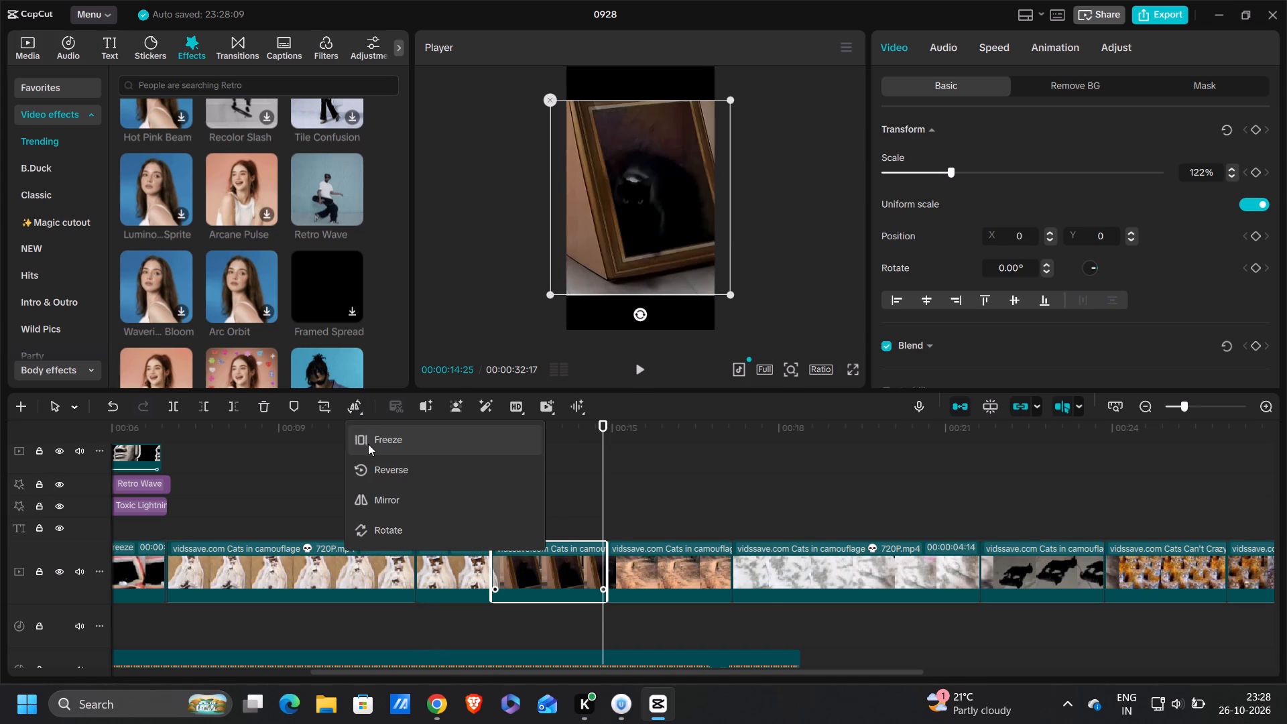
left_click(368, 444)
Copy the second freeze's stone-face overlay and Retro Wave effect and paste them at the third freeze frame's start.
scroll(567, 595, "down", 2, "ctrl")
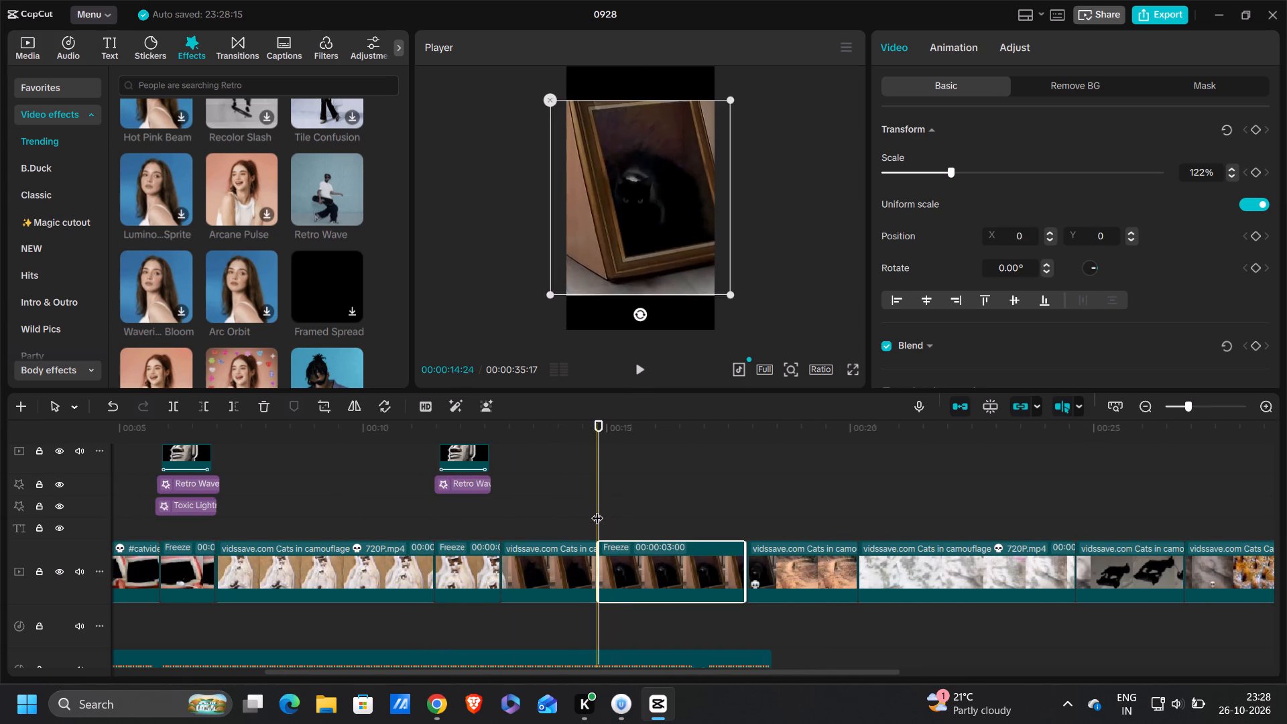
left_click_drag(431, 469, 448, 481)
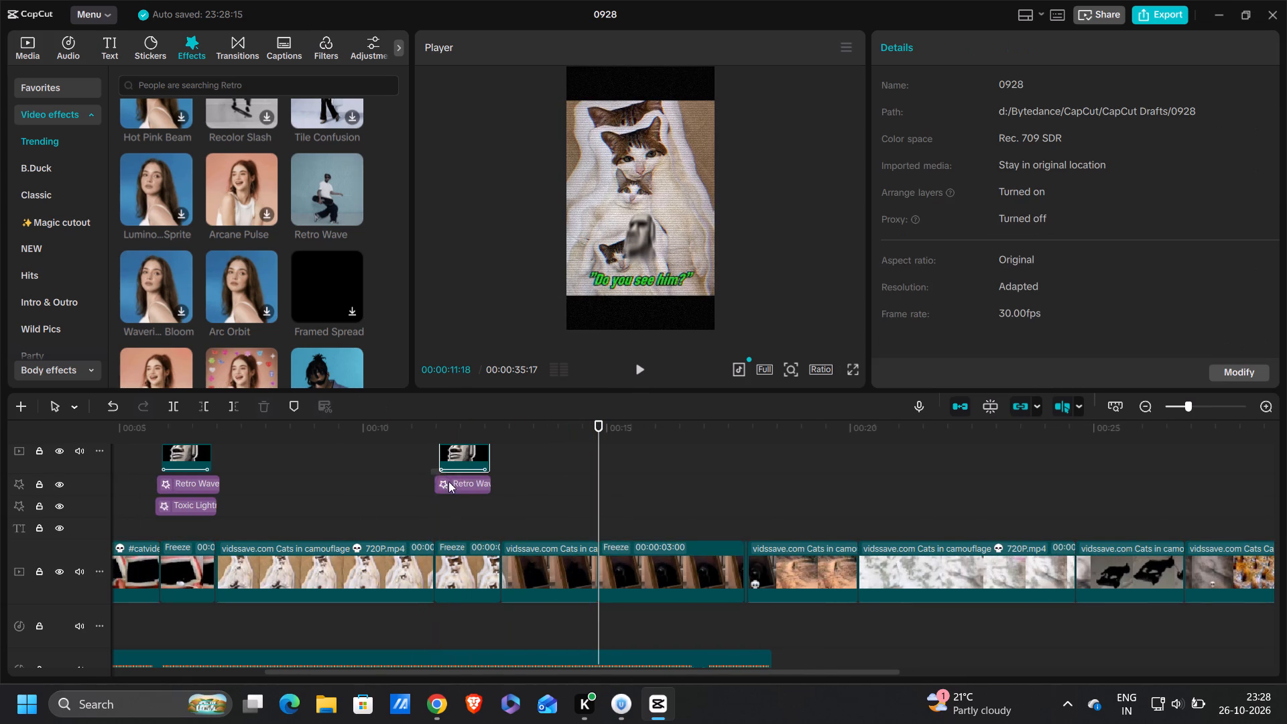
left_click_drag(448, 481, 460, 495)
key("ctrl+c")
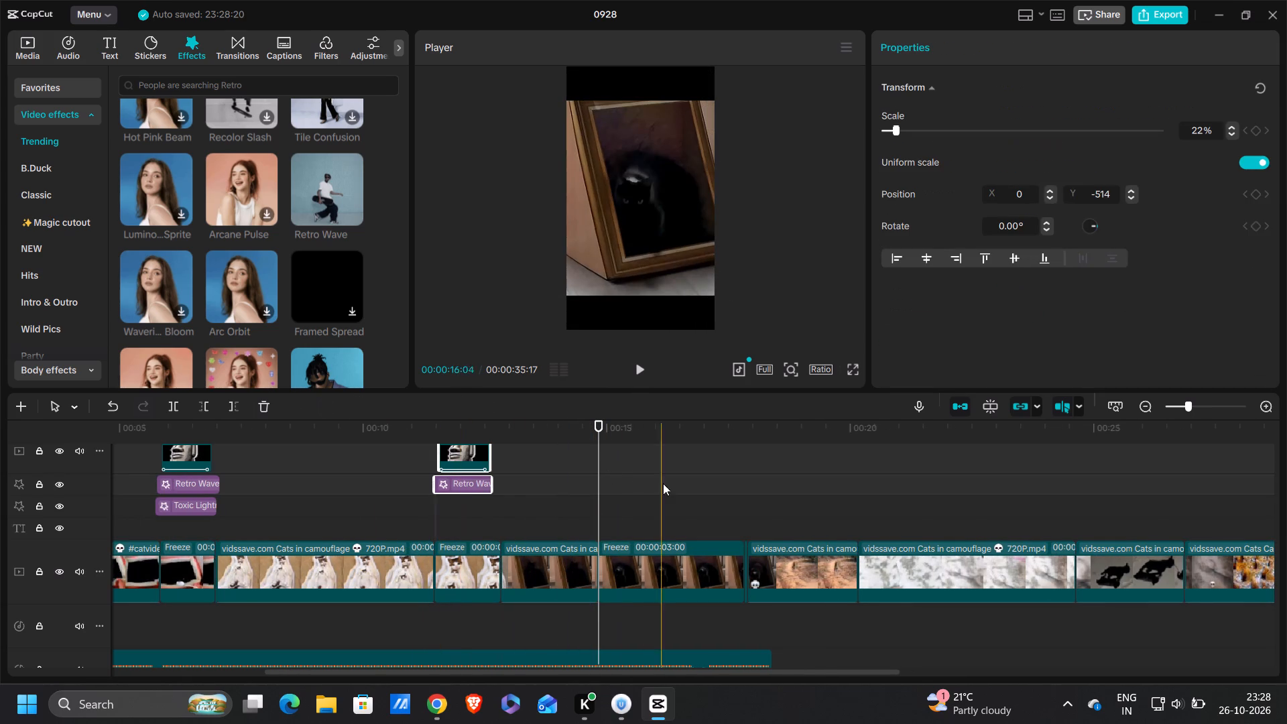
key("ctrl+v")
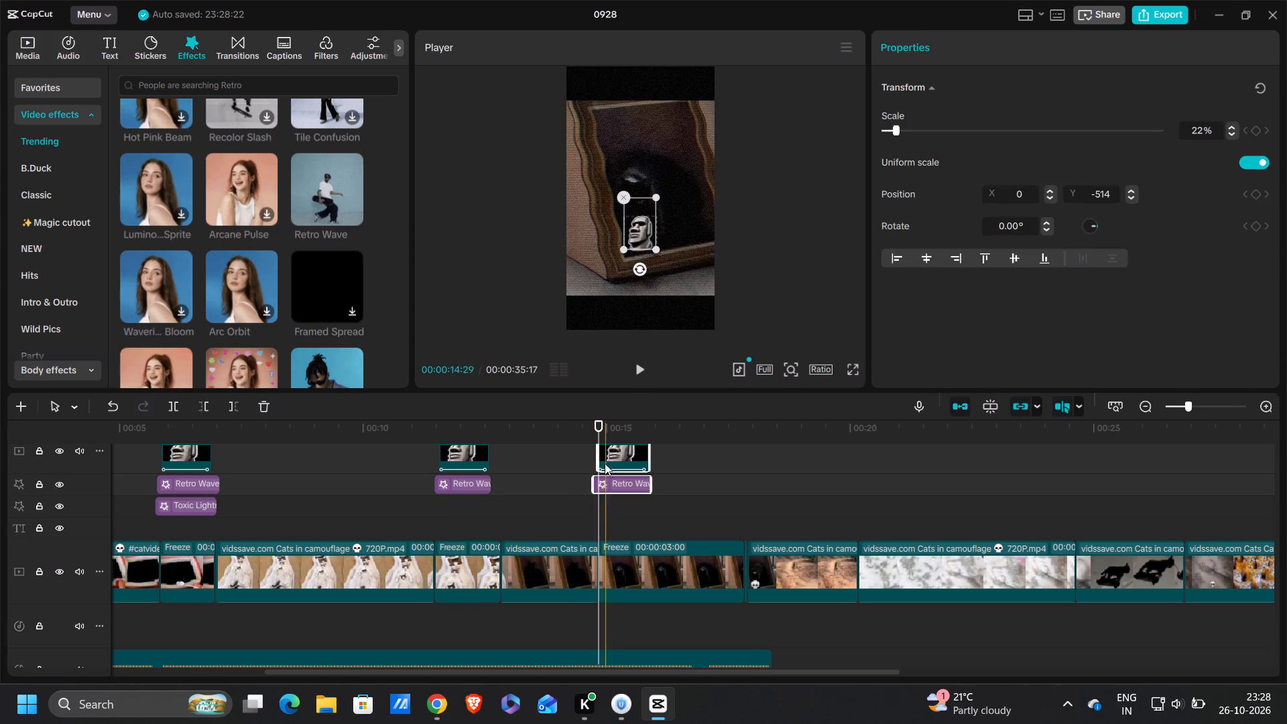
Play back the third freeze frame and trim its end to 00:00:15:27, matching the end of the pasted effects.
left_click_drag(599, 430, 584, 430)
key("space")
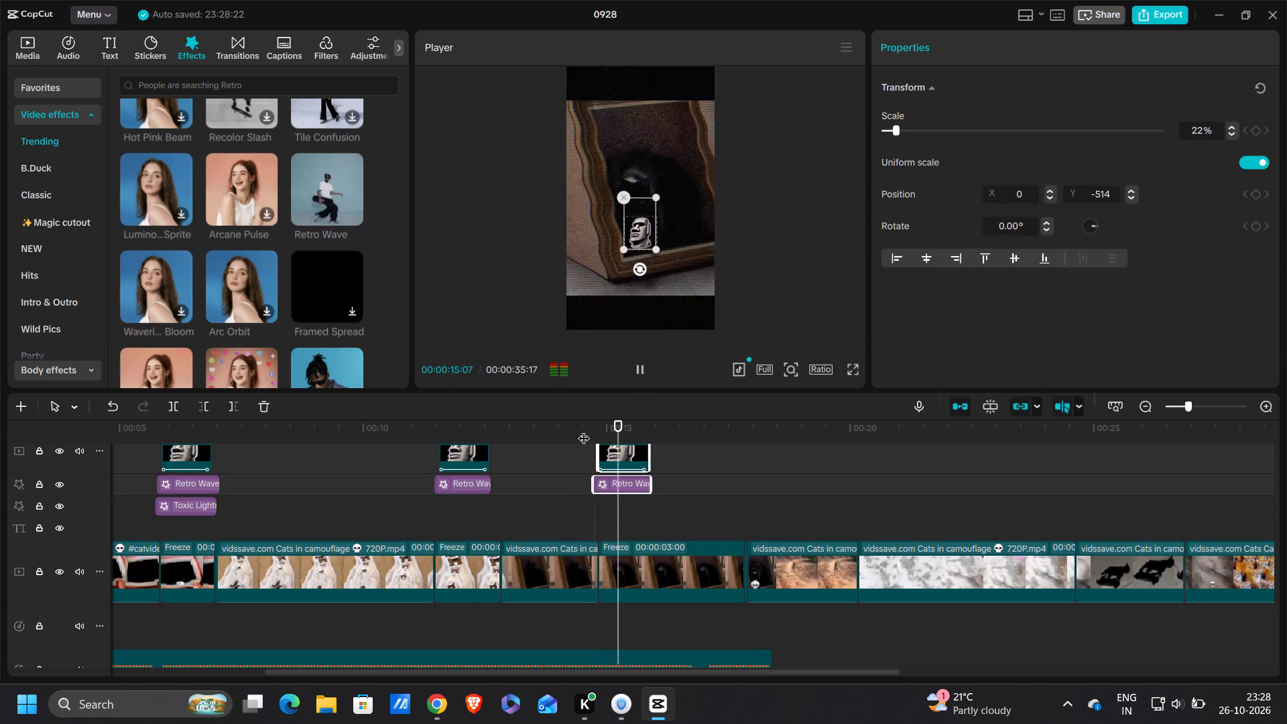
key("space")
key("space")
key("space")
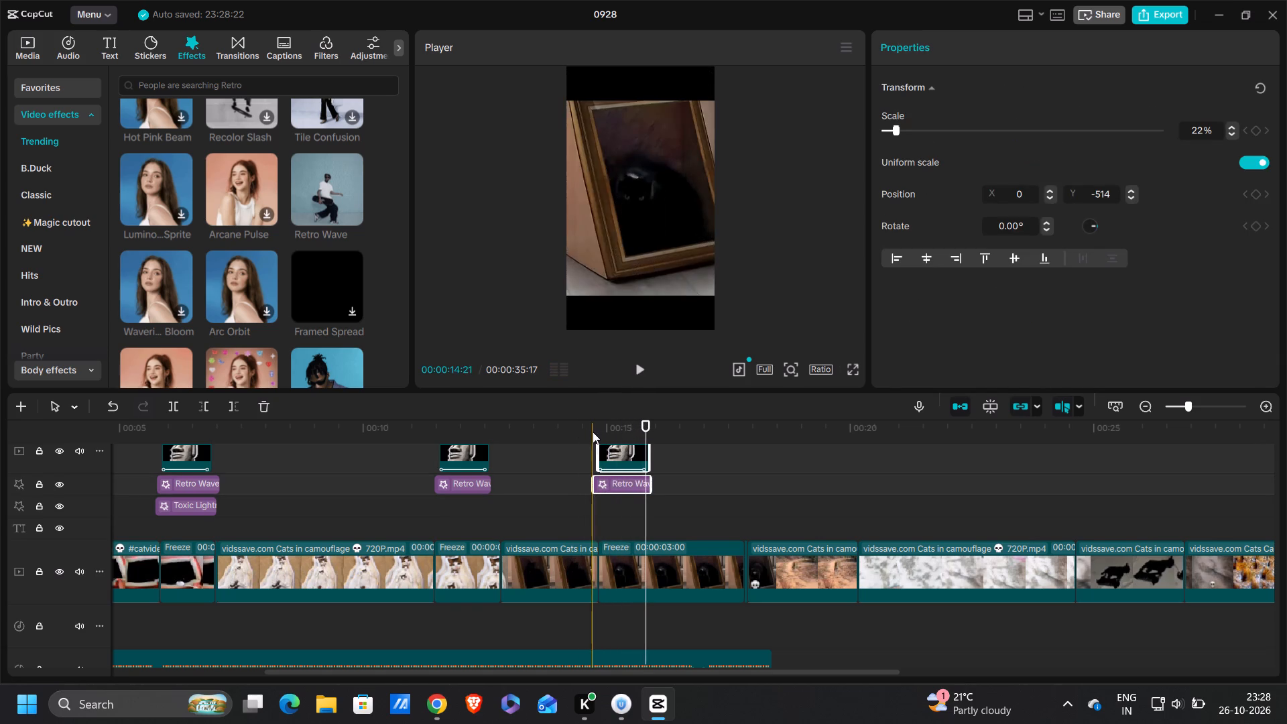
key("space")
key("space")
left_click_drag(599, 424, 621, 420)
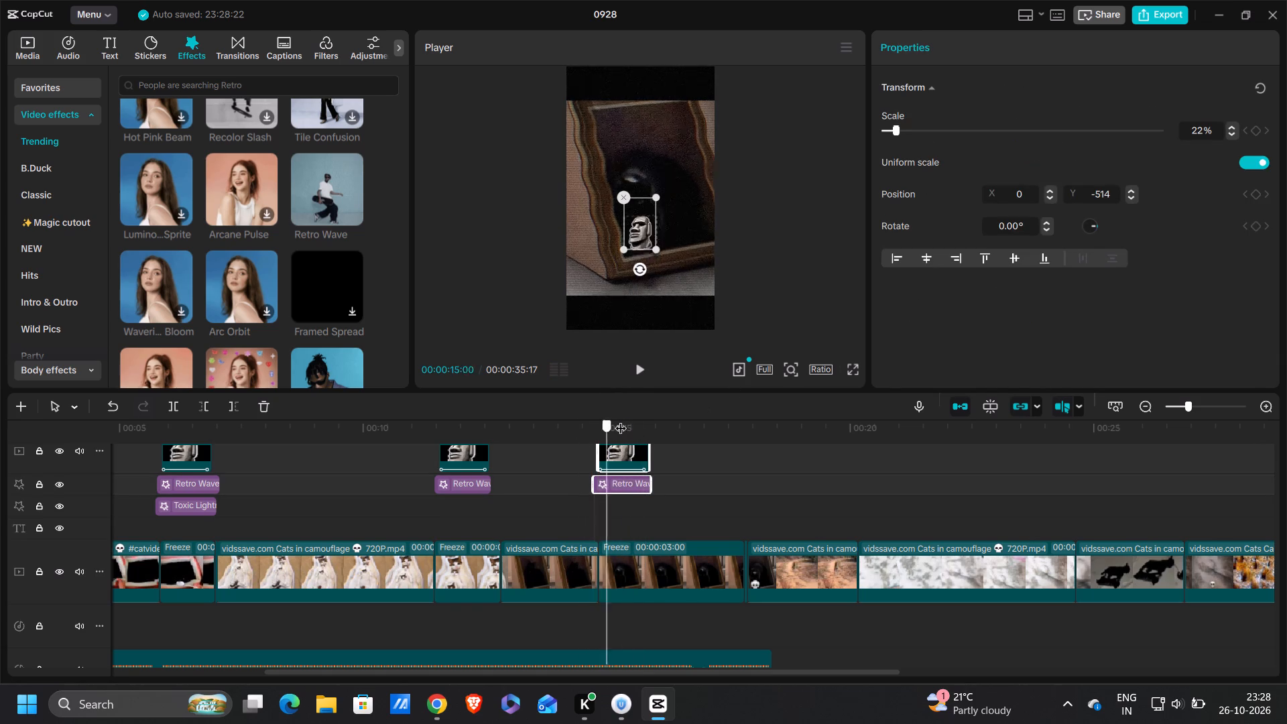
left_click_drag(621, 420, 651, 426)
left_click(651, 562)
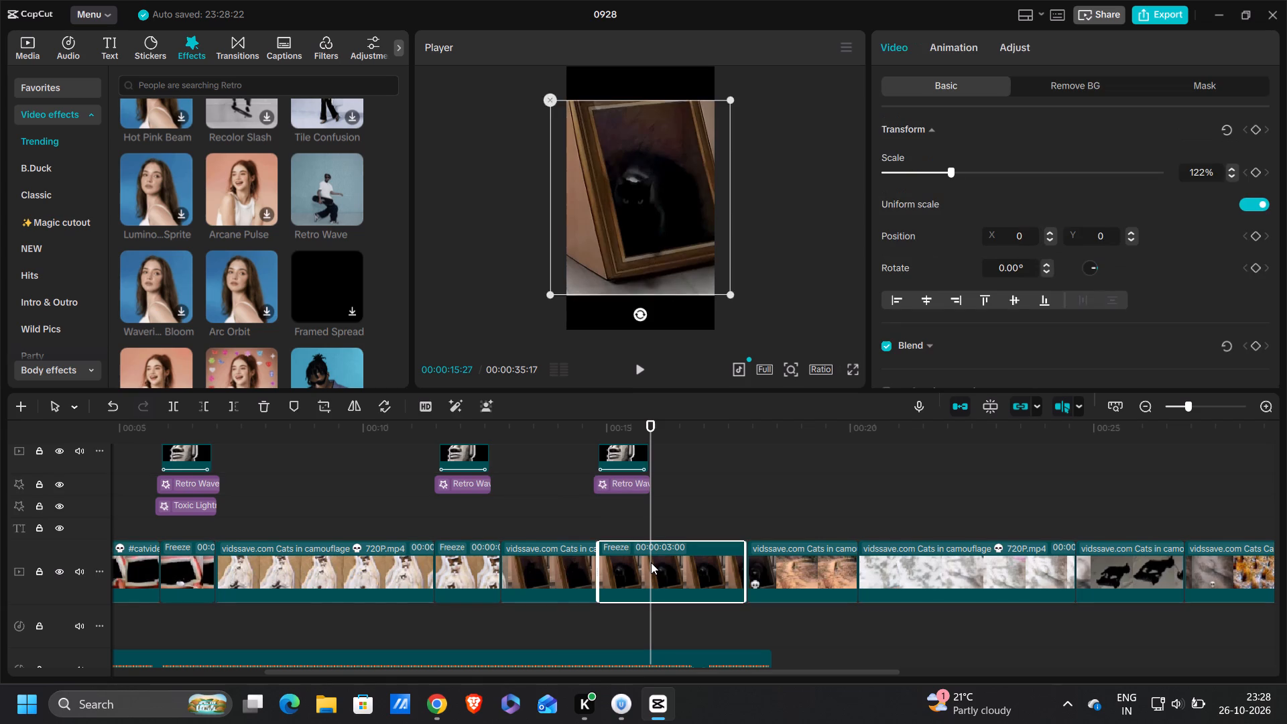
left_click(232, 399)
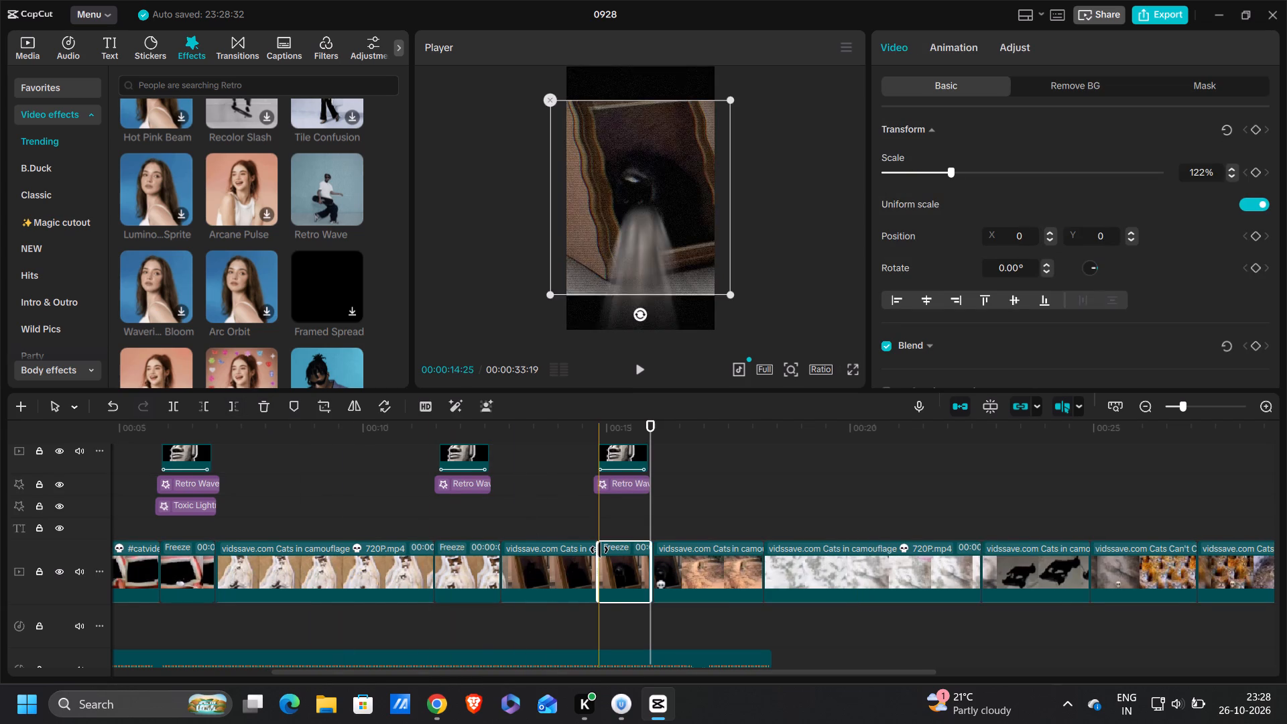
Play the dirt-path cat clip against the music and set its speed to 1.10x.
left_click(650, 510)
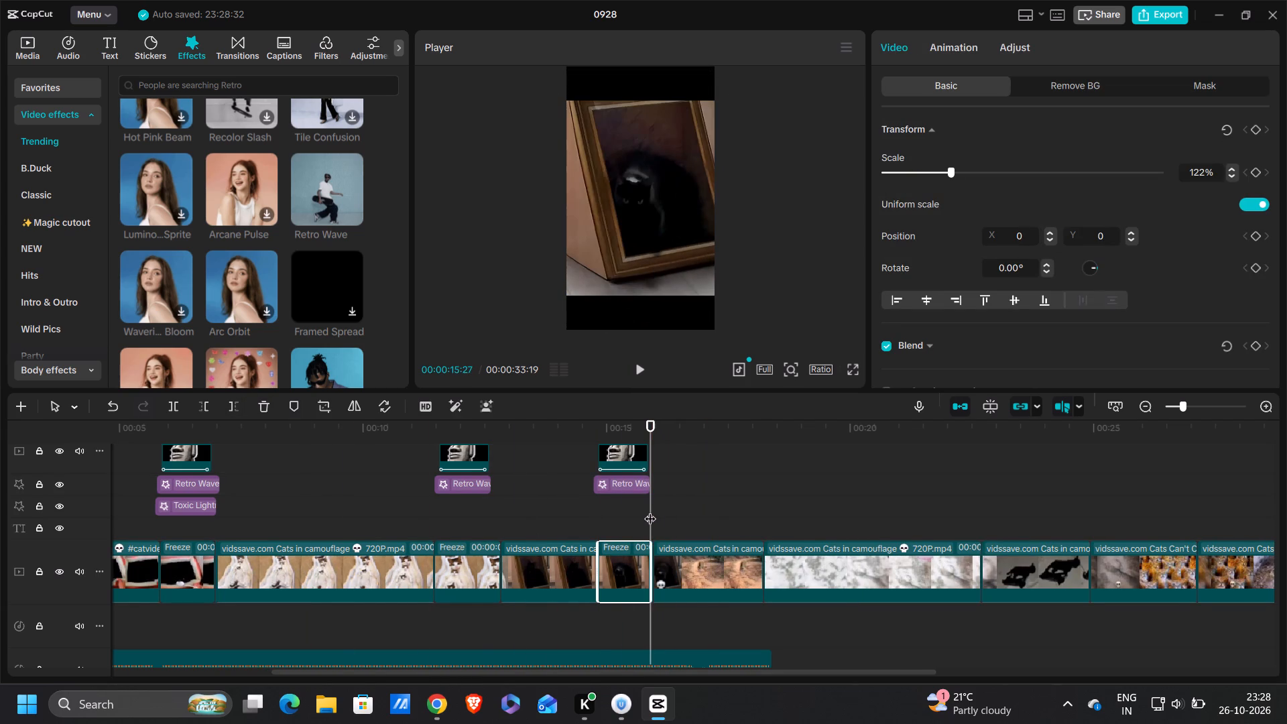
key("space")
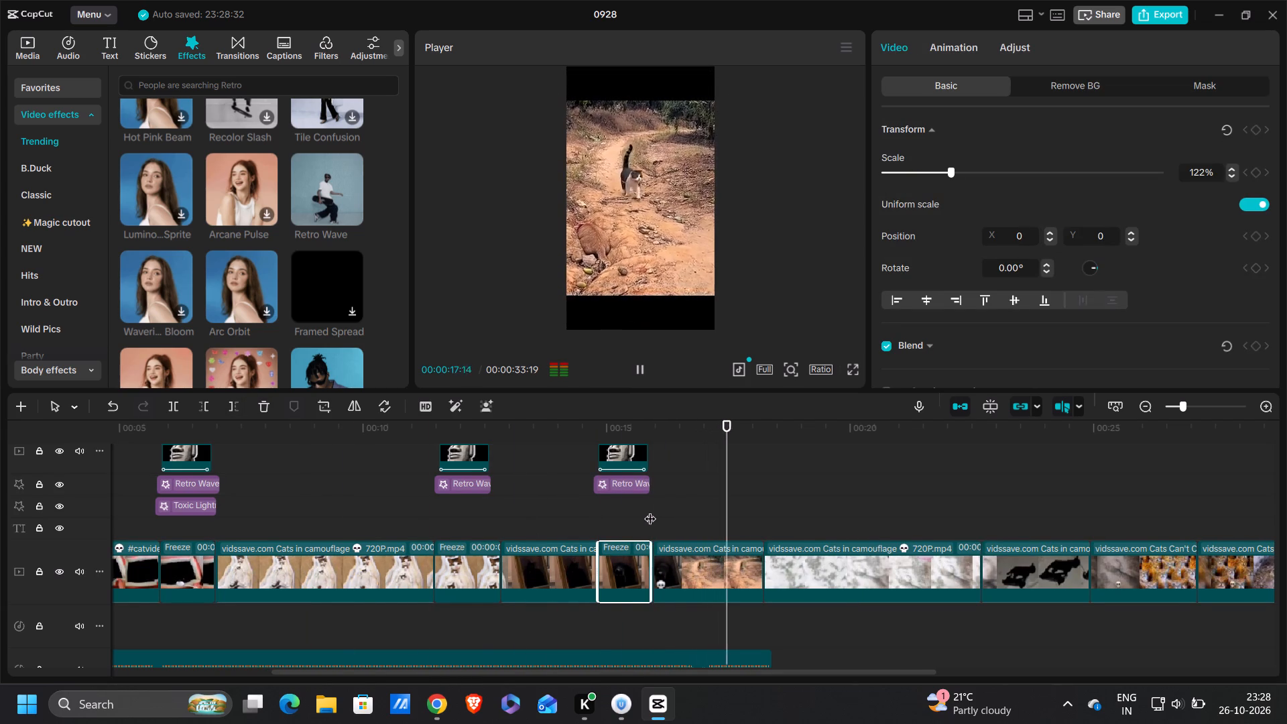
key("space")
scroll(650, 510, "down", 2)
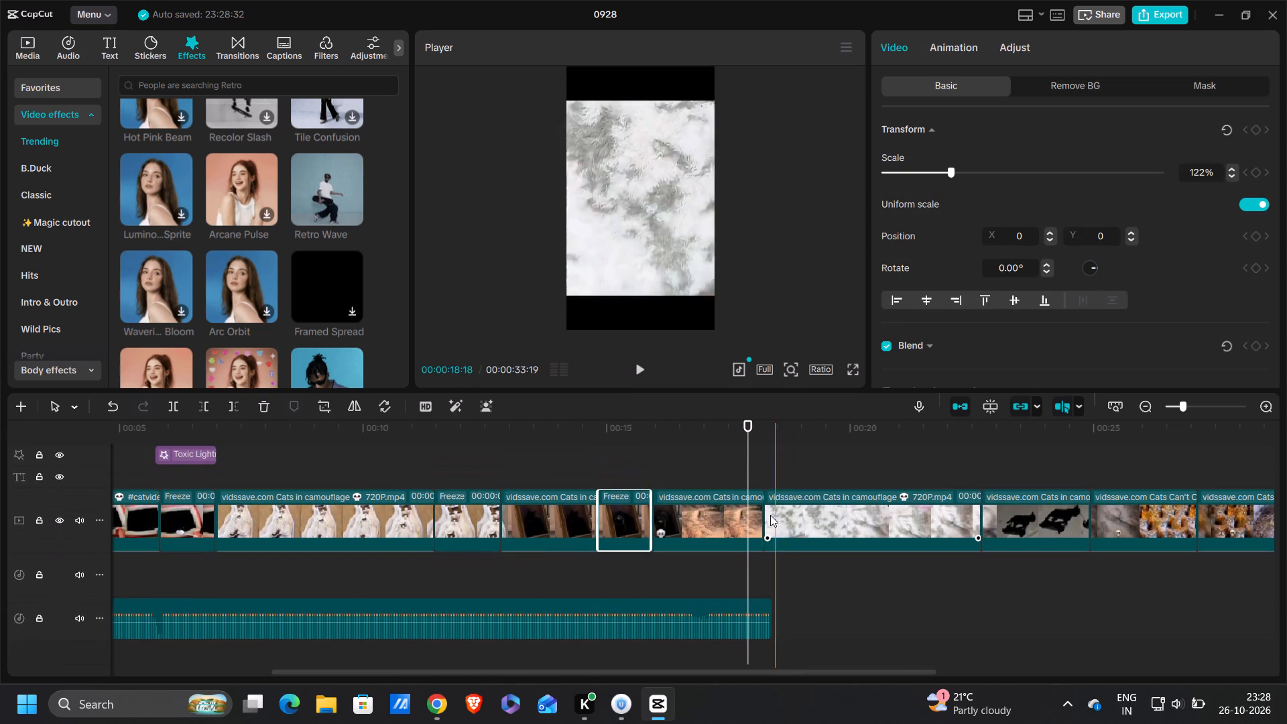
key("Right")
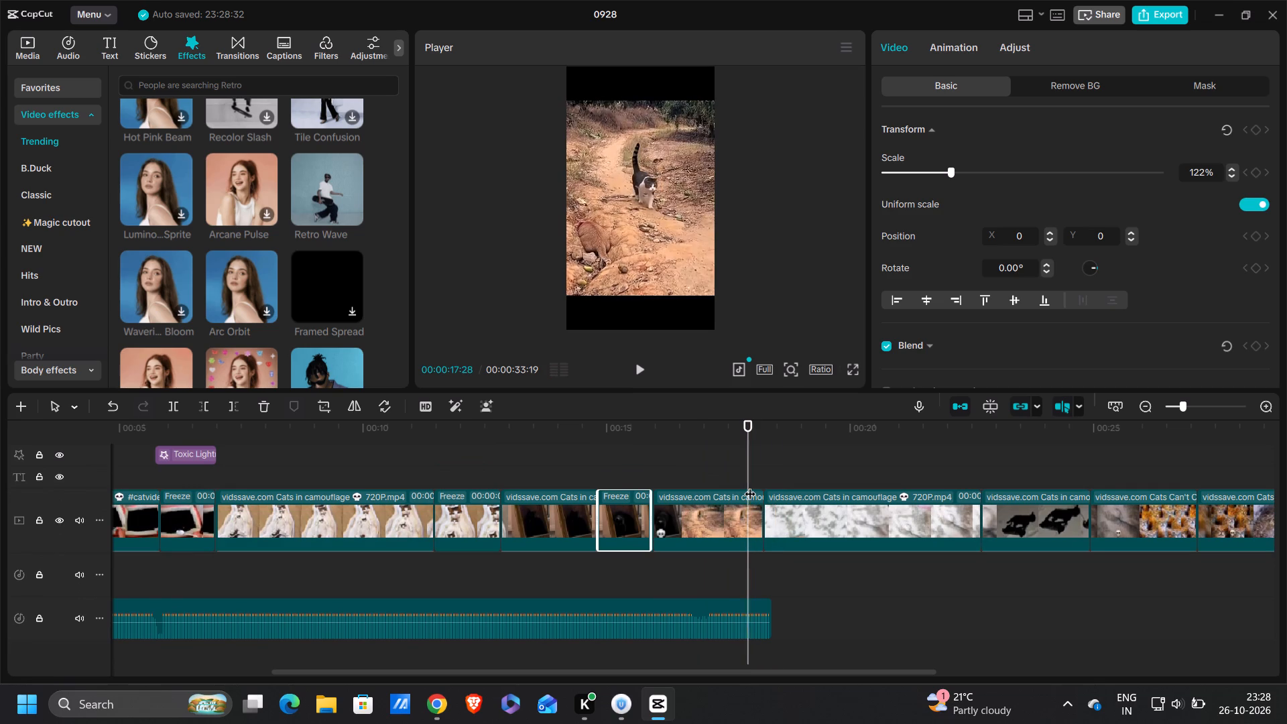
key("Right")
key("Right")
left_click(747, 541)
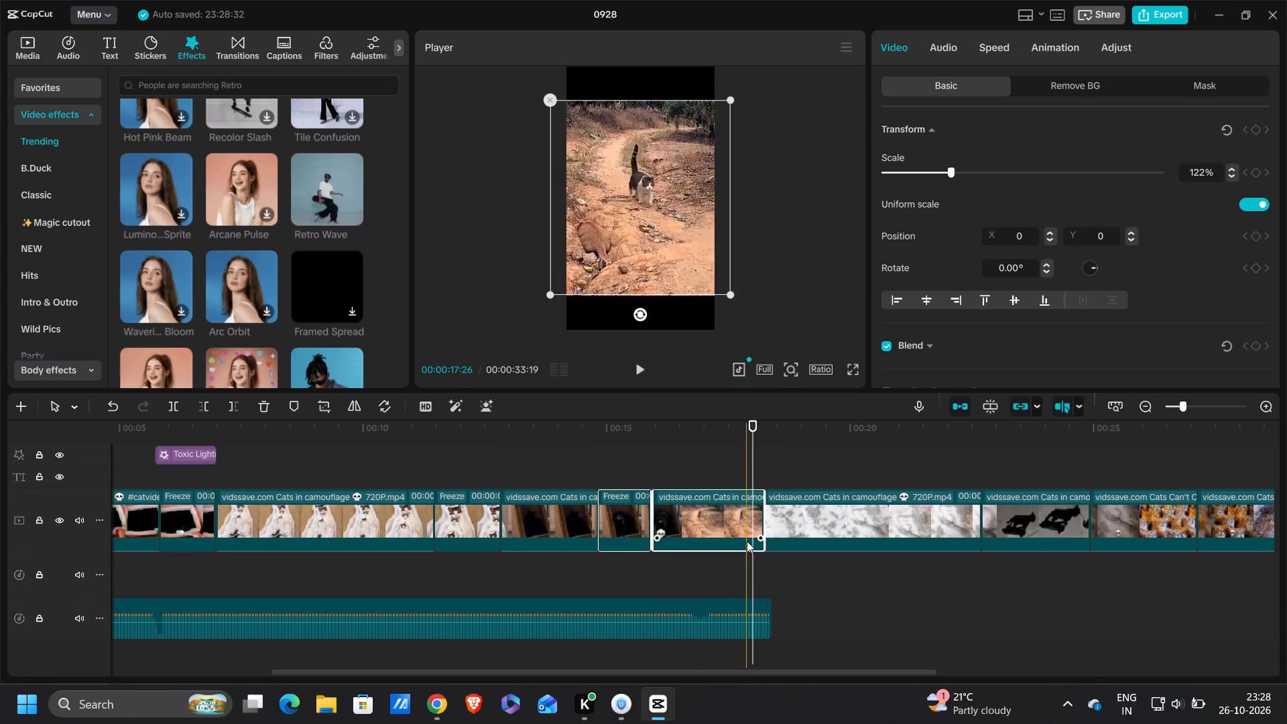
left_click(1003, 50)
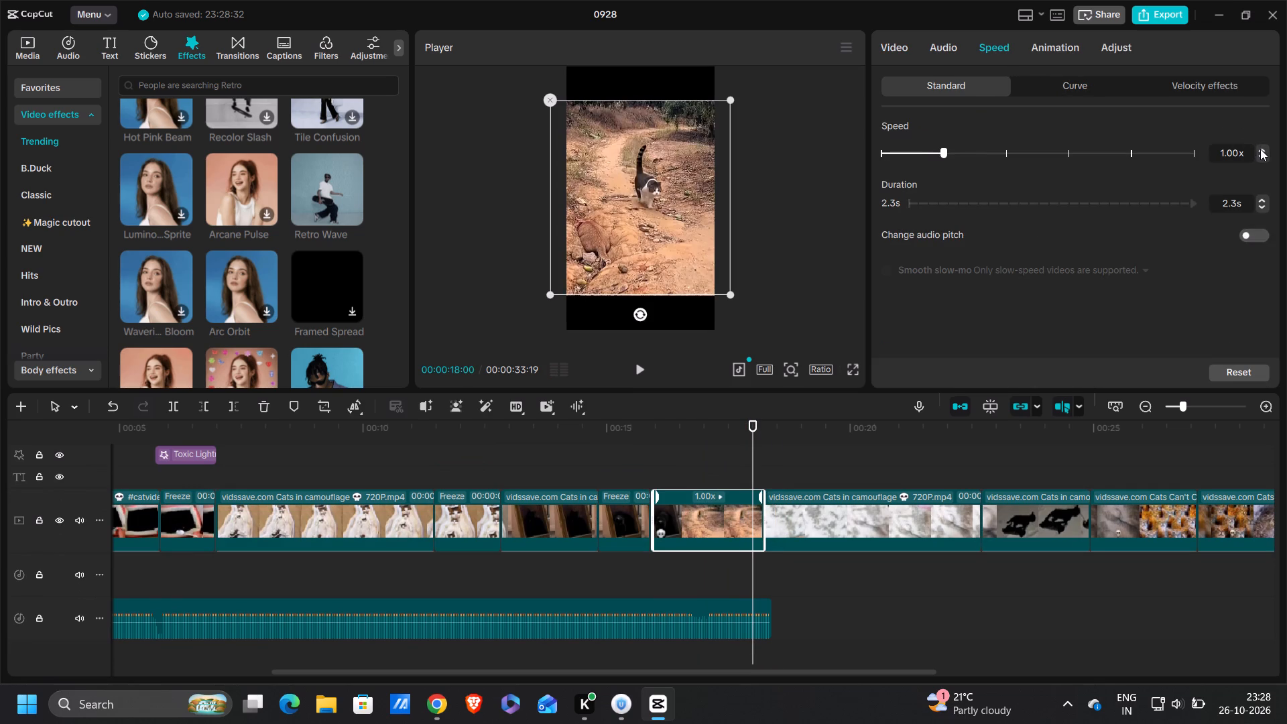
left_click(1260, 149)
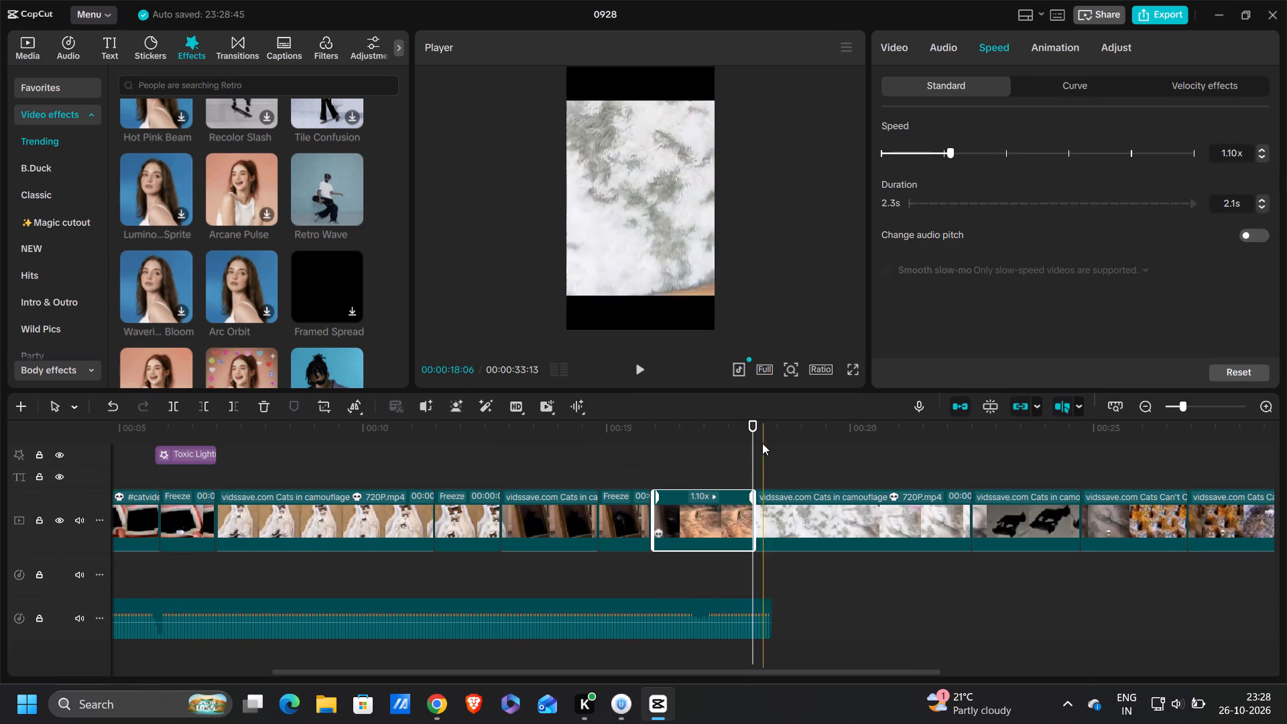
Play the dirt-path cat clip against the music and insert a freeze frame near its end at 00:00:18:00.
left_click_drag(753, 449, 701, 451)
key("space")
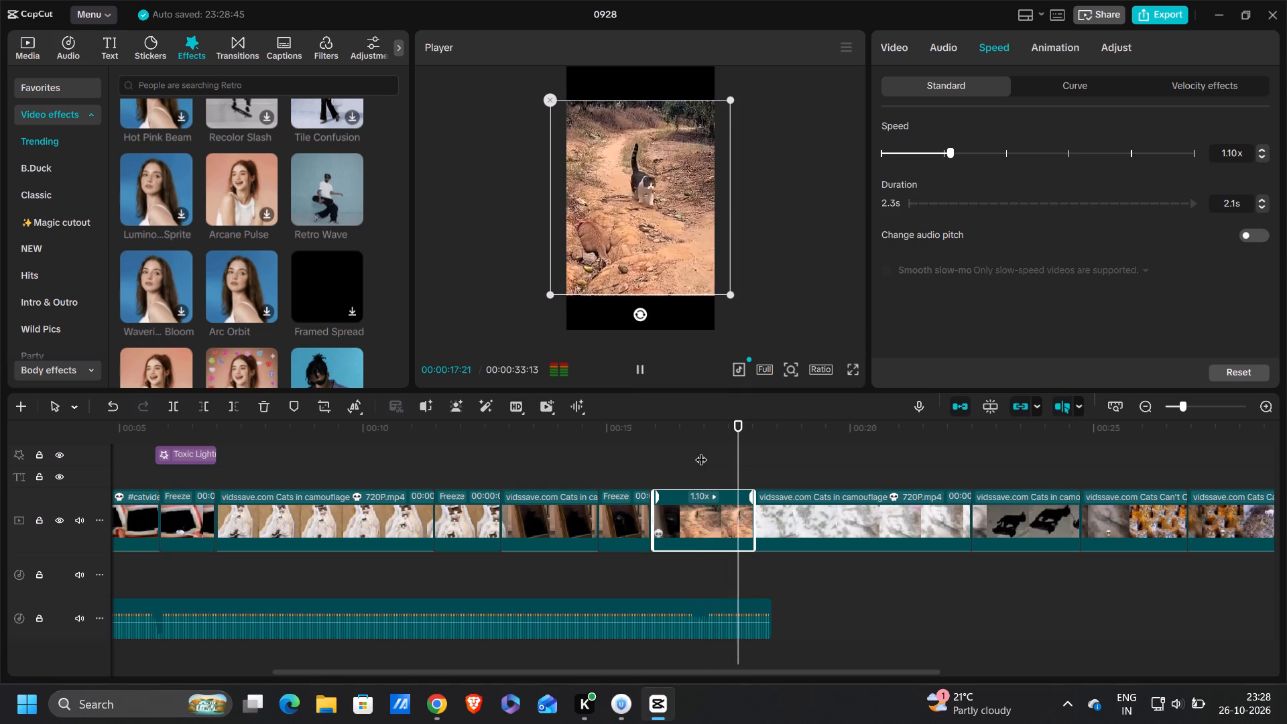
key("space")
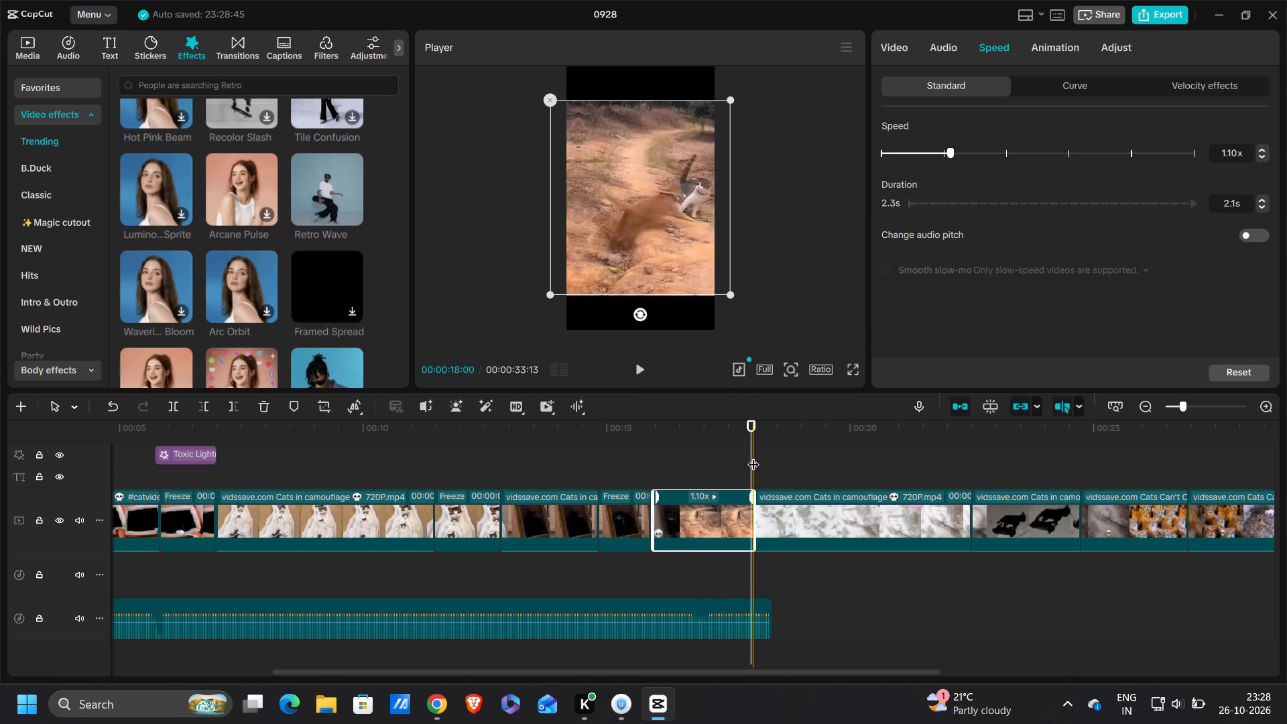
key("Left")
key("Left")
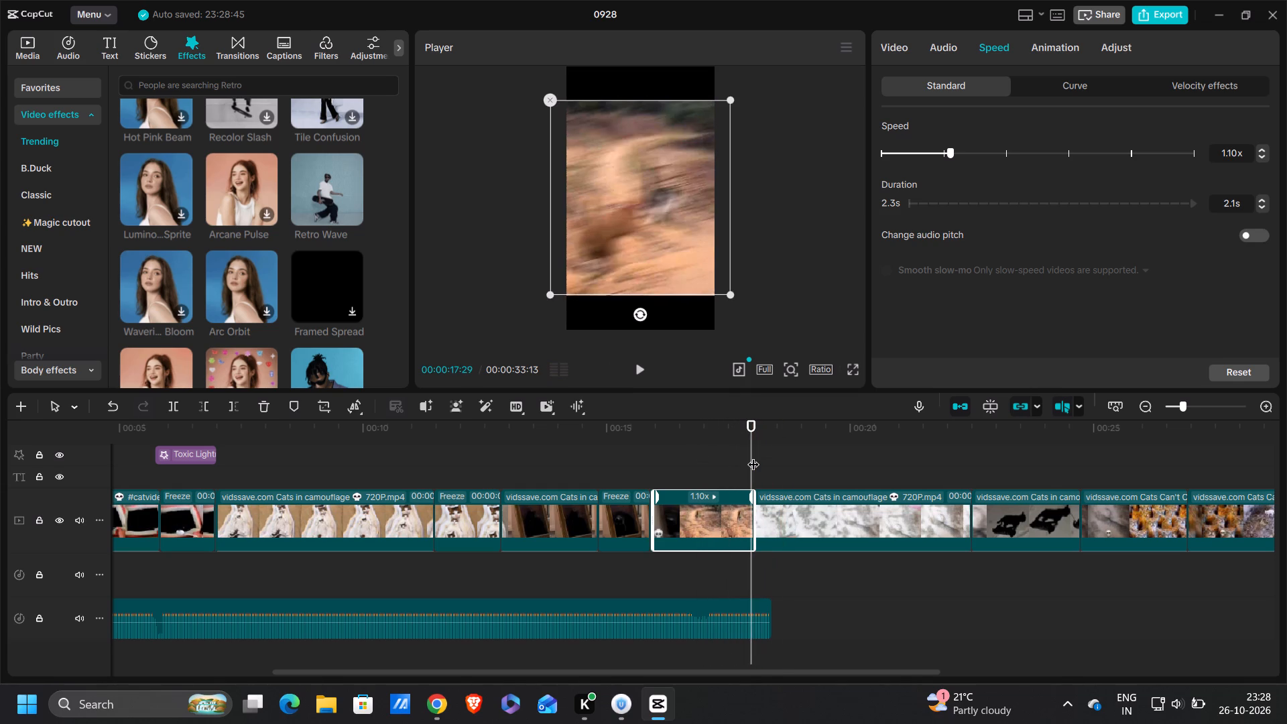
key("Left")
key("Left")
key("Right")
key("Right")
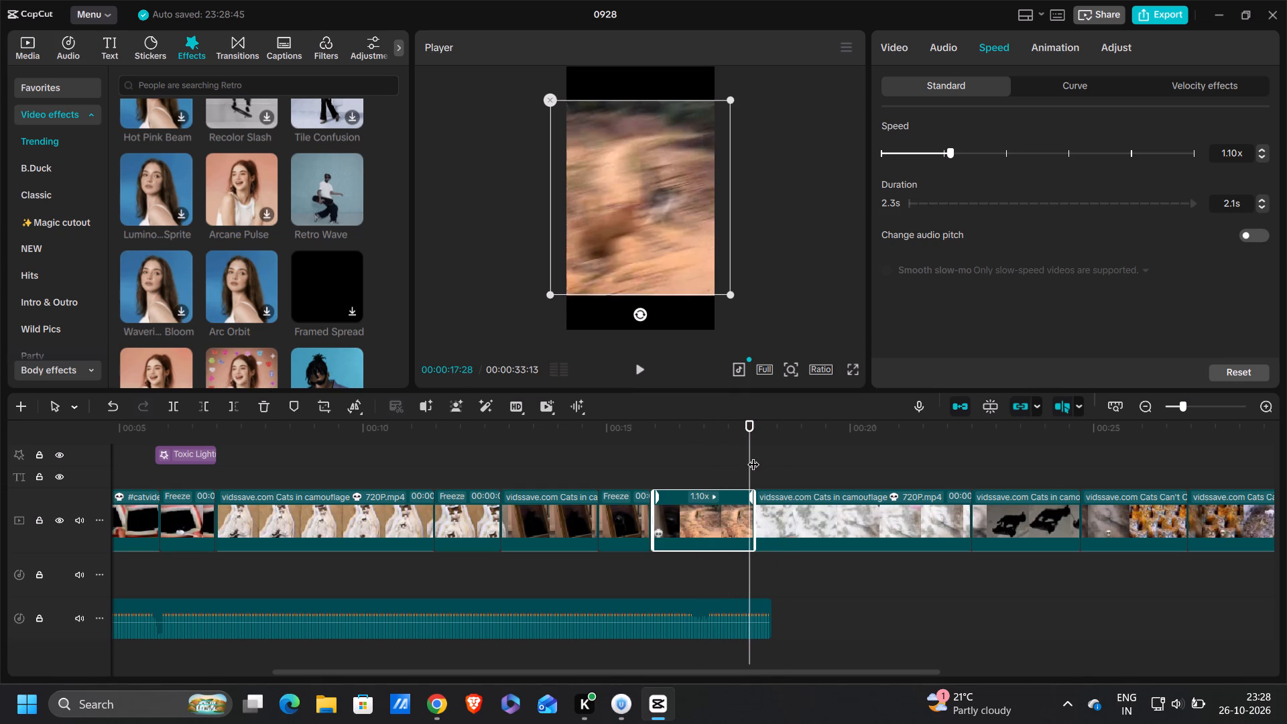
key("Right")
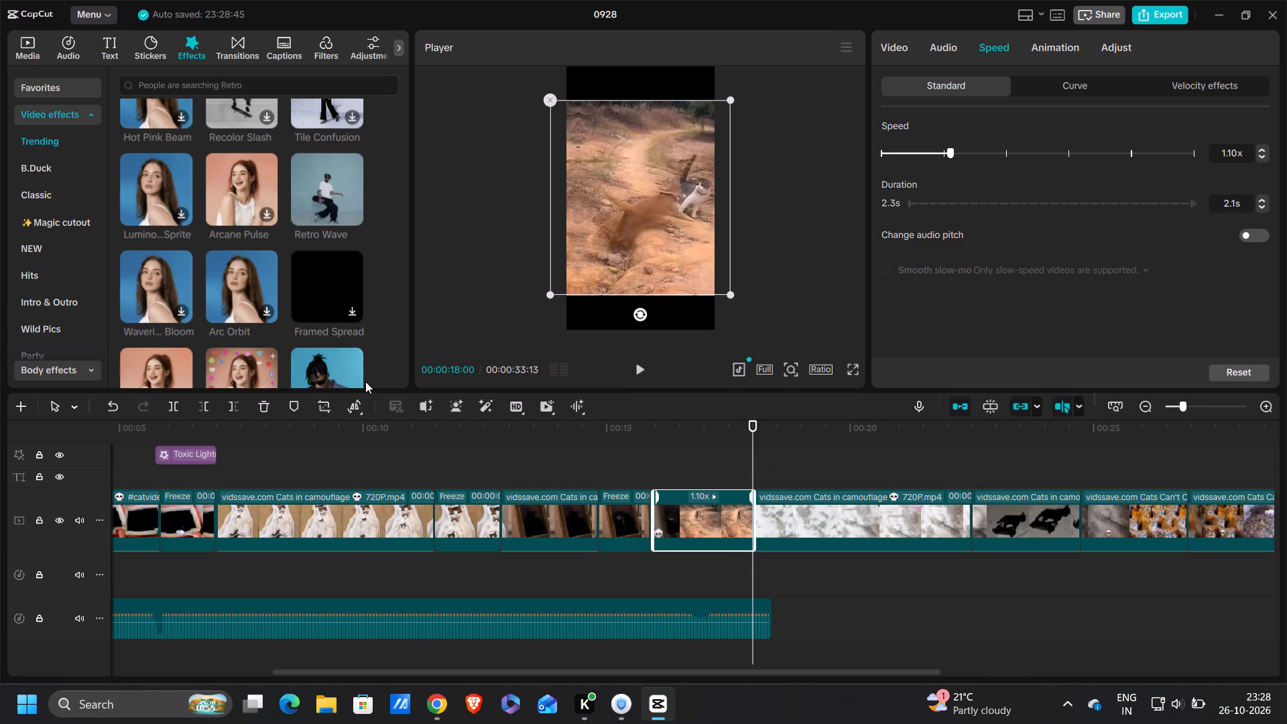
left_click(362, 437)
Trim the fourth freeze frame's end to match the end of the music, at about 00:00:18:14.
scroll(641, 589, "down", 1, "ctrl")
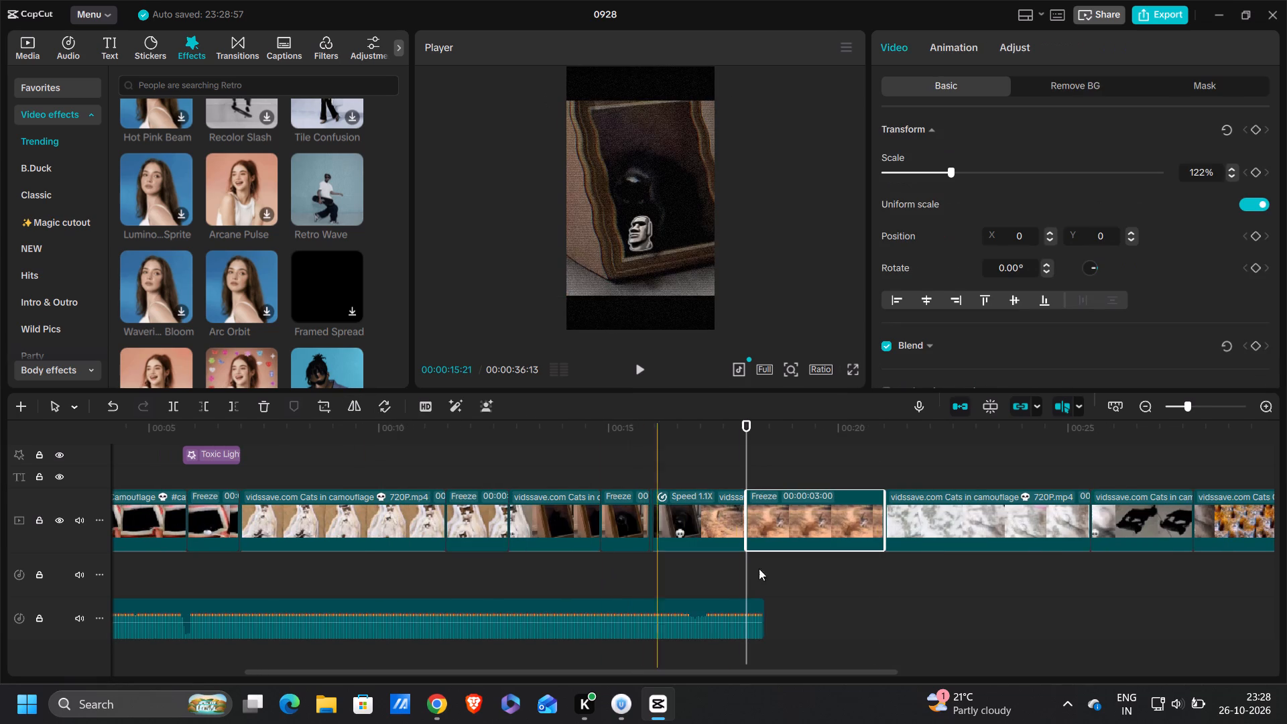
left_click_drag(883, 514, 791, 553)
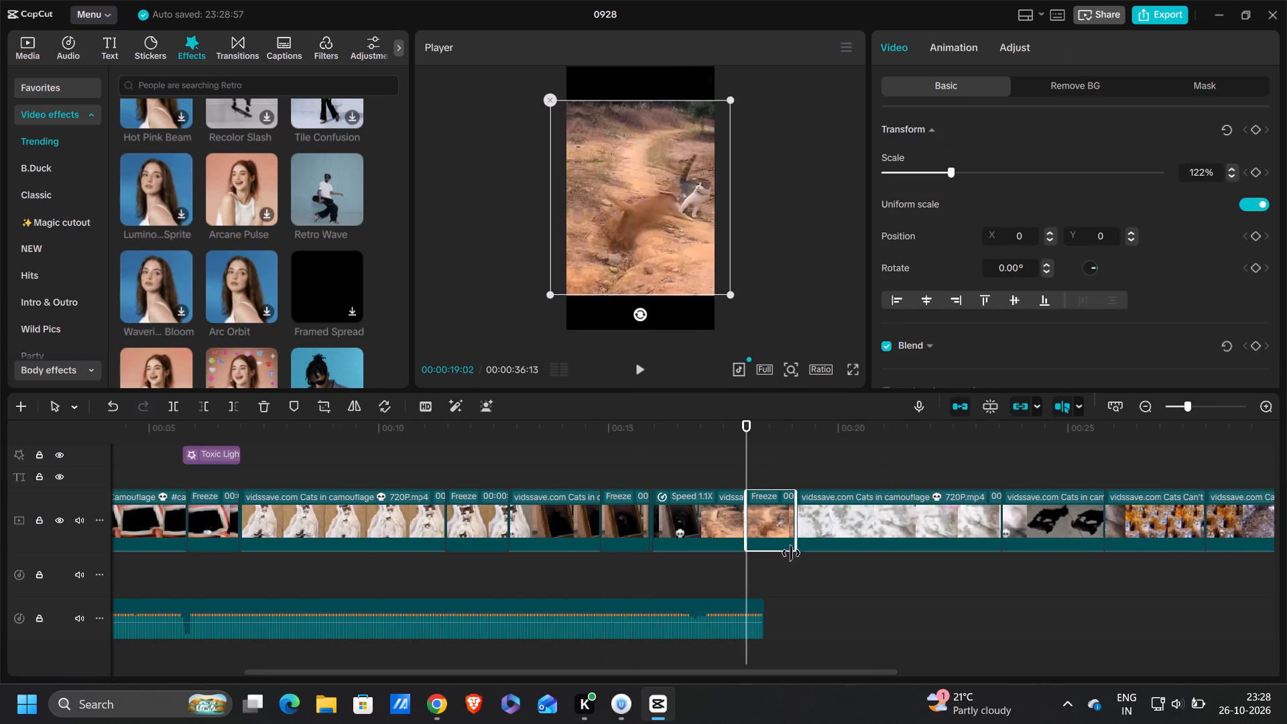
left_click_drag(791, 553, 767, 563)
Delete all the unused cat clips that follow the fourth freeze frame on the main track.
scroll(767, 563, "up", 1)
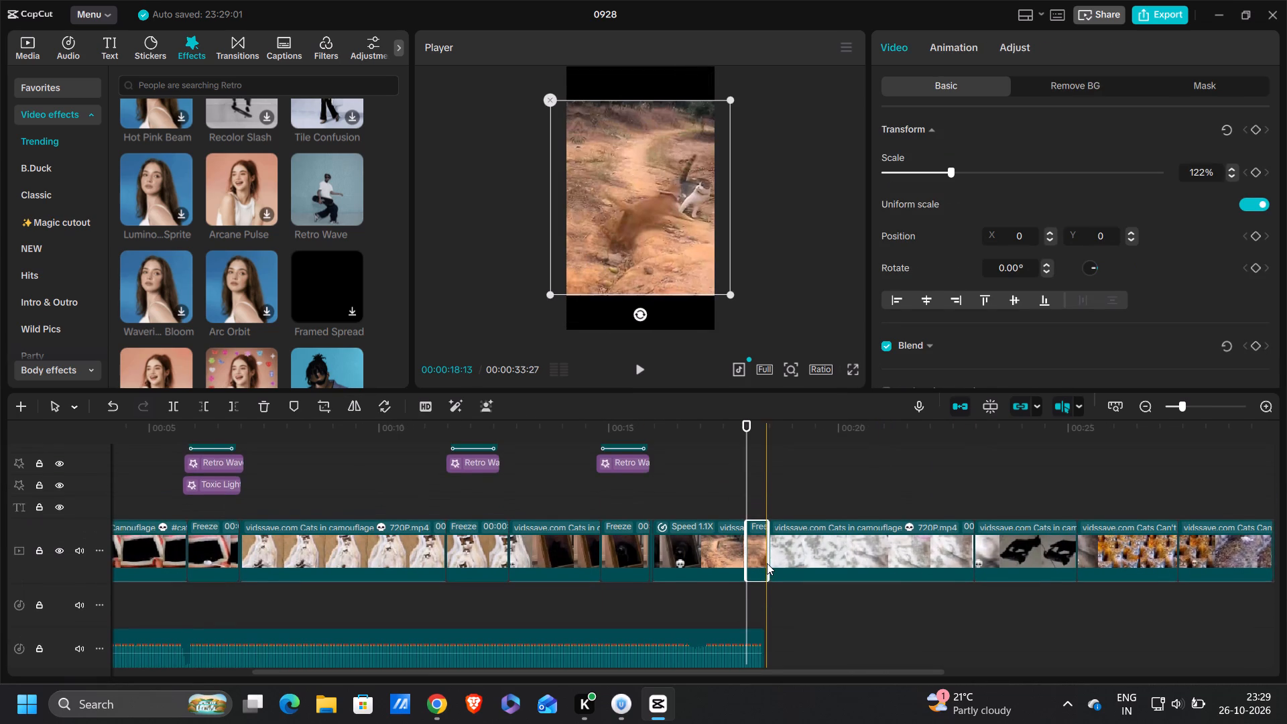
scroll(767, 563, "left", 1)
scroll(767, 563, "down", 5)
scroll(904, 413, "down", 4, "ctrl")
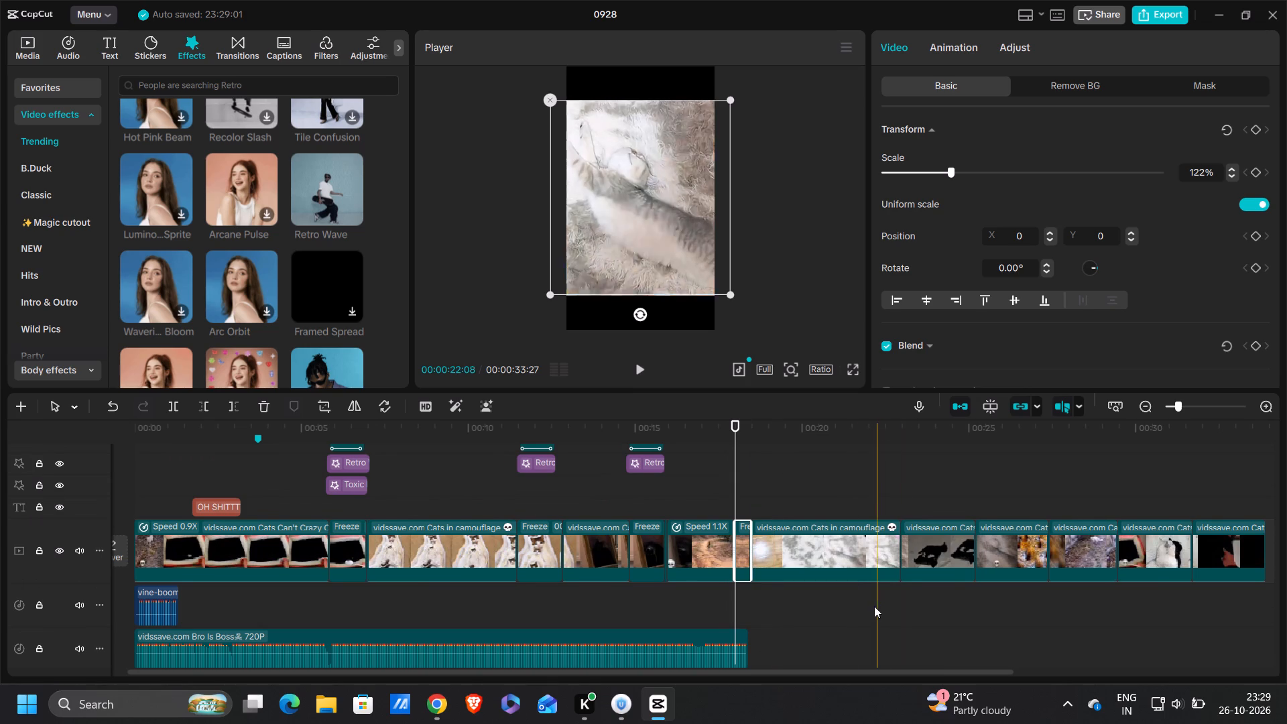
scroll(874, 606, "down", 8, "ctrl")
left_click_drag(554, 495, 607, 551)
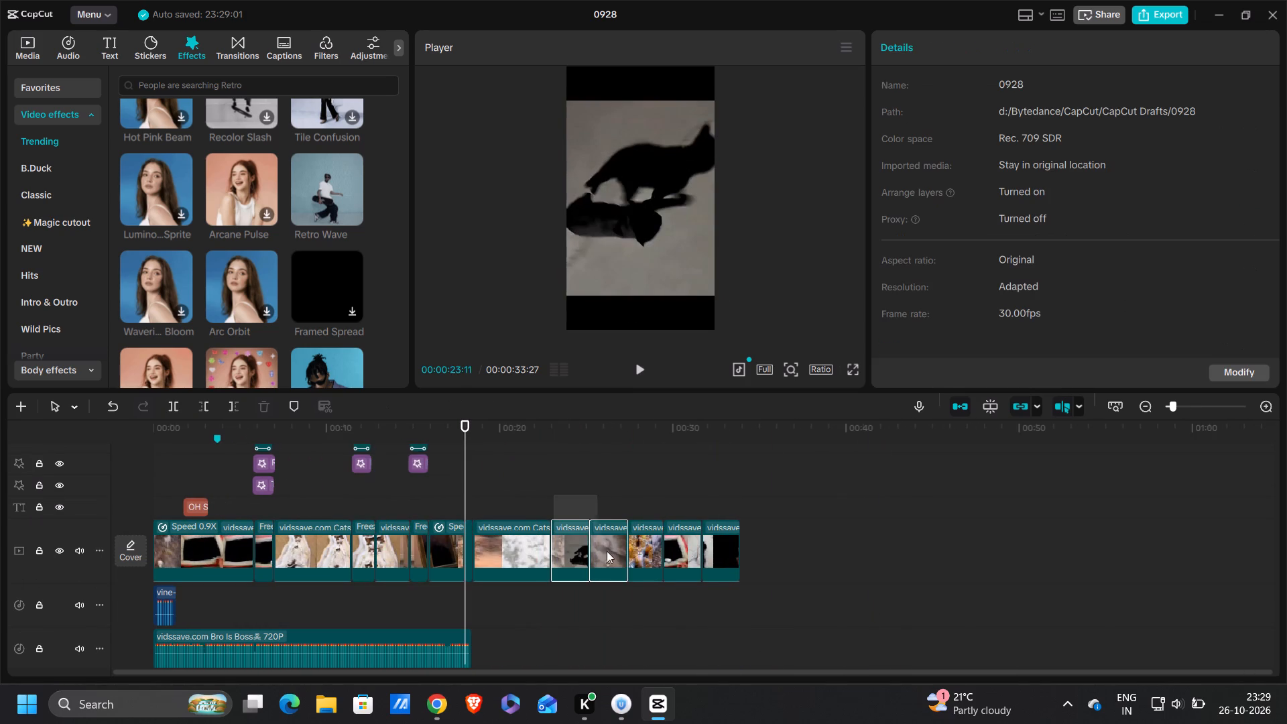
left_click_drag(607, 551, 708, 589)
key("BackSpace")
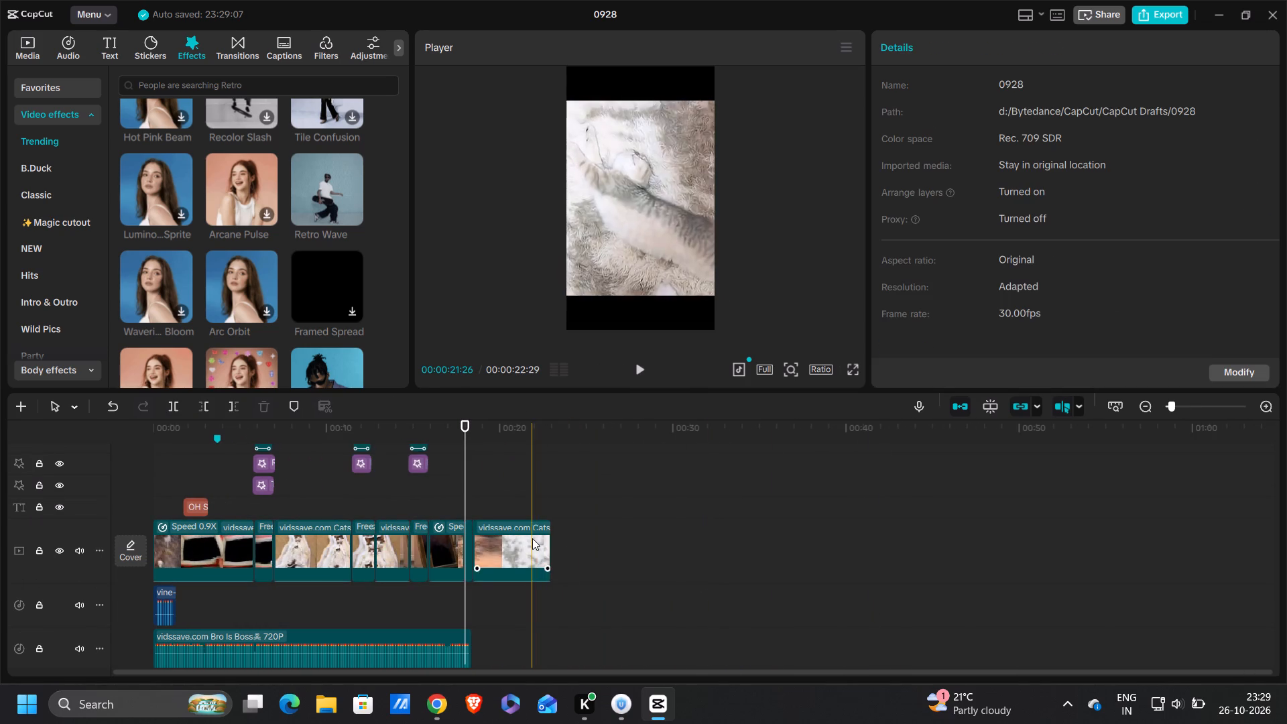
left_click(532, 538)
key("backslash")
key("BackSpace")
Delete the leftover sliver of clip after the fourth freeze frame at the end of the main track.
scroll(532, 538, "up", 1)
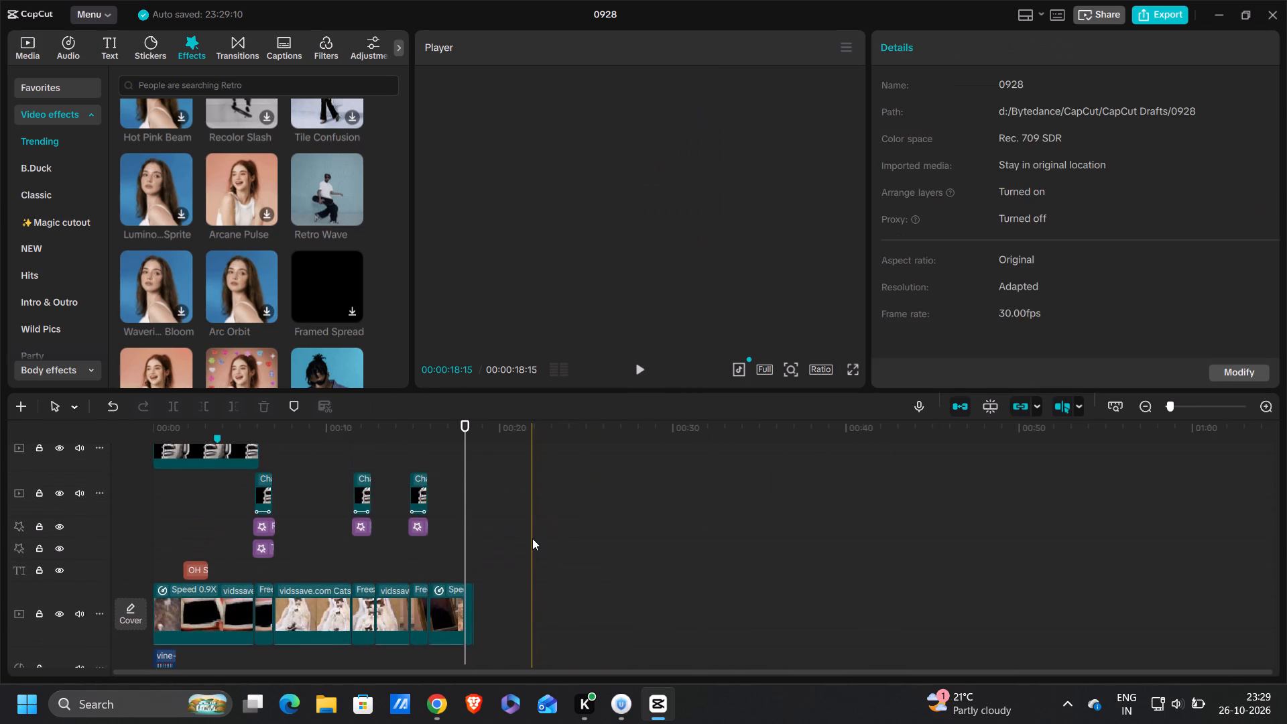
scroll(532, 538, "up", 9)
scroll(532, 538, "up", 14, "ctrl")
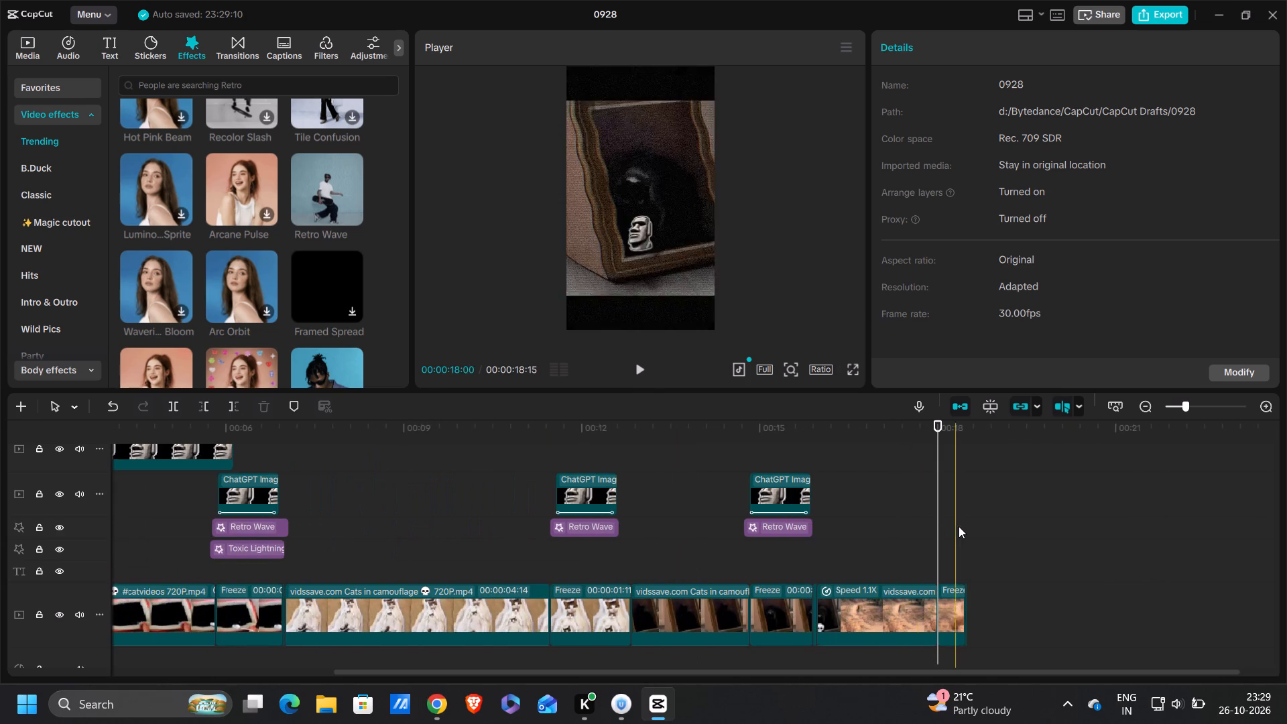
scroll(959, 526, "left", 3)
scroll(959, 526, "up", 8, "ctrl")
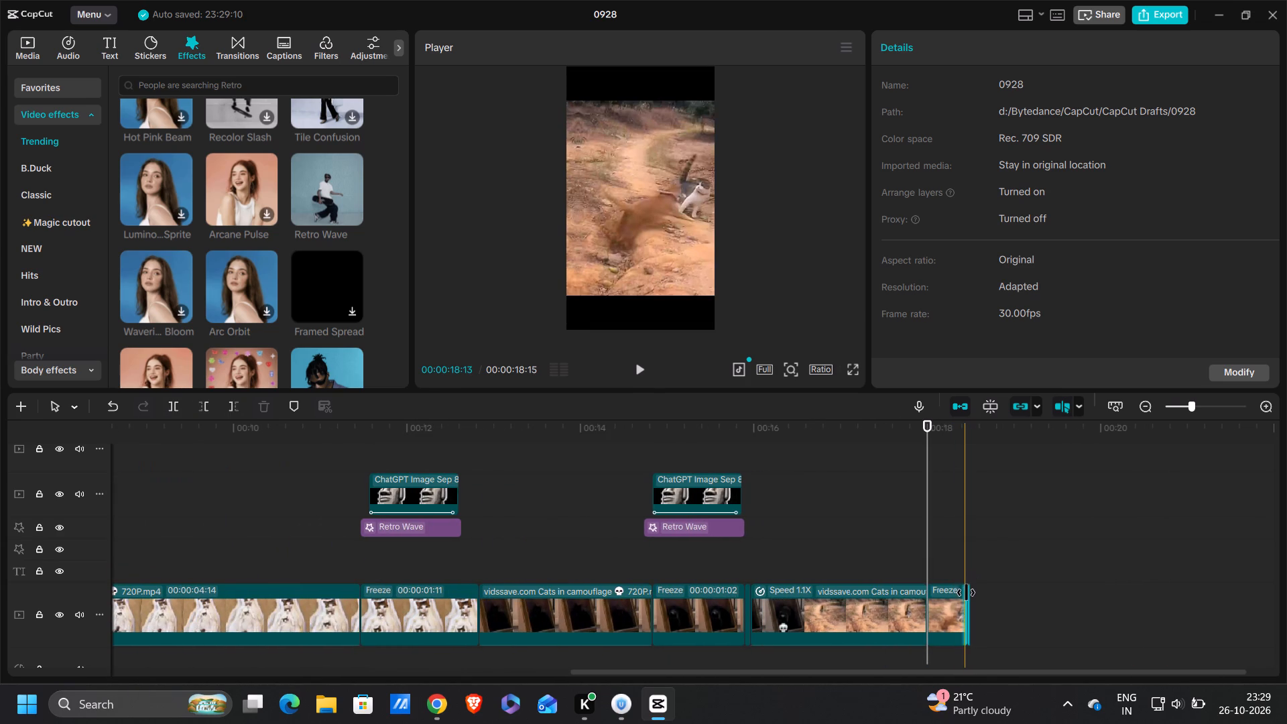
left_click(969, 595)
key("BackSpace")
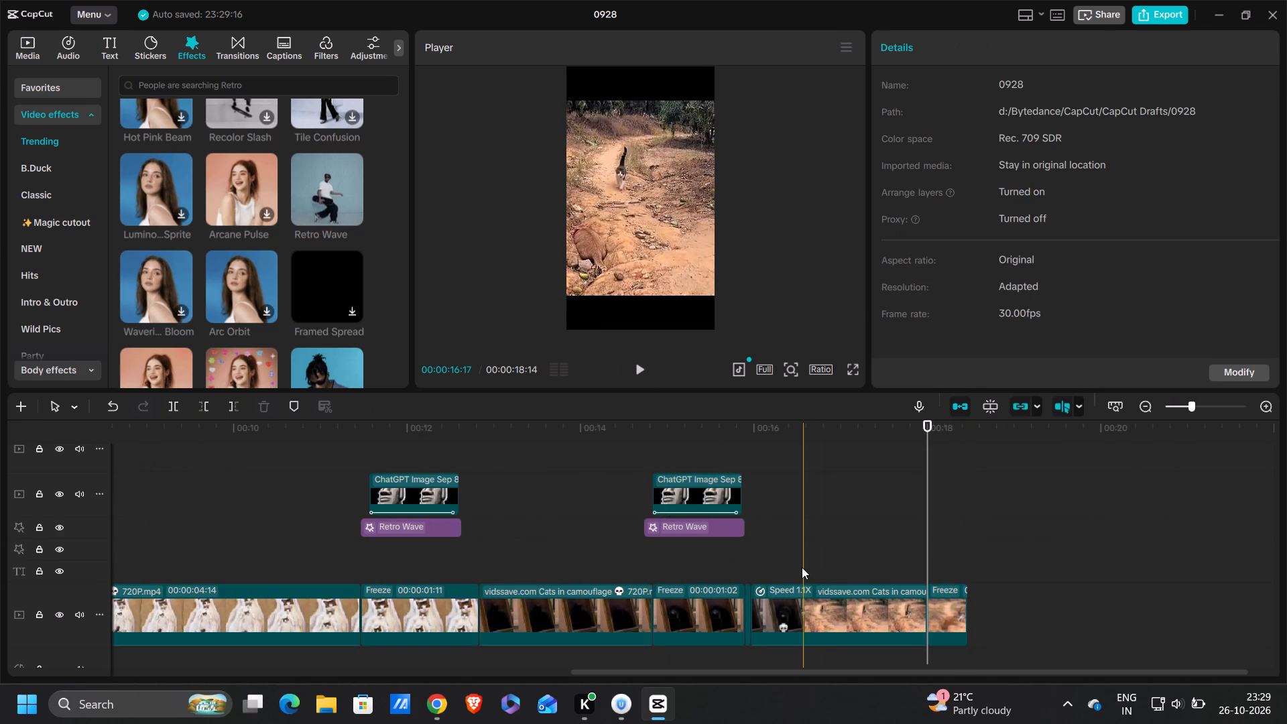
Trim the start of the third freeze frame's Retro Wave effect to about 00:00:14:26.
left_click(650, 520)
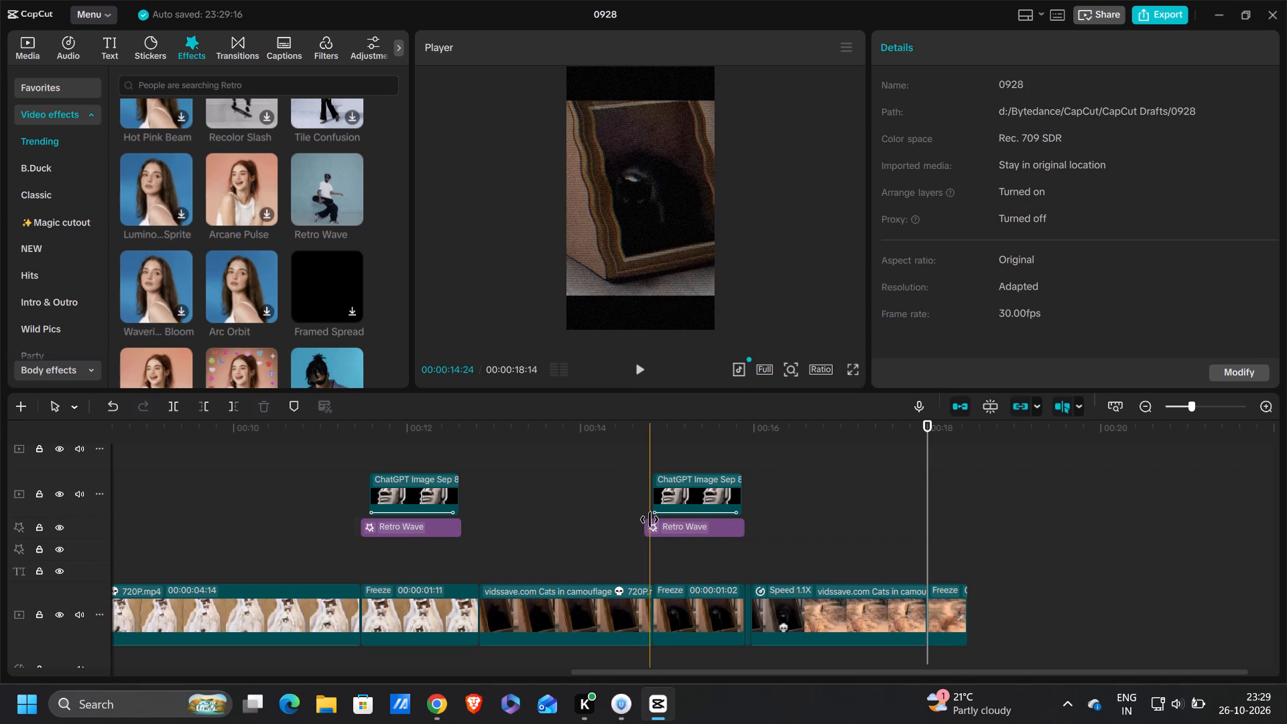
left_click_drag(644, 532, 654, 530)
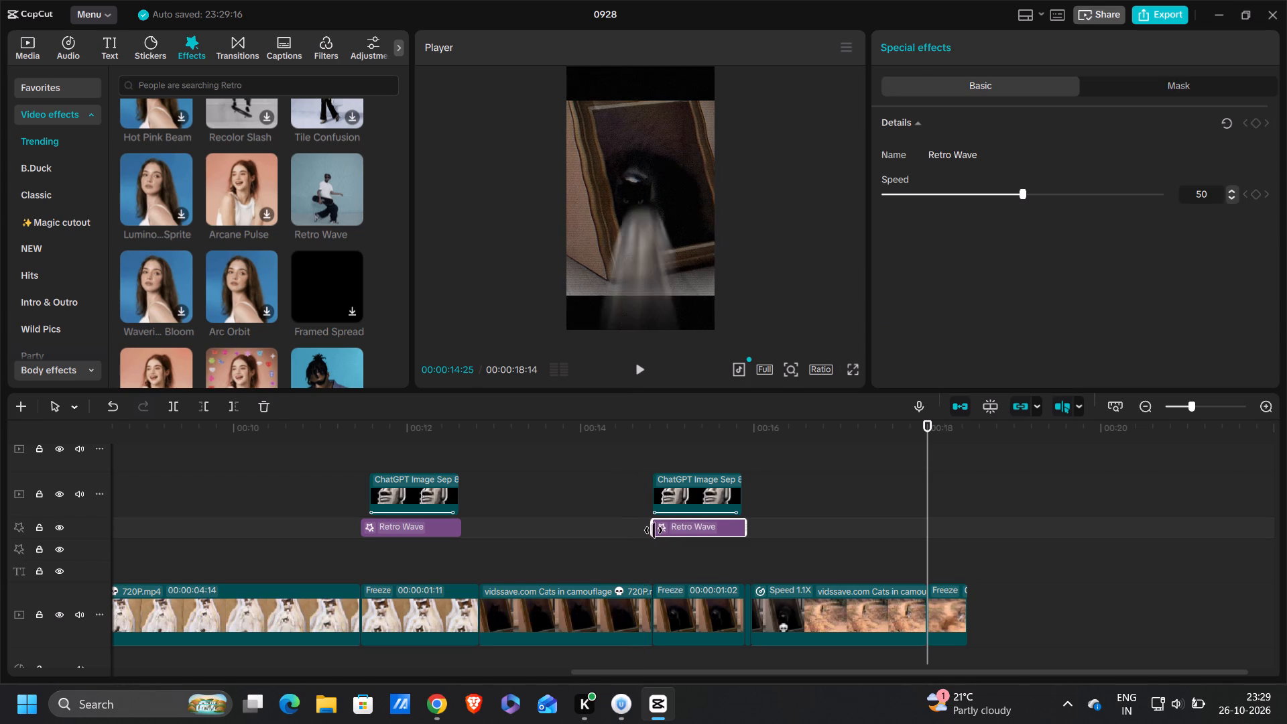
left_click_drag(654, 530, 652, 530)
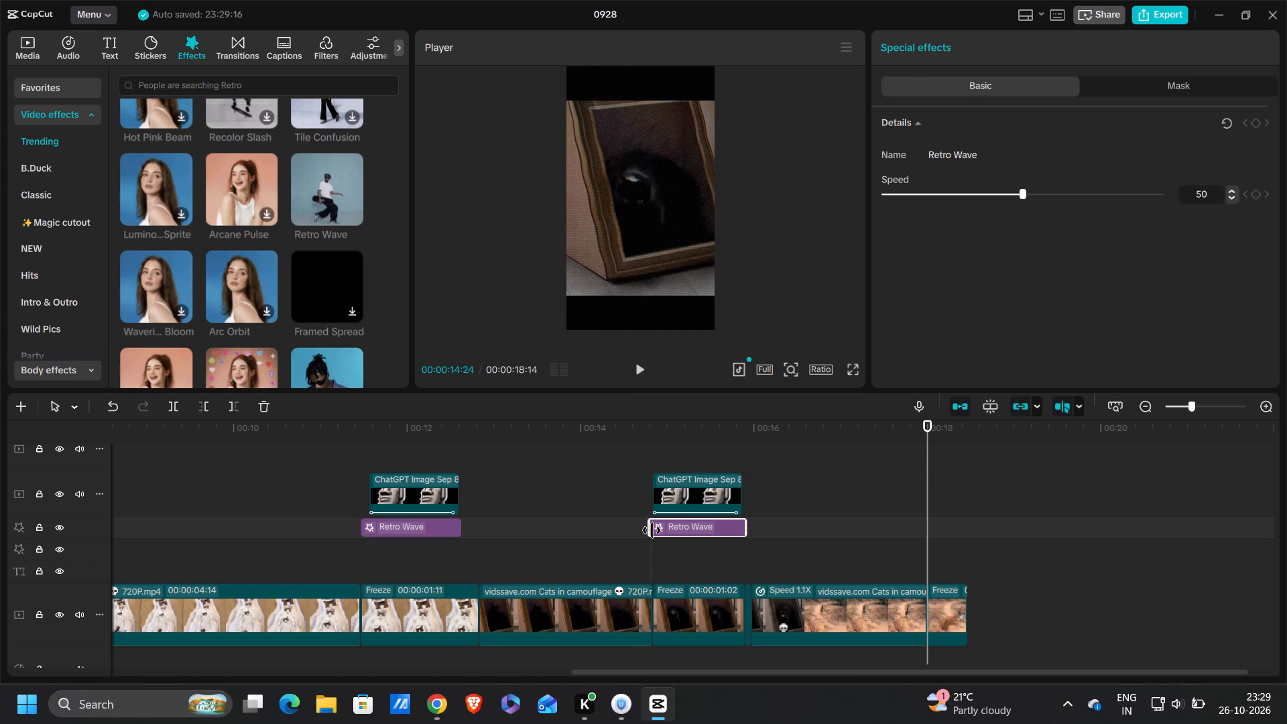
left_click_drag(652, 530, 656, 531)
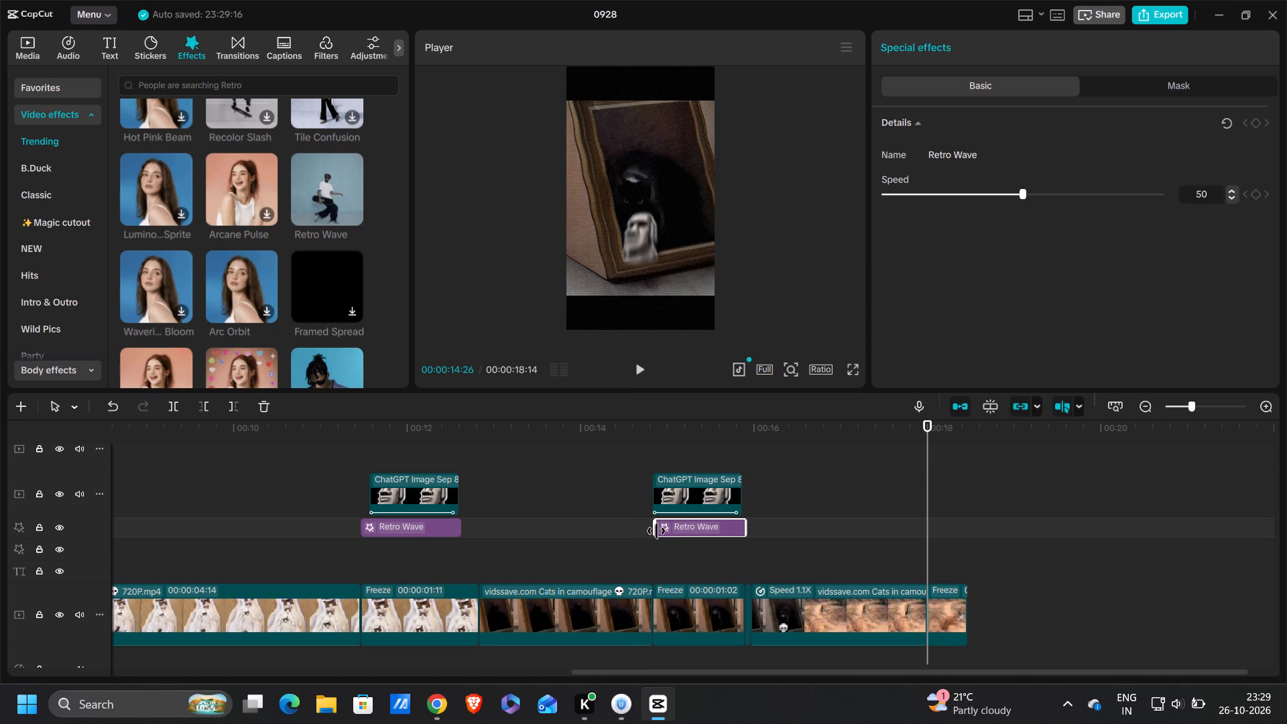
left_click_drag(656, 531, 656, 530)
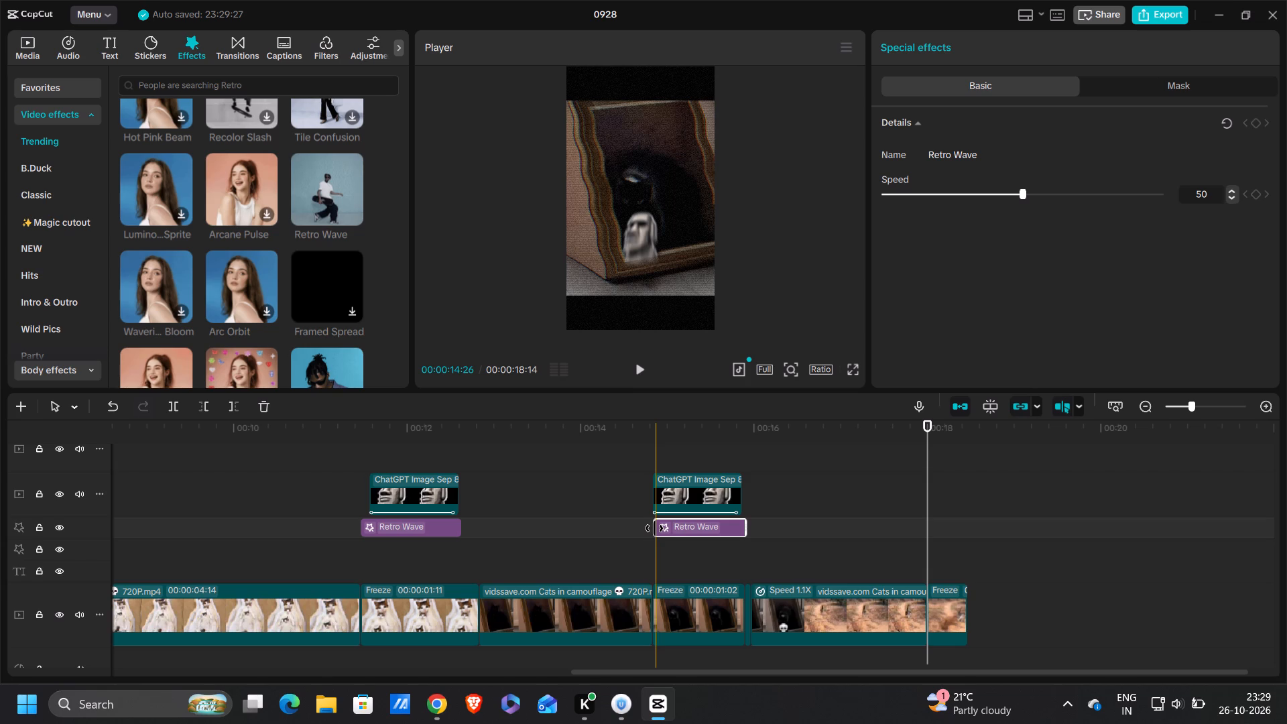
Copy the third freeze's stone-face overlay and Retro Wave effect to the fourth freeze's start, shorten both to the freeze's end, and play back.
left_click_drag(648, 491, 698, 525)
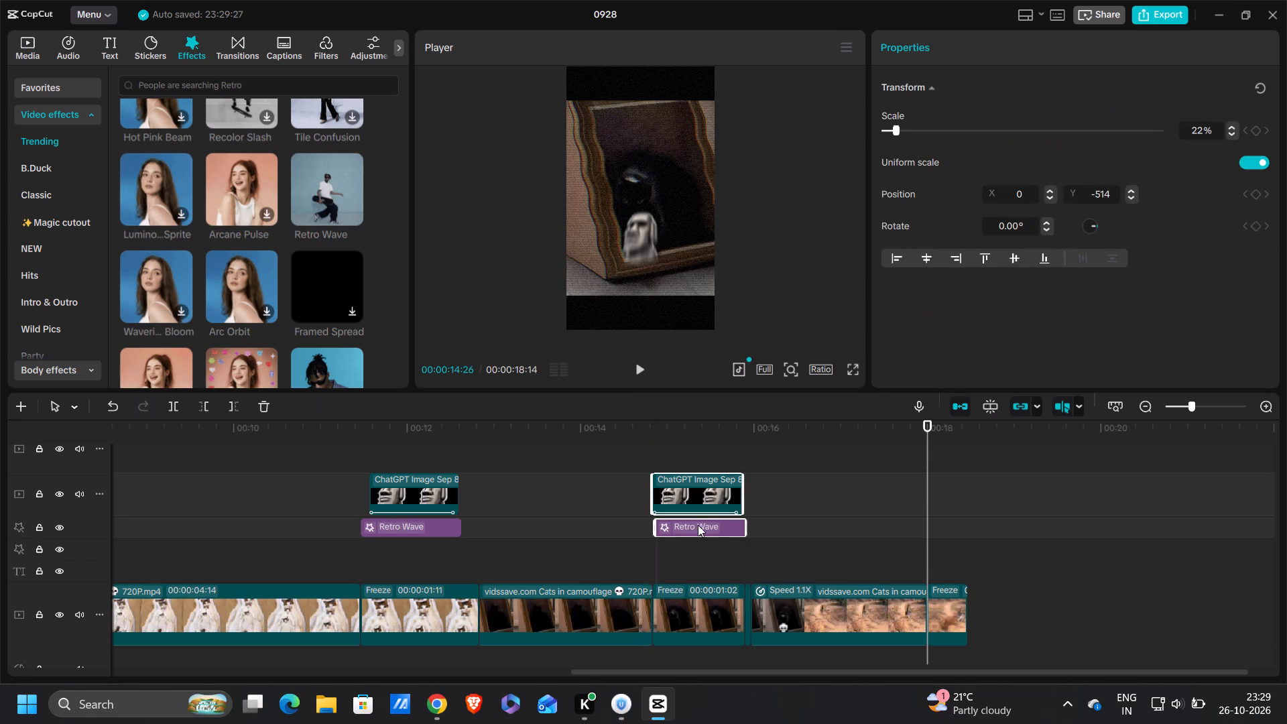
key("ctrl+c")
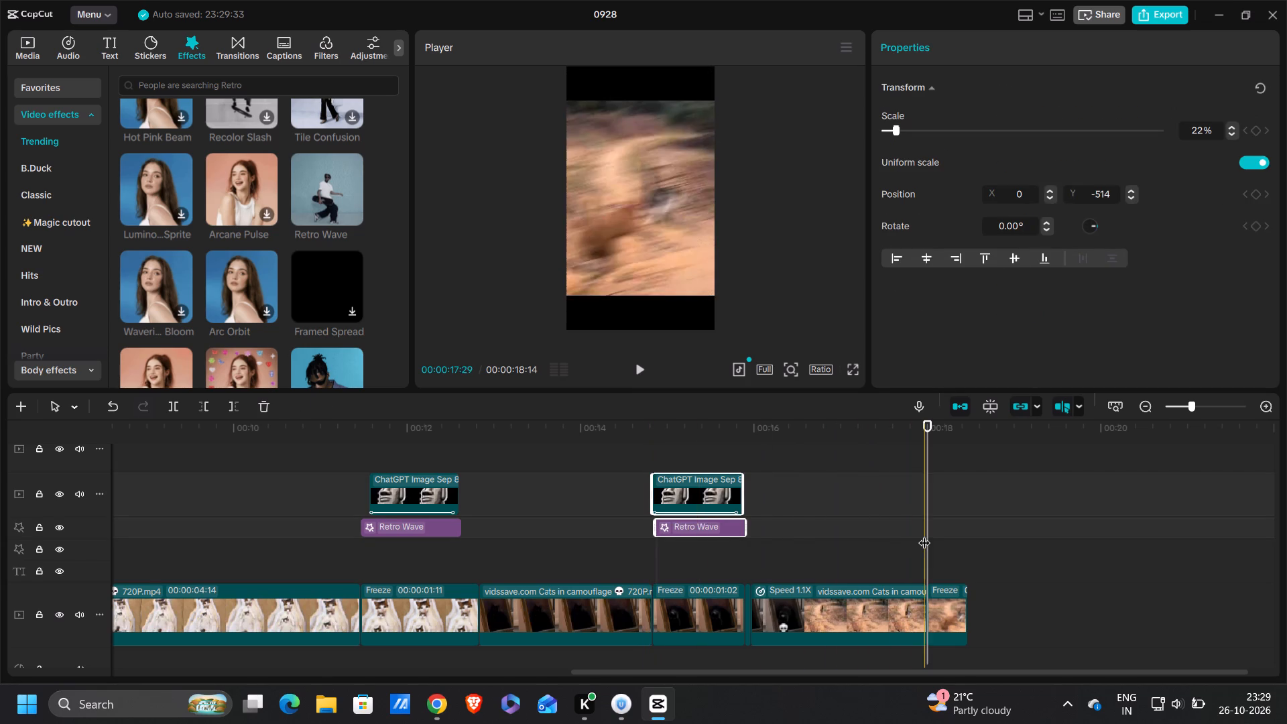
key("ctrl+v")
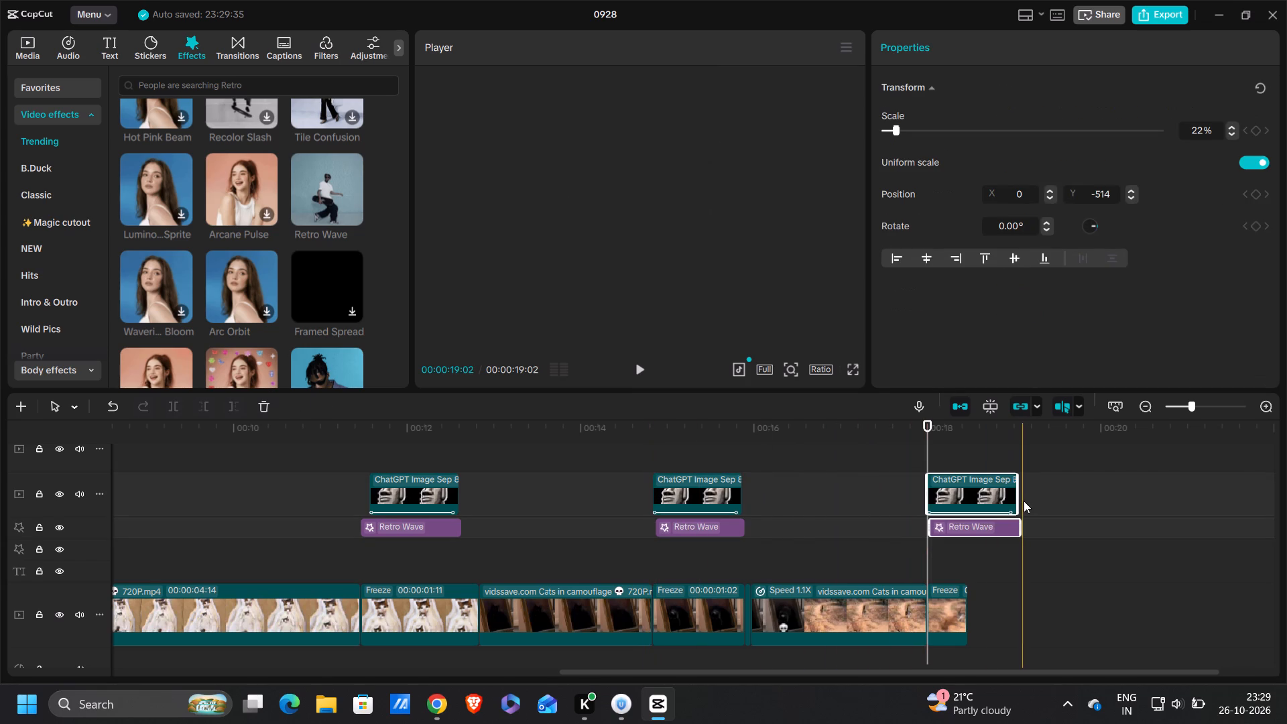
left_click_drag(1020, 500, 967, 511)
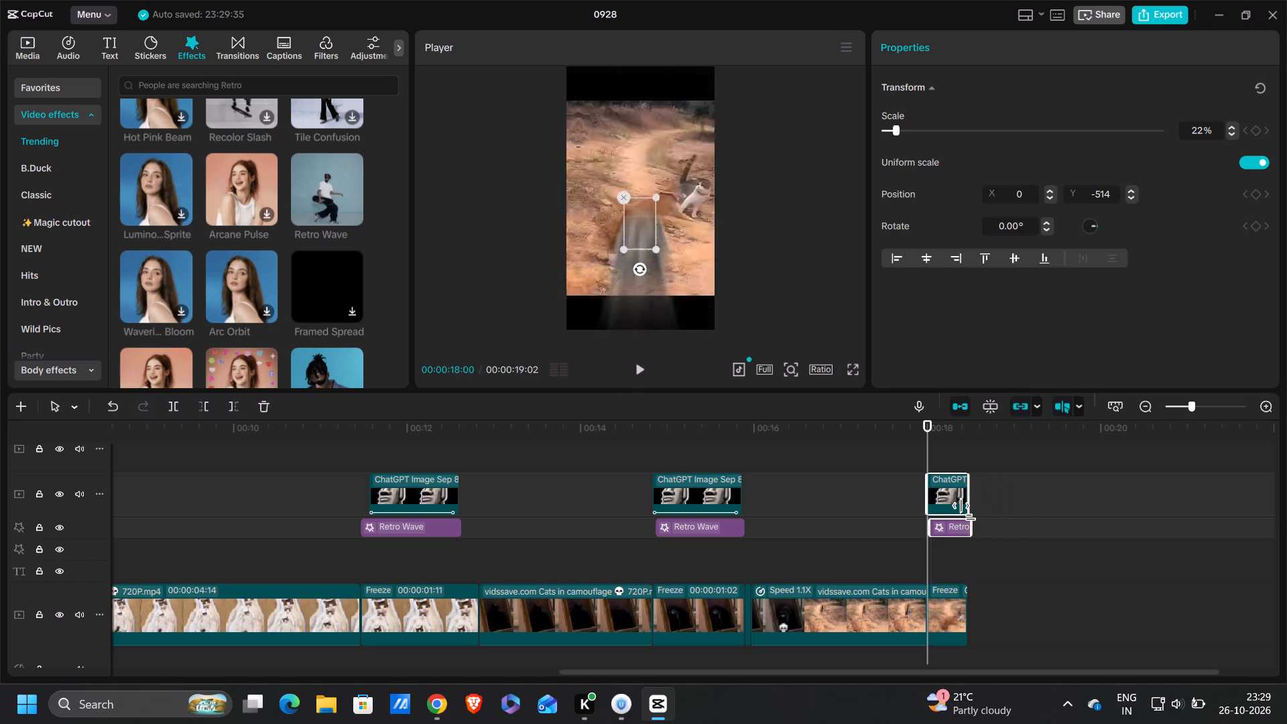
left_click_drag(926, 453, 643, 471)
key("space")
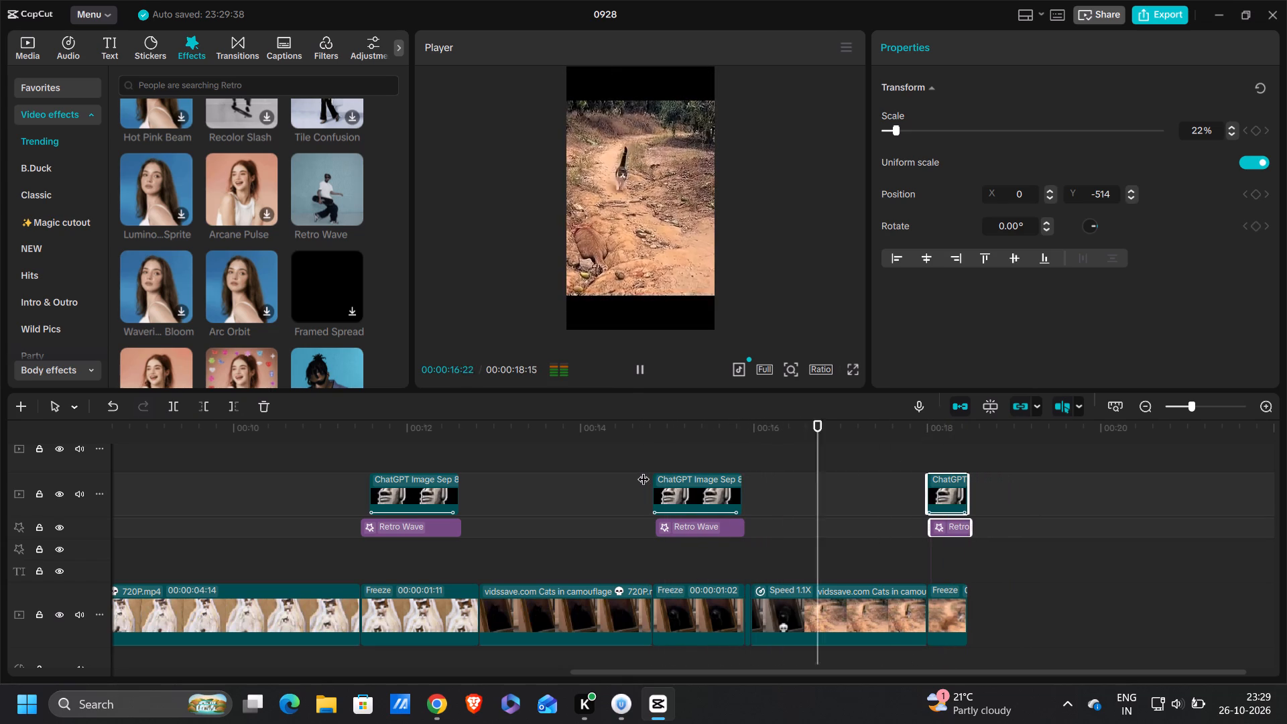
Replay the video from the beginning and delete the Toxic Lightning effect over the first freeze frame.
key("space")
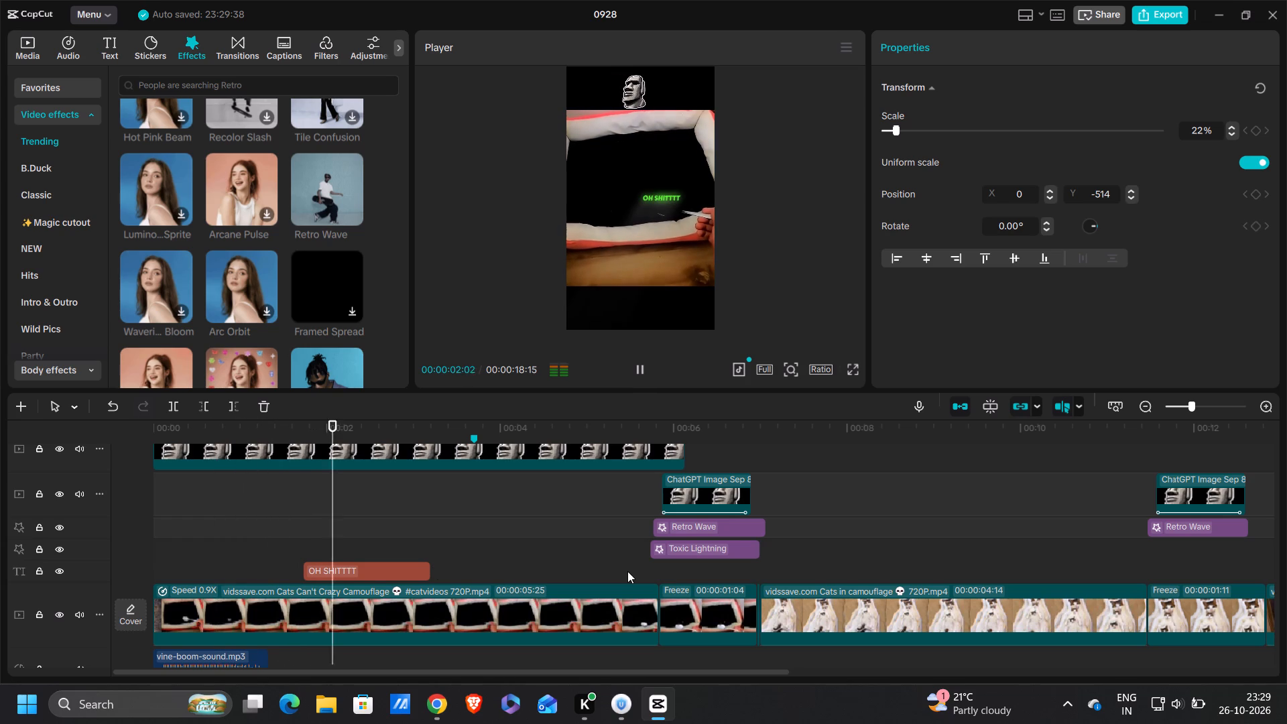
left_click(718, 550)
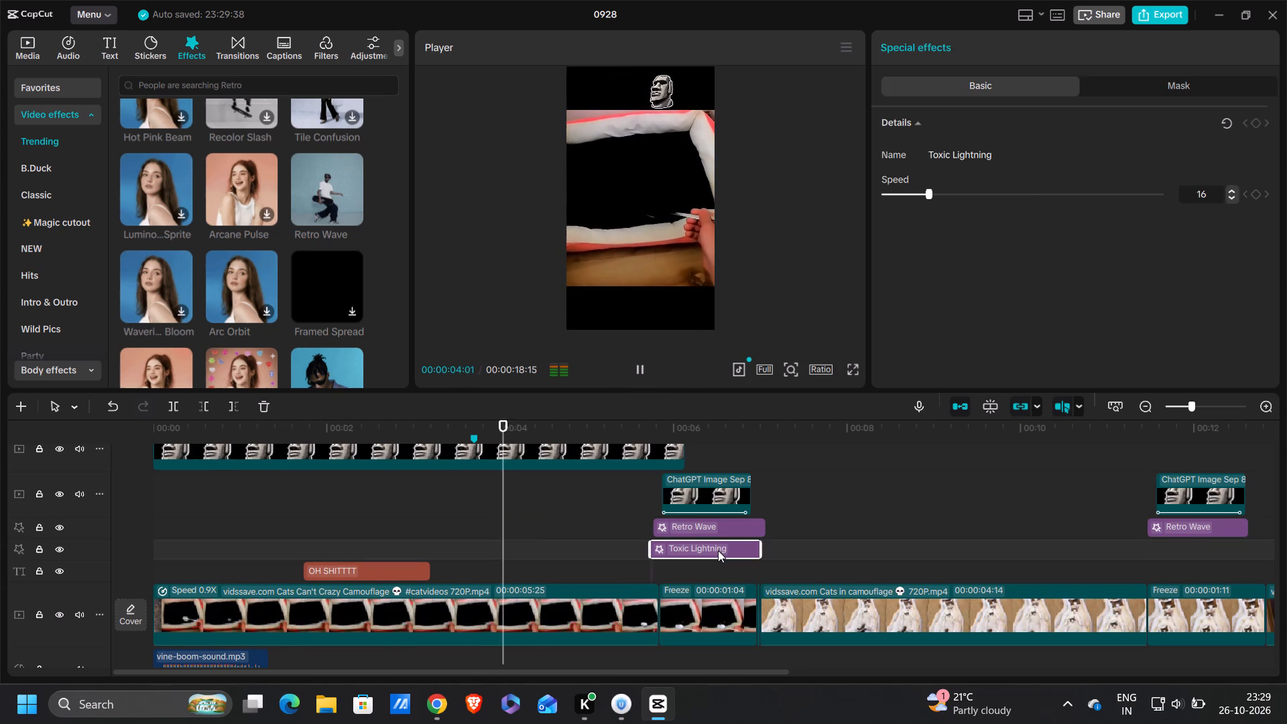
key("BackSpace")
Delete the leftover sliver of clip between the first freeze frame and the white-costume cats clip.
scroll(743, 599, "up", 9, "ctrl")
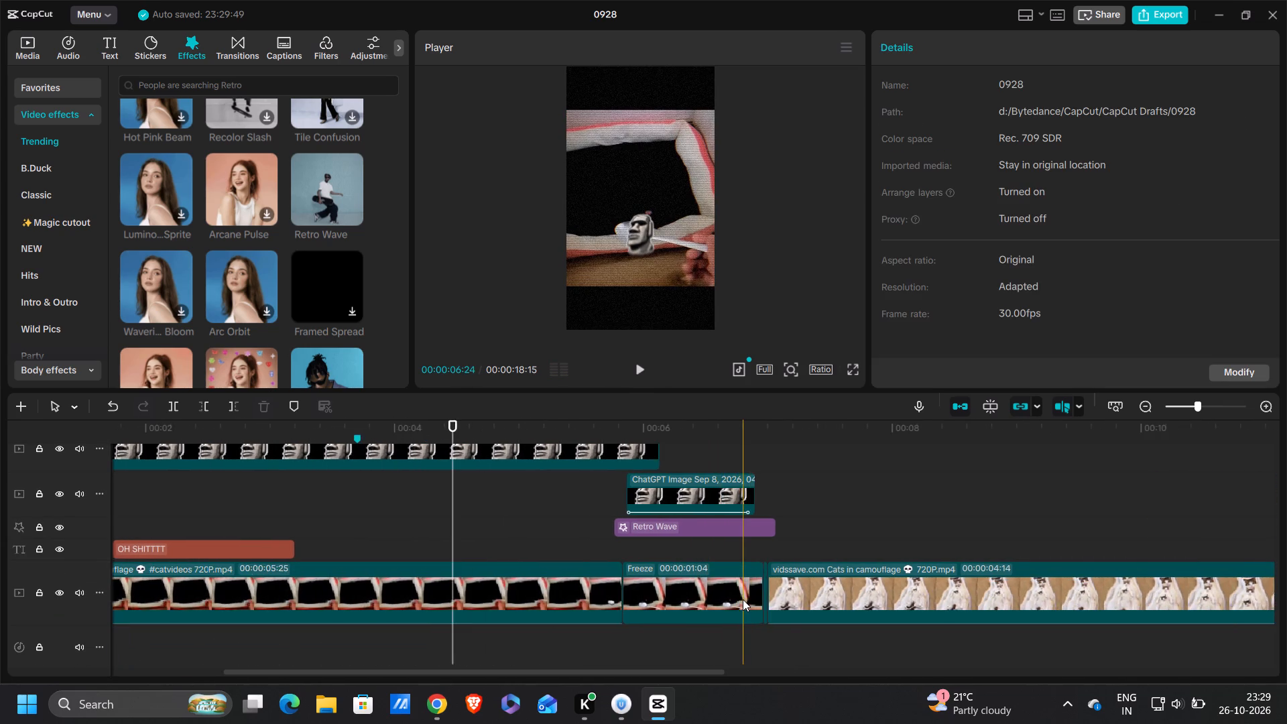
scroll(743, 599, "up", 16, "ctrl")
scroll(743, 599, "right", 1)
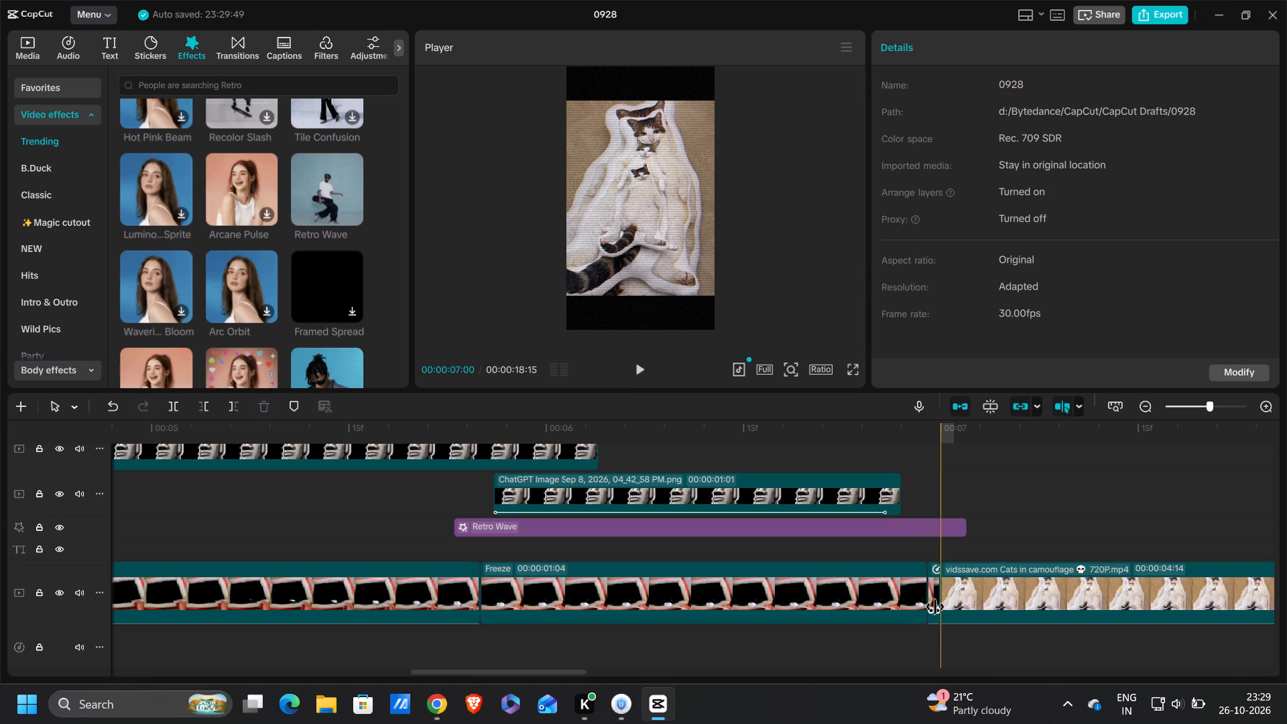
left_click(934, 605)
key("BackSpace")
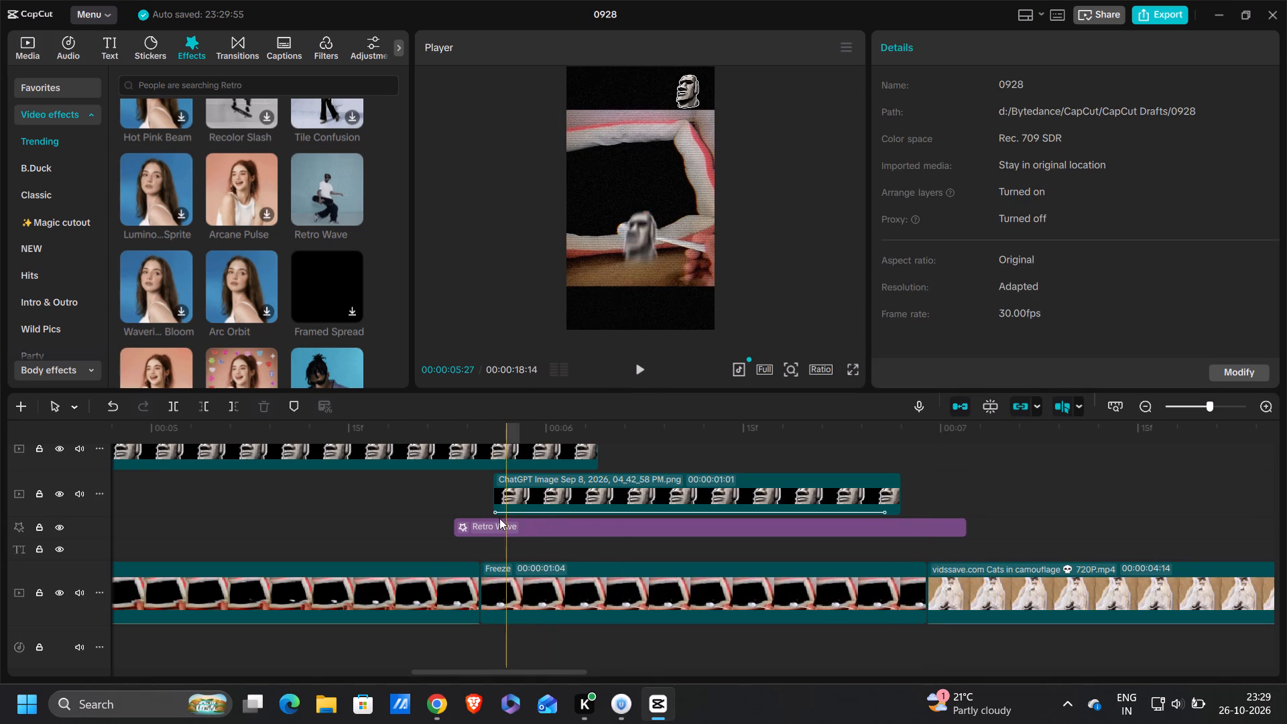
Align the starts of the first freeze's Retro Wave effect and stone-face overlay with the freeze frame's start at 00:00:05:25.
left_click(491, 523)
left_click_drag(454, 528, 488, 532)
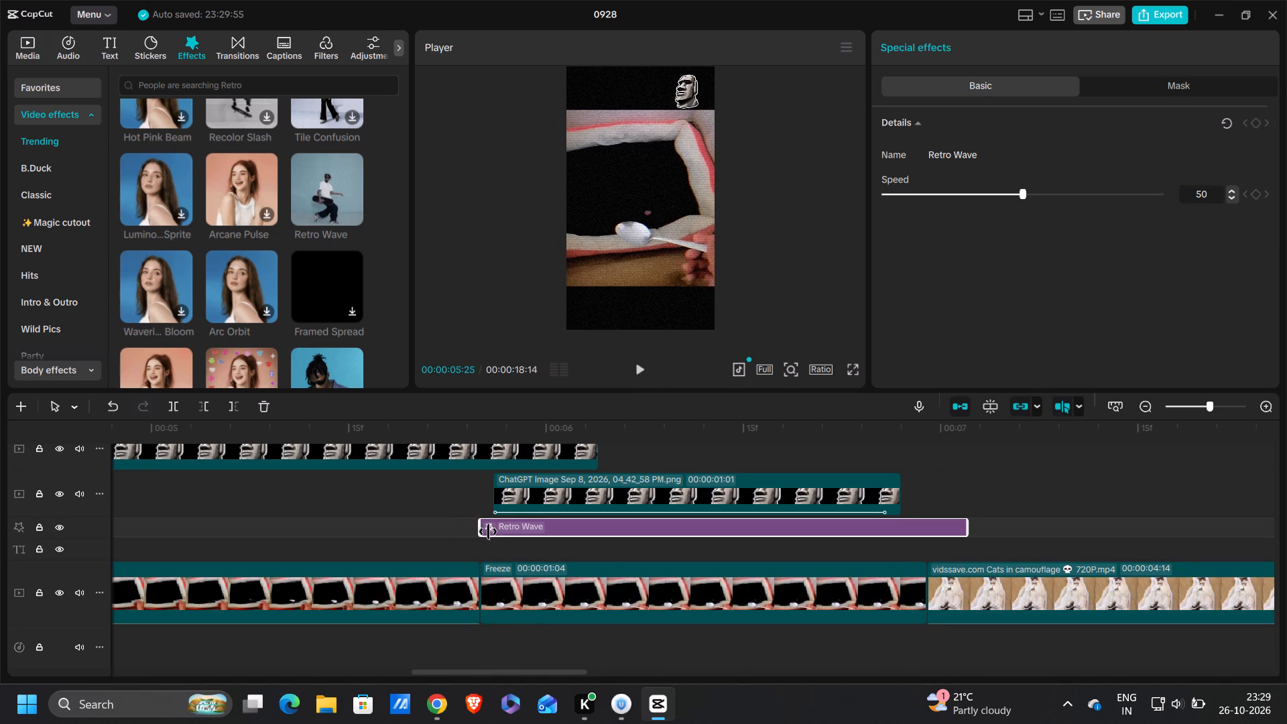
left_click_drag(488, 532, 485, 532)
left_click(583, 505)
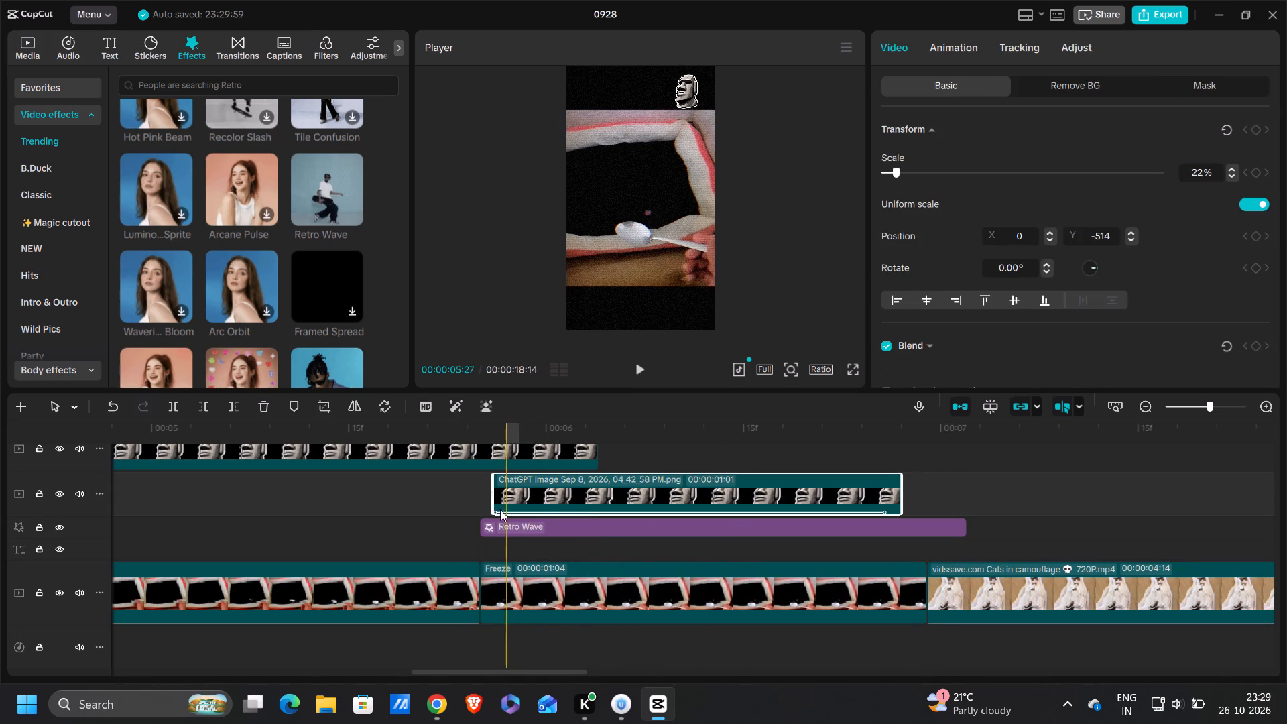
left_click(489, 507)
Trim the end of the long stone-face overlay on the upper track to the first freeze frame's start at 00:00:05:25.
scroll(486, 507, "up", 1)
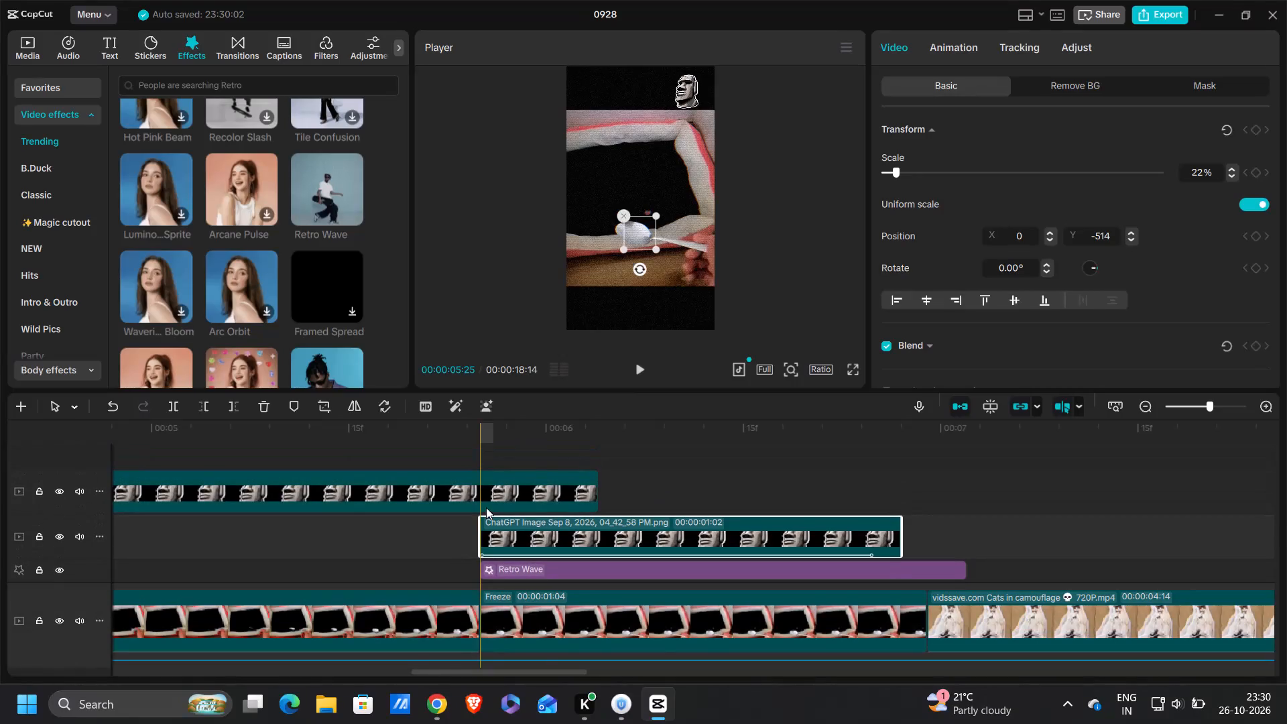
left_click(548, 503)
left_click_drag(598, 490, 466, 503)
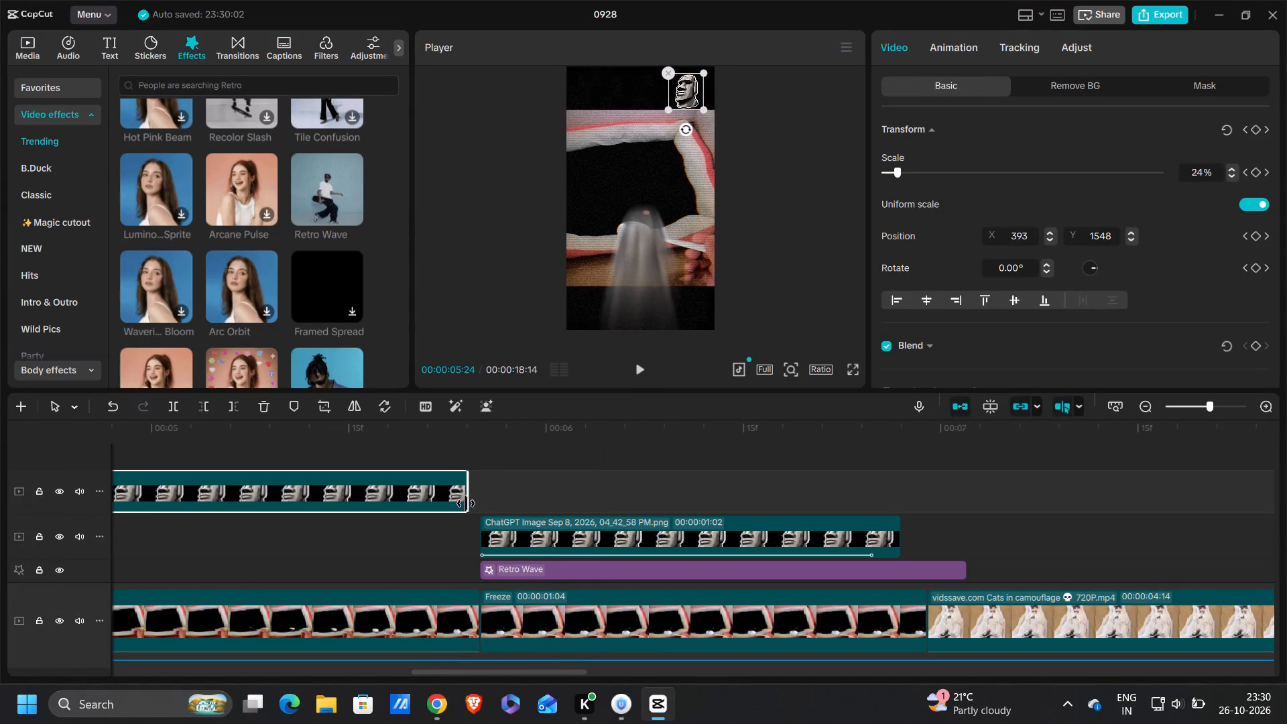
left_click_drag(466, 503, 478, 501)
scroll(541, 546, "down", 1)
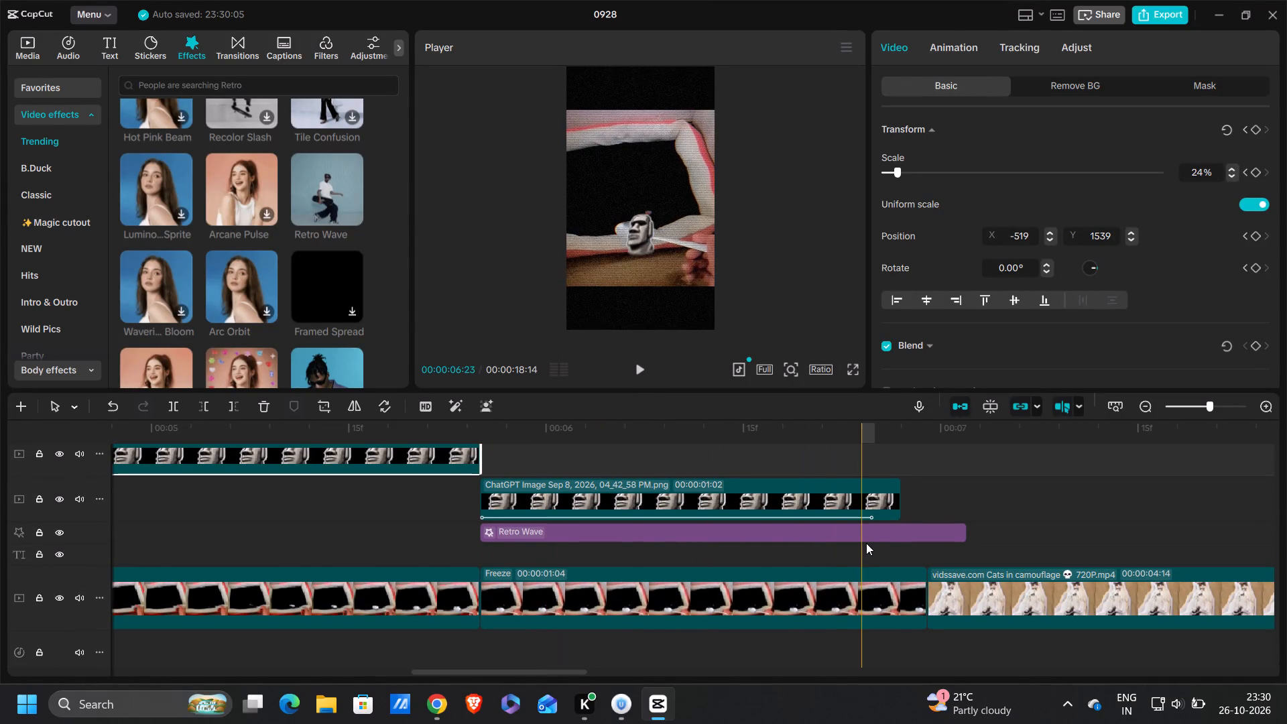
Align the ends of the first freeze's stone-face overlay and Retro Wave effect with the freeze frame's end, for a 00:00:01:04 overlay.
left_click(896, 500)
left_click_drag(904, 500, 924, 501)
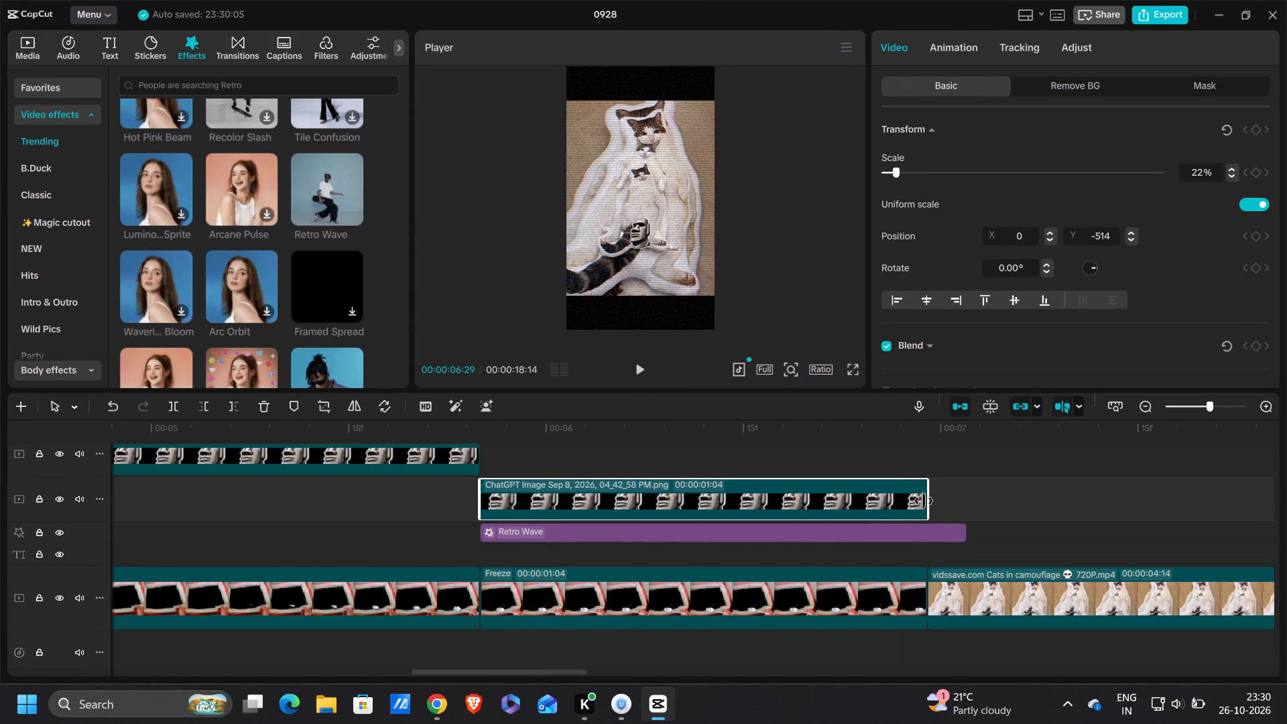
left_click_drag(924, 501, 924, 501)
left_click(928, 524)
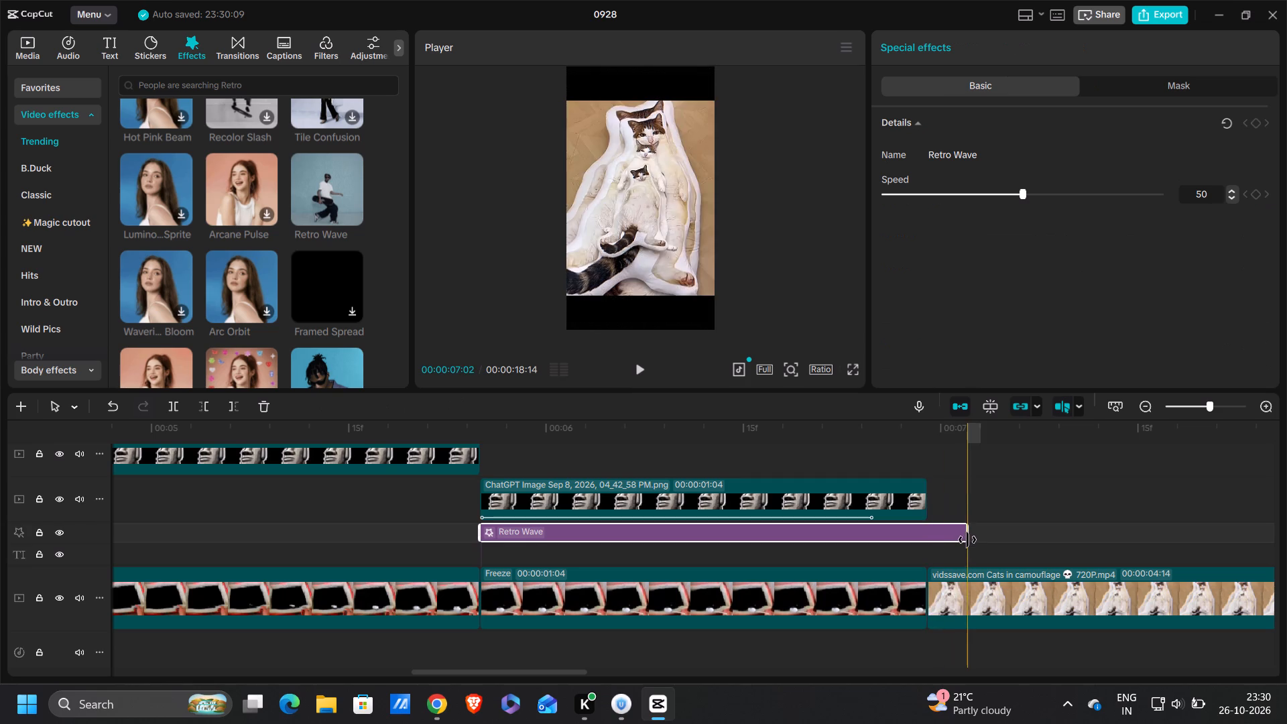
left_click_drag(967, 540, 924, 540)
Extend the Zoom 1 combo animation on the first freeze's stone-face overlay to its full length of 1.1 s.
left_click(866, 514)
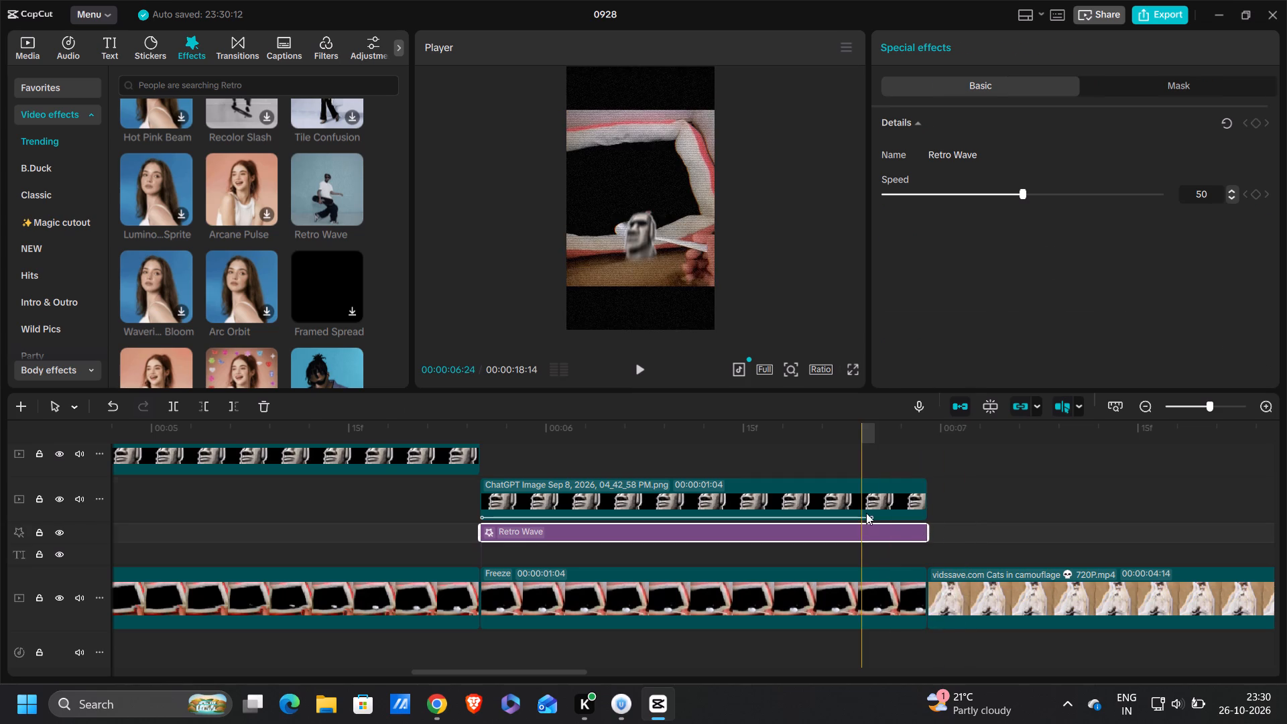
left_click(953, 52)
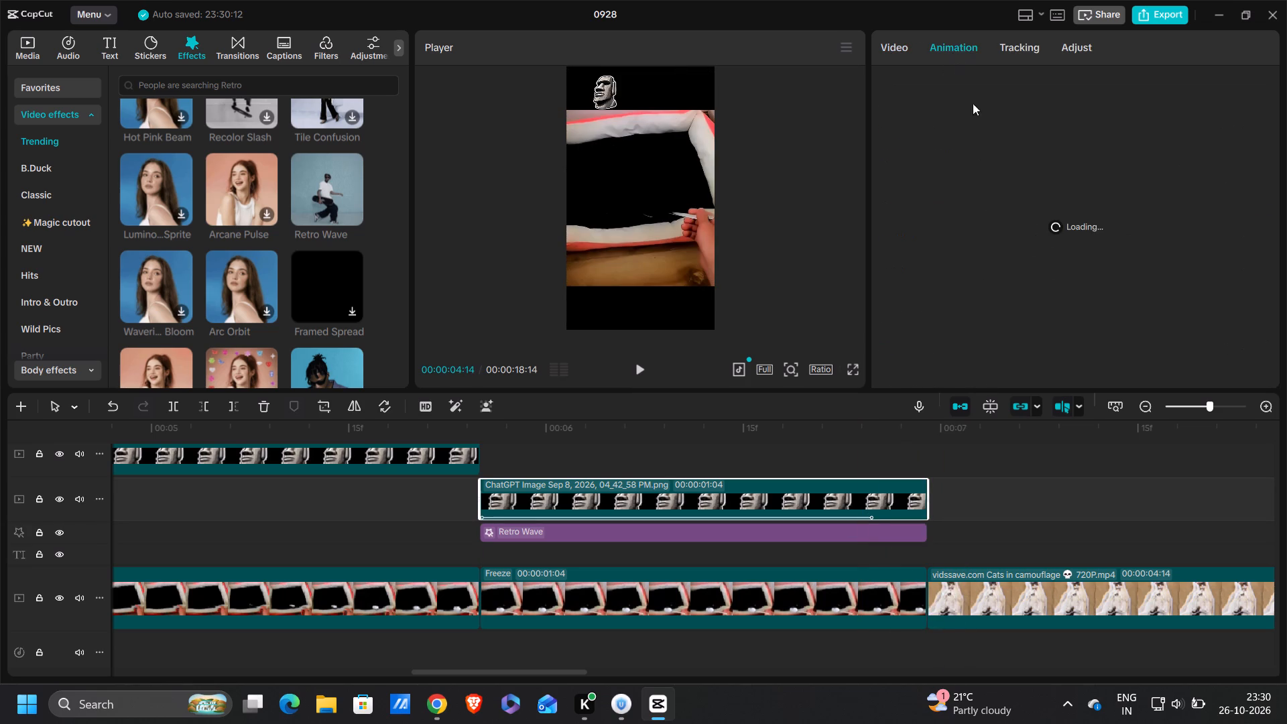
left_click(1200, 82)
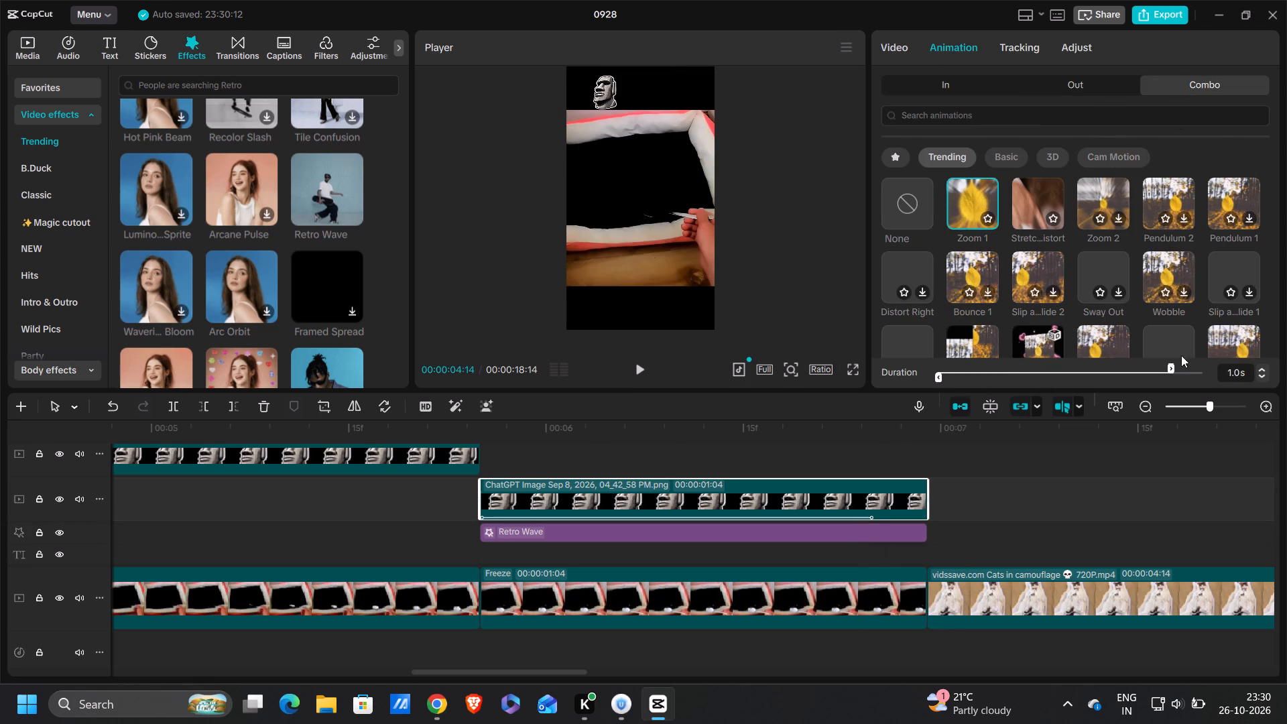
left_click_drag(1170, 367, 1274, 391)
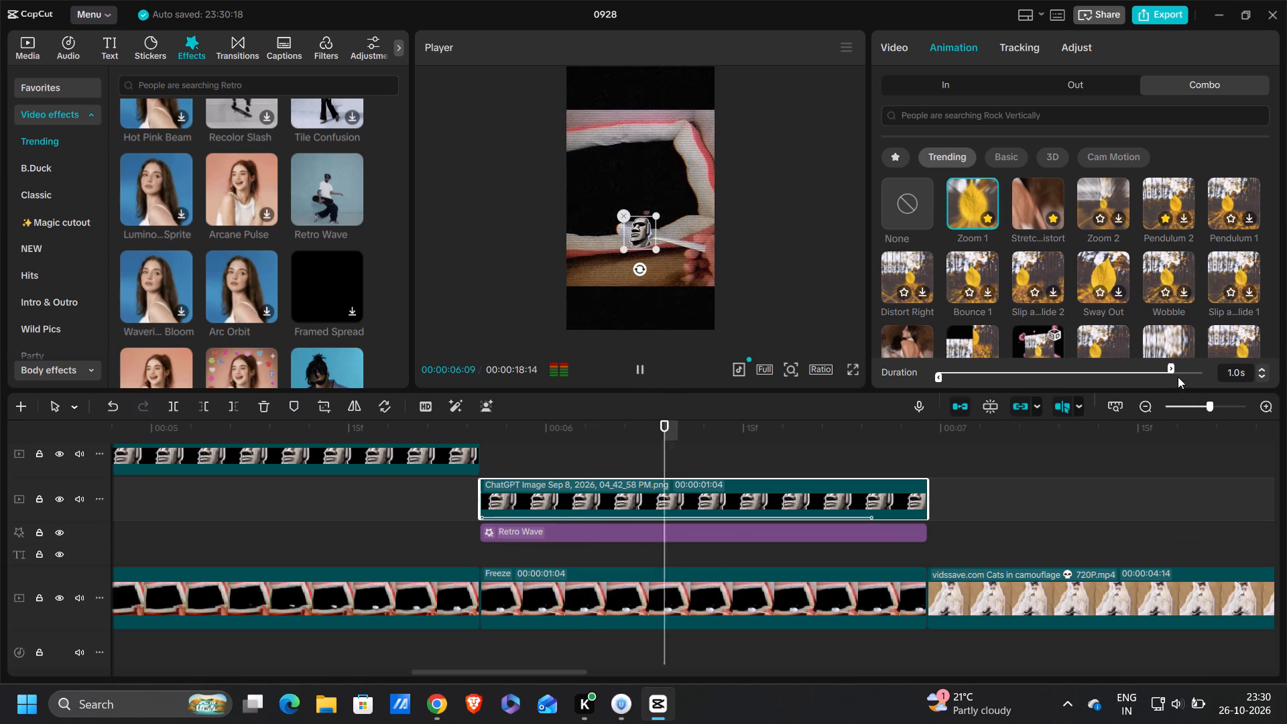
left_click_drag(1172, 369, 1278, 378)
Stretch the stone-face overlay and Retro Wave effect over the white-costume cats freeze to span the whole 00:00:01:11 freeze frame.
scroll(1079, 534, "left", 3)
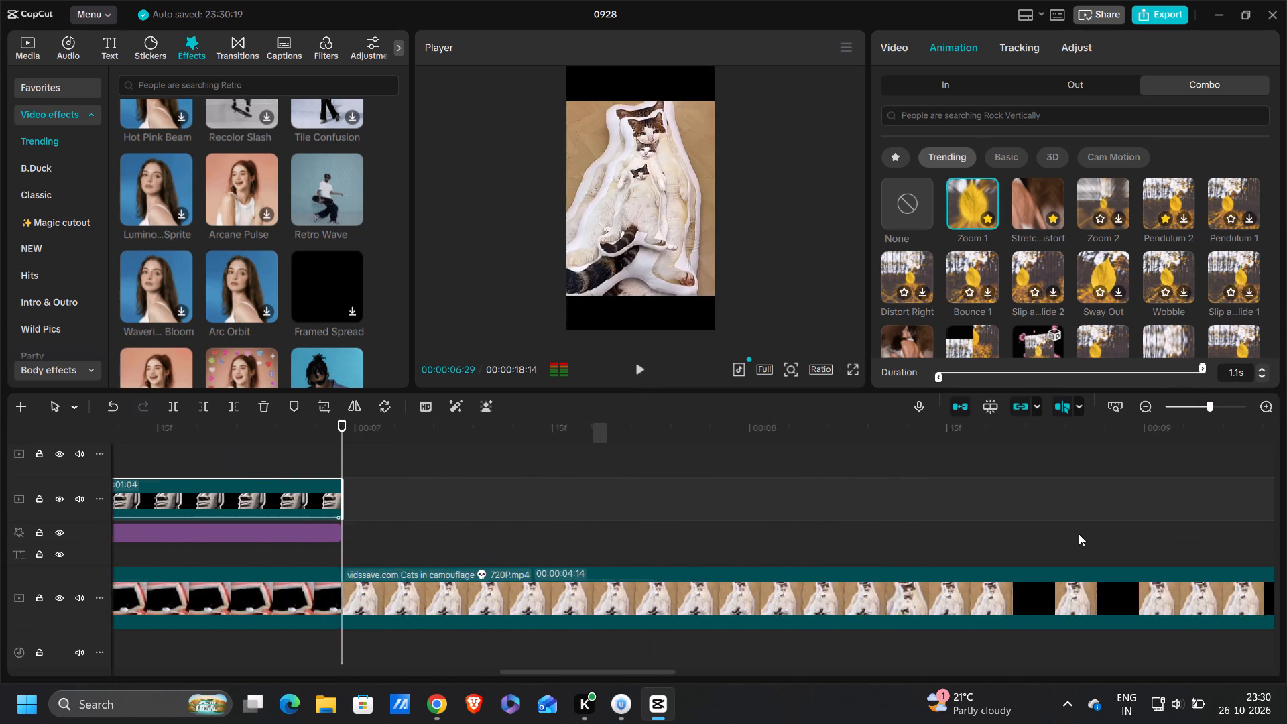
scroll(1079, 534, "left", 3)
scroll(942, 536, "down", 4, "ctrl")
scroll(942, 536, "left", 5)
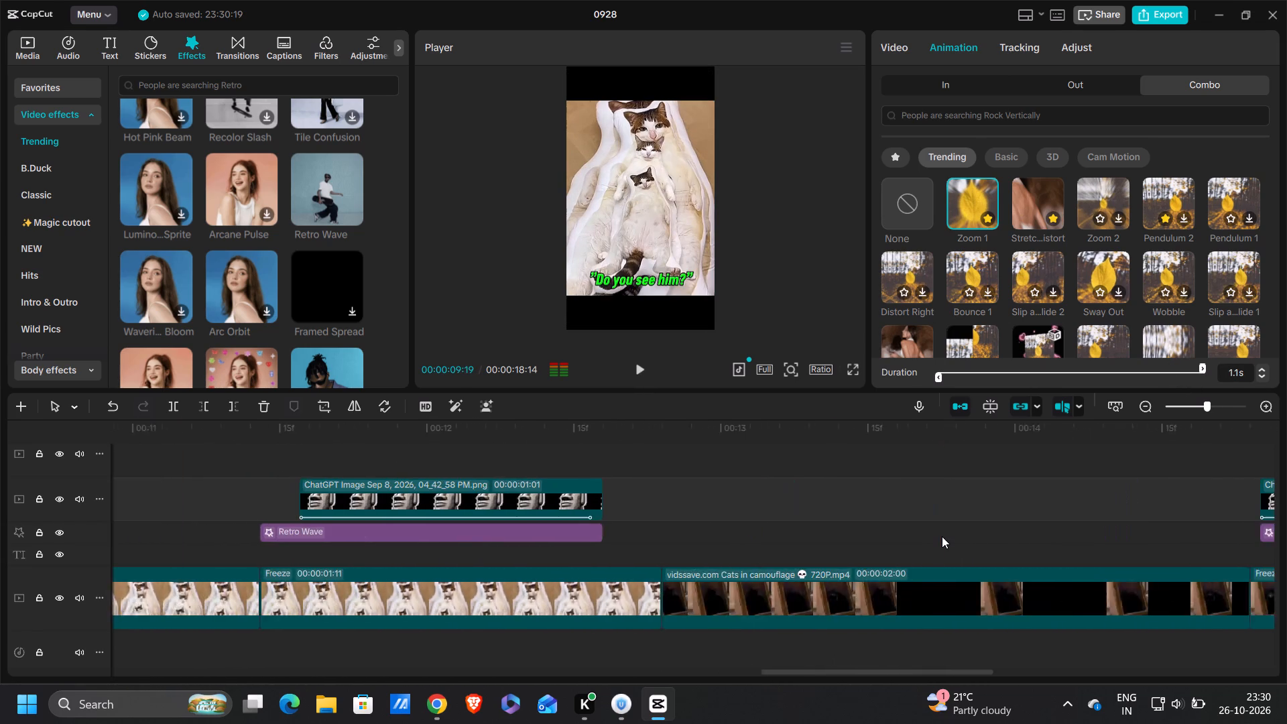
scroll(942, 536, "right", 2)
left_click(497, 535)
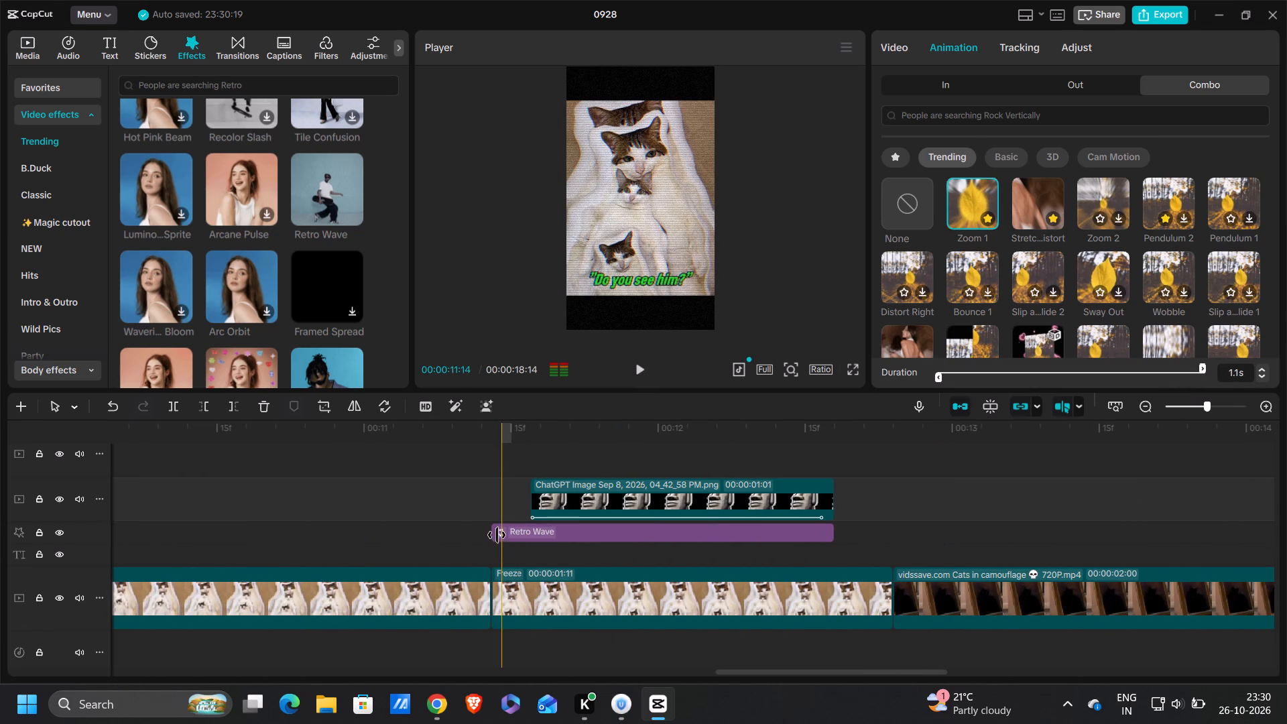
left_click(577, 497)
left_click_drag(527, 503, 488, 505)
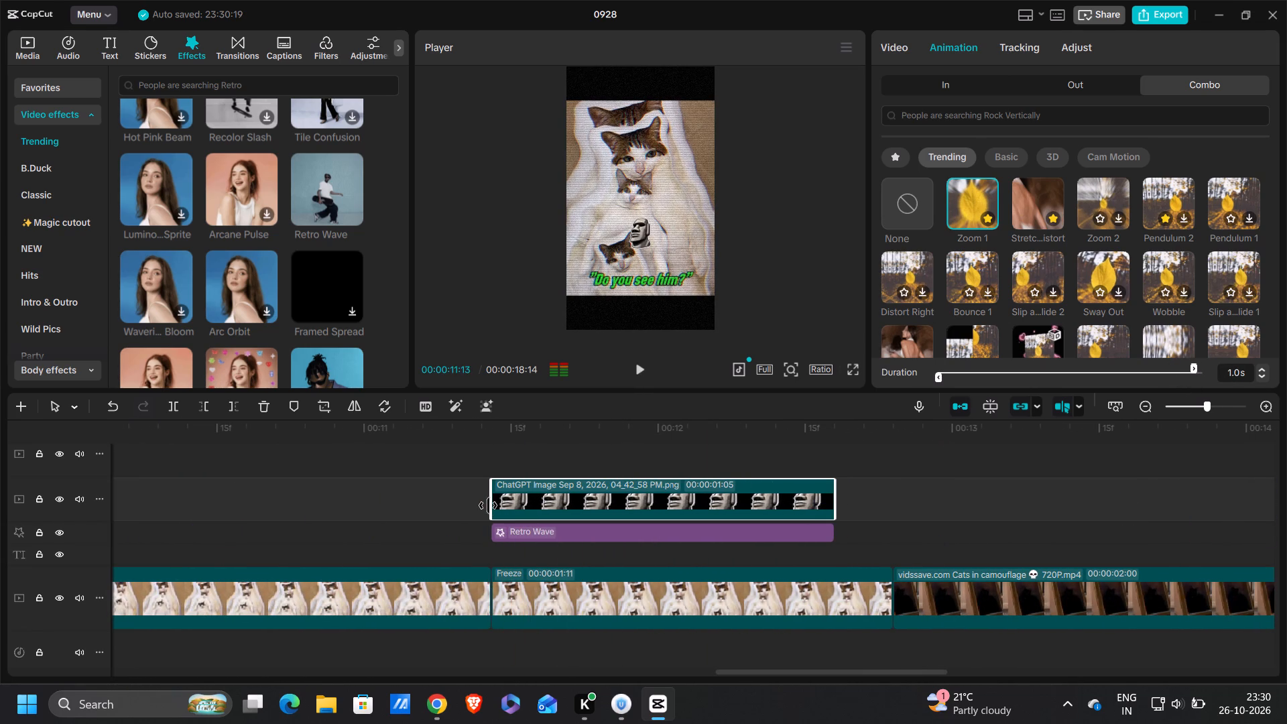
left_click_drag(488, 505, 489, 506)
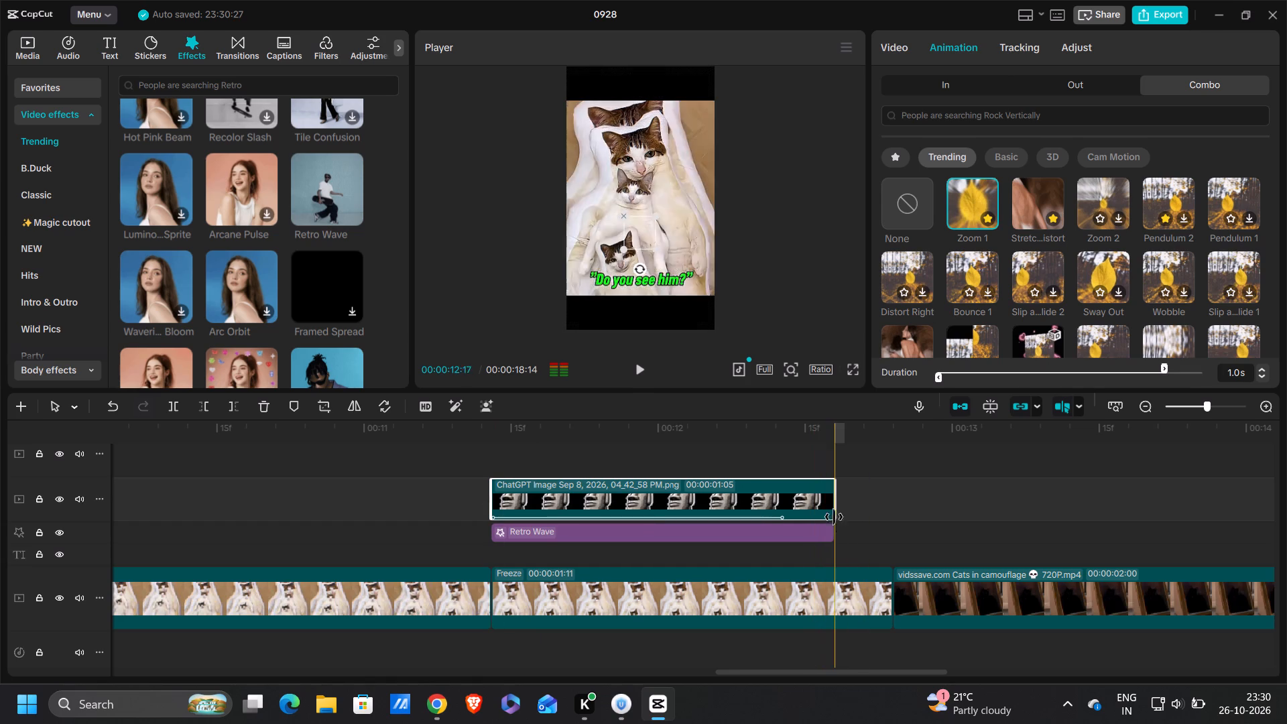
left_click_drag(847, 459, 810, 532)
left_click_drag(834, 507, 885, 507)
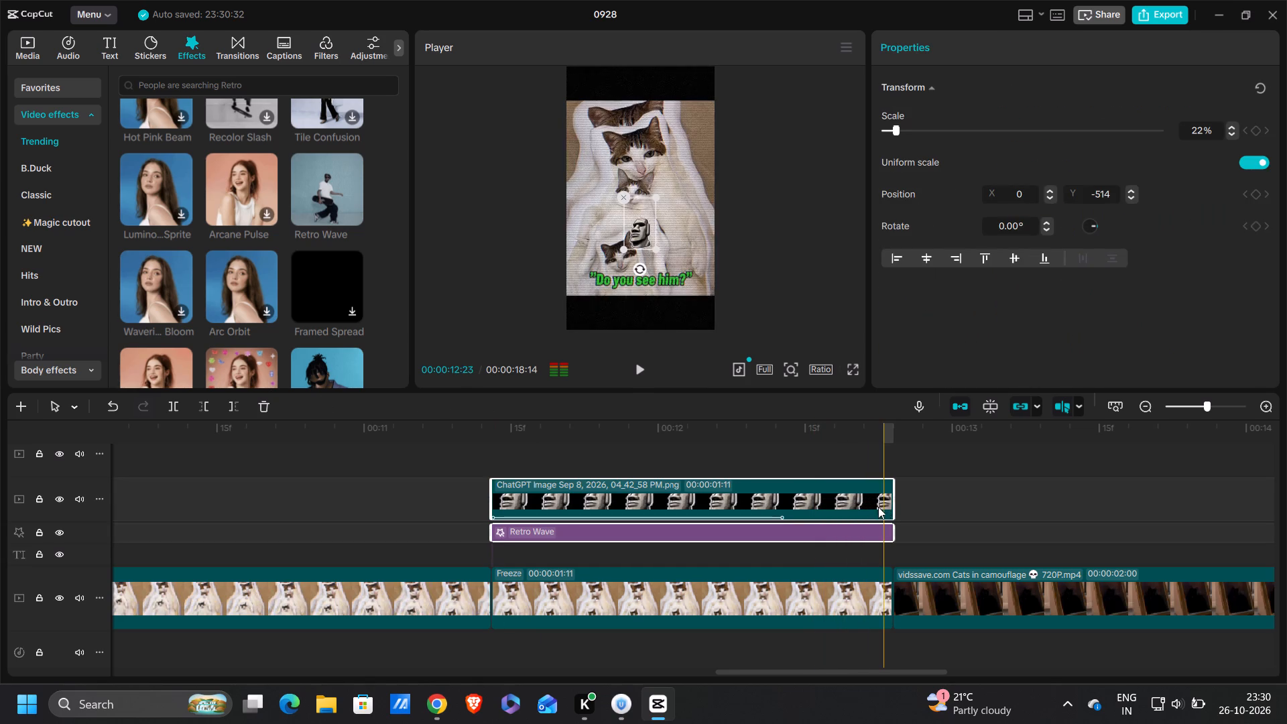
Extend the Zoom 1 combo animation on the white-costume cats freeze's stone-face overlay to its full 1.4 s.
left_click(825, 495)
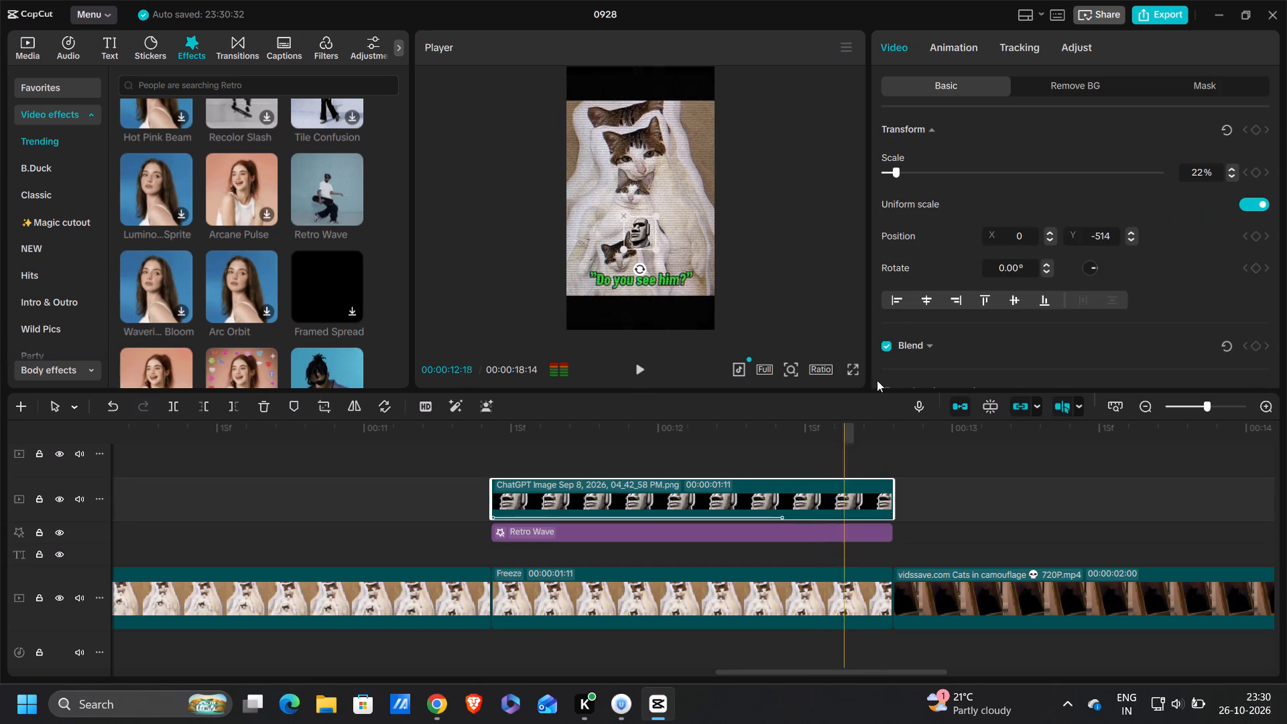
left_click(974, 42)
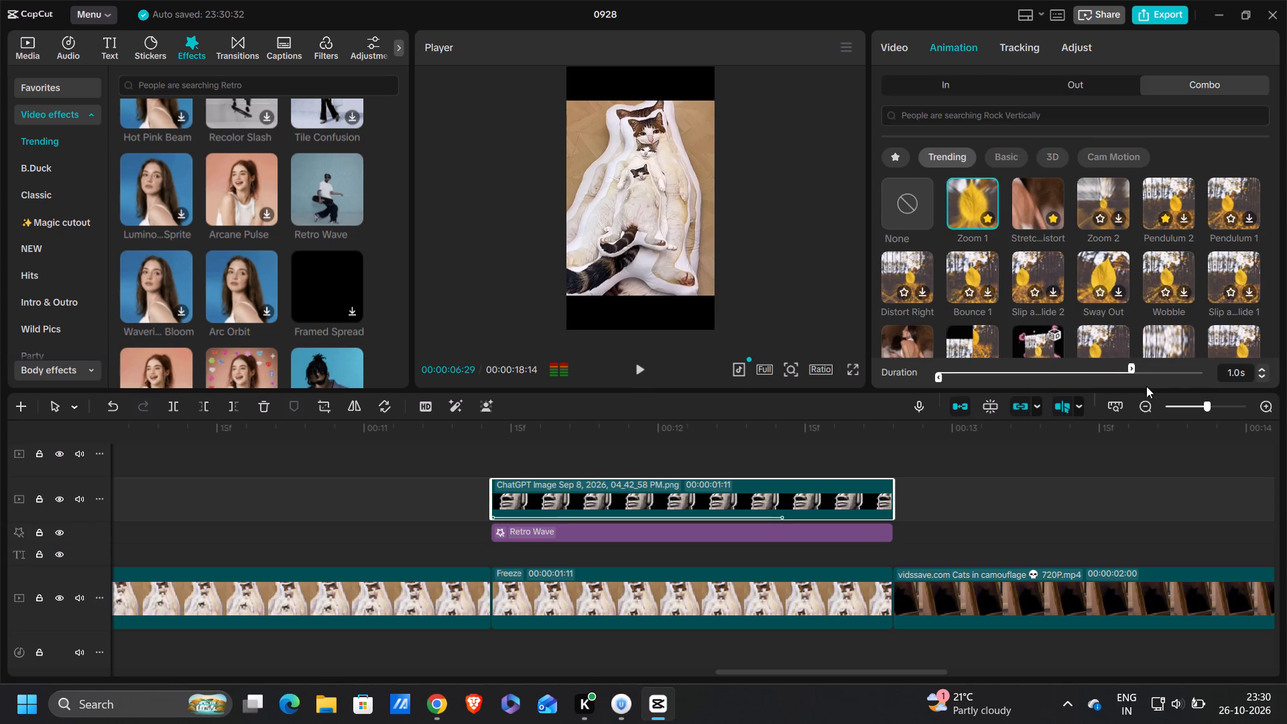
left_click_drag(1130, 369, 1286, 389)
Extend the starts of the picture-frame black cat freeze's stone-face overlay and Retro Wave effect together to the freeze frame's start.
scroll(934, 558, "left", 3)
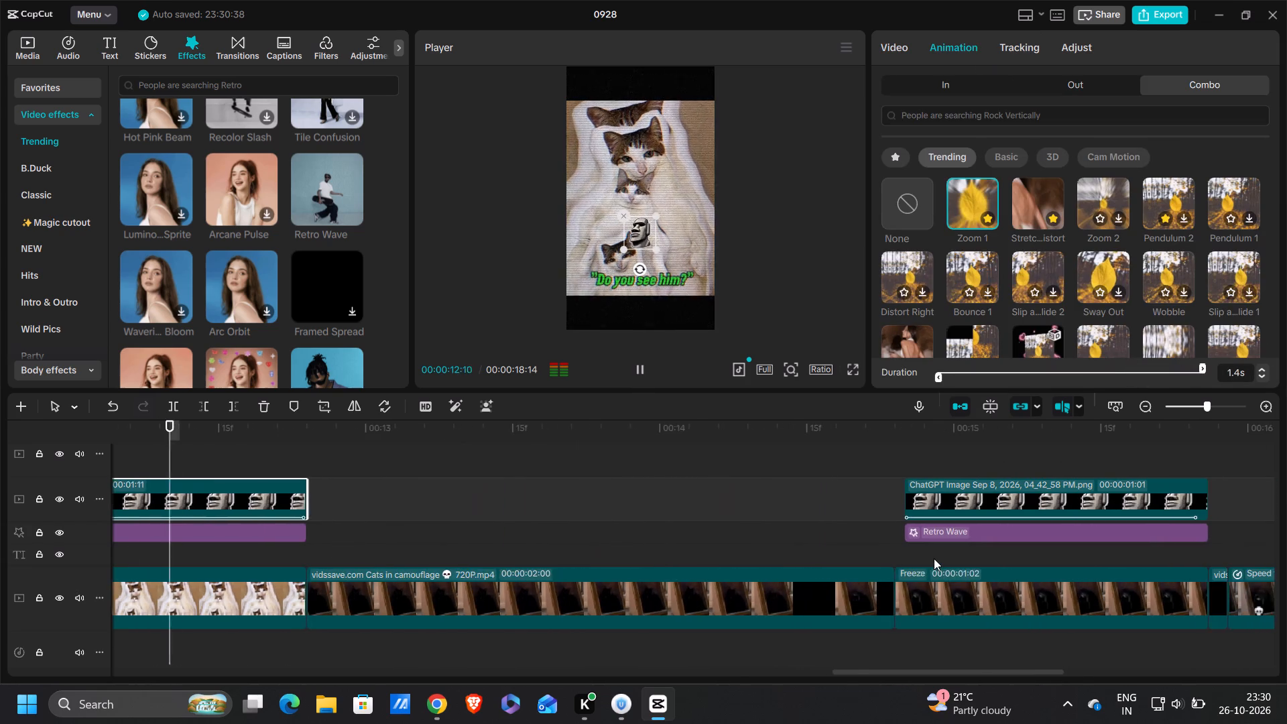
scroll(934, 558, "left", 2)
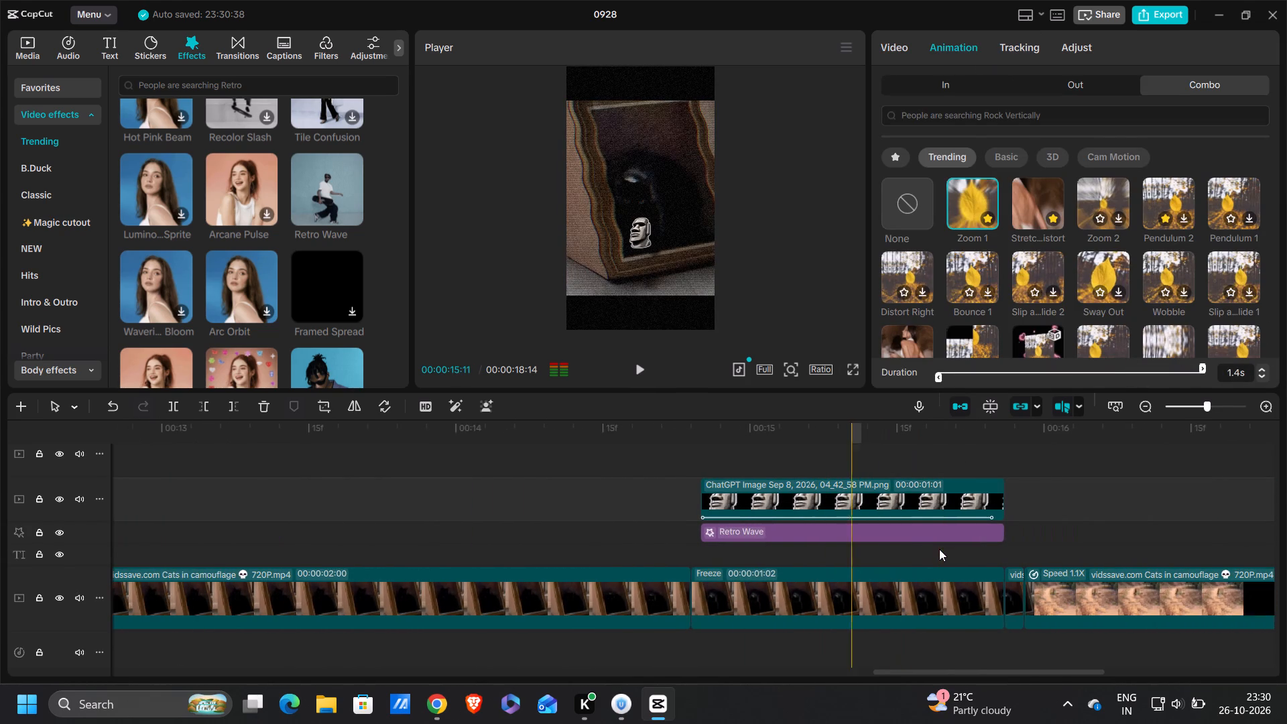
scroll(939, 549, "left", 1)
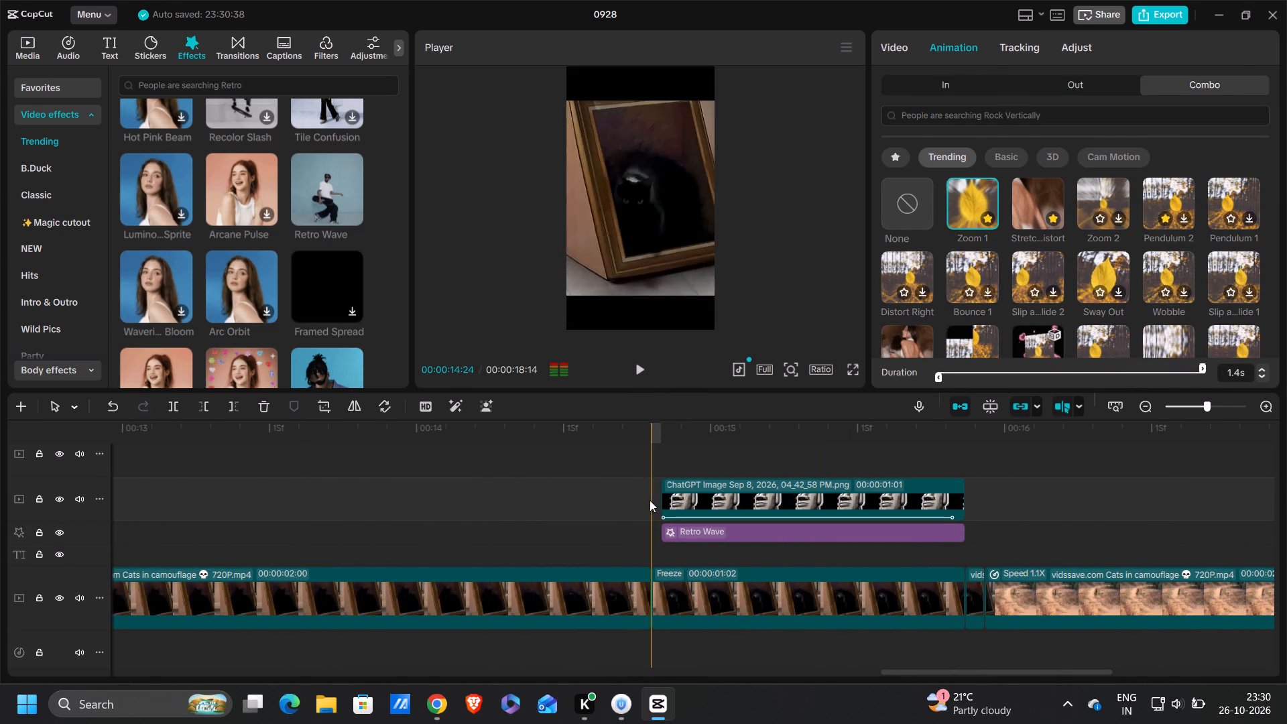
left_click(650, 500)
left_click_drag(656, 496, 759, 511)
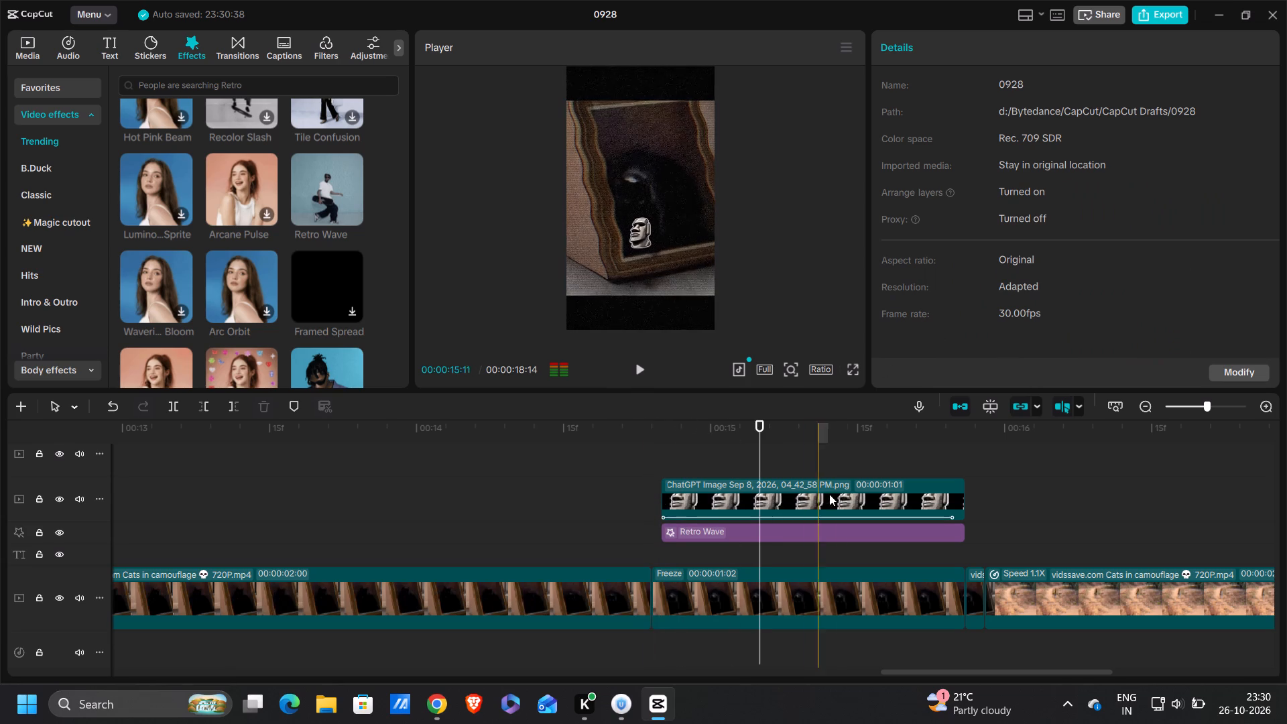
left_click_drag(841, 437, 767, 567)
left_click_drag(653, 505, 706, 522)
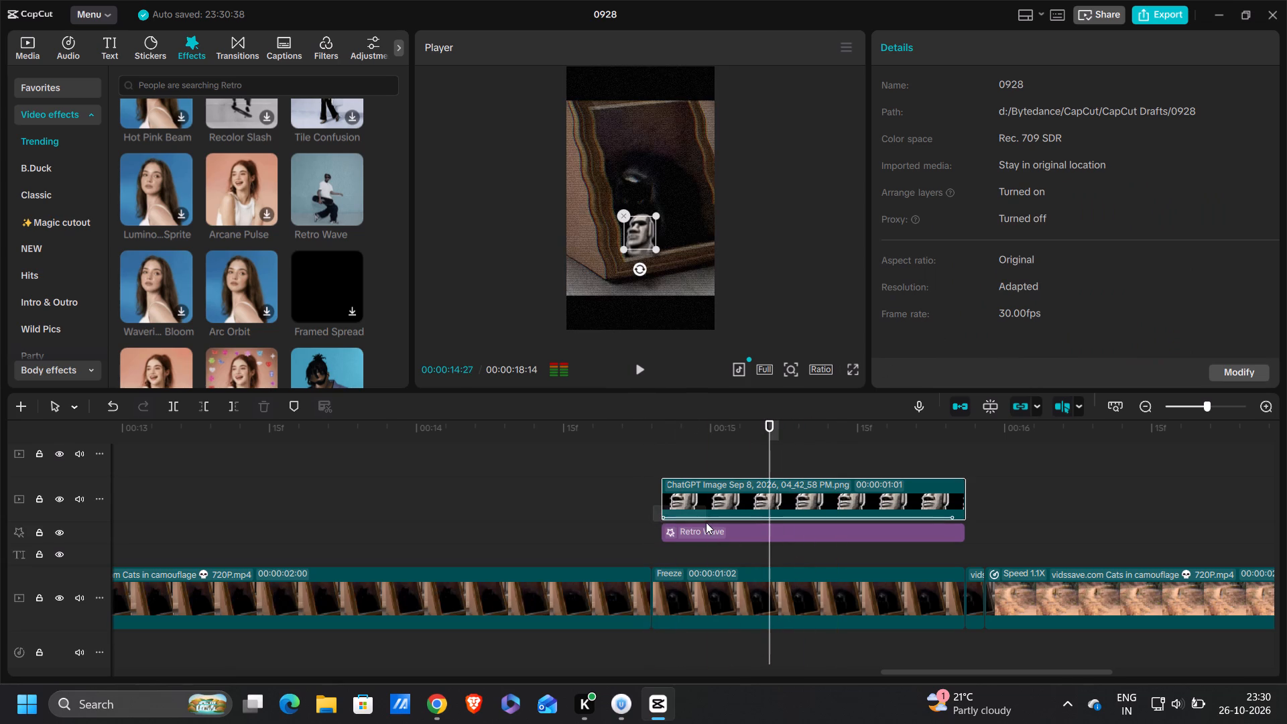
left_click_drag(706, 522, 706, 523)
left_click(641, 509)
left_click_drag(639, 509, 705, 531)
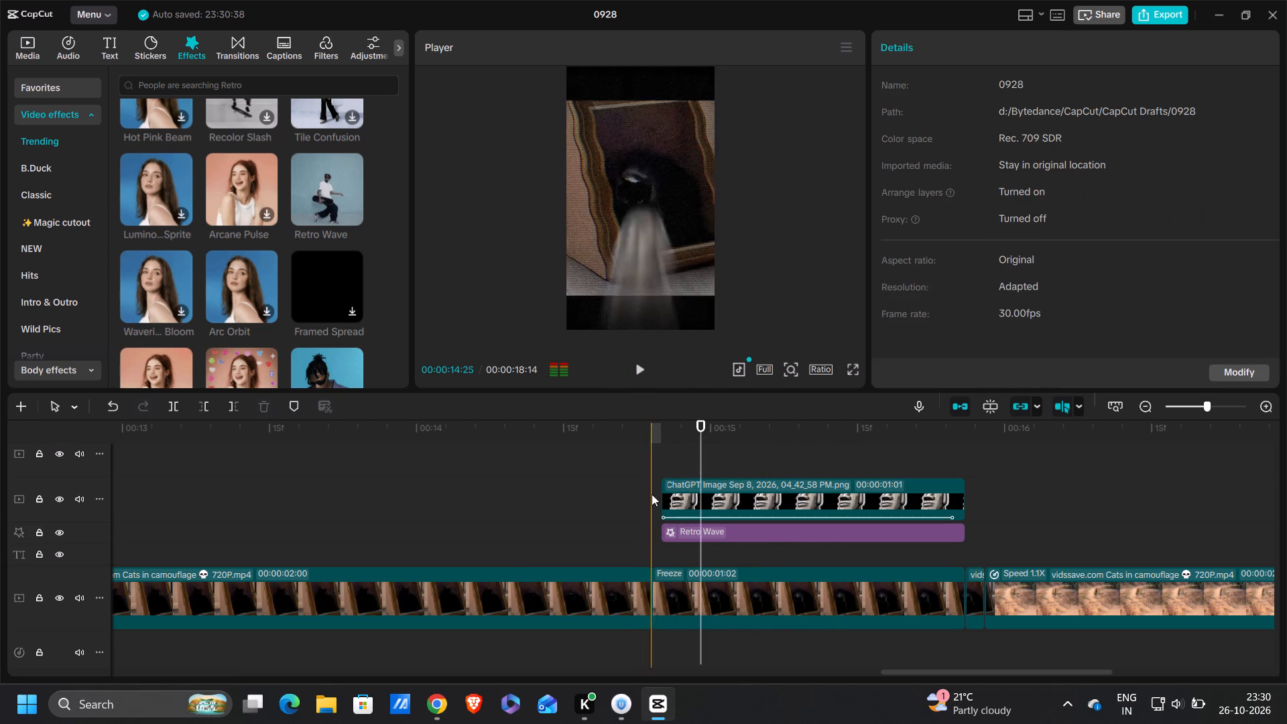
left_click_drag(645, 487, 698, 527)
left_click_drag(662, 512, 656, 512)
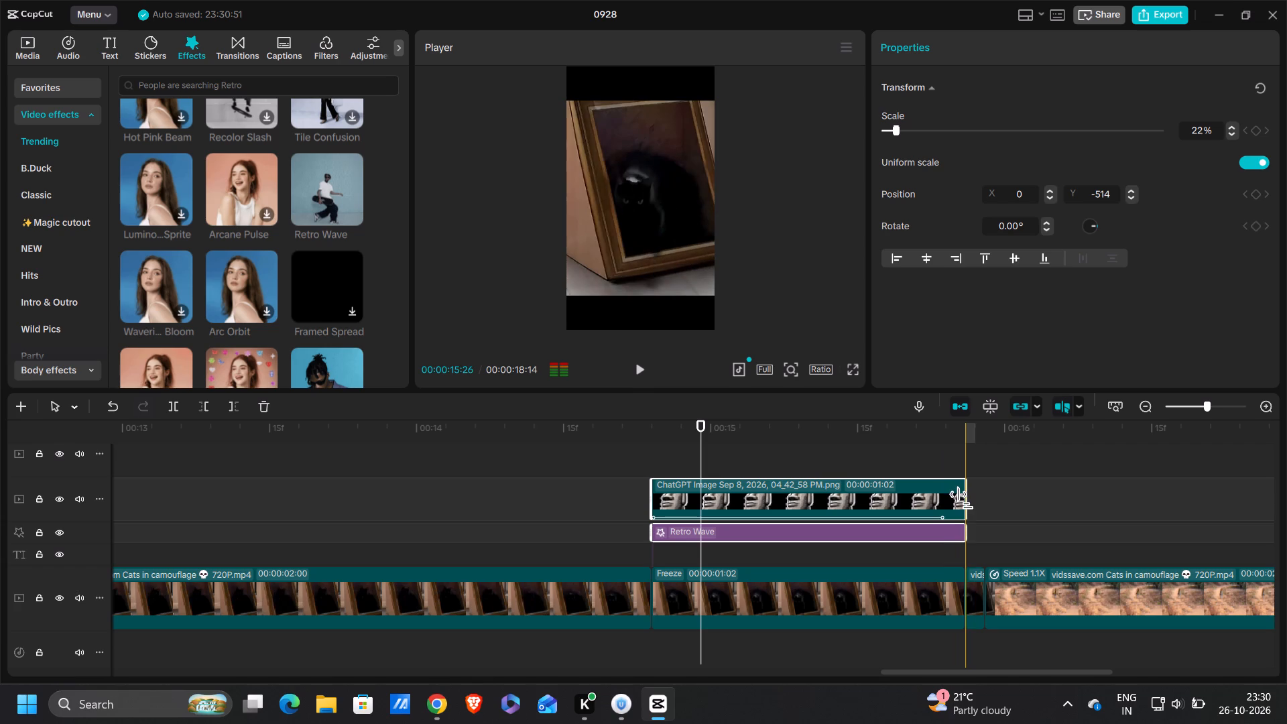
Extend the Zoom 1 combo animation on the black cat freeze's stone-face overlay to its full 1.1 s.
left_click(931, 511)
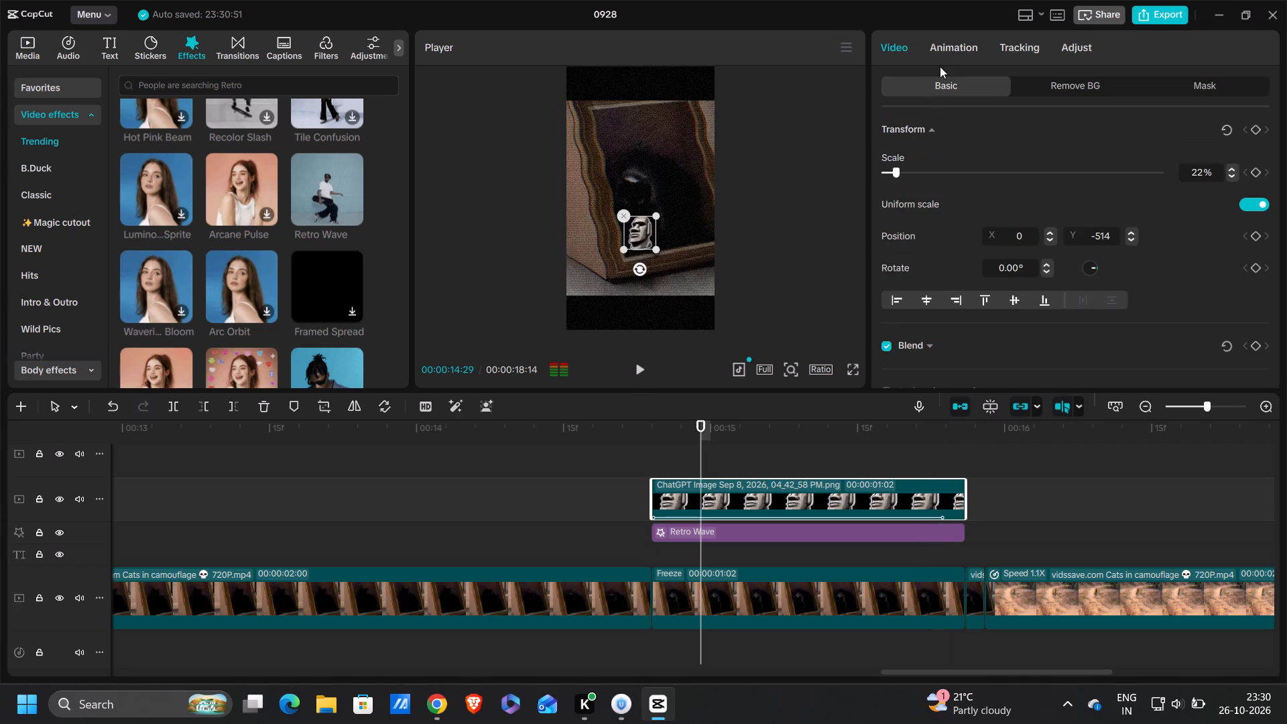
left_click(949, 54)
left_click_drag(1185, 368, 1236, 379)
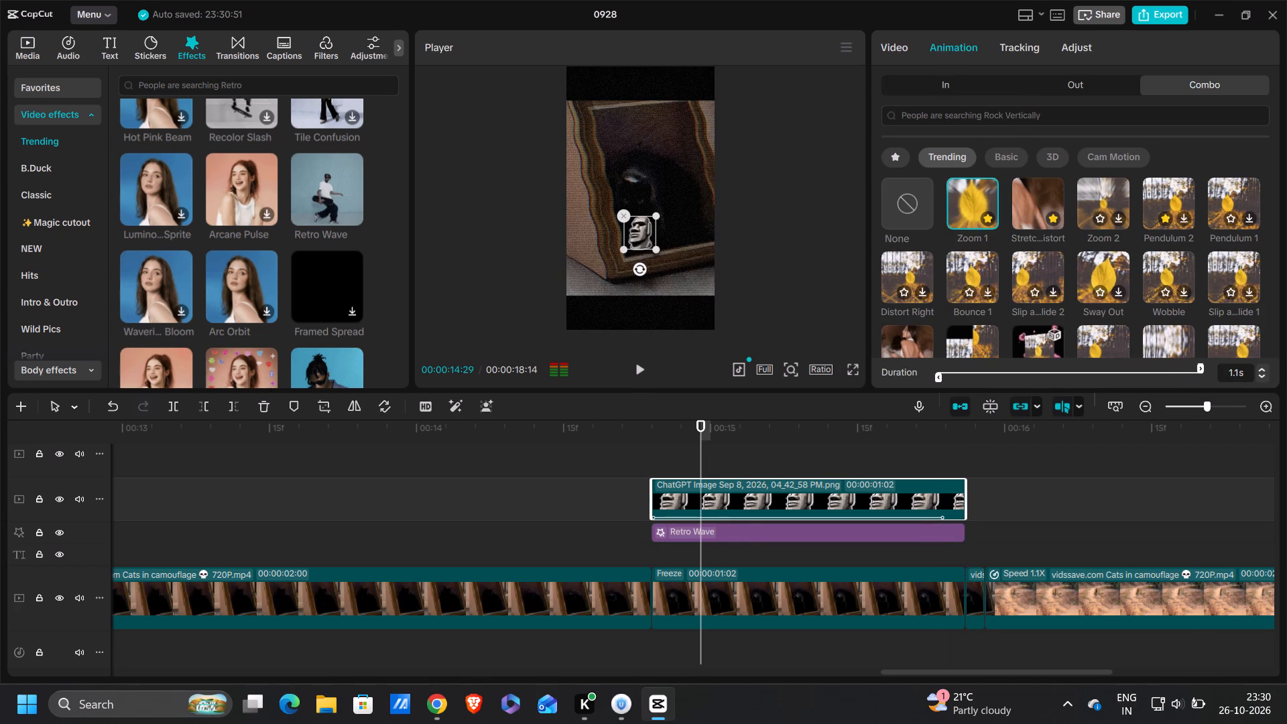
left_click_drag(1236, 379, 1237, 381)
Delete the leftover sliver of clip between the black cat freeze frame and the 1.1X speed clip.
left_click(975, 605)
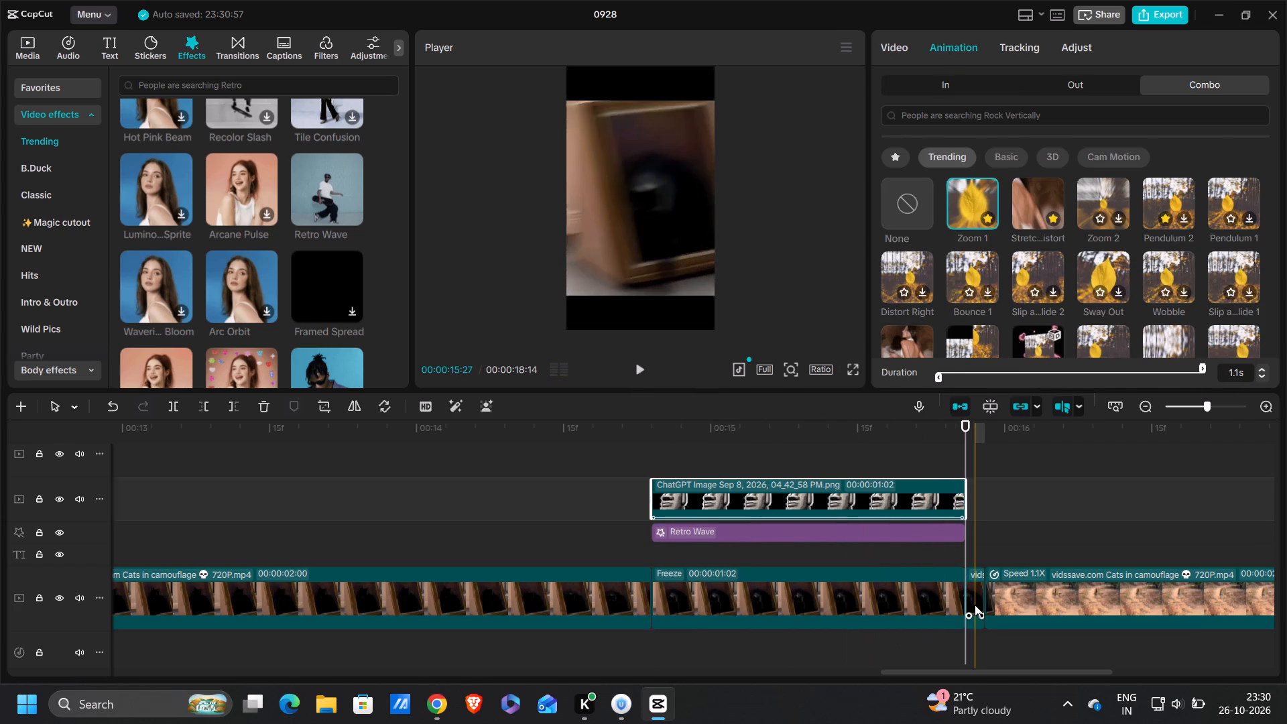
key("BackSpace")
Align the starts of the last freeze's Retro Wave effect and stone-face overlay with the start of the final freeze frame.
scroll(951, 605, "left", 5)
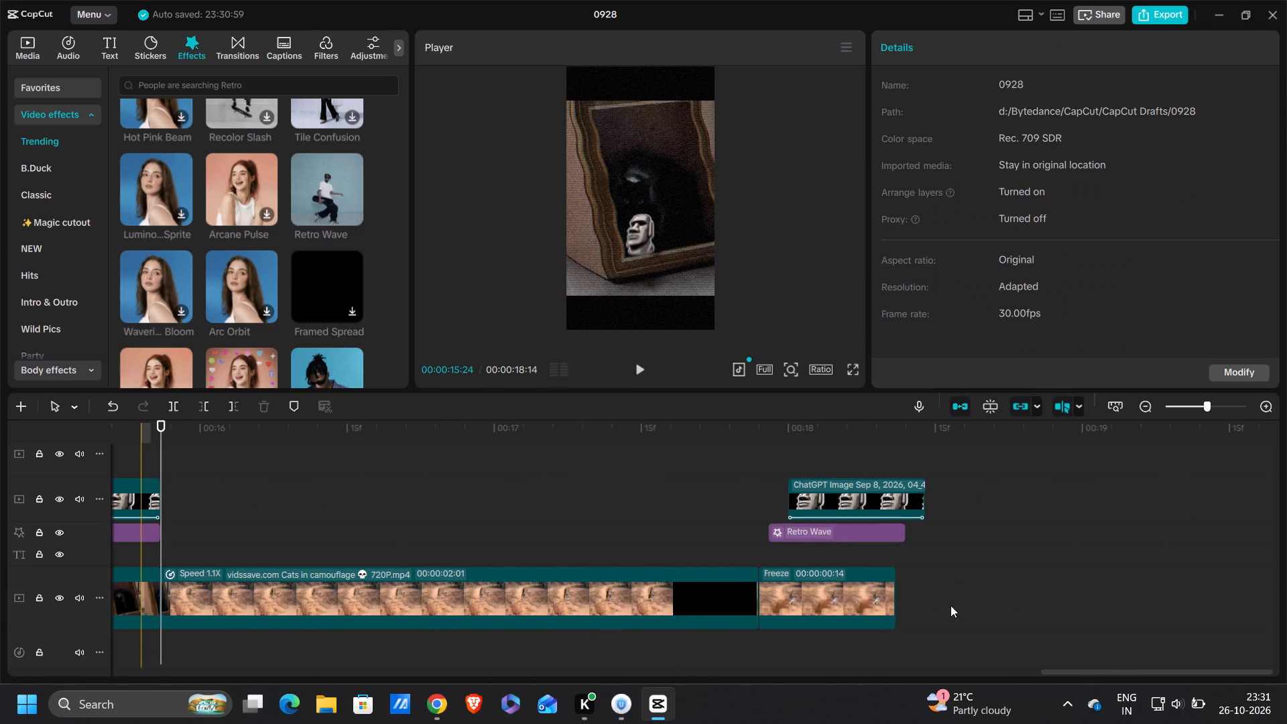
left_click_drag(461, 492, 468, 492)
key("space")
key("space")
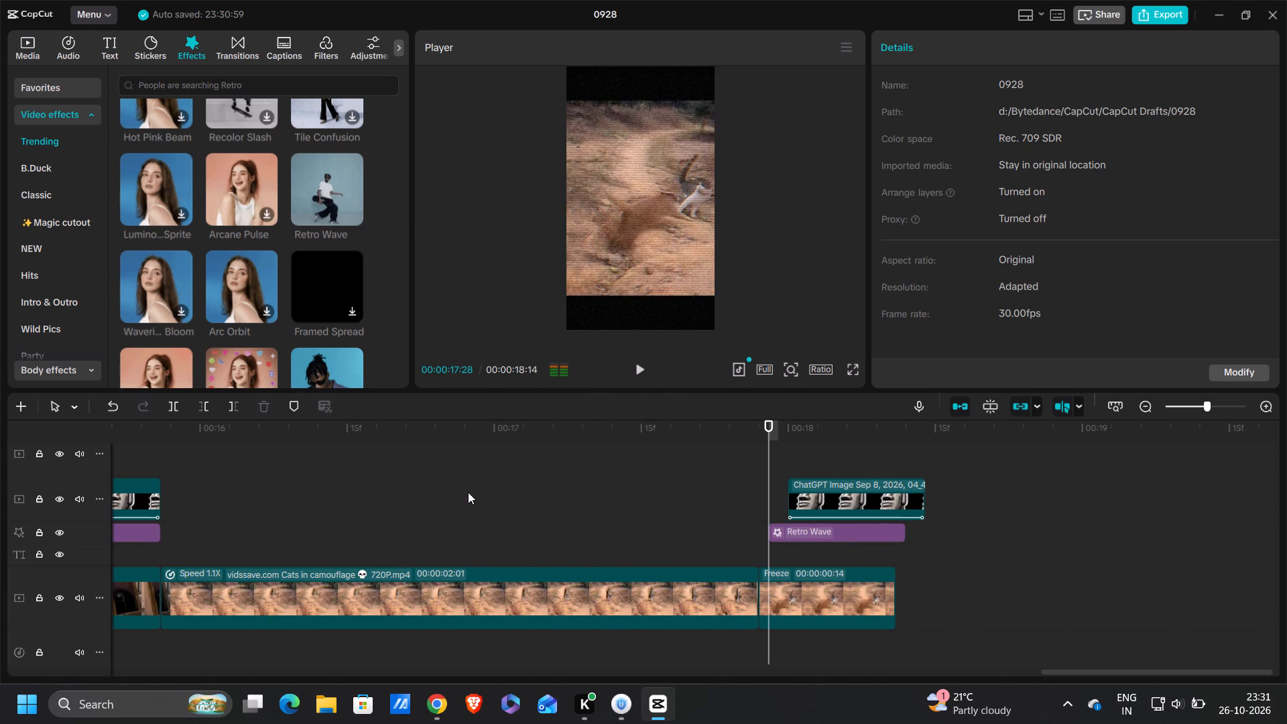
left_click(817, 526)
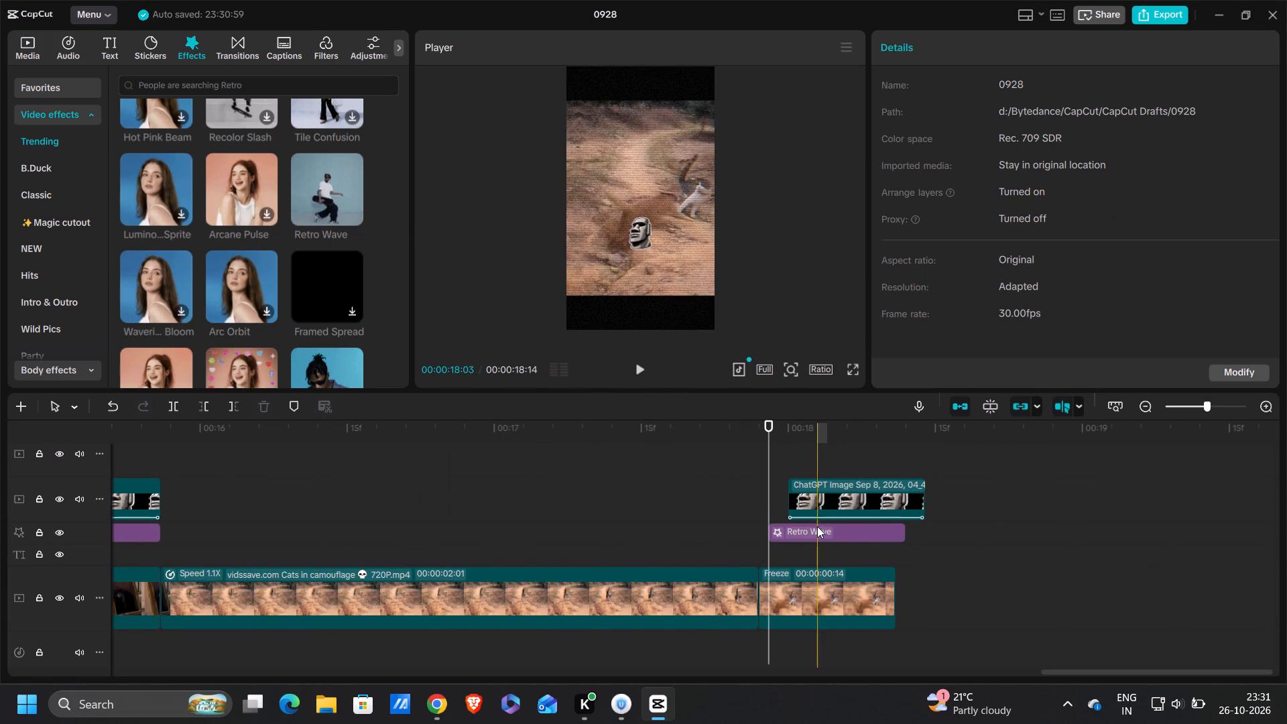
left_click_drag(769, 532, 758, 532)
left_click(818, 499)
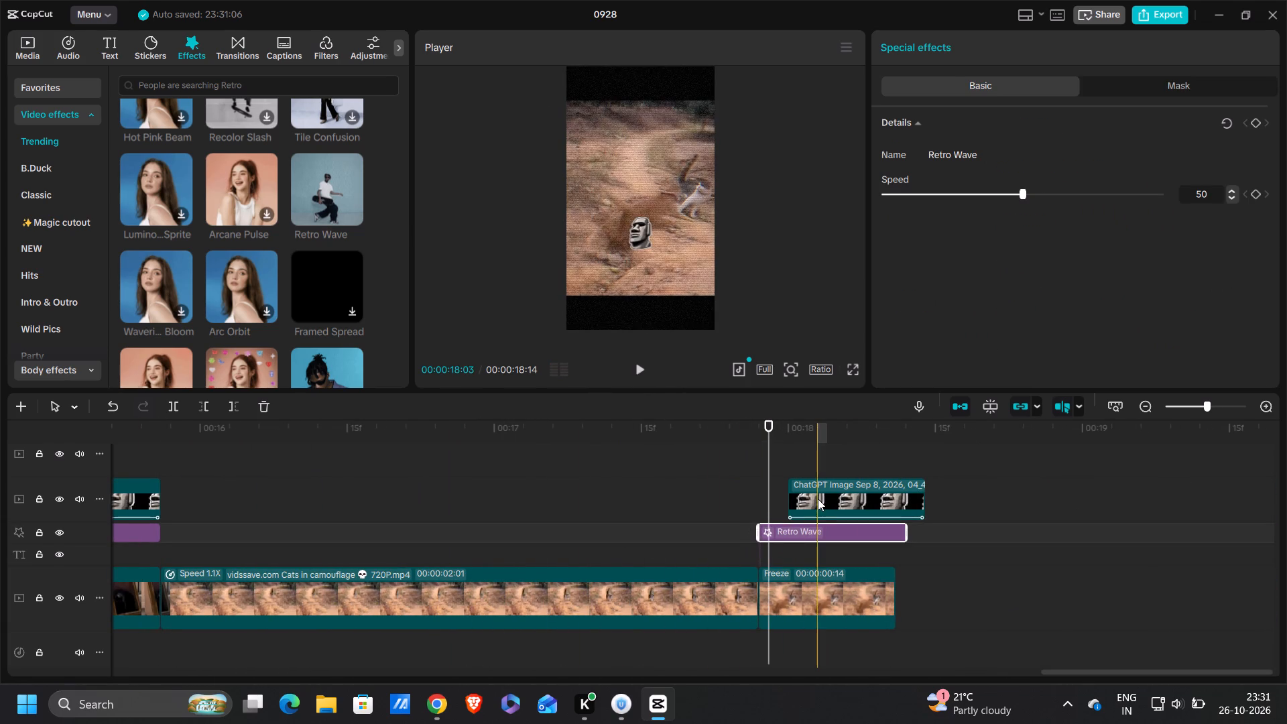
left_click_drag(790, 501, 763, 504)
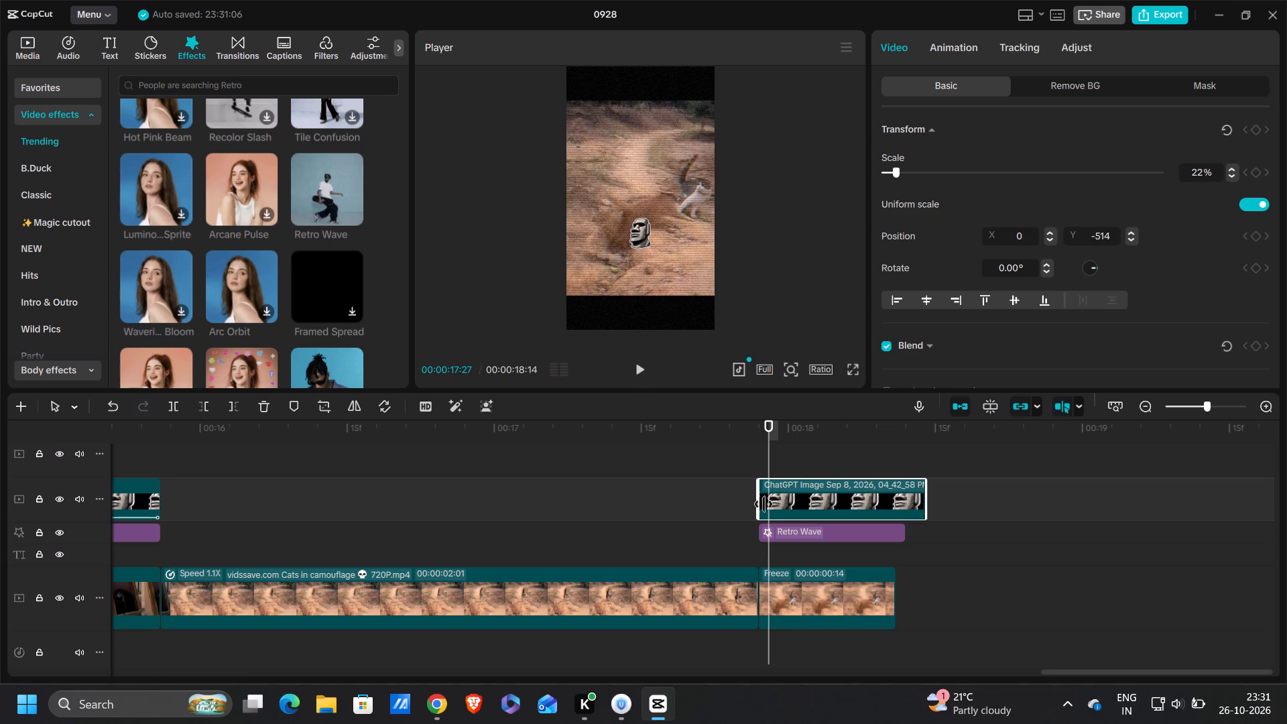
left_click_drag(763, 504, 761, 502)
Trim the ends of the last freeze's stone-face overlay and Retro Wave effect to the final freeze frame's end at 00:00:18:12.
left_click(912, 509)
left_click(905, 505)
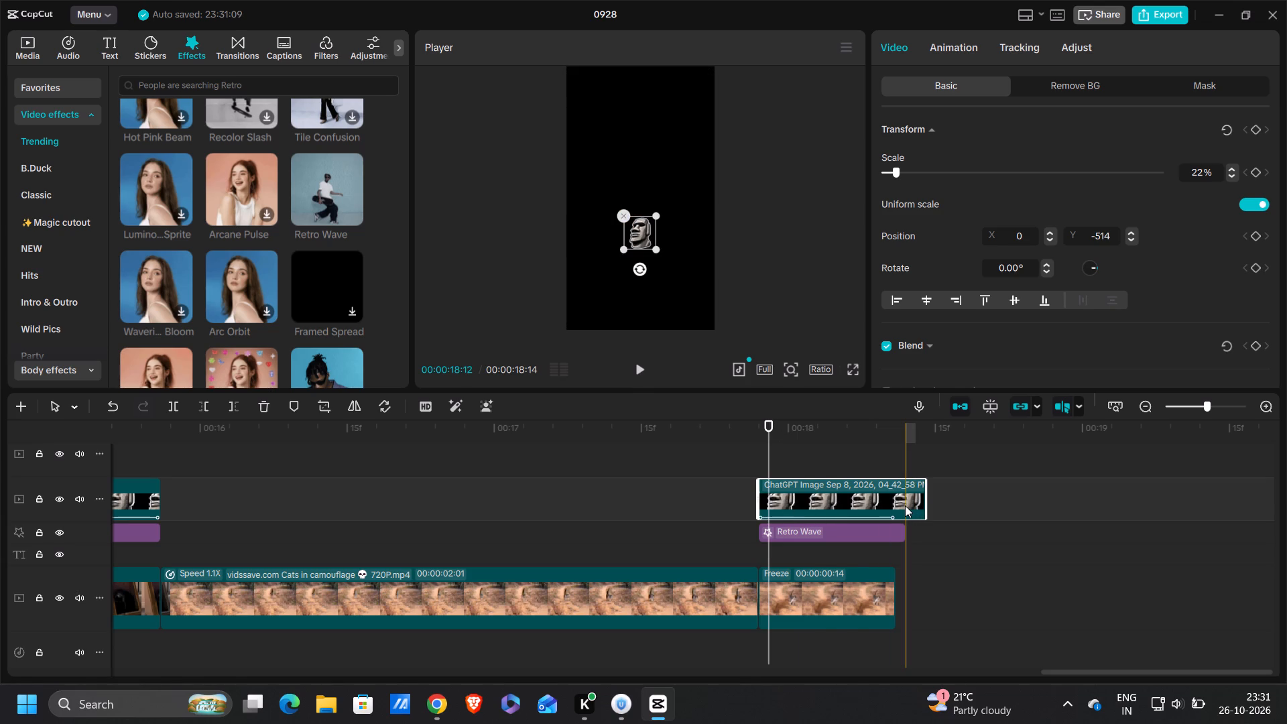
left_click(905, 505)
left_click(891, 479)
left_click(891, 479)
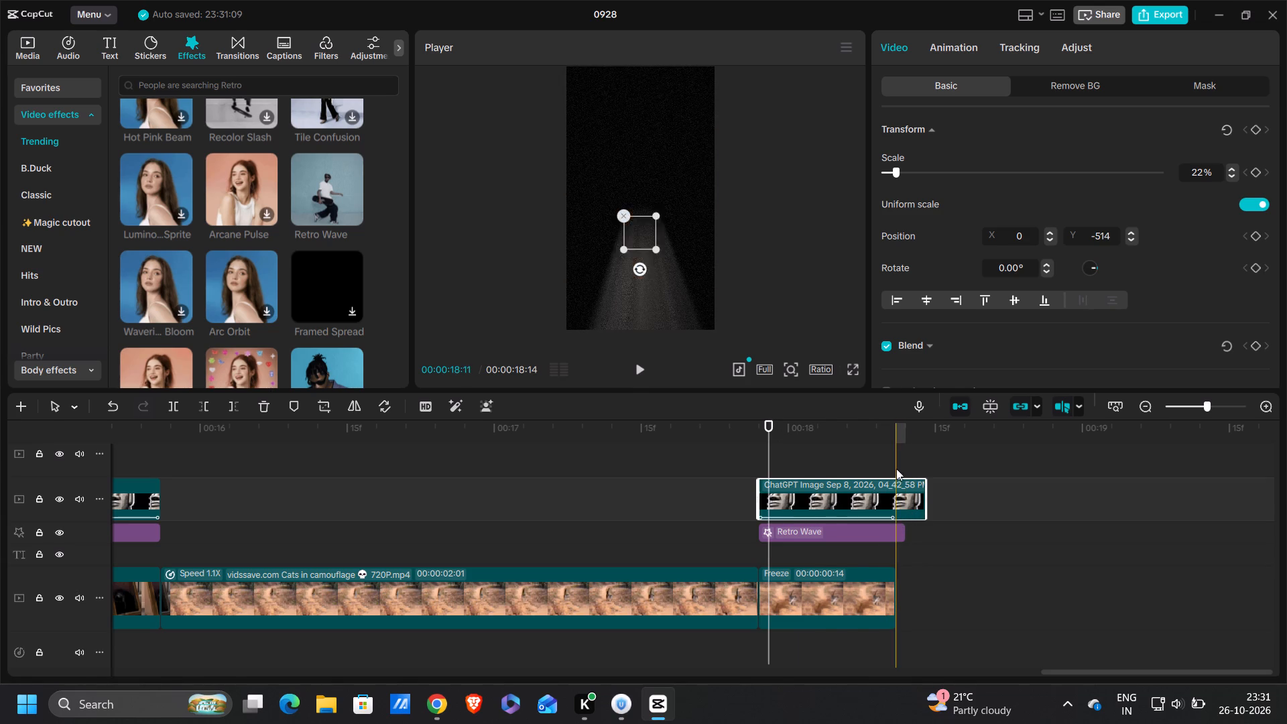
triple_click(896, 469)
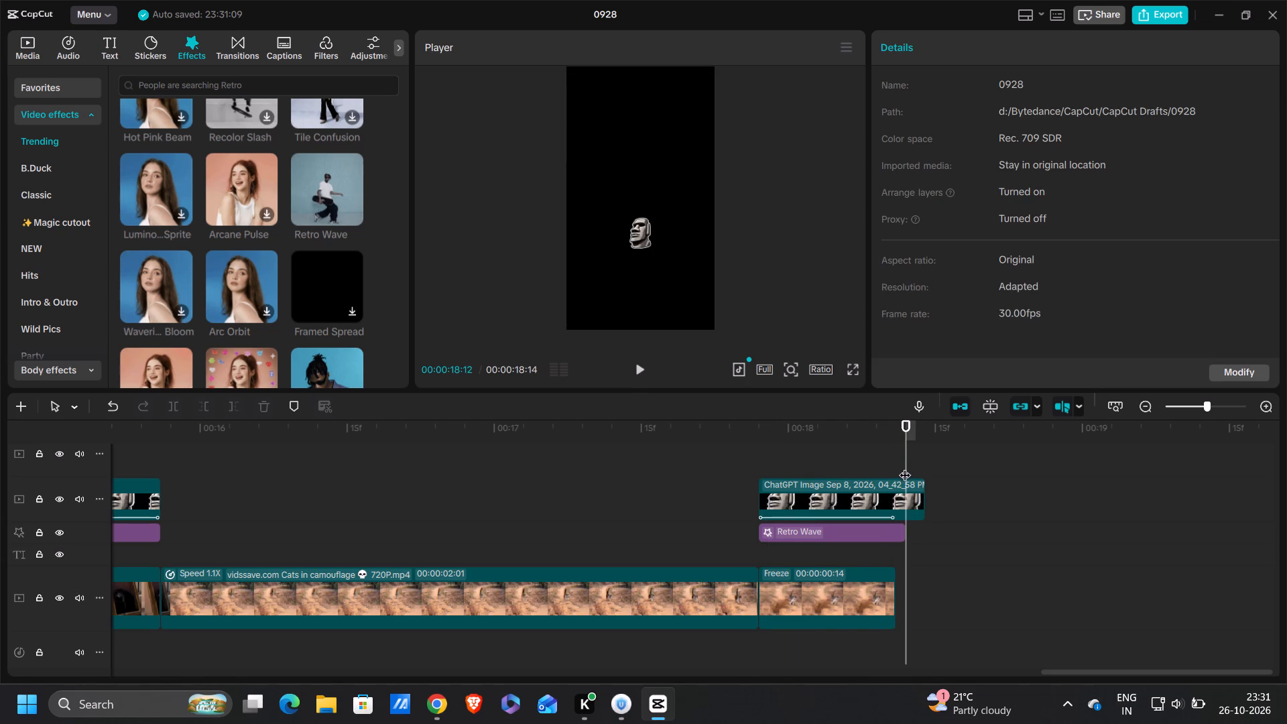
left_click_drag(905, 466, 896, 467)
left_click(900, 493)
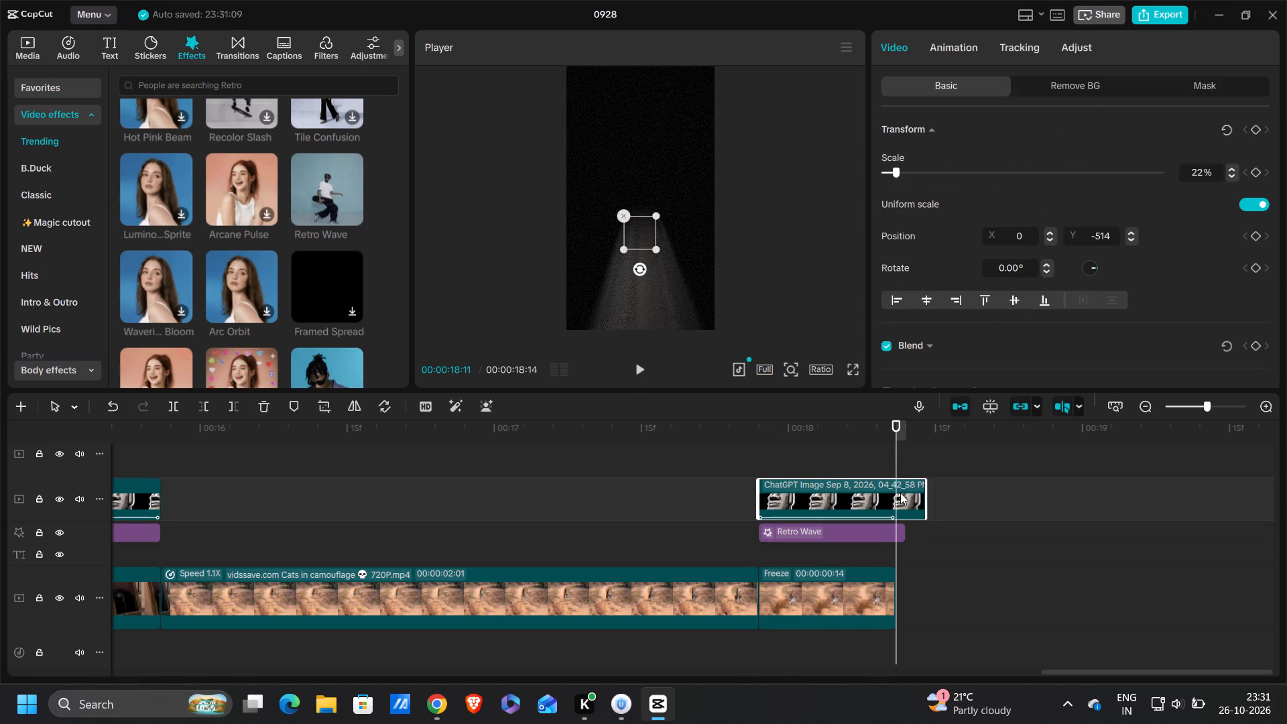
left_click(233, 406)
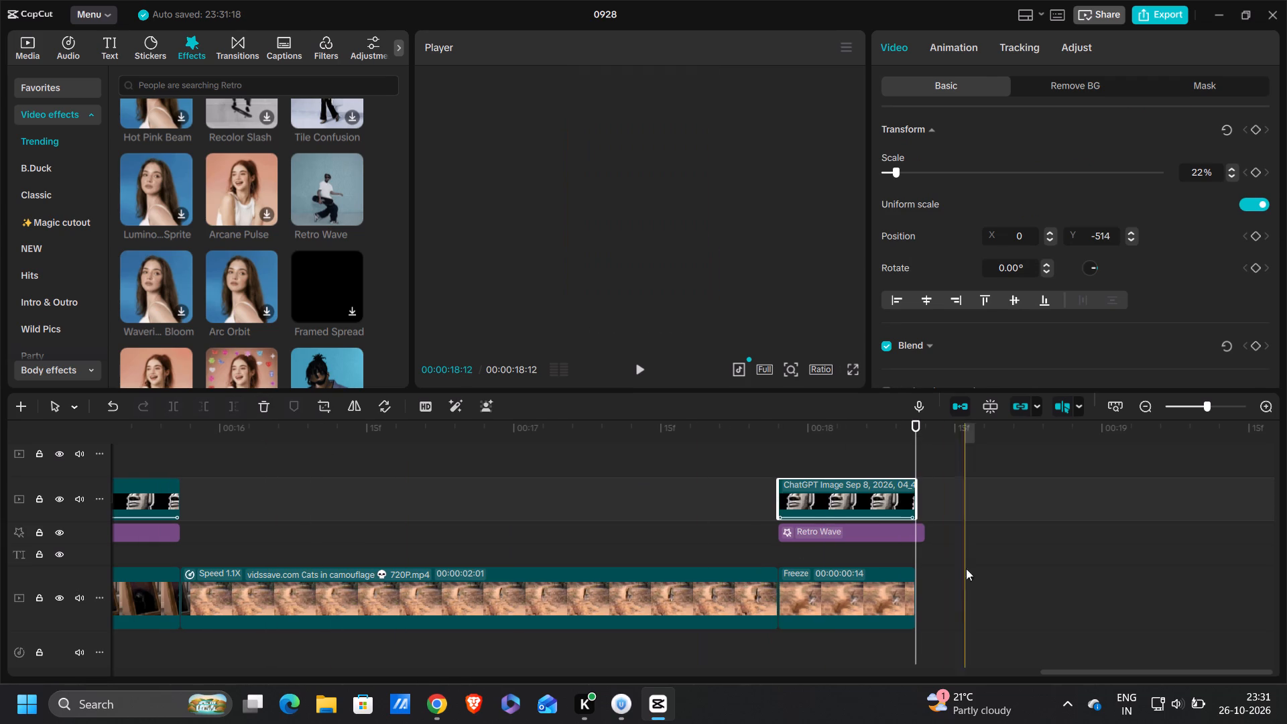
left_click(921, 540)
left_click(229, 409)
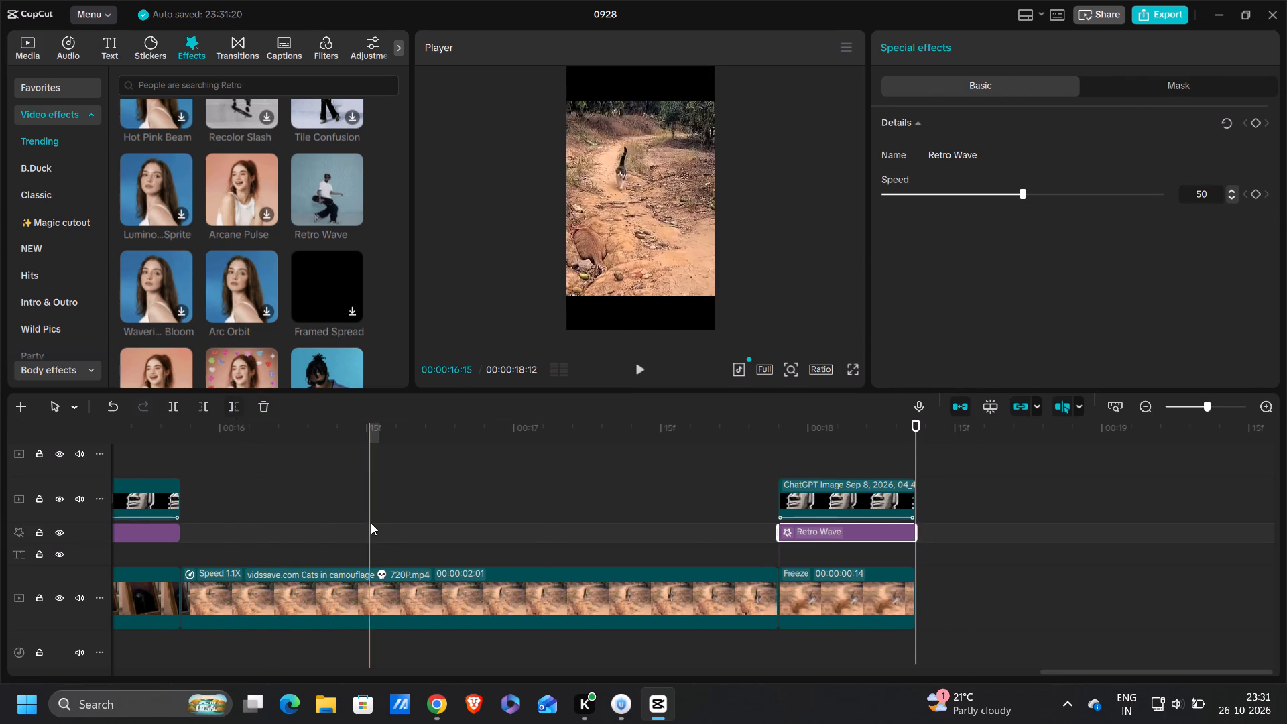
Add a default text clip near the start of the video, at 00:00:00:04.
scroll(371, 523, "down", 12, "ctrl")
scroll(371, 523, "down", 10, "ctrl")
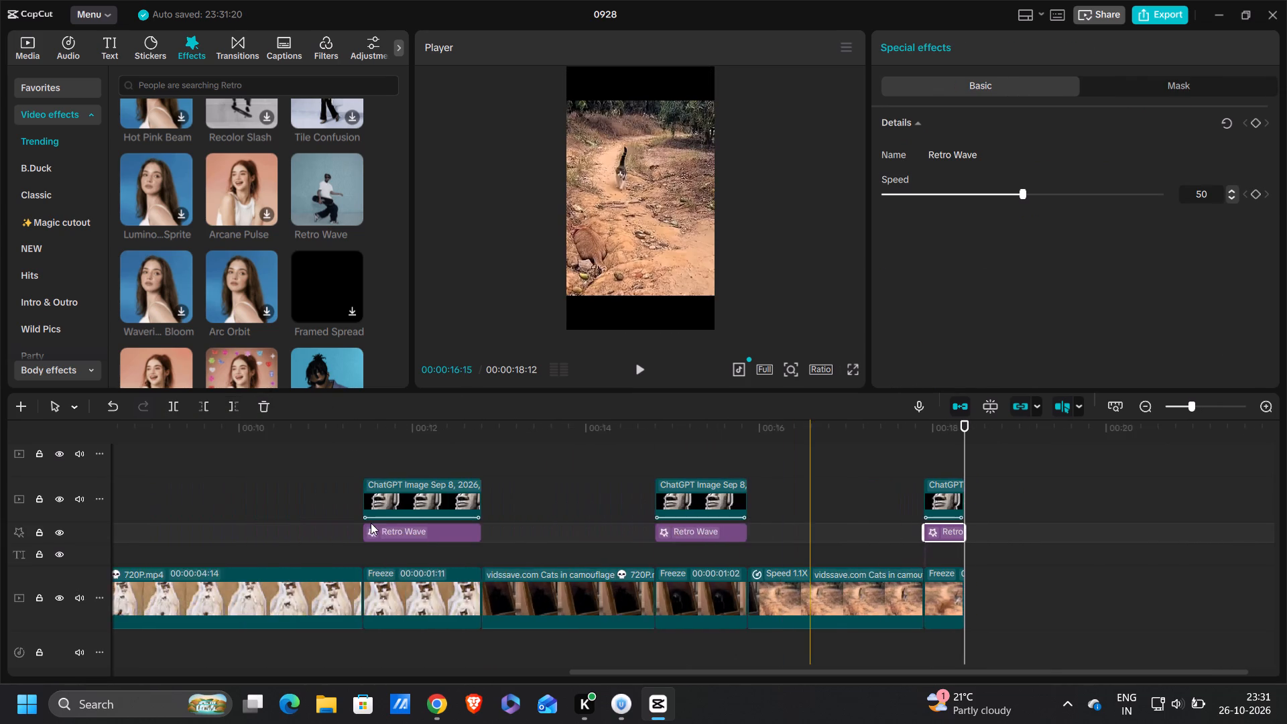
scroll(371, 523, "down", 18, "ctrl")
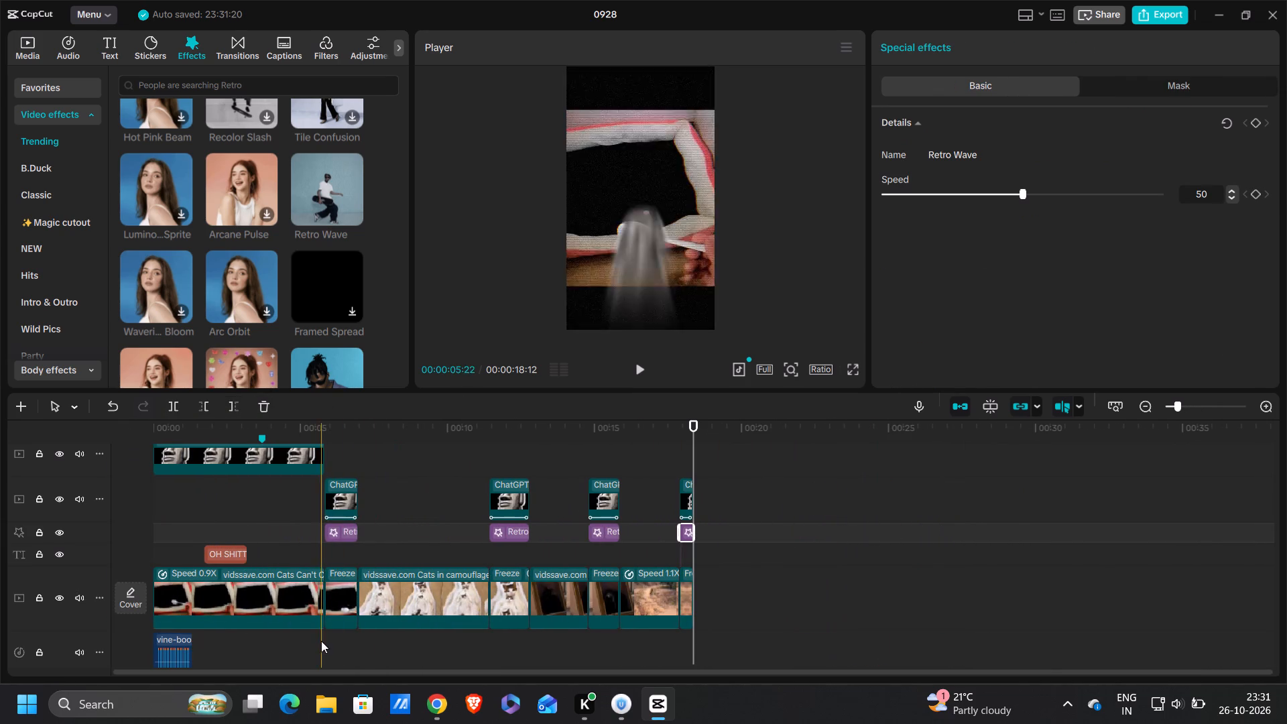
scroll(353, 560, "down", 9, "ctrl")
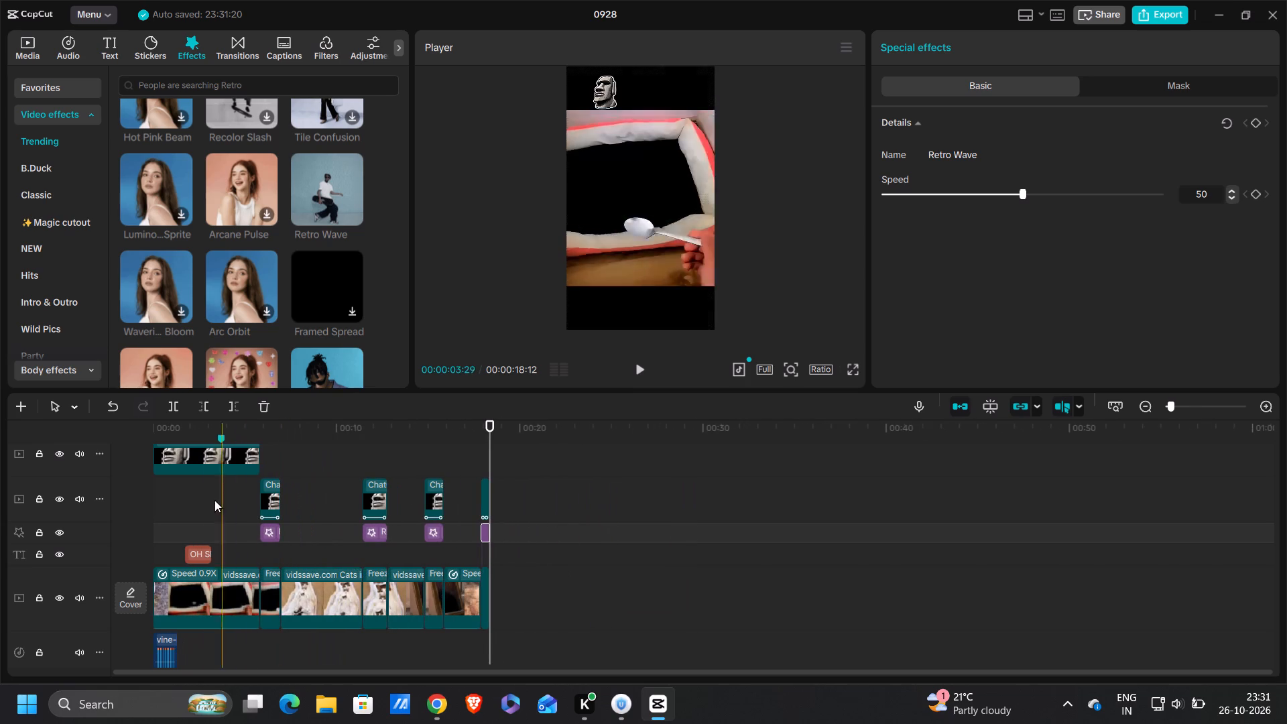
left_click(155, 507)
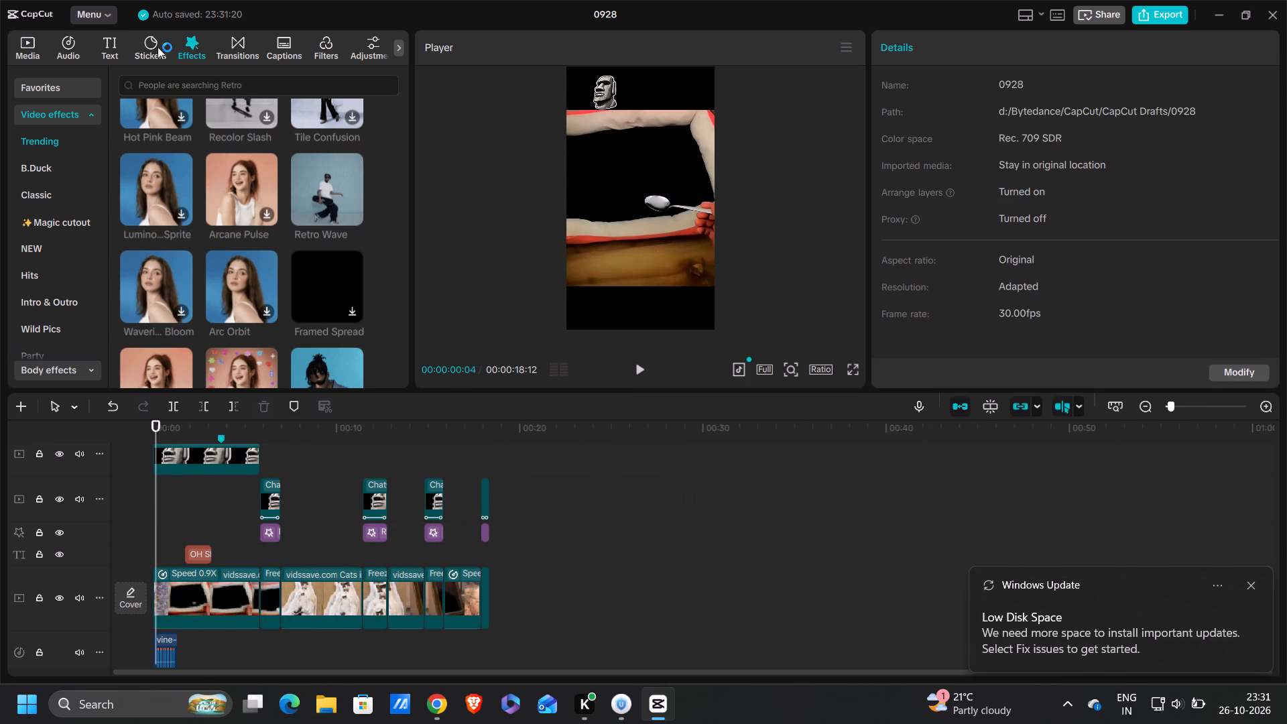
left_click(103, 46)
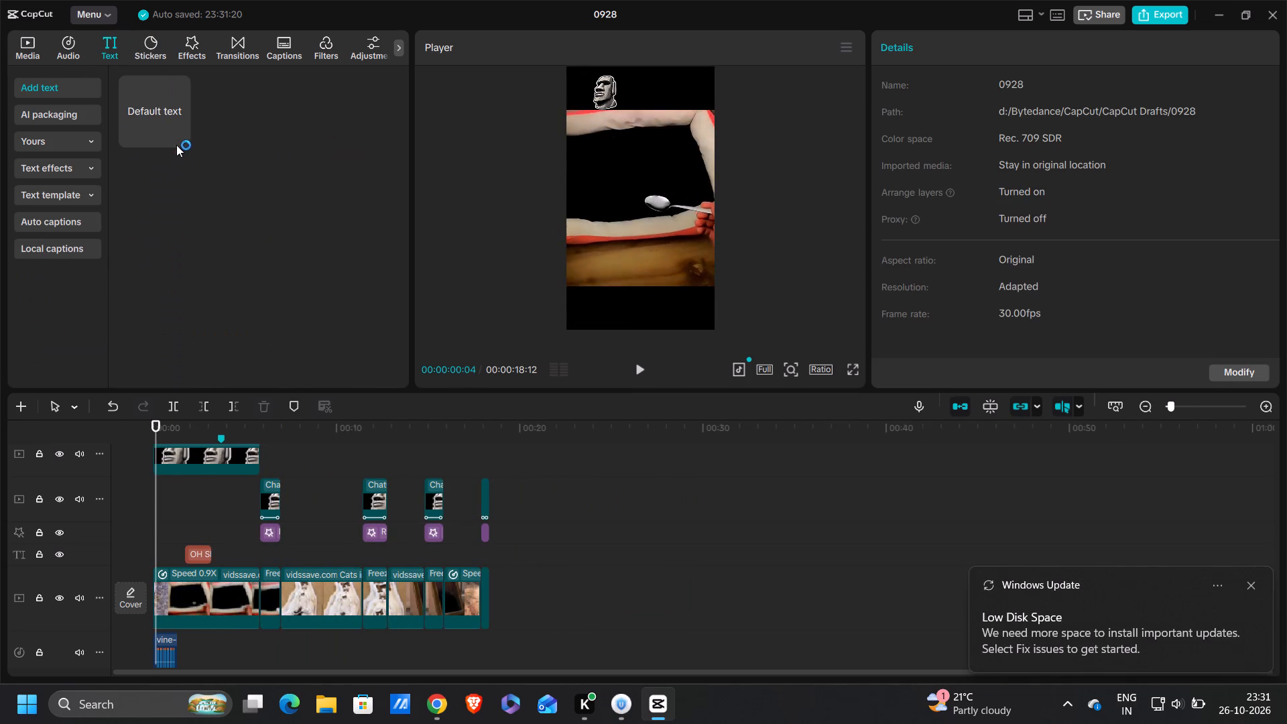
left_click(182, 137)
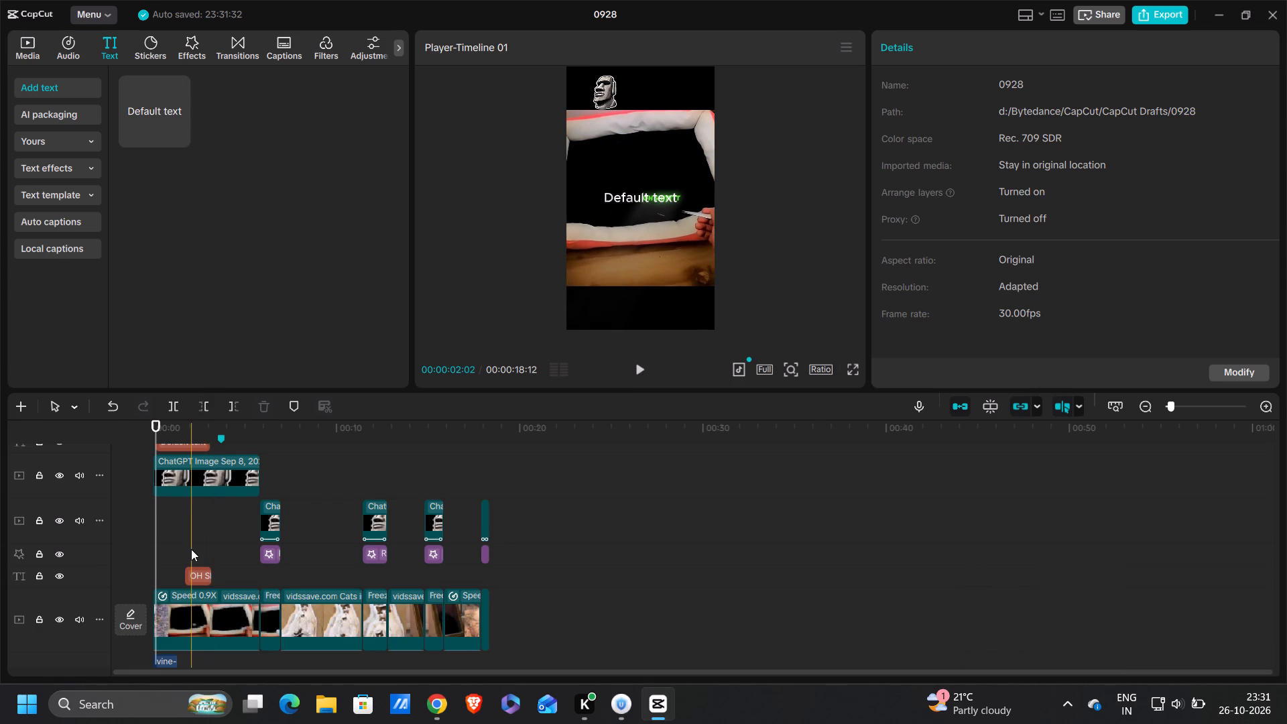
scroll(191, 549, "up", 4)
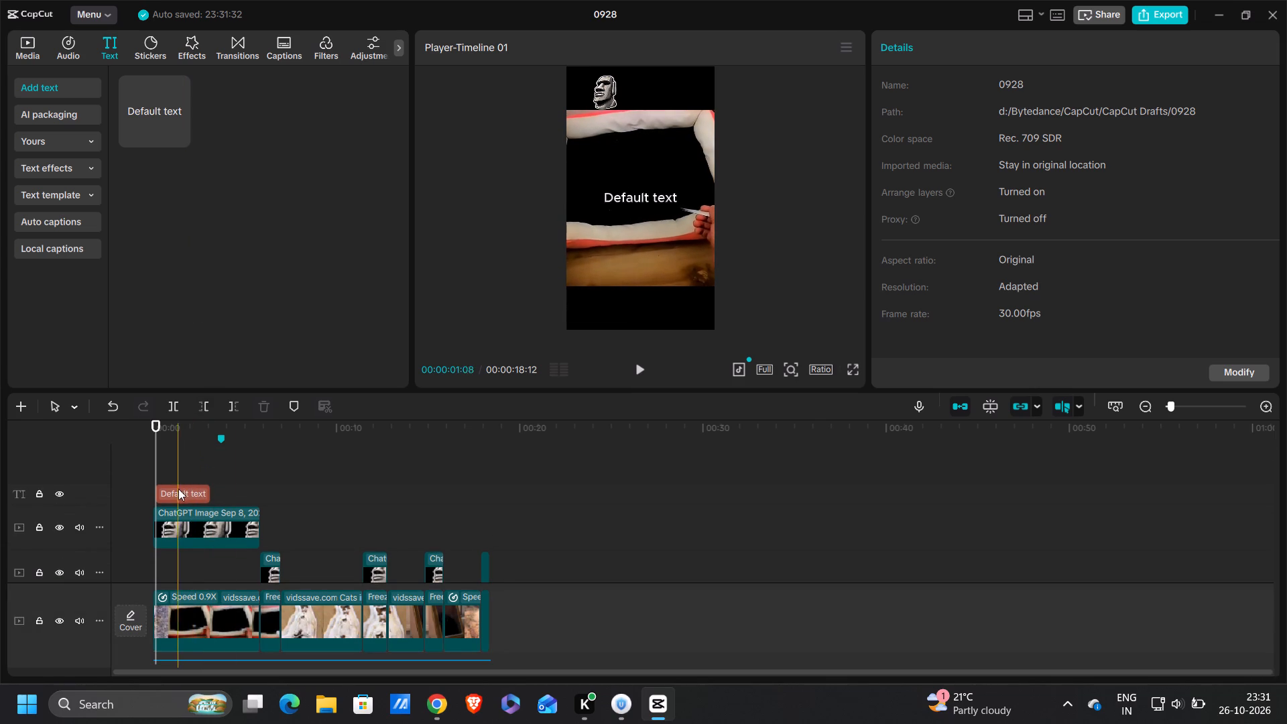
Replace the new clip's default text with "find the cat in".
double_click(656, 200)
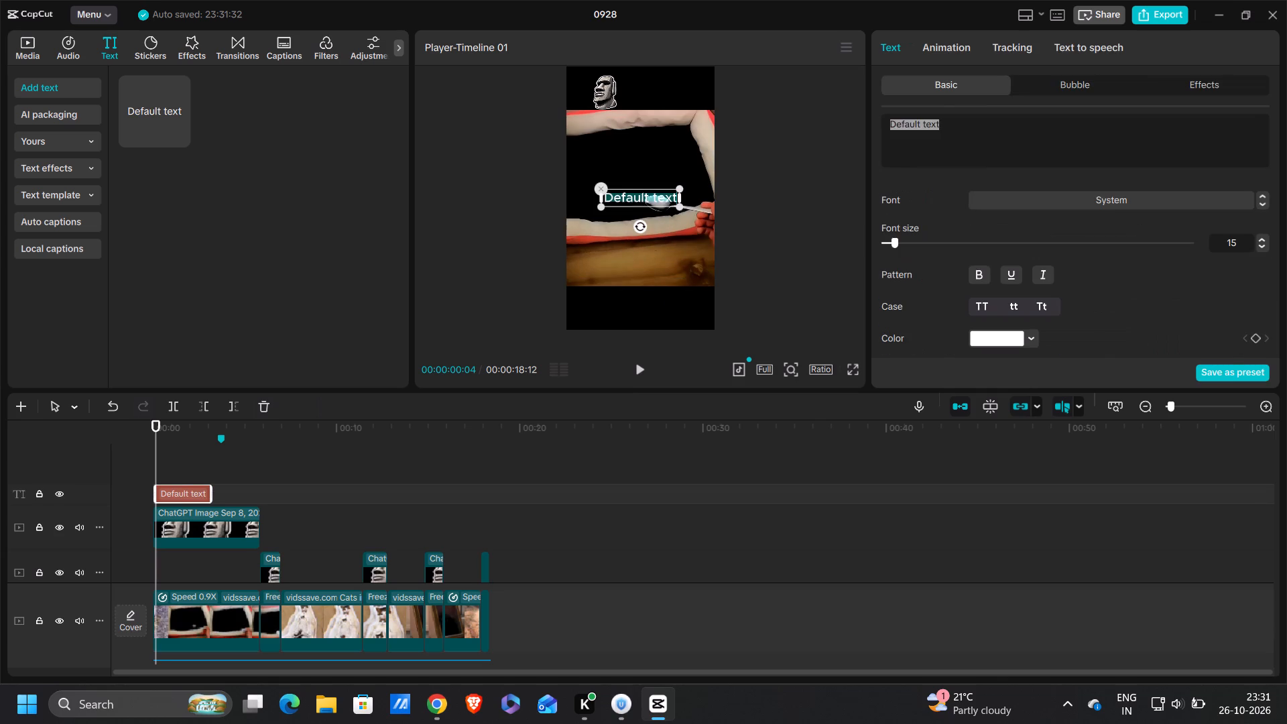
left_click_drag(656, 200, 658, 153)
double_click(656, 195)
key("ctrl+v")
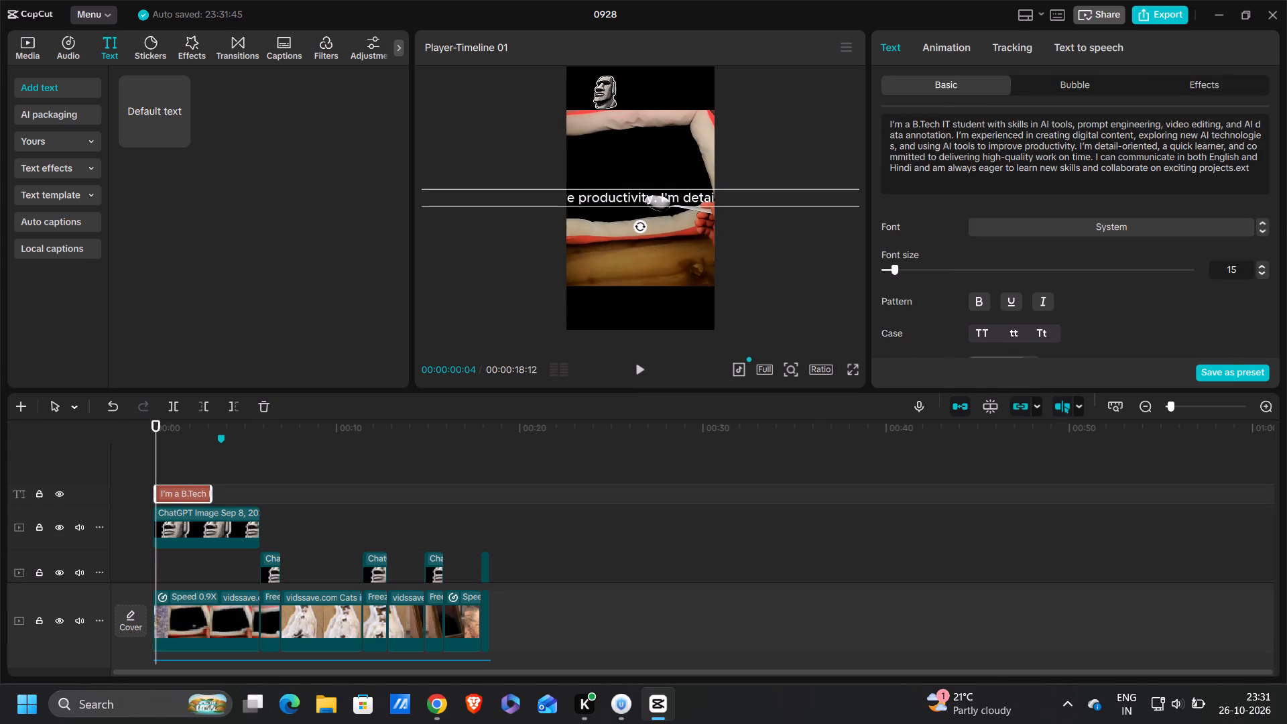
left_click_drag(1260, 178, 885, 105)
key("BackSpace")
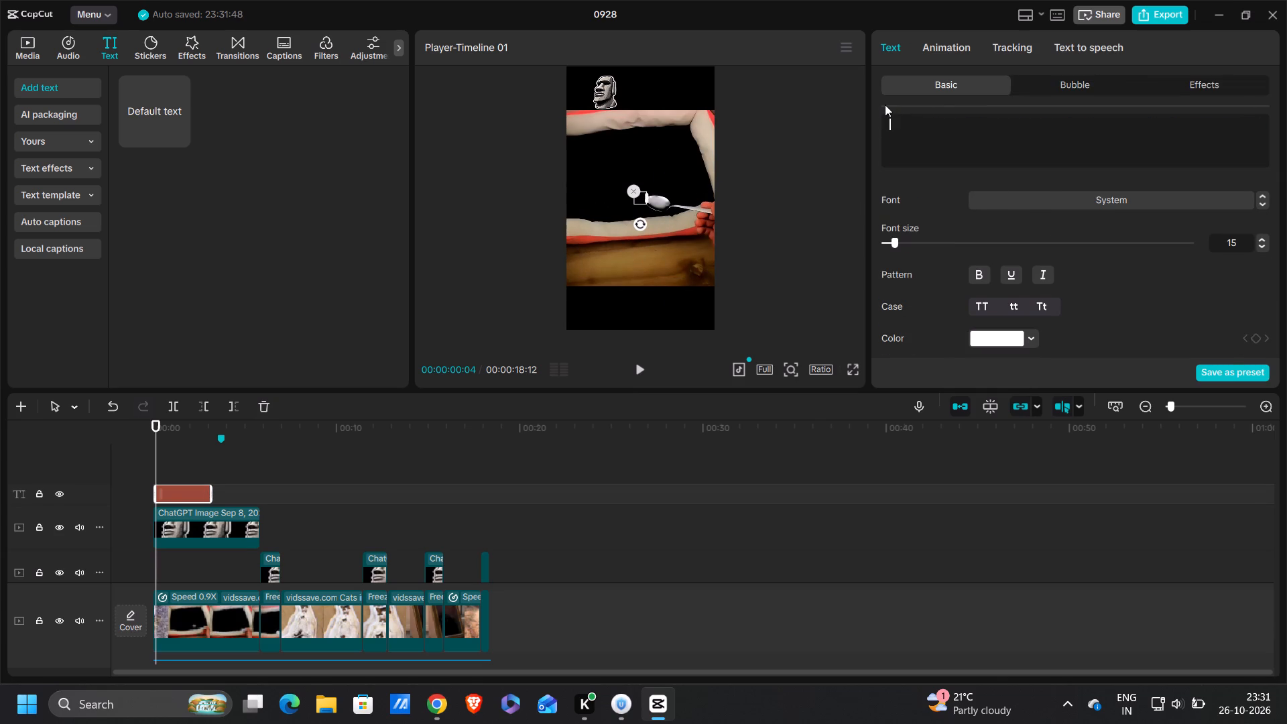
type("cou")
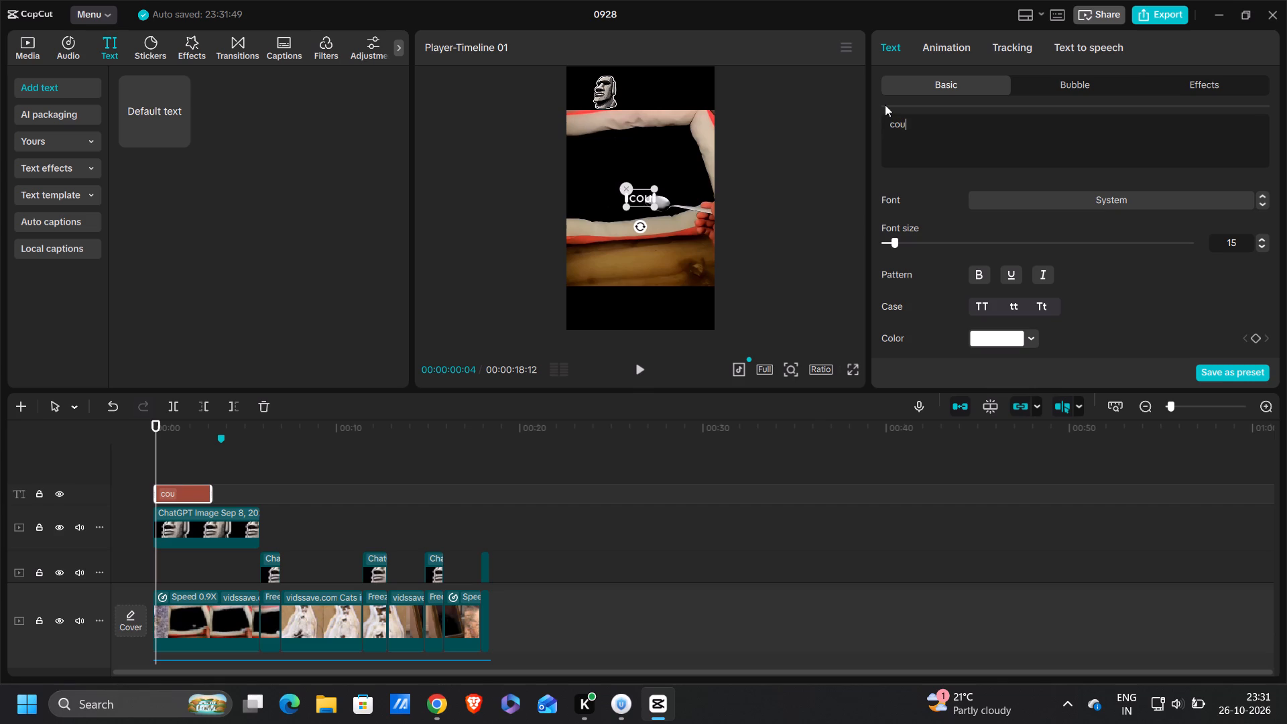
key("BackSpace")
key("BackSpace")
key("BackSpace")
type("find the cat in")
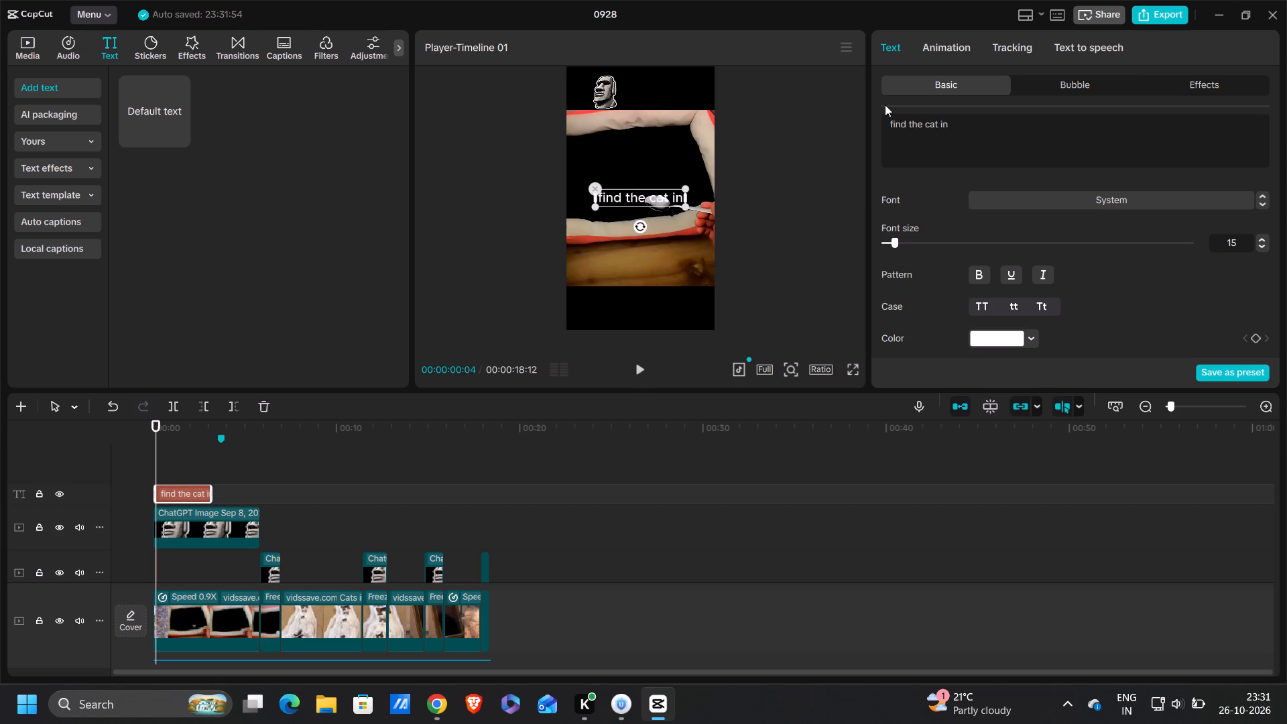
key("space")
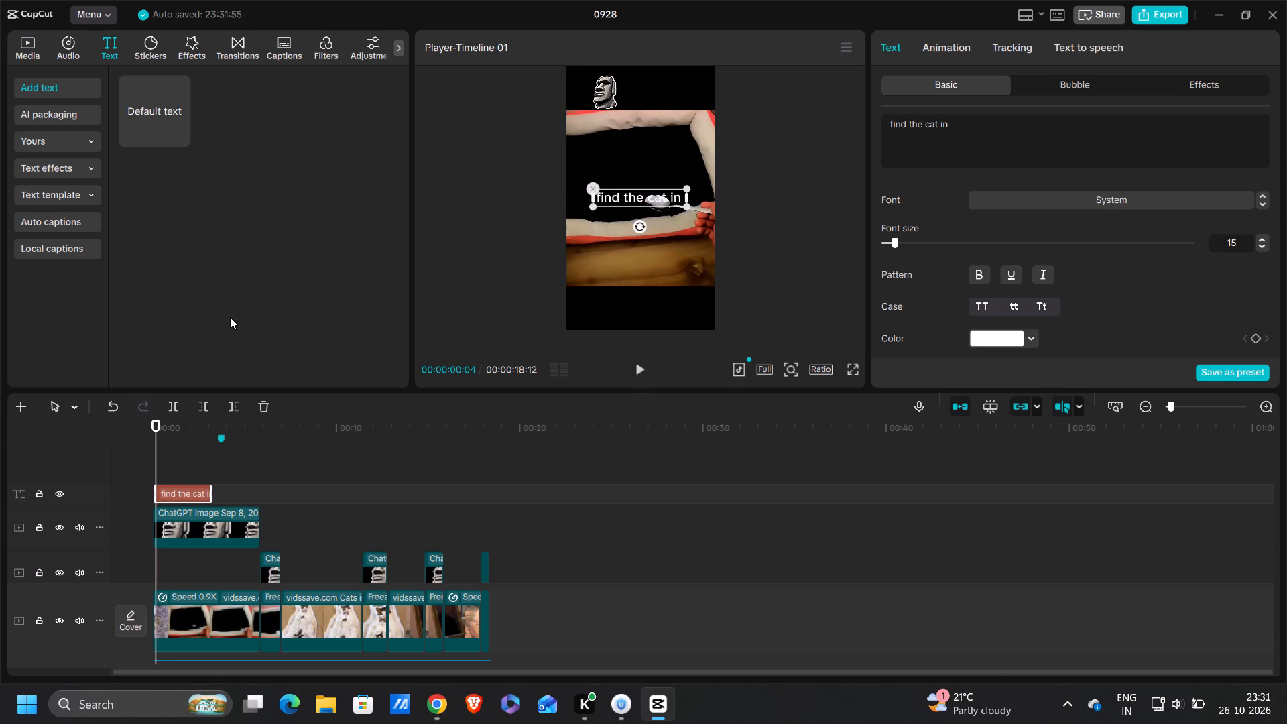
Add "sec" to the end of the caption so it reads "find the cat in sec".
left_click_drag(154, 450, 257, 456)
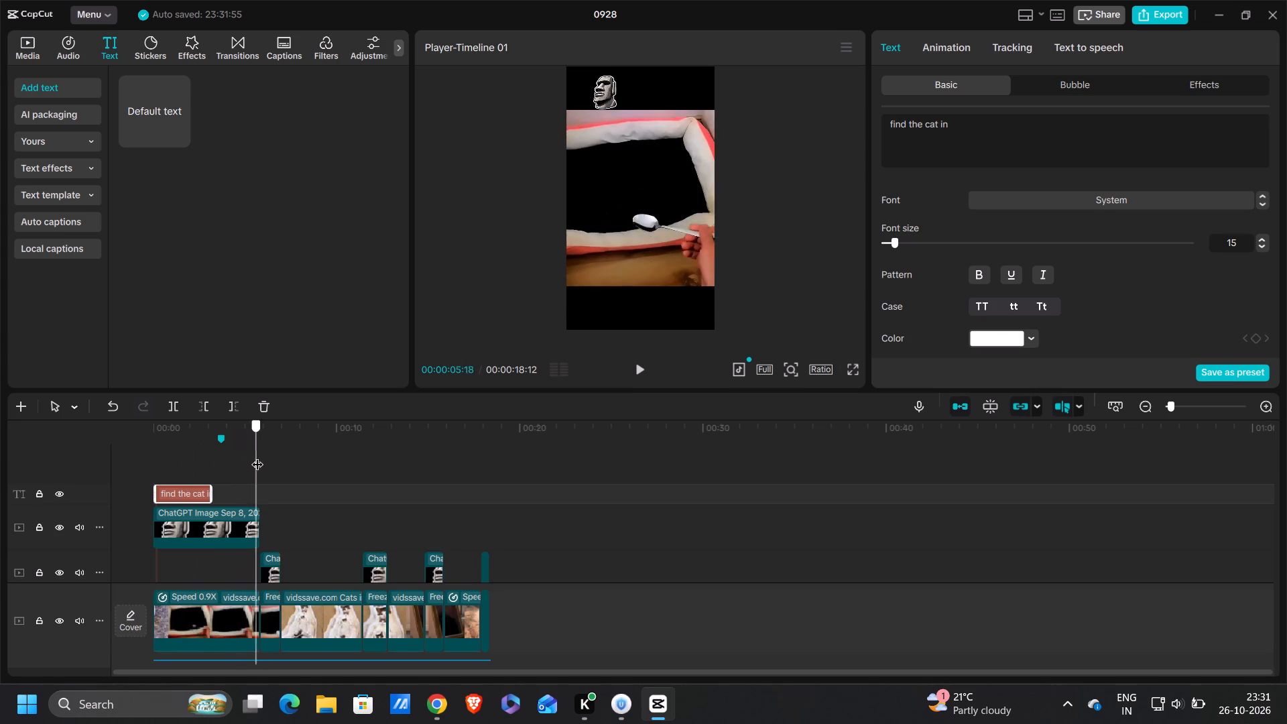
left_click_drag(257, 456, 261, 457)
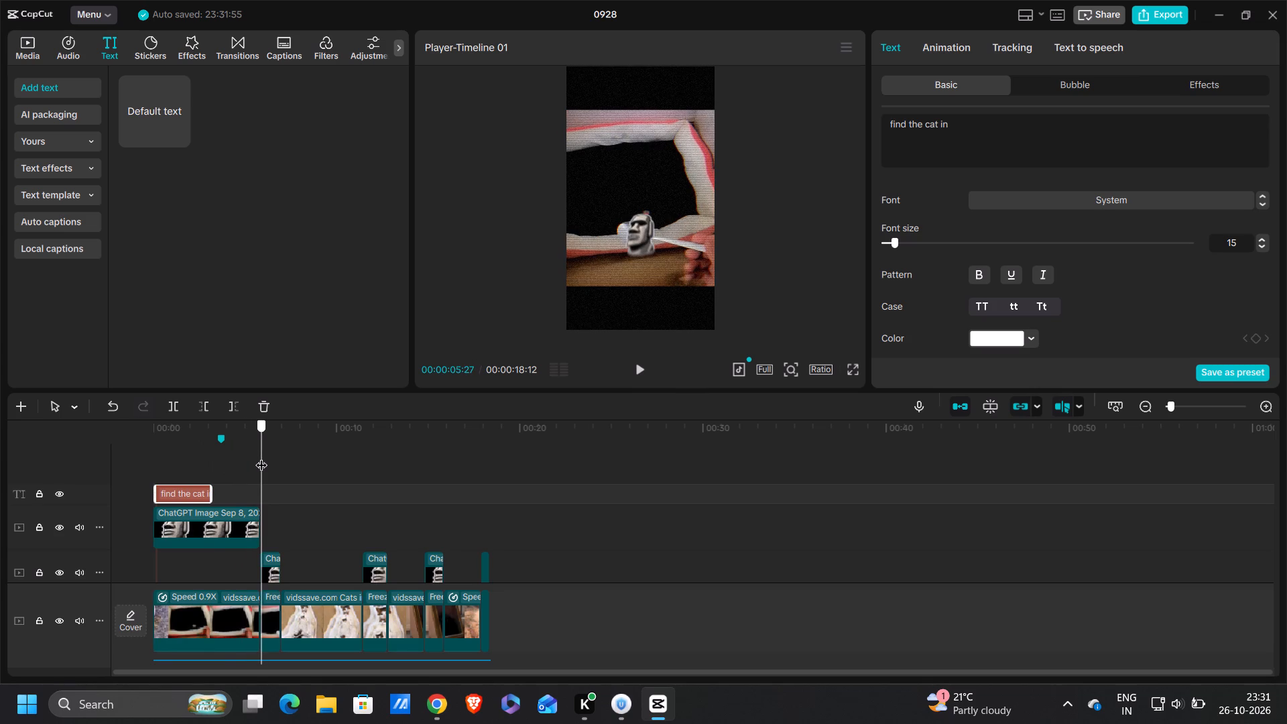
left_click_drag(261, 457, 261, 457)
left_click(965, 129)
key("Left")
key("space")
type("s ec")
key("BackSpace")
key("BackSpace")
key("BackSpace")
type("ec")
Extend the caption clip's end to the start of the first freeze frame, matching the opening stone-face overlay.
left_click_drag(210, 496, 255, 499)
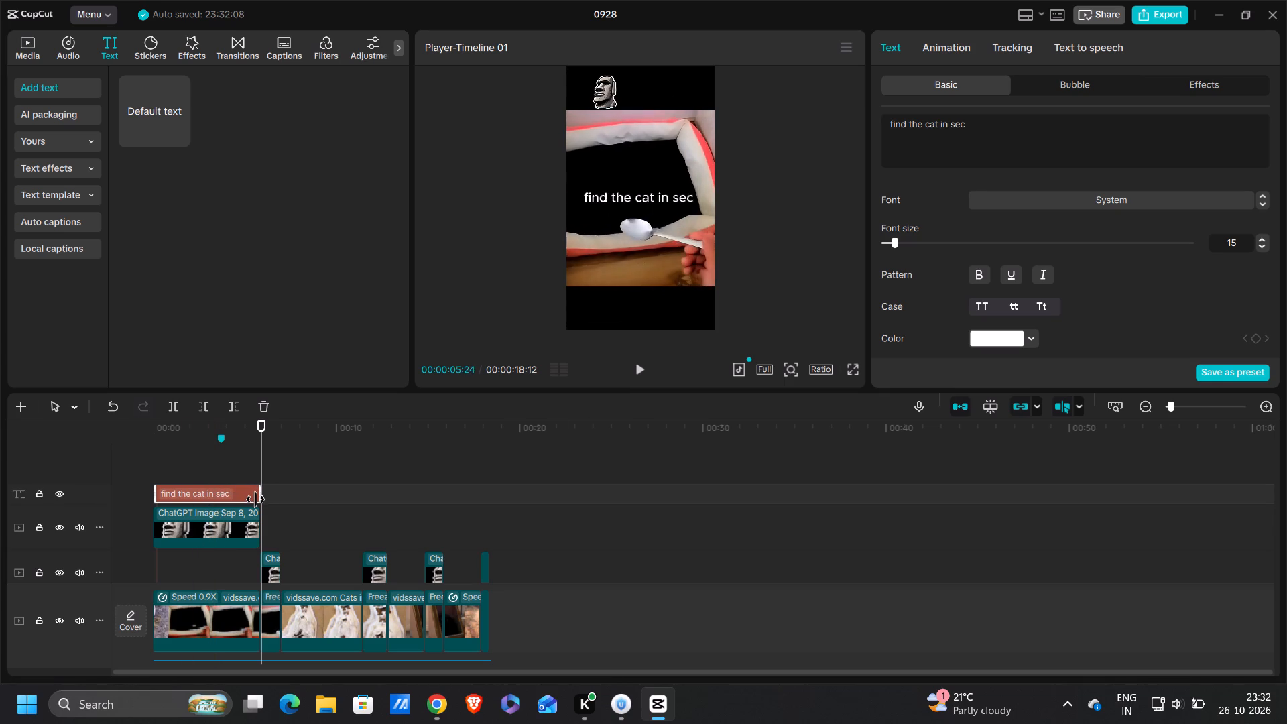
left_click_drag(255, 499, 256, 499)
Insert "4" before "sec" so the caption reads "find the cat in 4 sec".
left_click(229, 469)
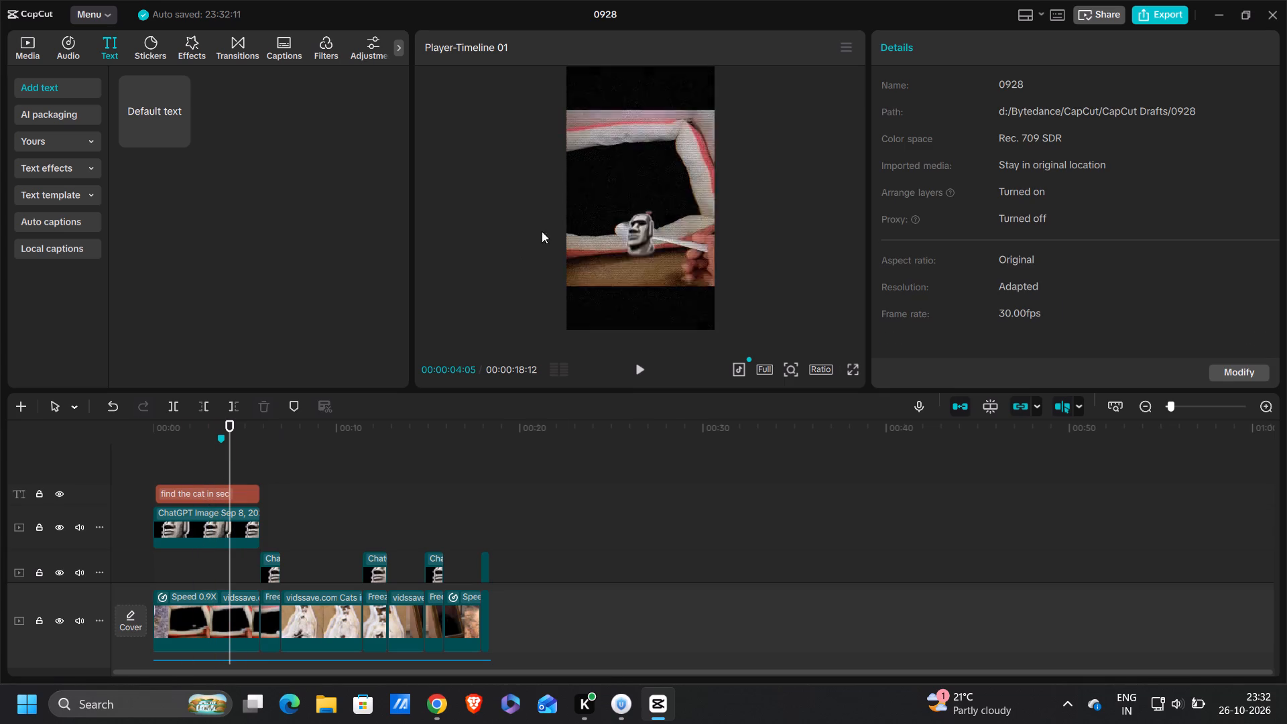
left_click(650, 200)
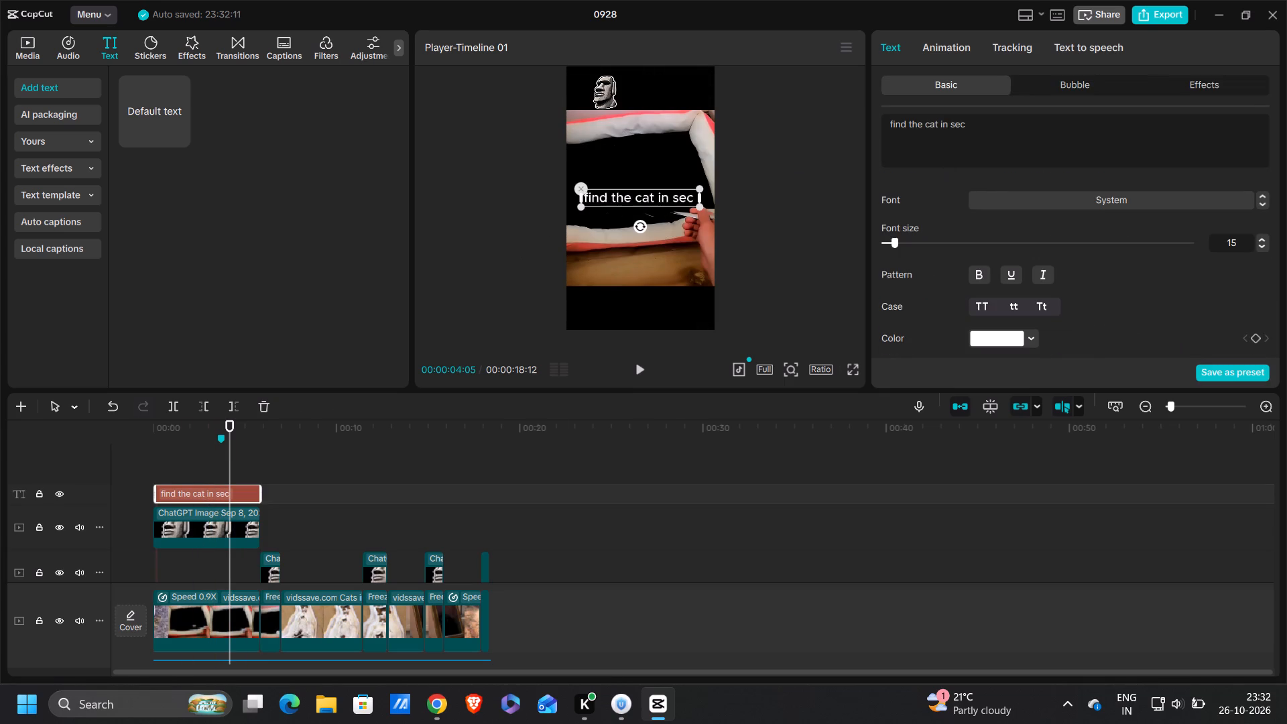
left_click(947, 124)
key("space")
key("4")
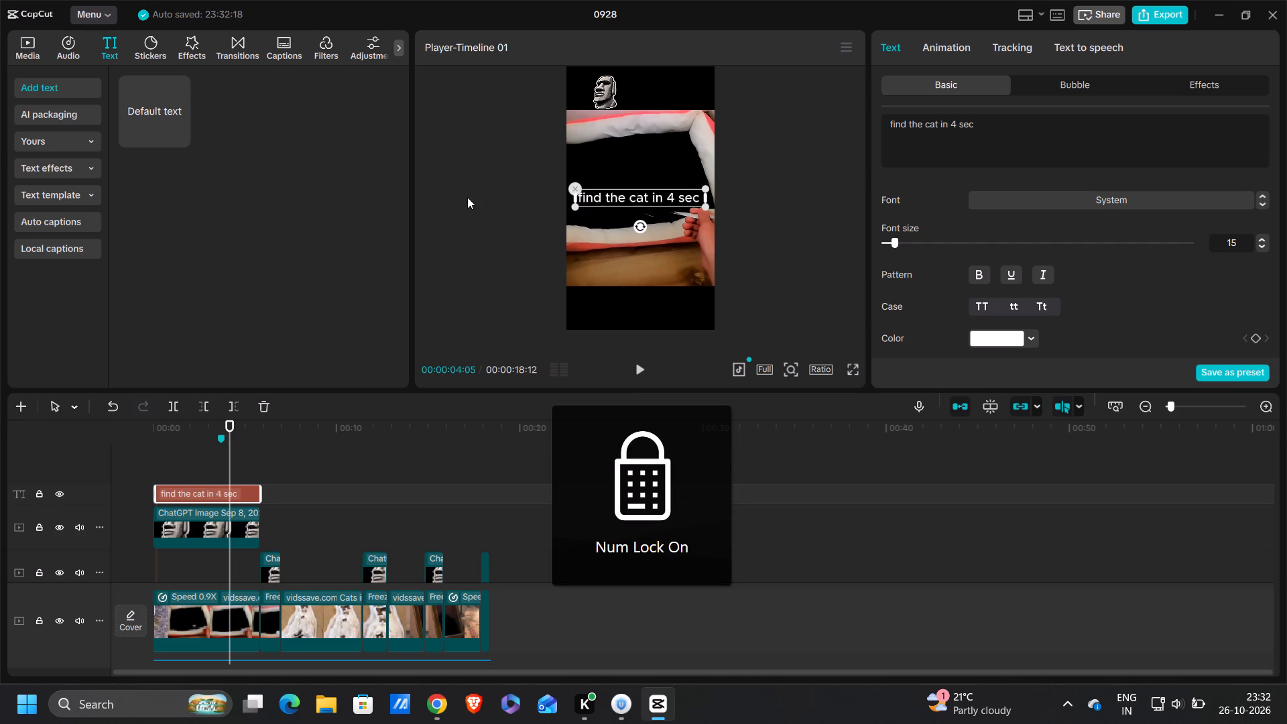
Shrink the caption slightly and move it up to the top edge of the cat footage, below the stone face.
left_click_drag(702, 204, 690, 200)
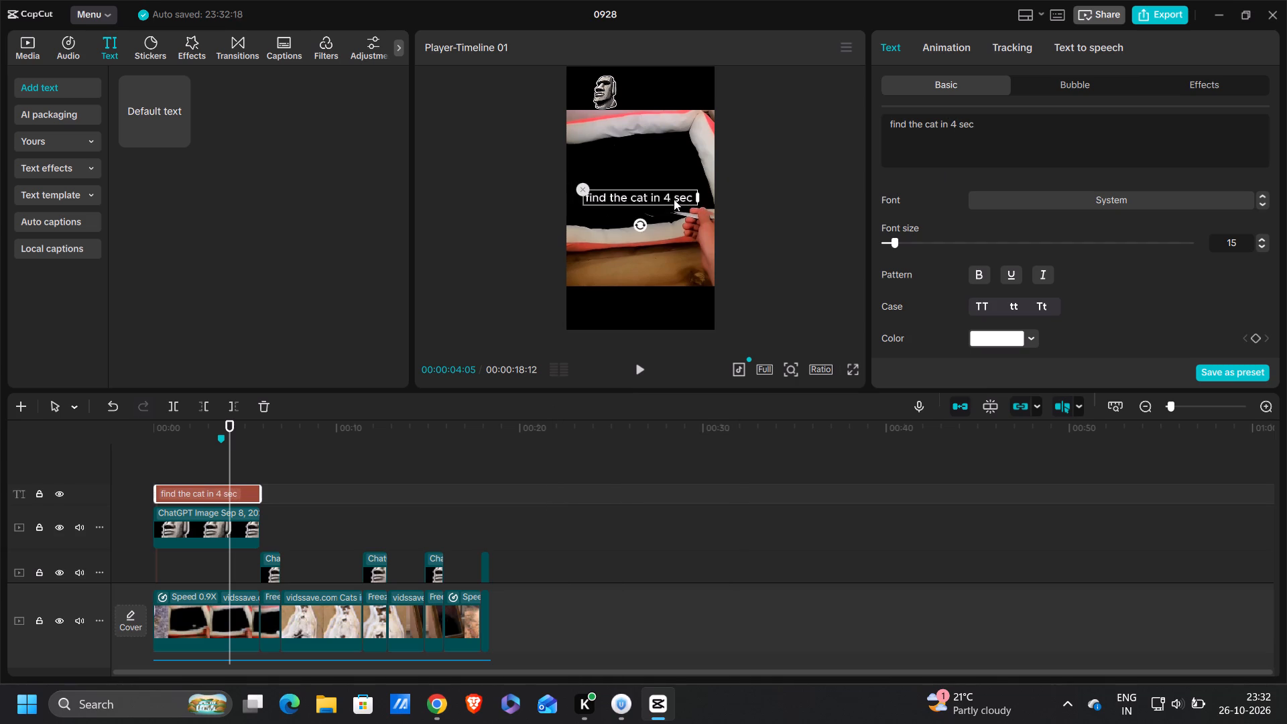
left_click_drag(656, 194, 653, 113)
Set the caption's font to BebasNeue and its font size to 24.
left_click(1087, 201)
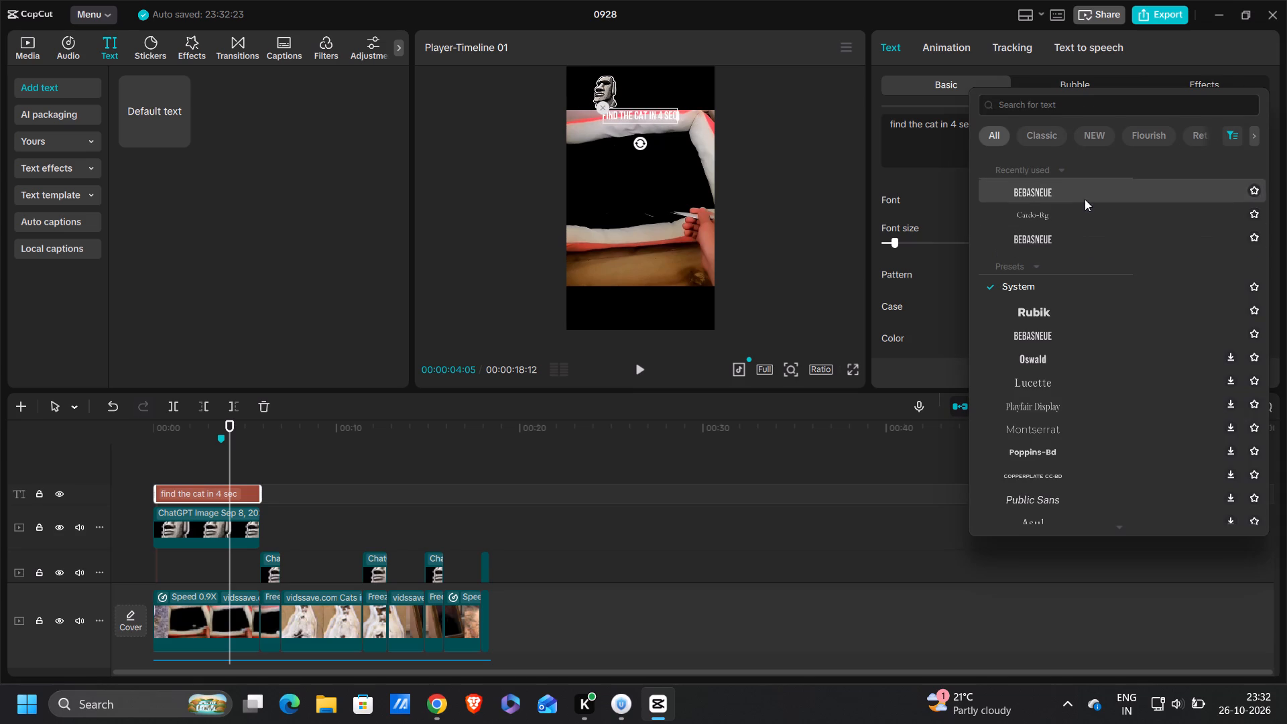
left_click(1085, 197)
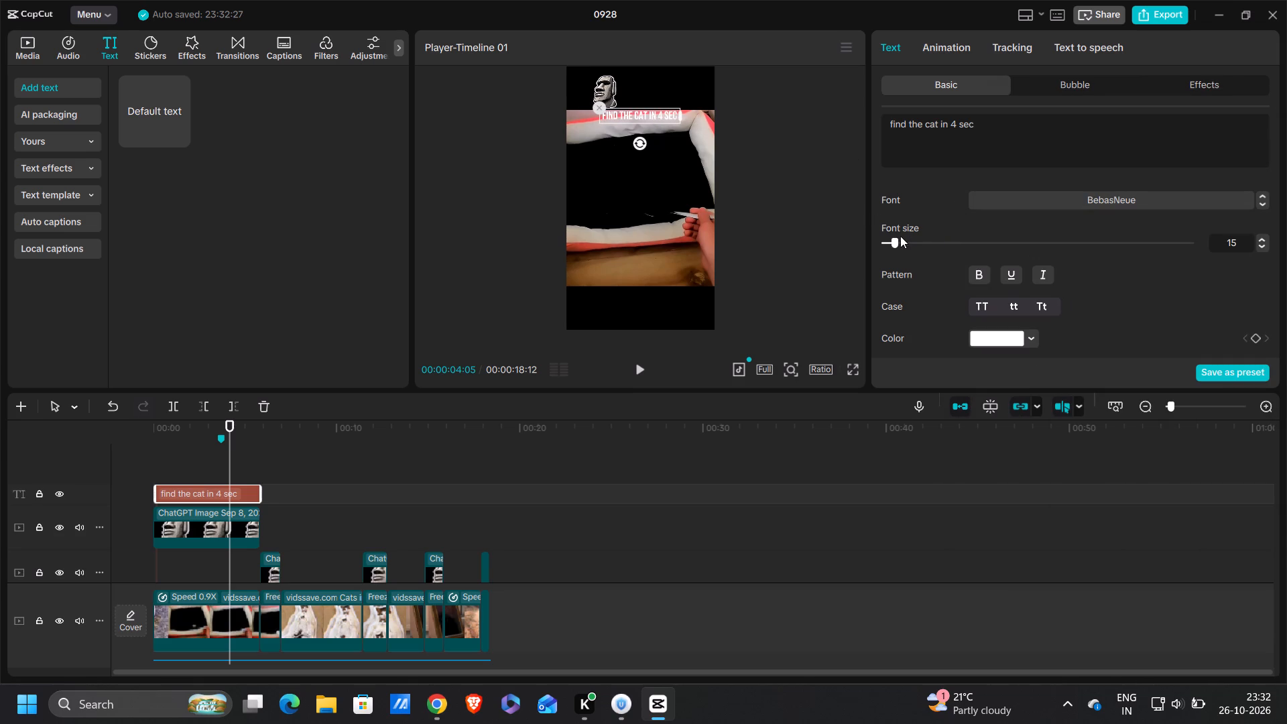
left_click_drag(894, 237, 904, 238)
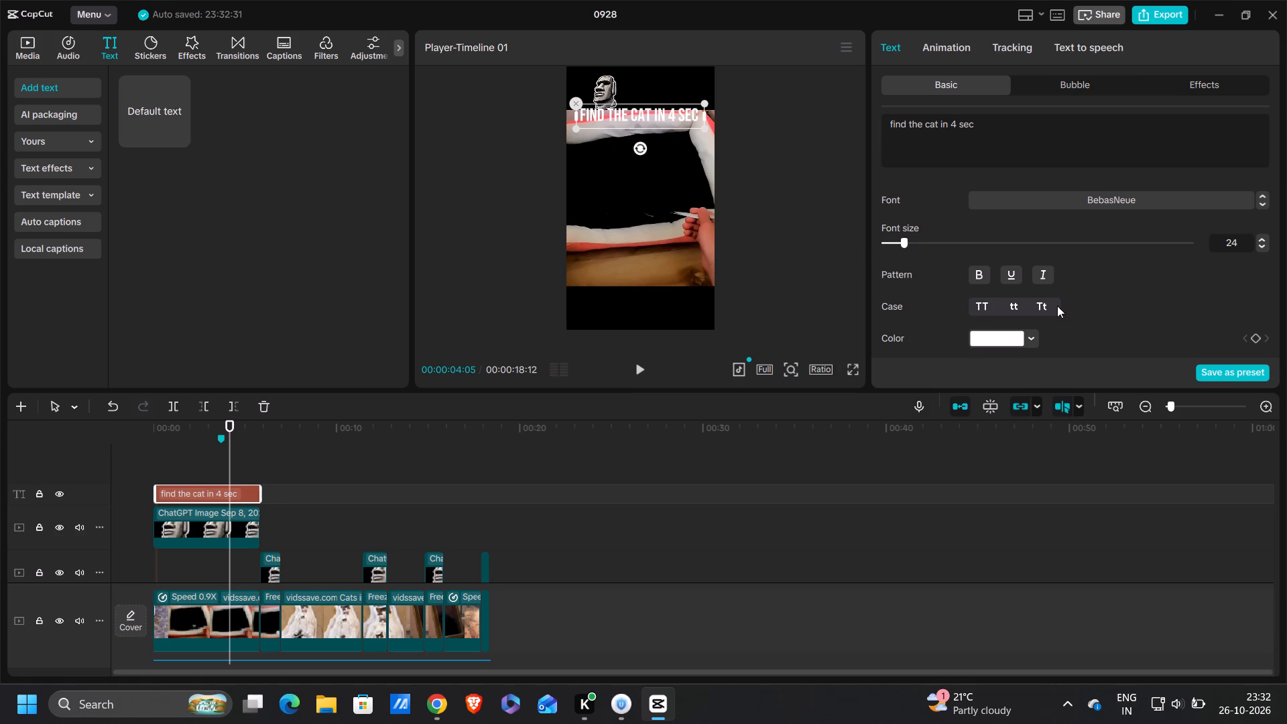
Apply the first preset style, white letters with a black outline, to the caption.
scroll(1057, 306, "down", 1)
left_click(1037, 296)
left_click(1069, 296)
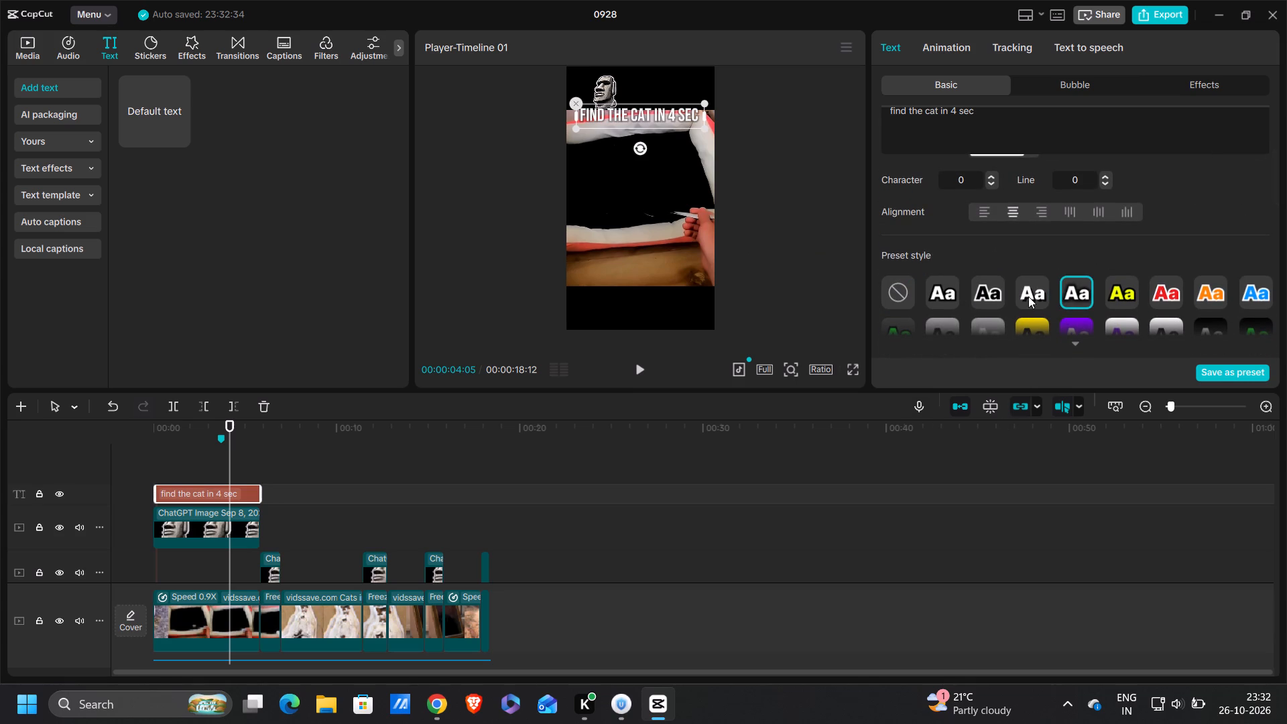
left_click(965, 293)
left_click(965, 293)
double_click(959, 293)
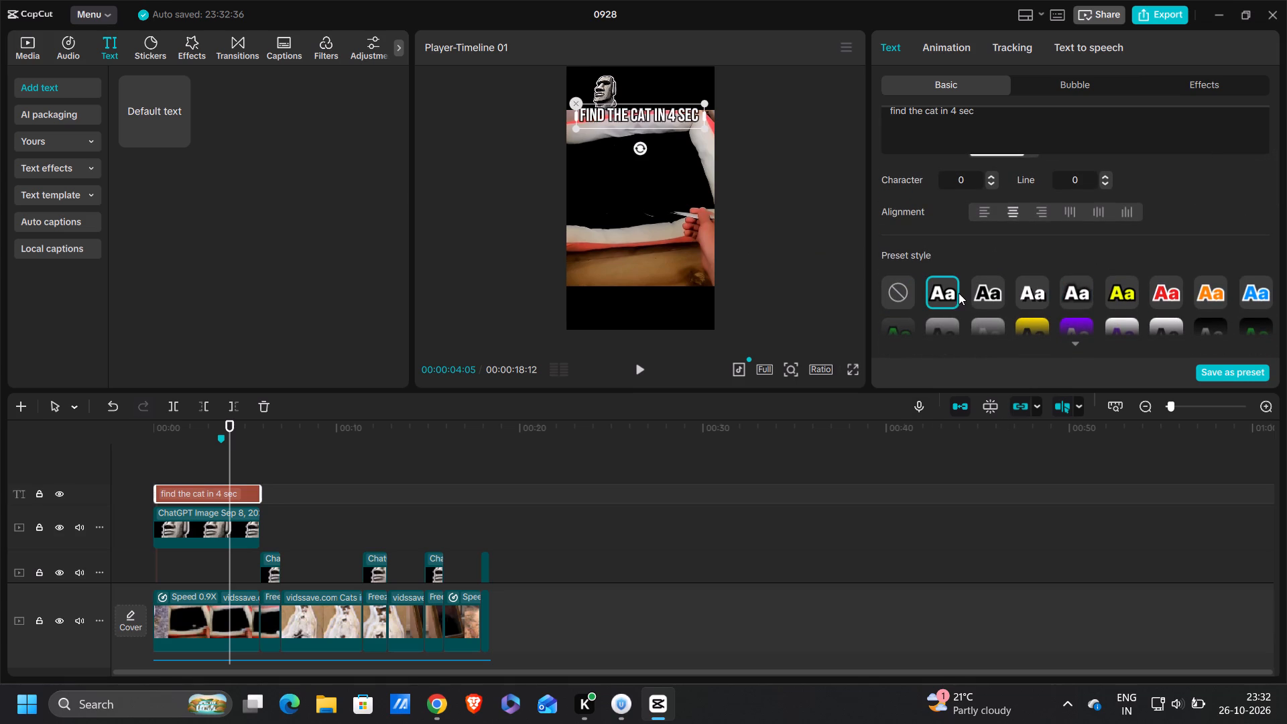
Recolour only the words "4 sec" in the caption bright yellow, hex F3FF00.
scroll(1087, 273, "up", 2)
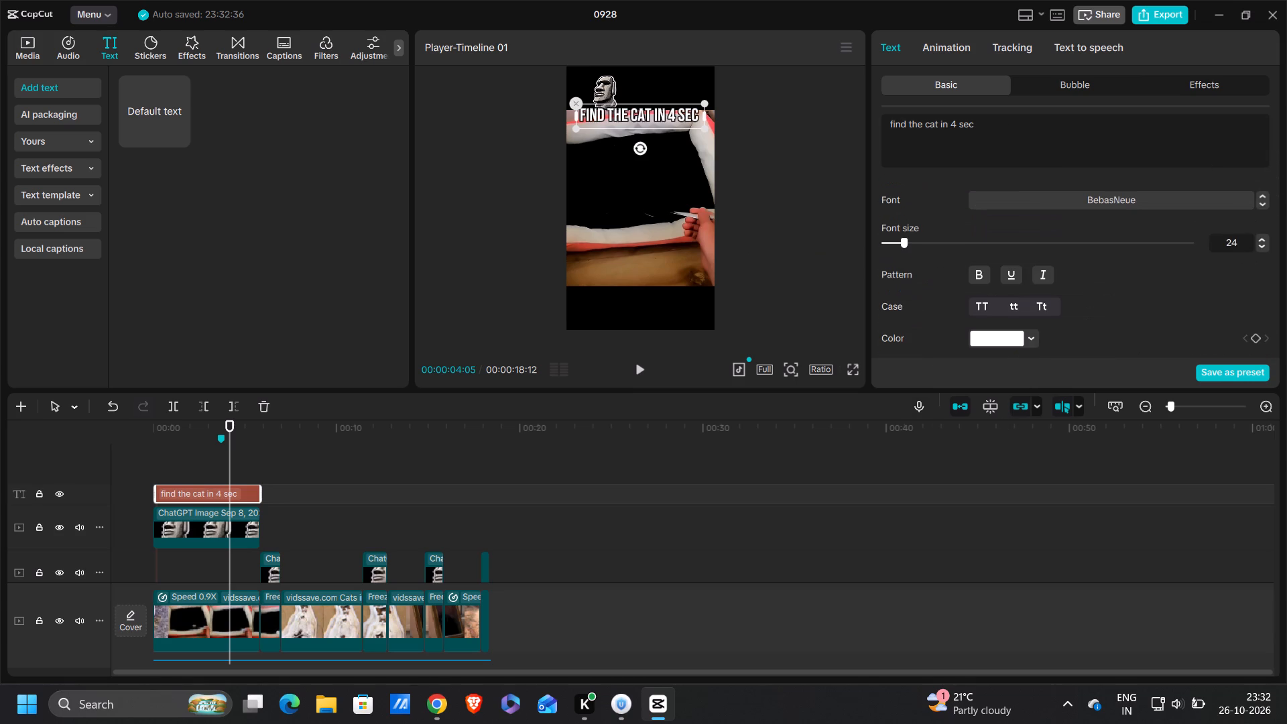
left_click_drag(951, 124, 993, 131)
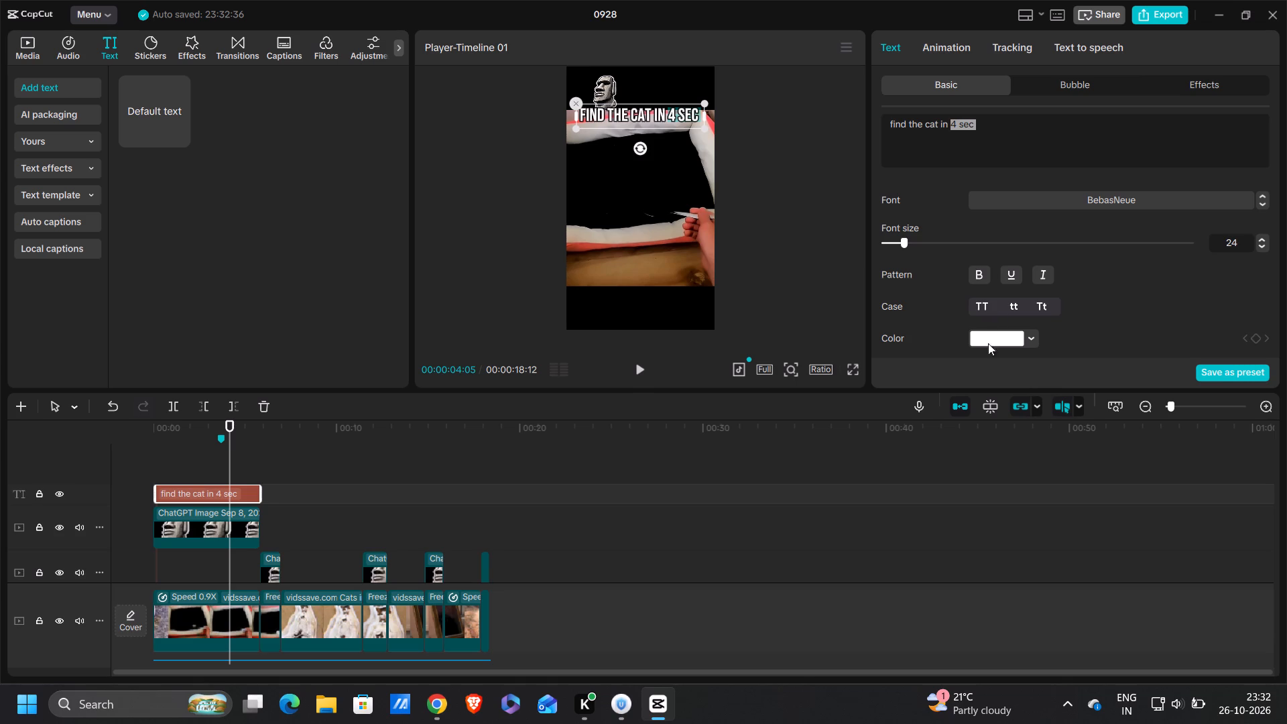
left_click(991, 335)
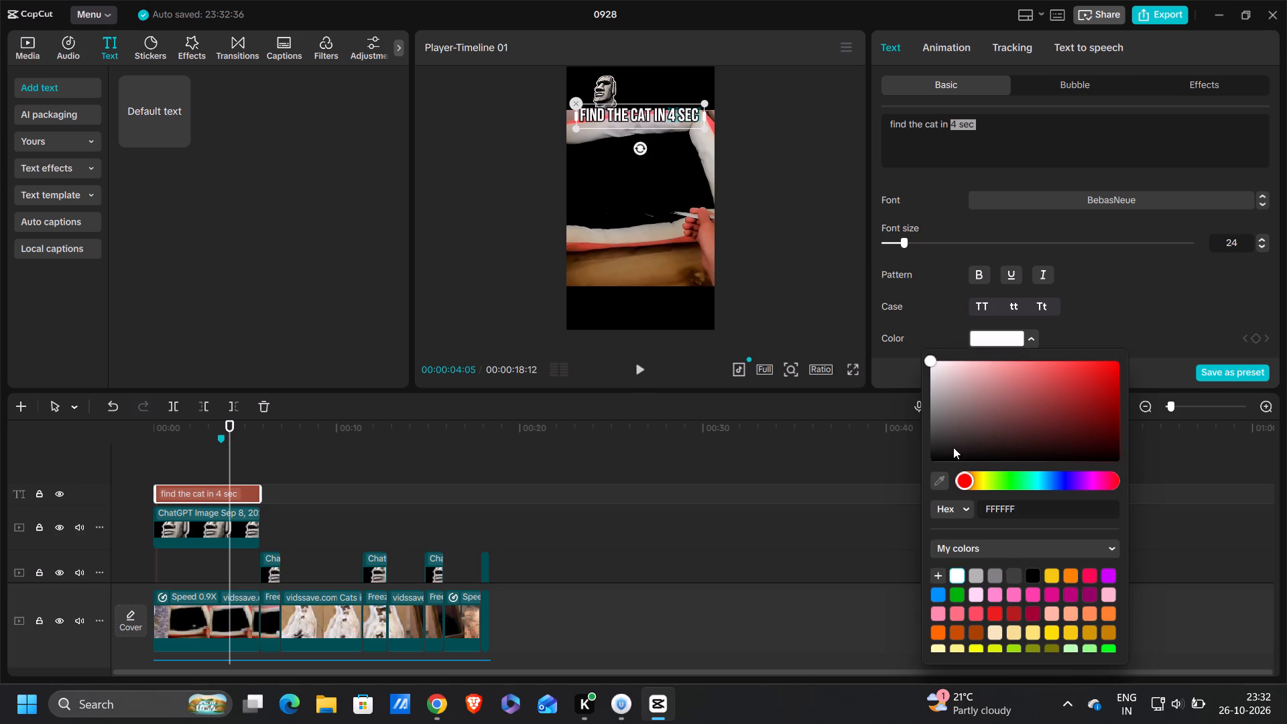
left_click_drag(971, 480, 987, 479)
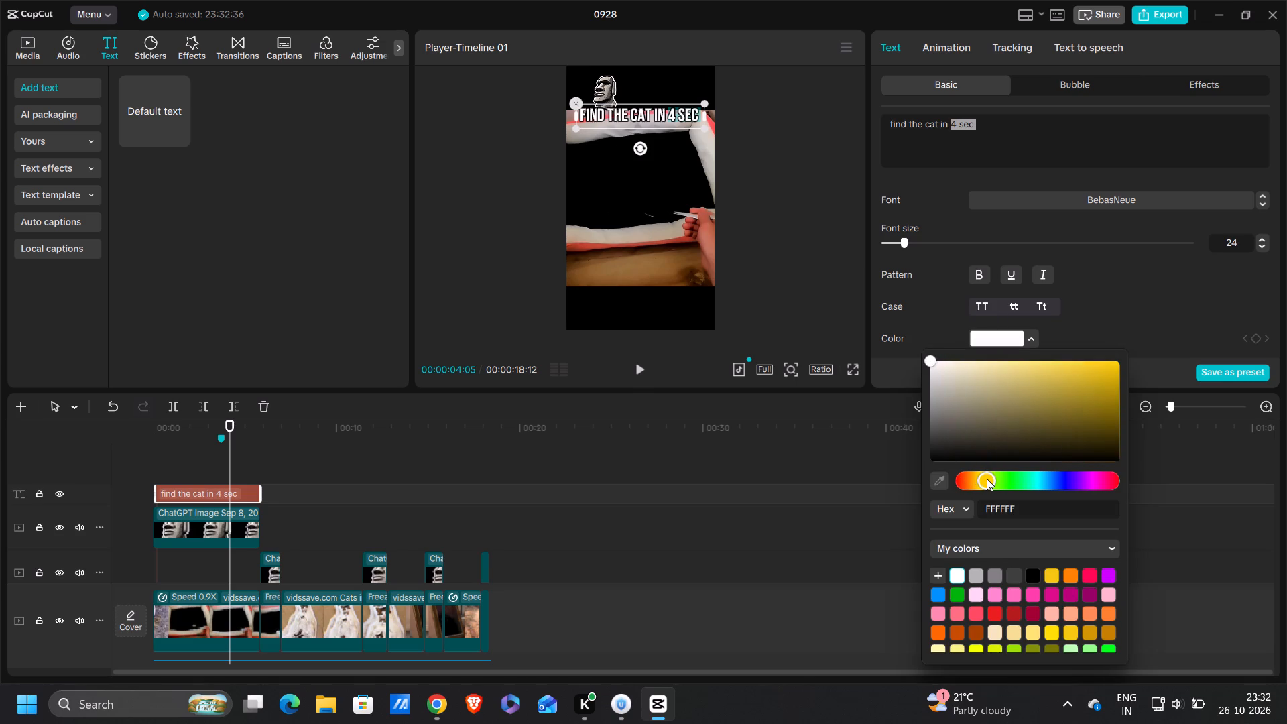
left_click_drag(987, 479, 993, 476)
left_click_drag(929, 360, 1144, 320)
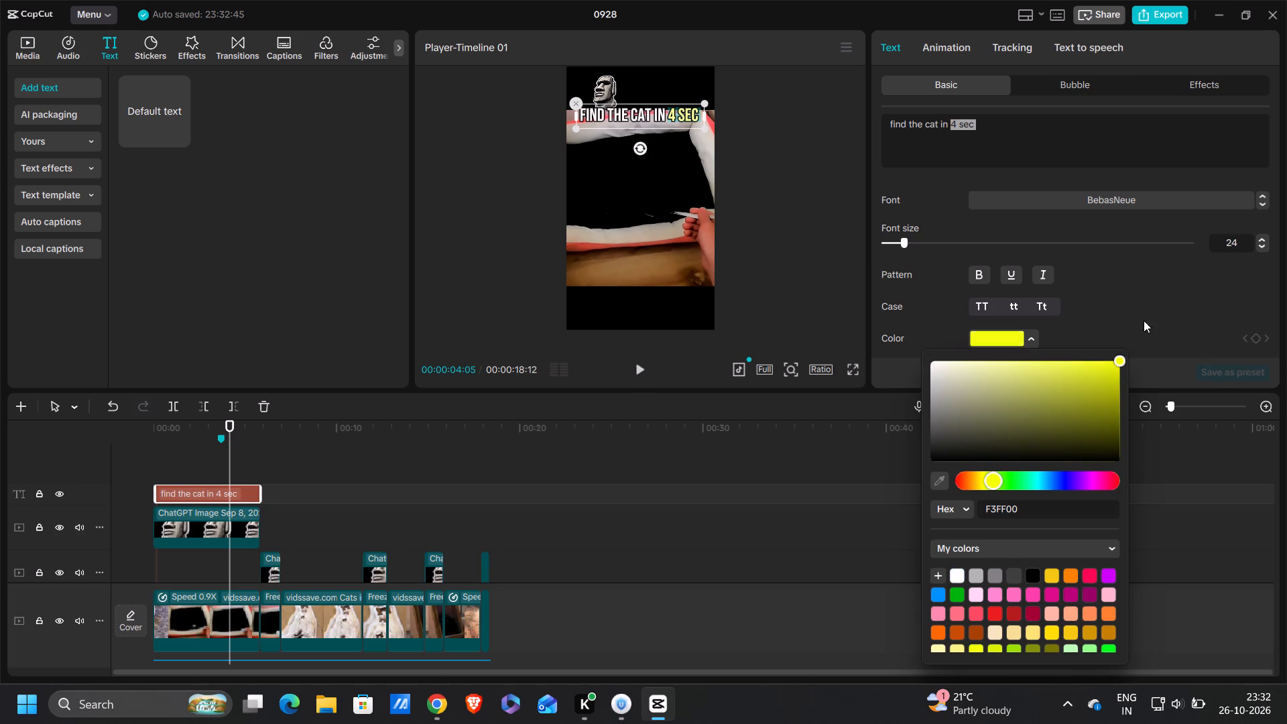
left_click_drag(1144, 320, 1177, 318)
left_click(1164, 304)
left_click(684, 209)
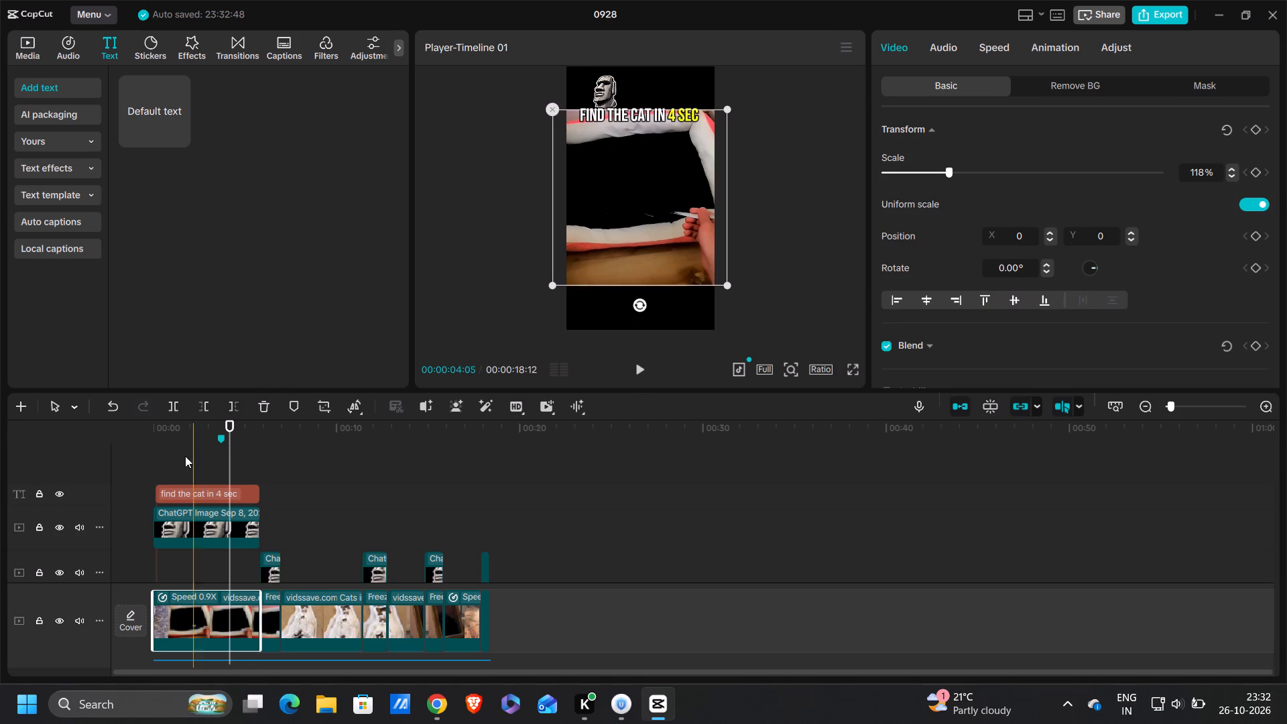
Extend the start of the "find the cat in 4 sec" caption clip to the very beginning of the timeline and preview the opening.
left_click_drag(231, 471, 150, 479)
key("space")
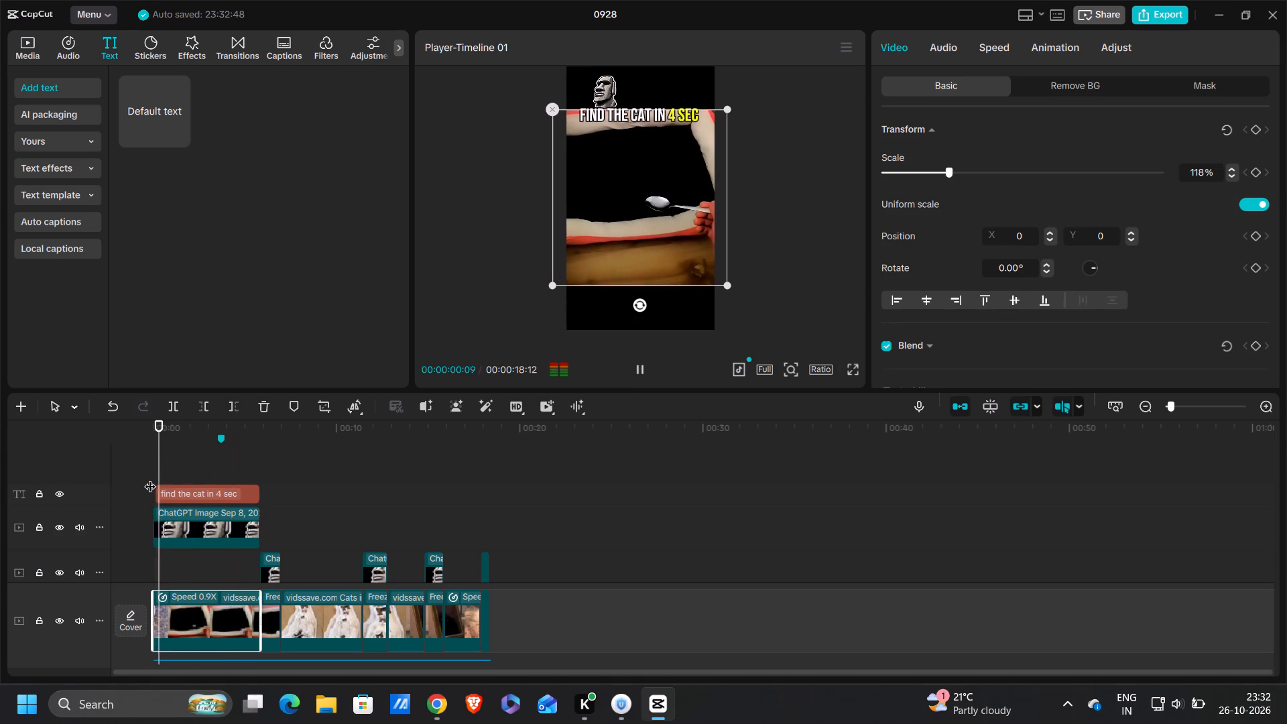
key("space")
left_click(162, 492)
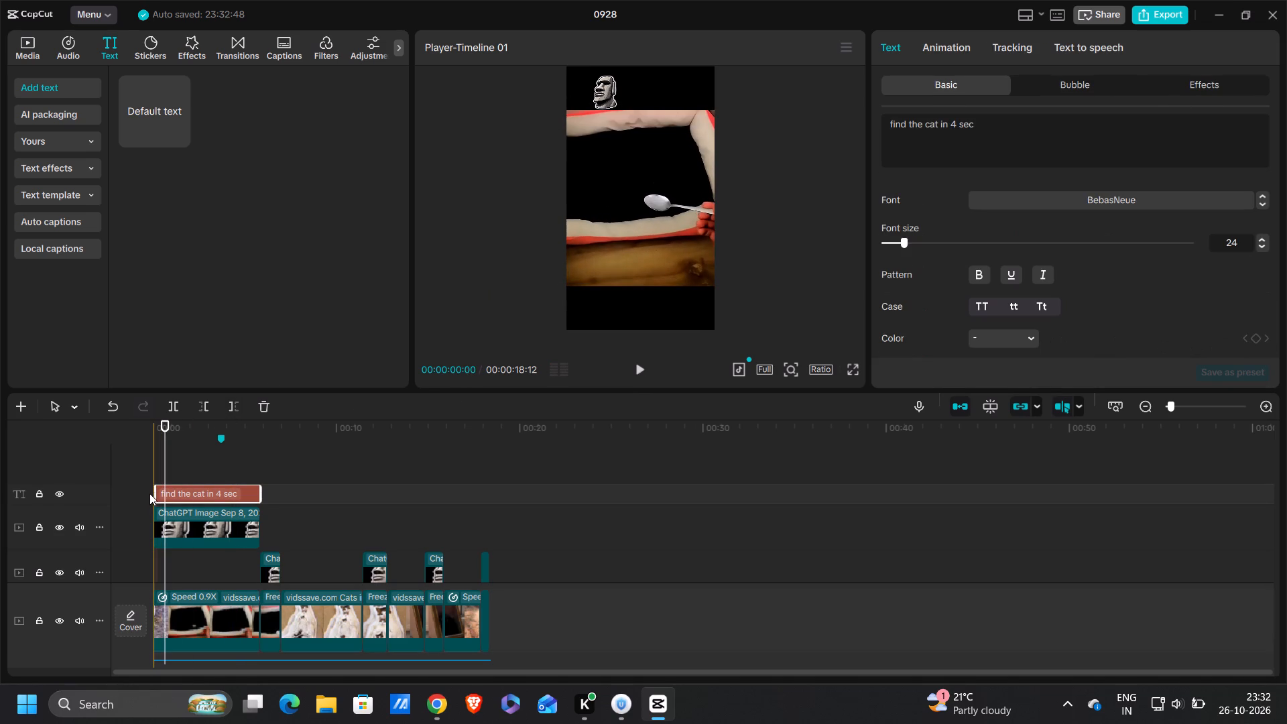
left_click_drag(153, 492, 135, 493)
left_click_drag(166, 462, 134, 462)
key("space")
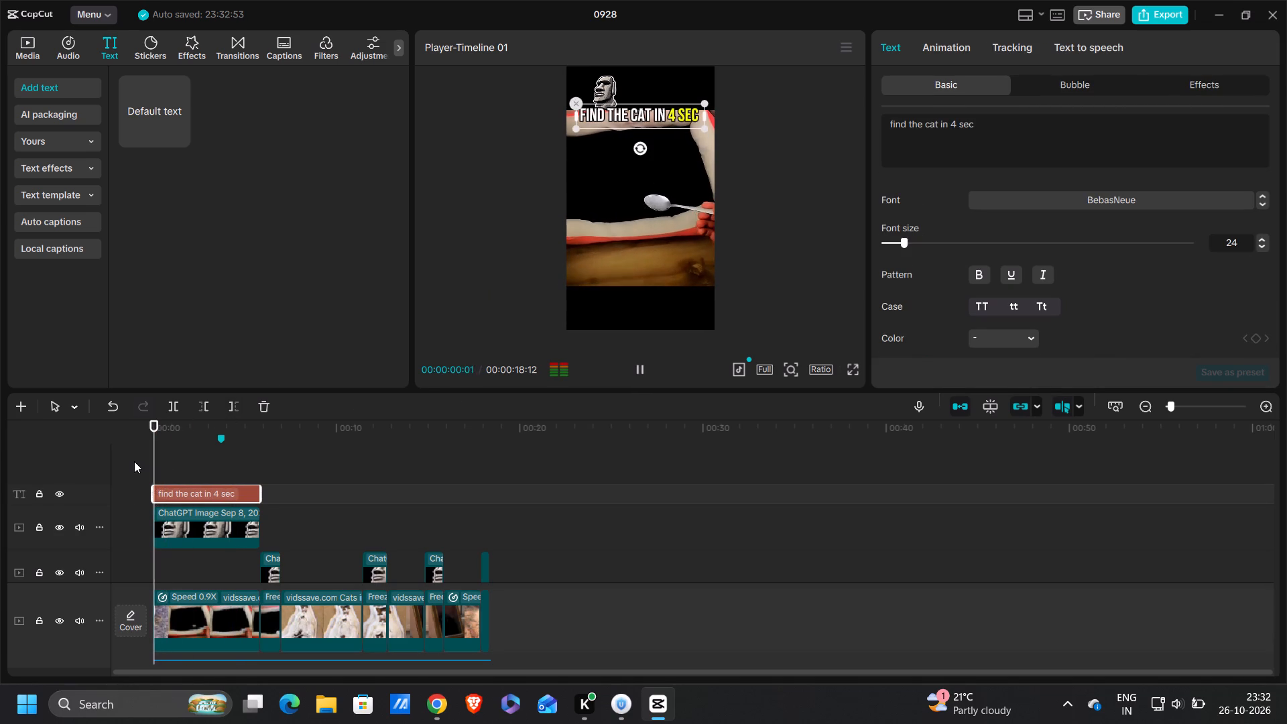
key("space")
Delete the existing keyframe at the start of the first stone-face clip and add a new Transform keyframe there.
left_click(183, 532)
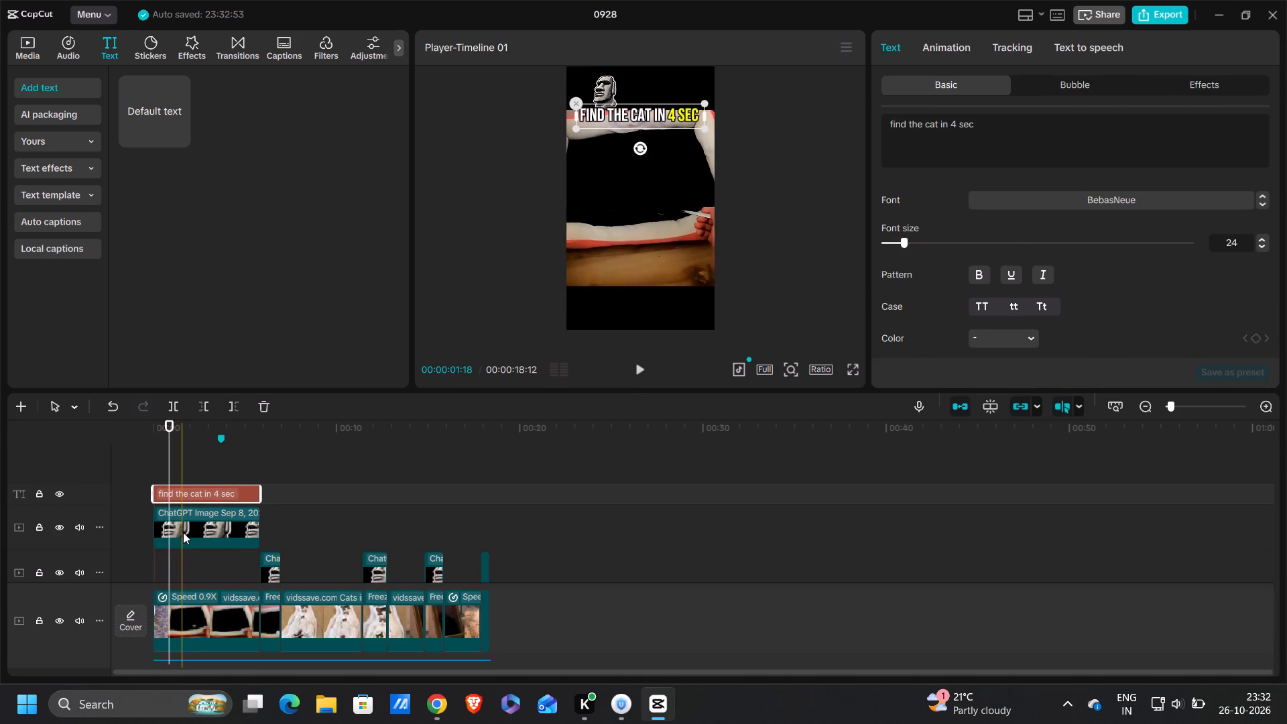
left_click_drag(171, 450, 162, 451)
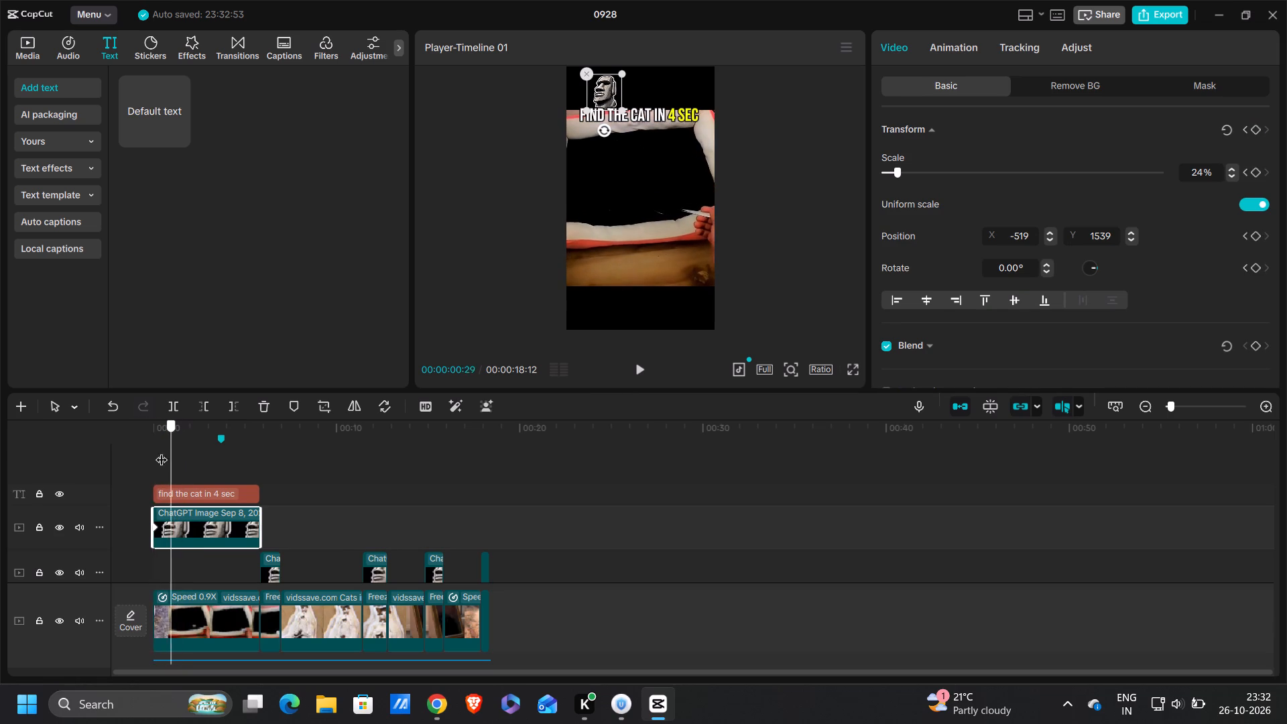
left_click_drag(162, 451, 146, 452)
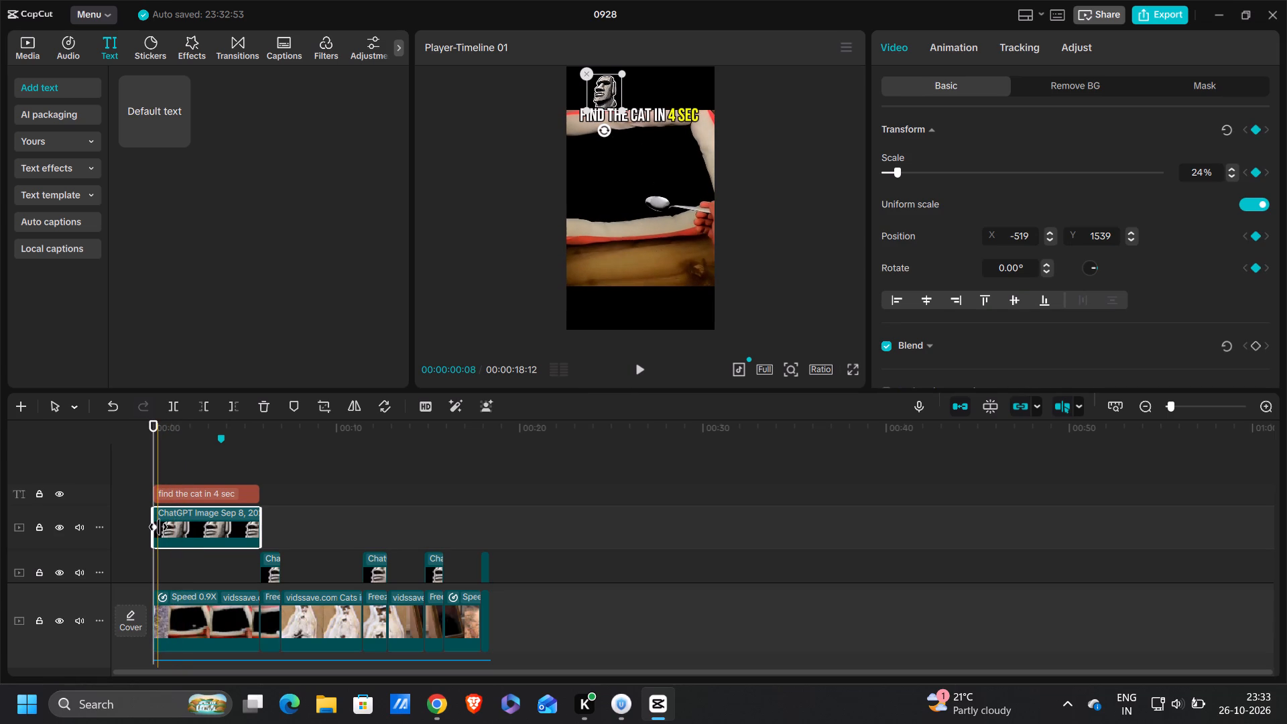
left_click(154, 526)
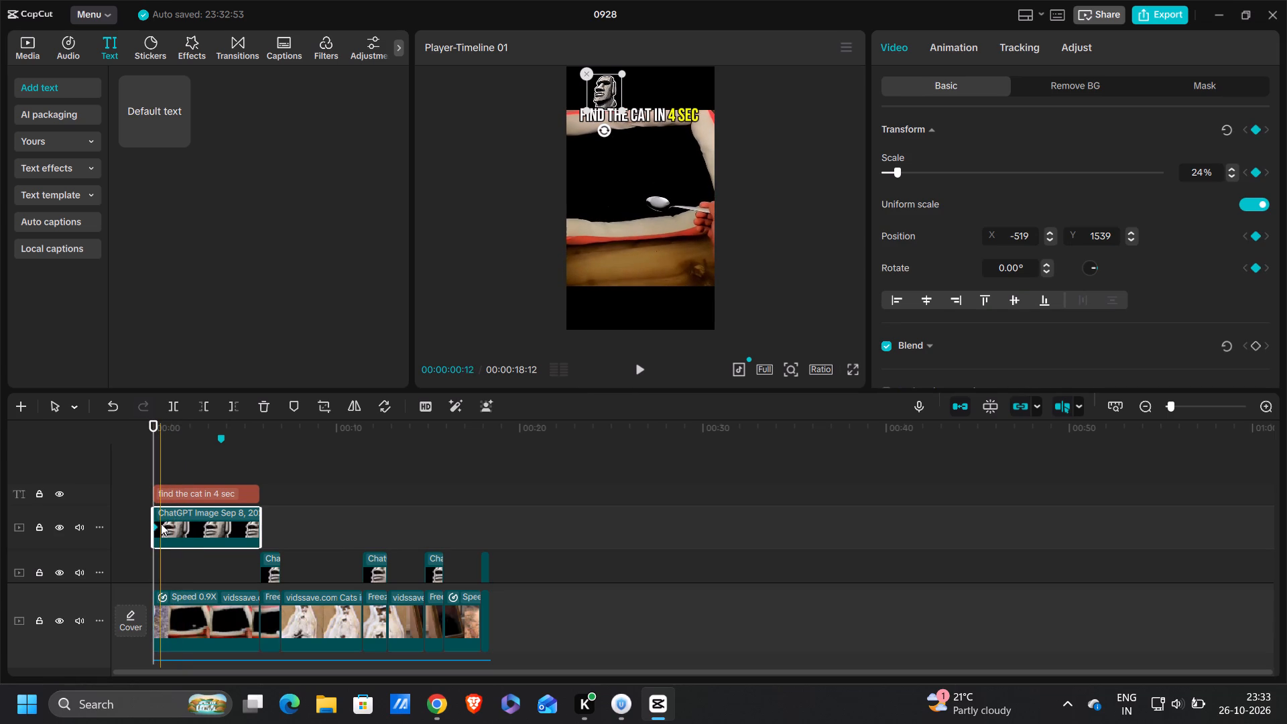
key("BackSpace")
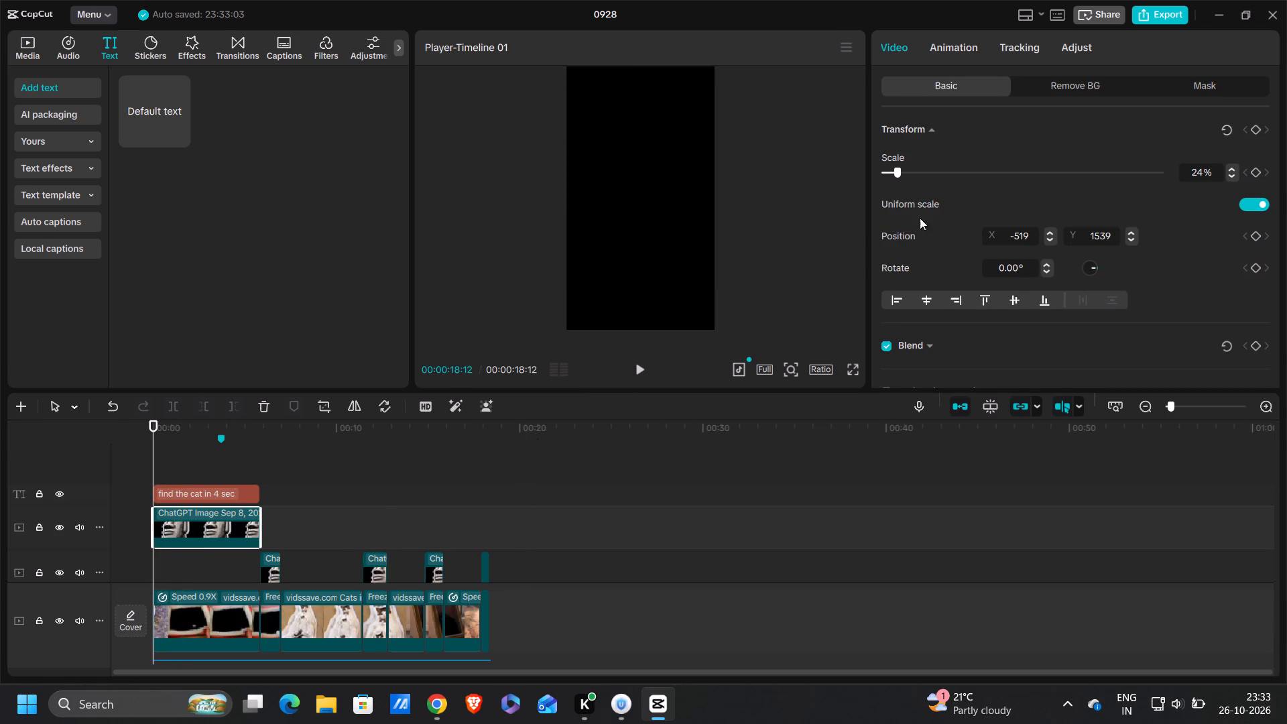
left_click(1257, 131)
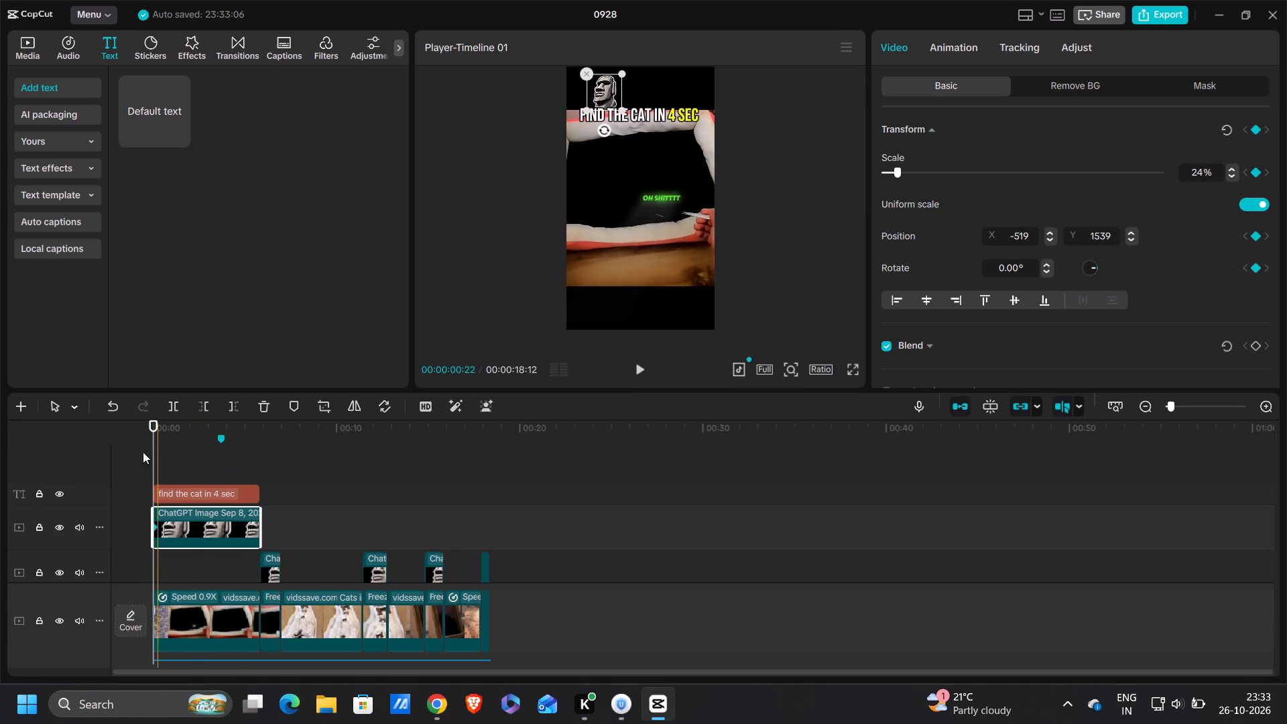
At 00:00:05:20, move the stone face to the frame's upper-right corner, about X 822, Y 1527, and keyframe its Transform.
left_click_drag(152, 448, 255, 462)
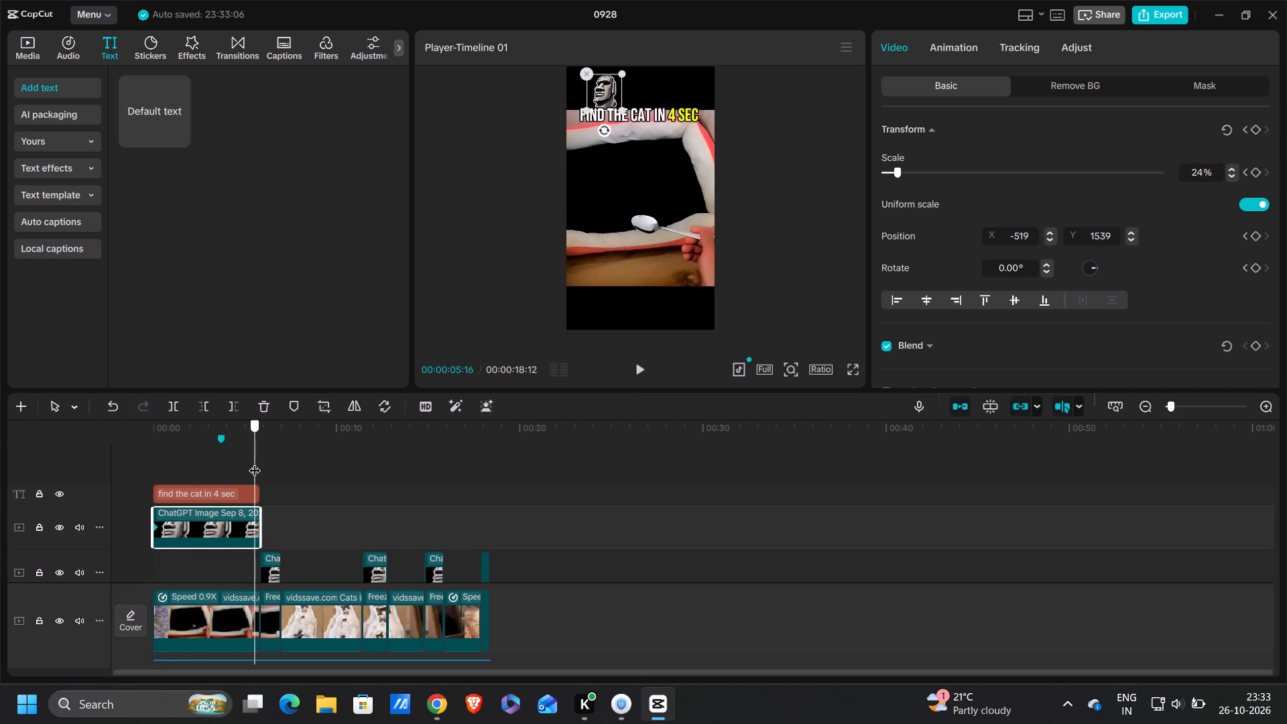
left_click_drag(255, 462, 257, 465)
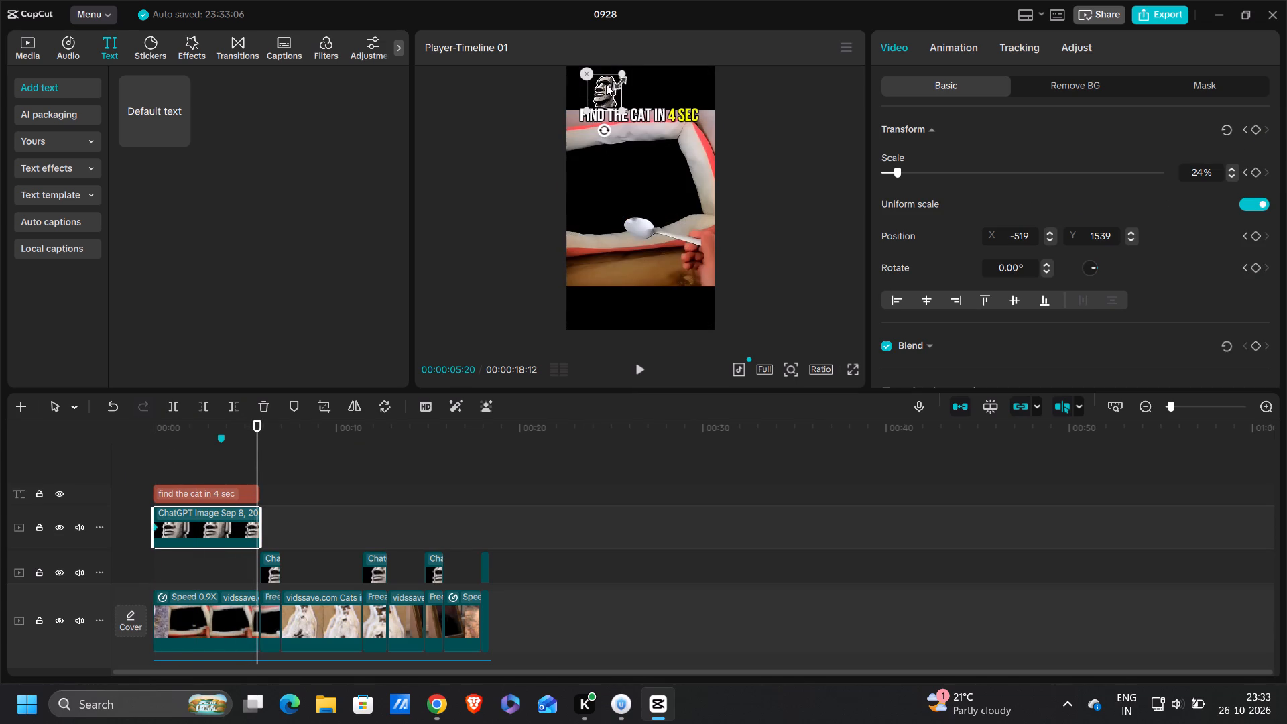
left_click_drag(604, 84, 693, 85)
left_click(1260, 129)
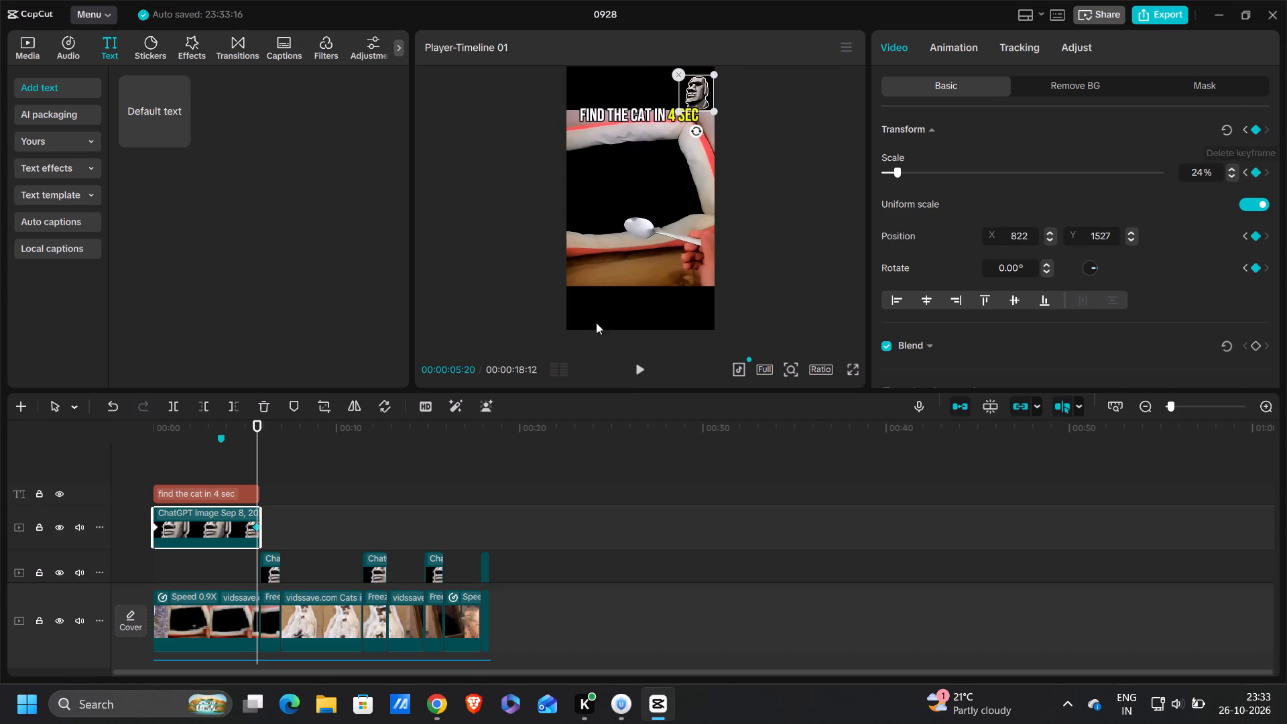
Play the opening section from the start to check the stone face's movement above the caption.
left_click(151, 463)
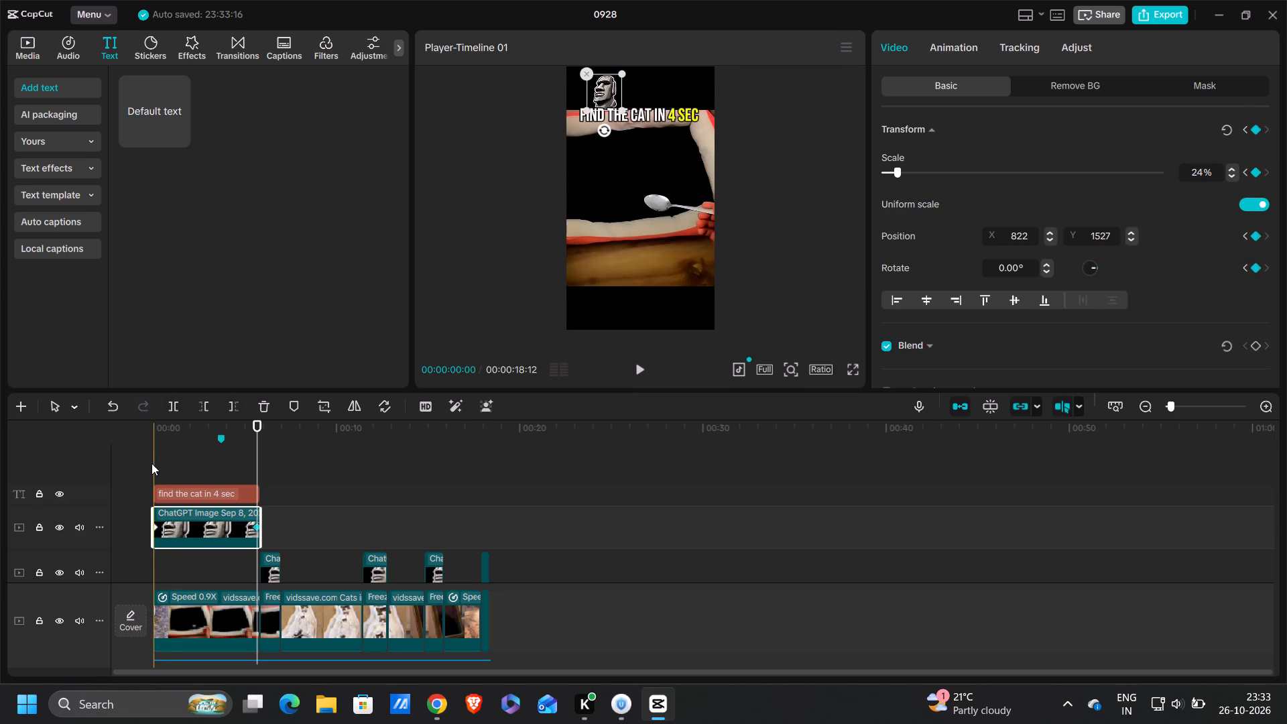
triple_click(151, 463)
left_click(158, 463)
left_click_drag(158, 463, 133, 465)
key("space")
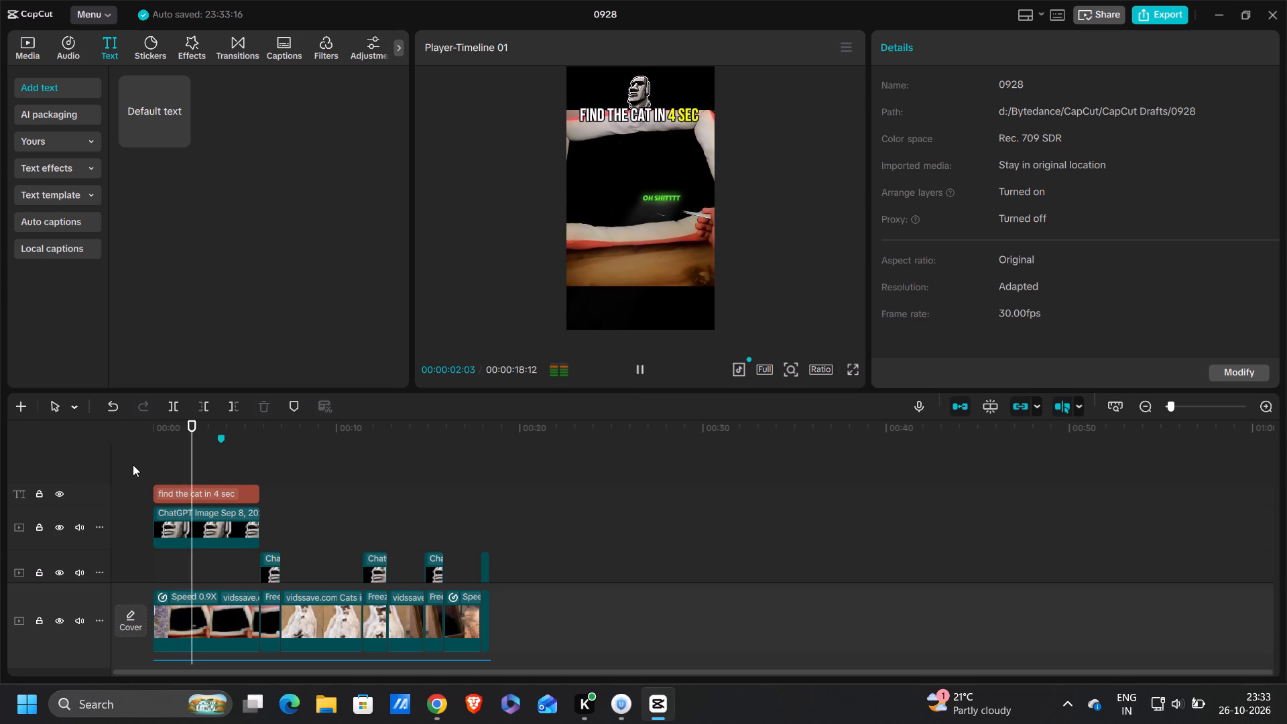
key("space")
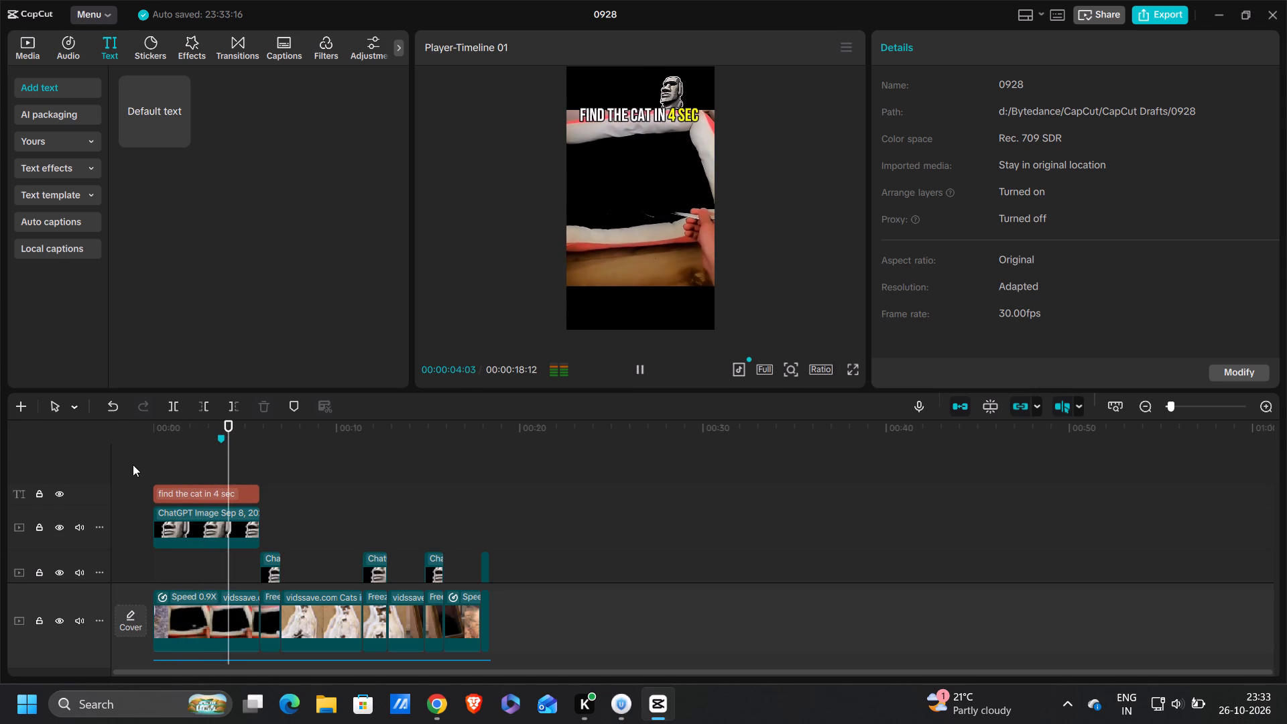
key("space")
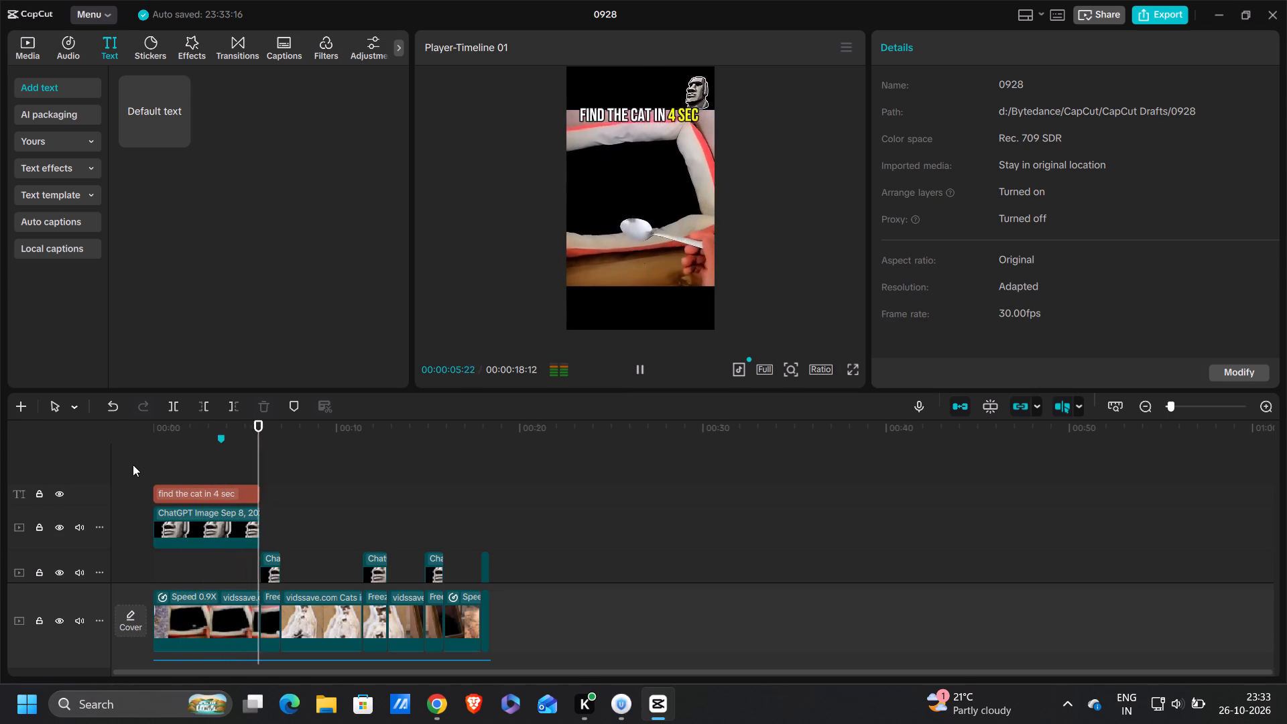
key("space")
Move the green "OH SHITTTT" text clip onto the first freeze frame and trim its end to the freeze frame's length.
scroll(294, 534, "down", 1)
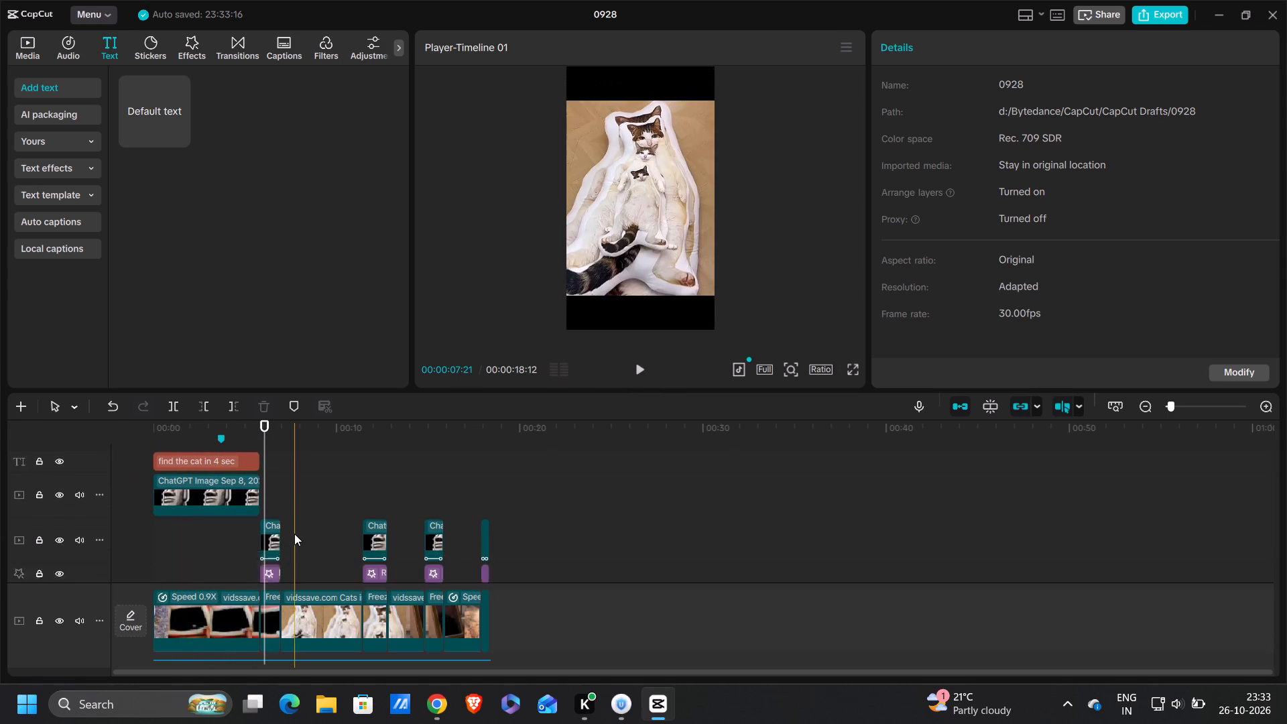
scroll(294, 534, "down", 1)
scroll(256, 598, "down", 1)
left_click_drag(200, 533, 277, 536)
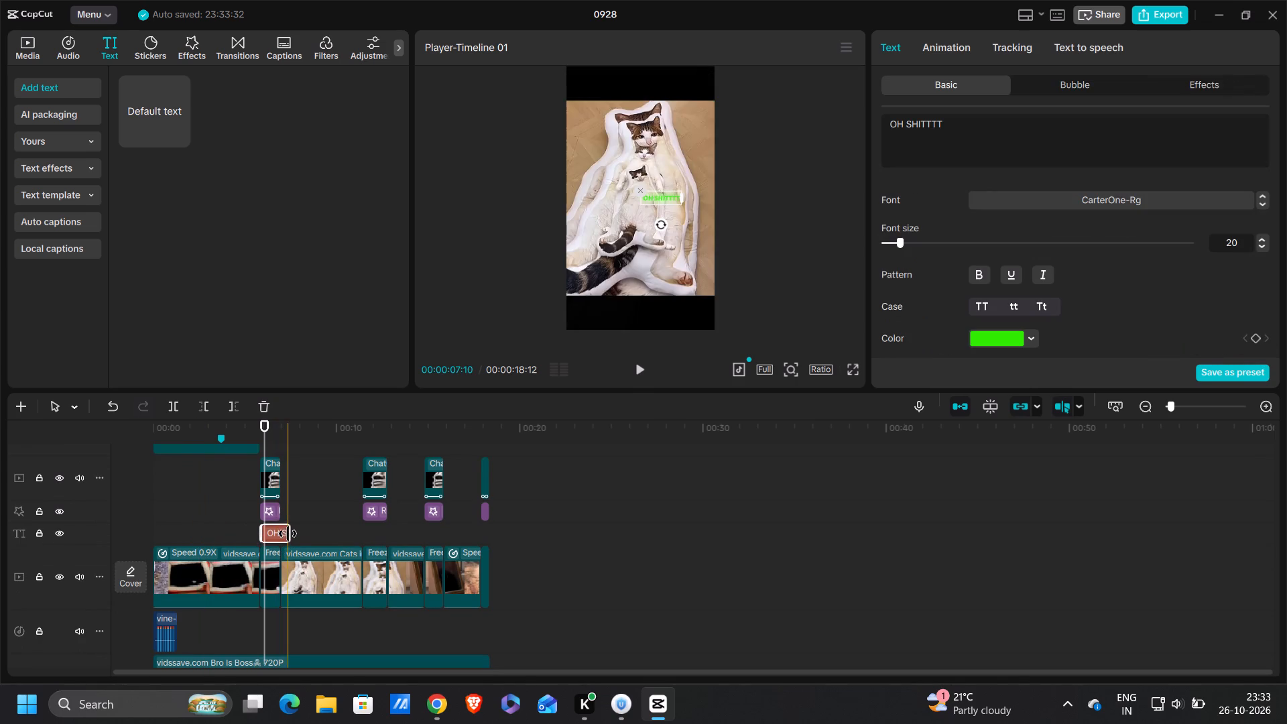
left_click_drag(288, 534, 277, 536)
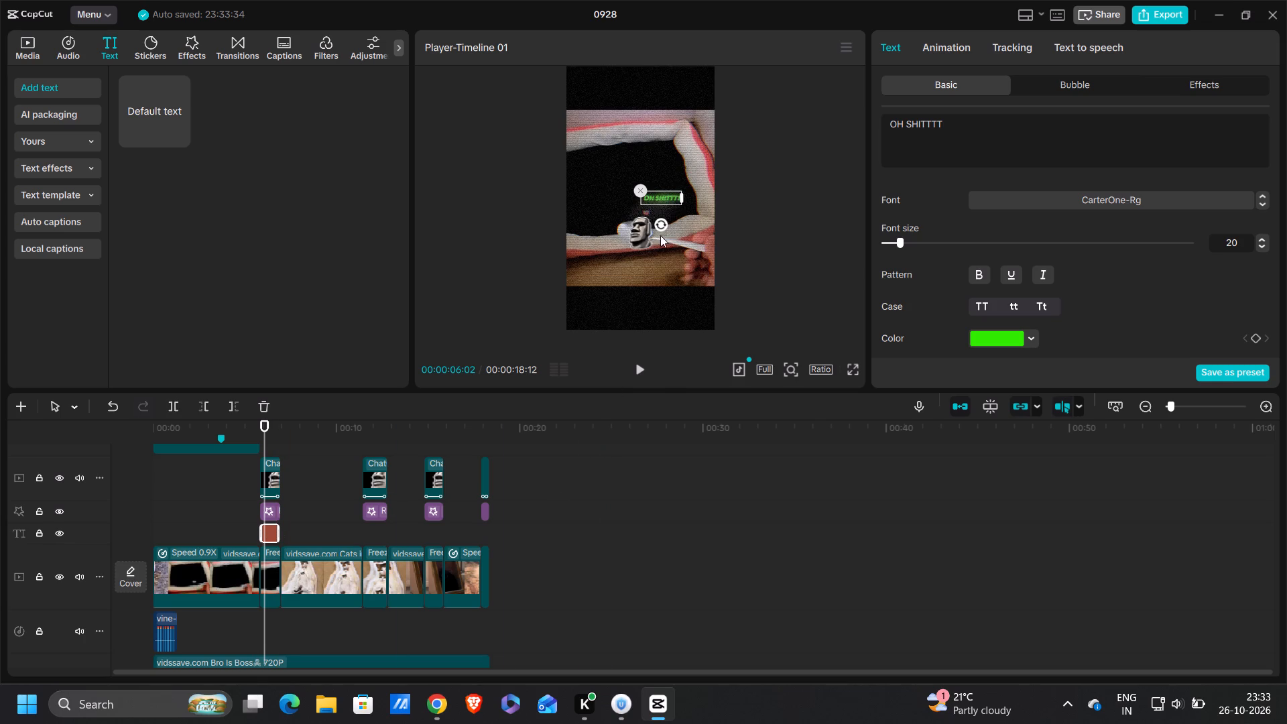
Replace the green text over the first freeze frame with "did you find it ?".
double_click(662, 192)
key("BackSpace")
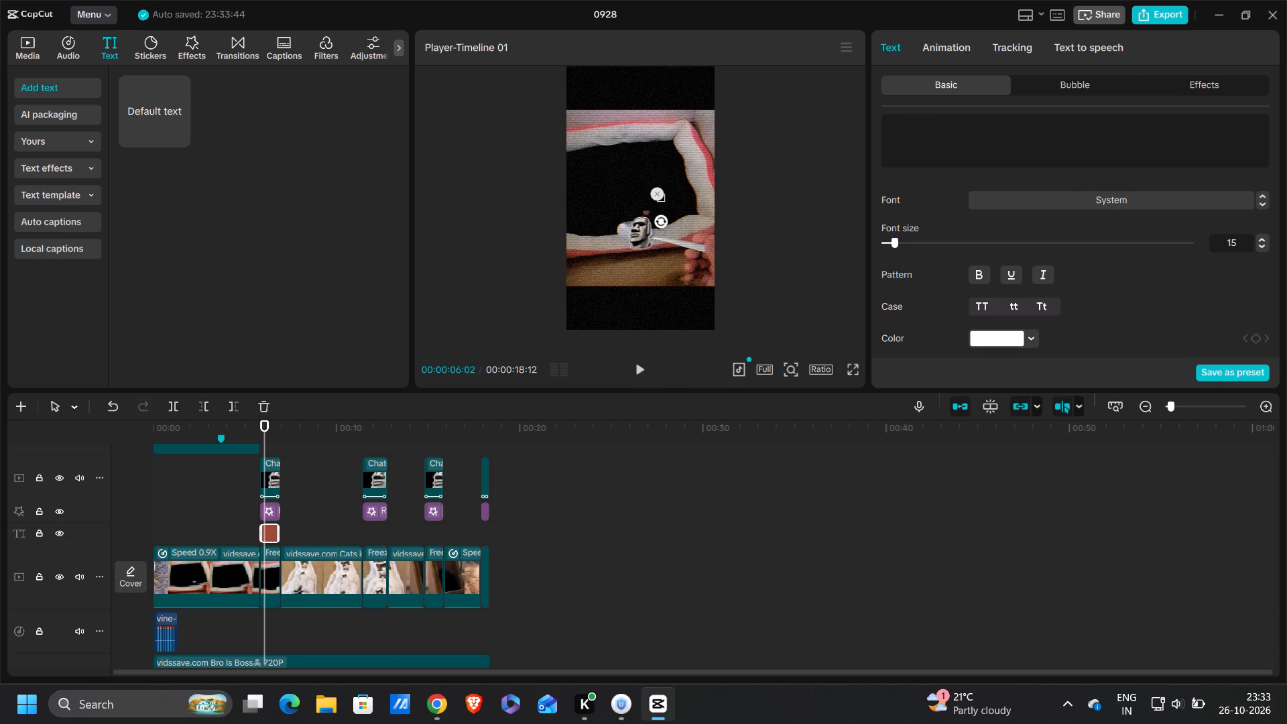
type("dd")
key("BackSpace")
type("id you fin")
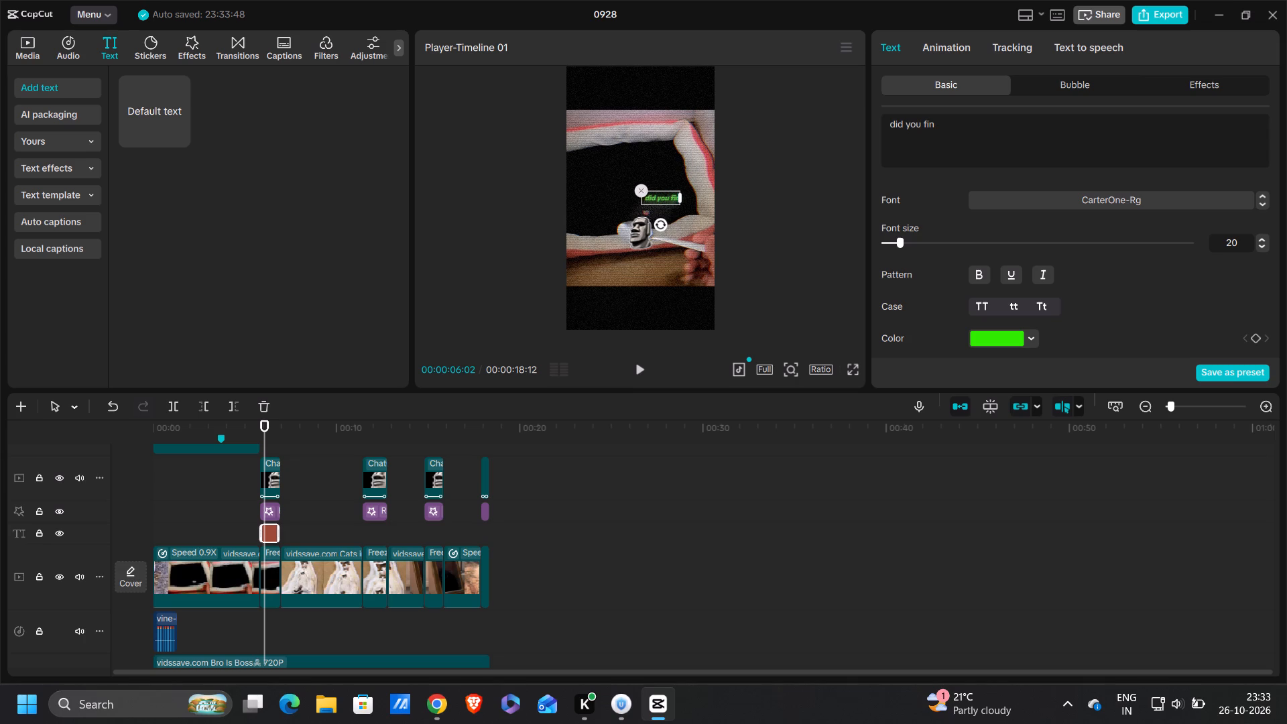
type("d it")
key("space")
key("shift+question")
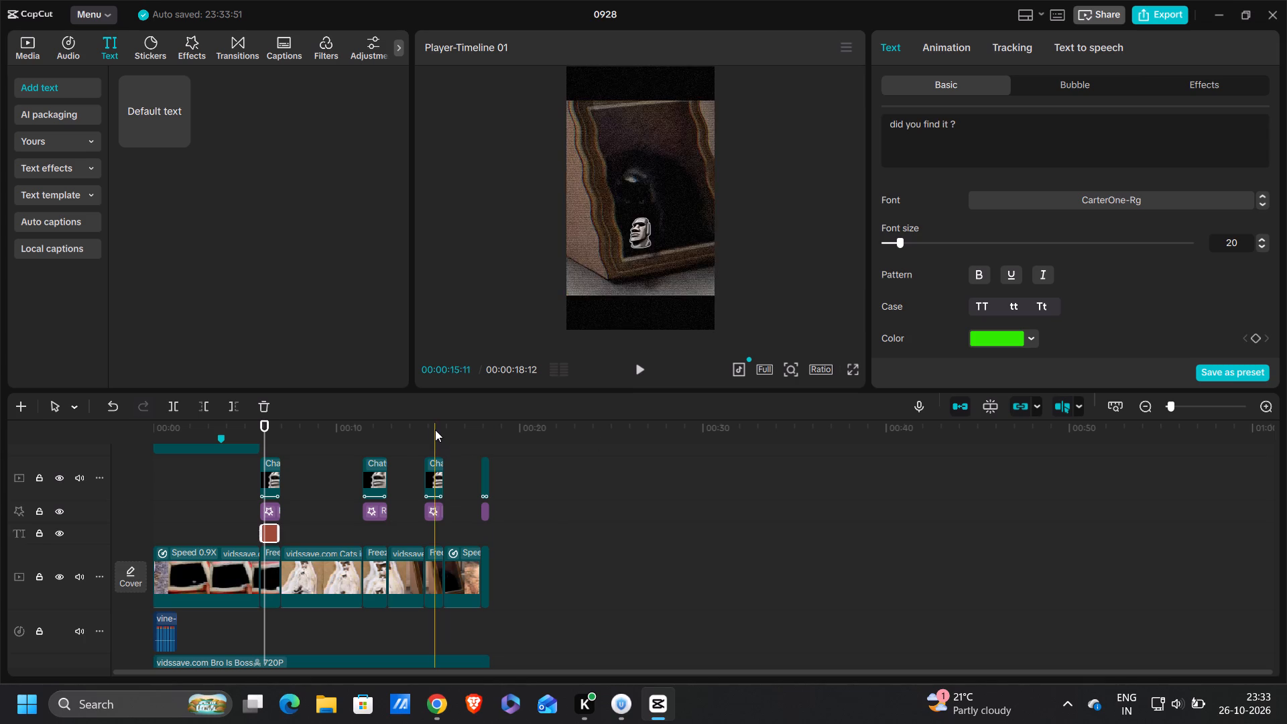
Copy the "find the cat in 4 sec" caption and paste it at 00:00:07:00, where the second cat clip starts.
left_click_drag(265, 428, 284, 428)
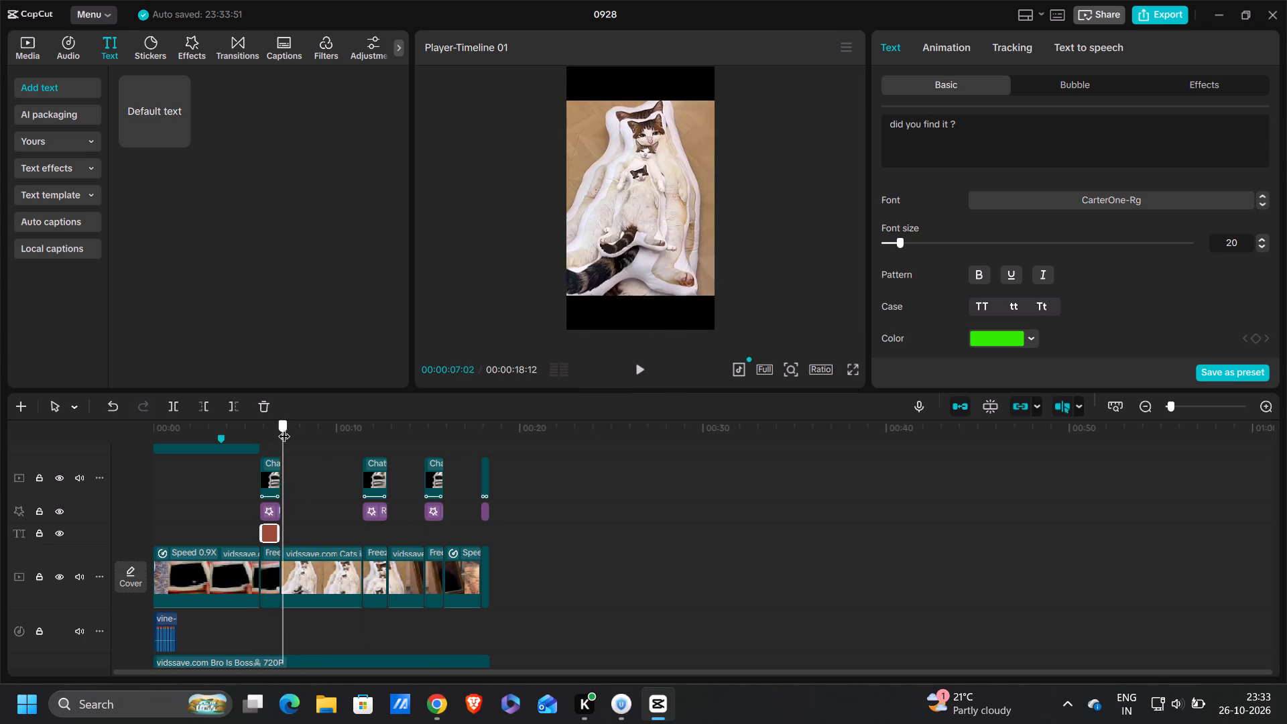
left_click_drag(284, 428, 282, 428)
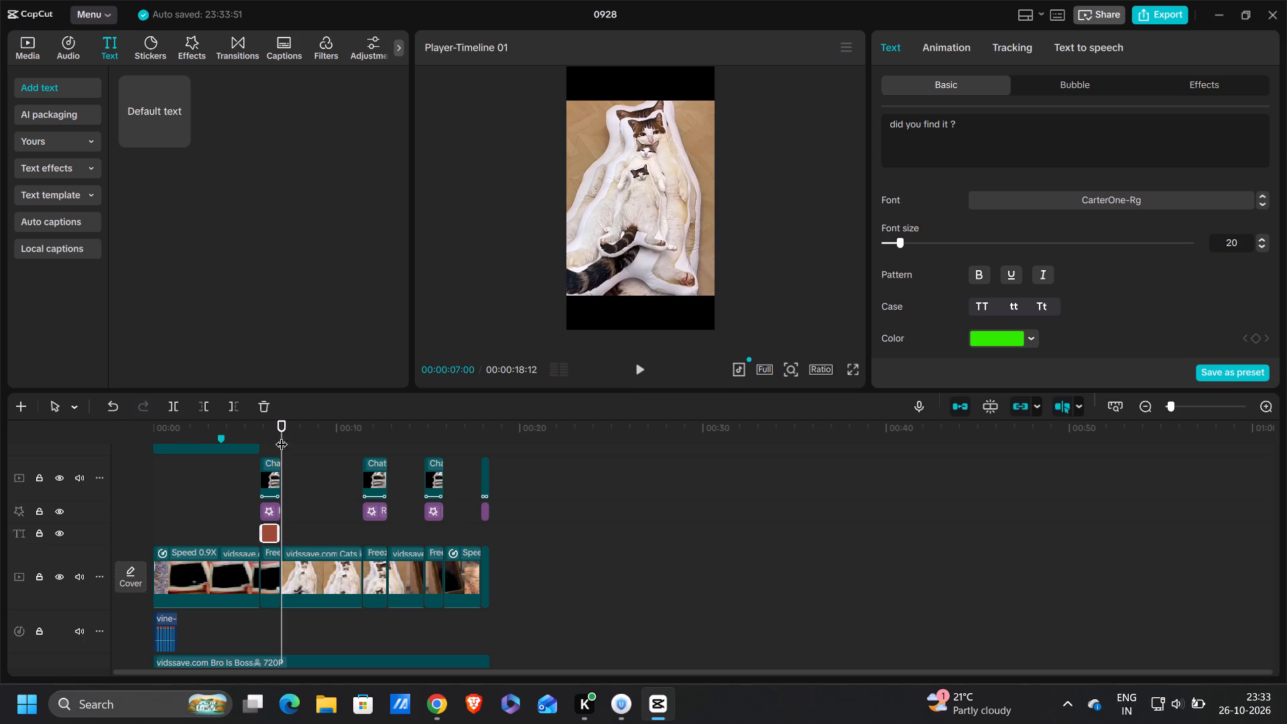
scroll(278, 474, "up", 2)
left_click(233, 467)
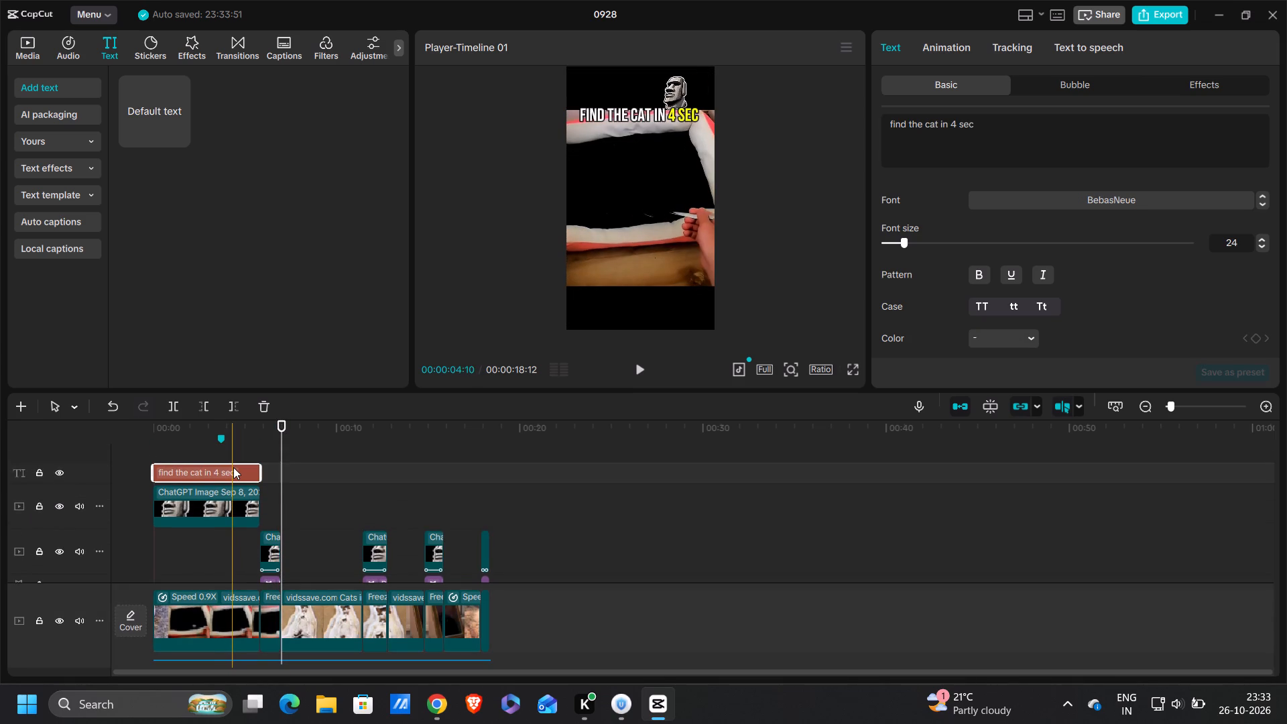
key("ctrl+c")
scroll(316, 572, "down", 2)
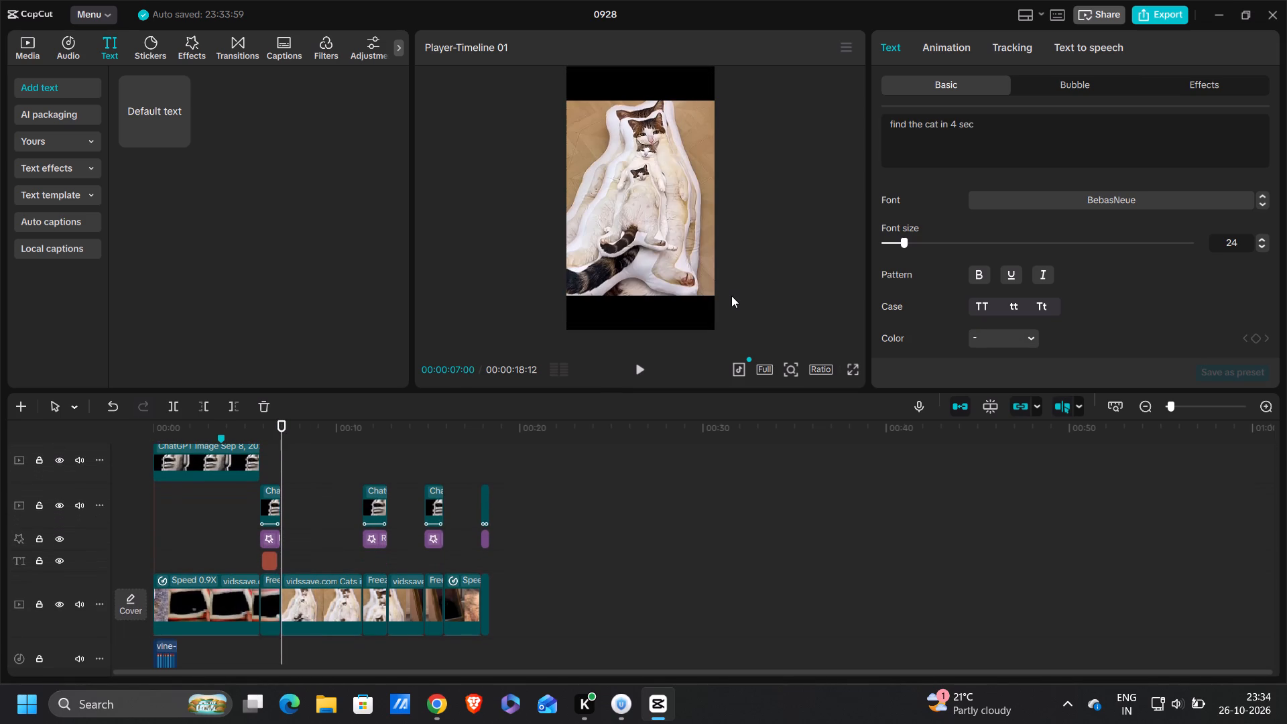
key("ctrl+v")
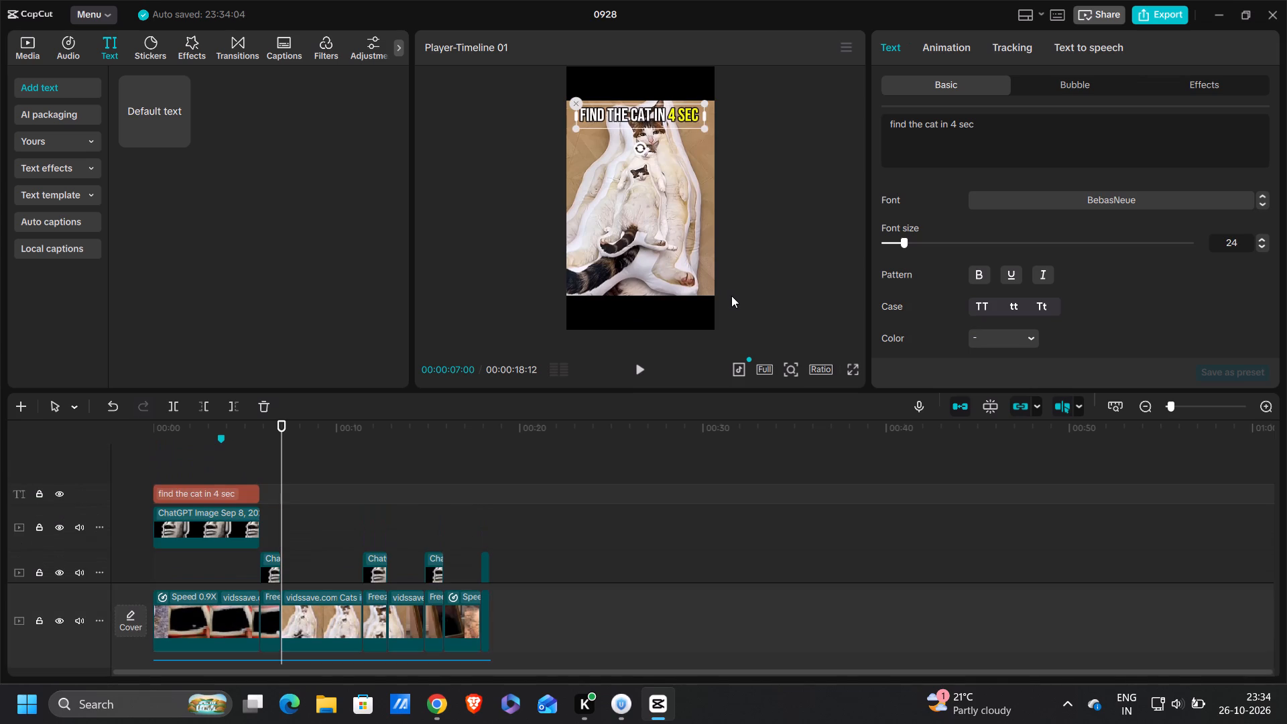
Shrink the pasted caption slightly over the second cat clip.
left_click_drag(704, 122, 688, 121)
left_click(658, 114)
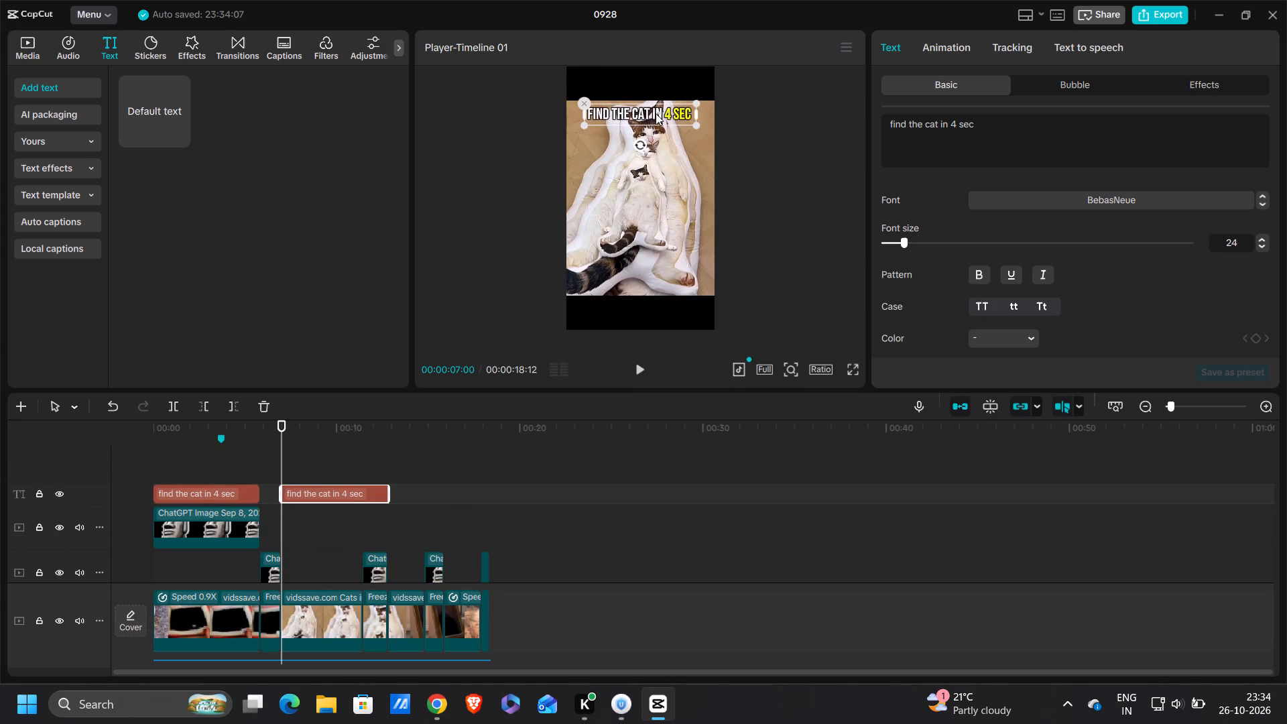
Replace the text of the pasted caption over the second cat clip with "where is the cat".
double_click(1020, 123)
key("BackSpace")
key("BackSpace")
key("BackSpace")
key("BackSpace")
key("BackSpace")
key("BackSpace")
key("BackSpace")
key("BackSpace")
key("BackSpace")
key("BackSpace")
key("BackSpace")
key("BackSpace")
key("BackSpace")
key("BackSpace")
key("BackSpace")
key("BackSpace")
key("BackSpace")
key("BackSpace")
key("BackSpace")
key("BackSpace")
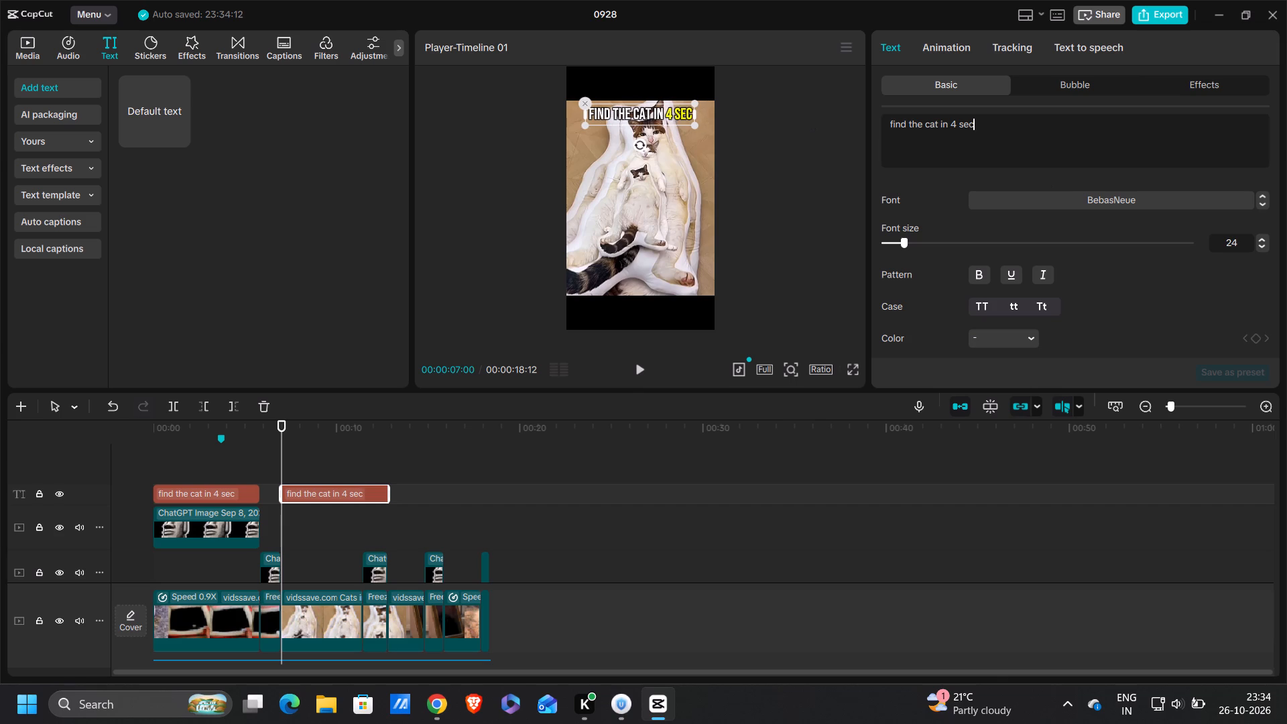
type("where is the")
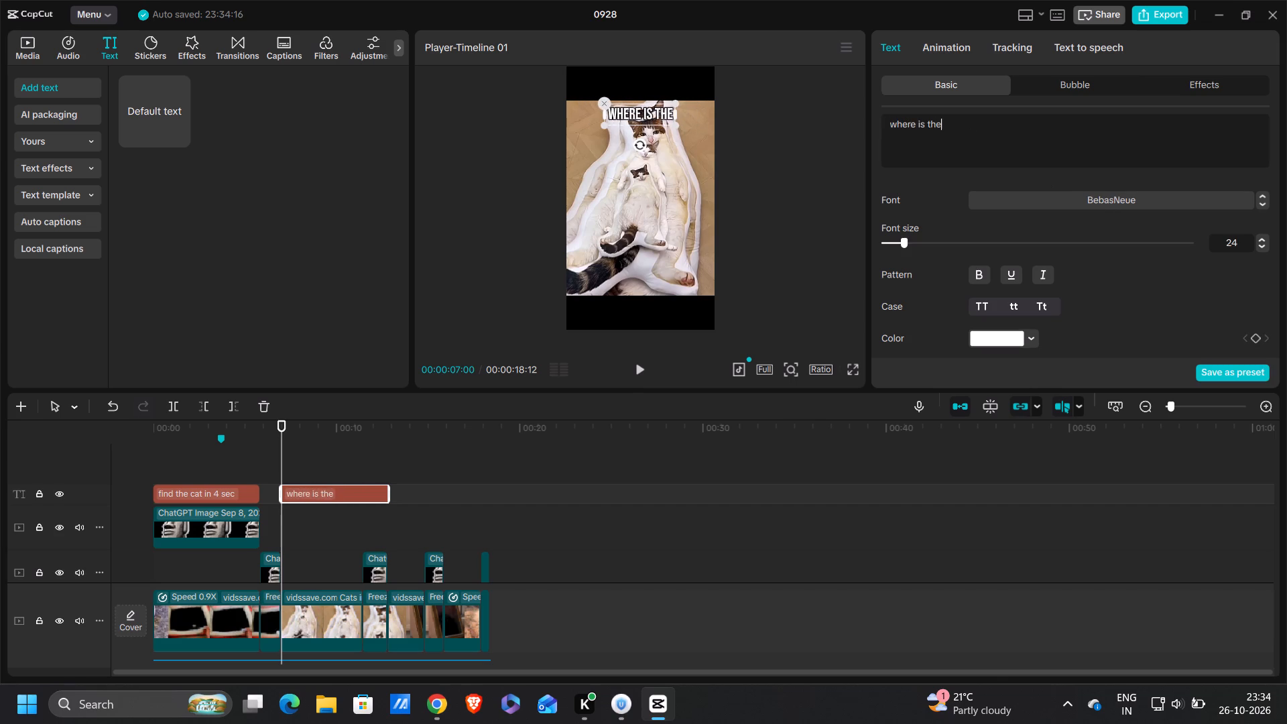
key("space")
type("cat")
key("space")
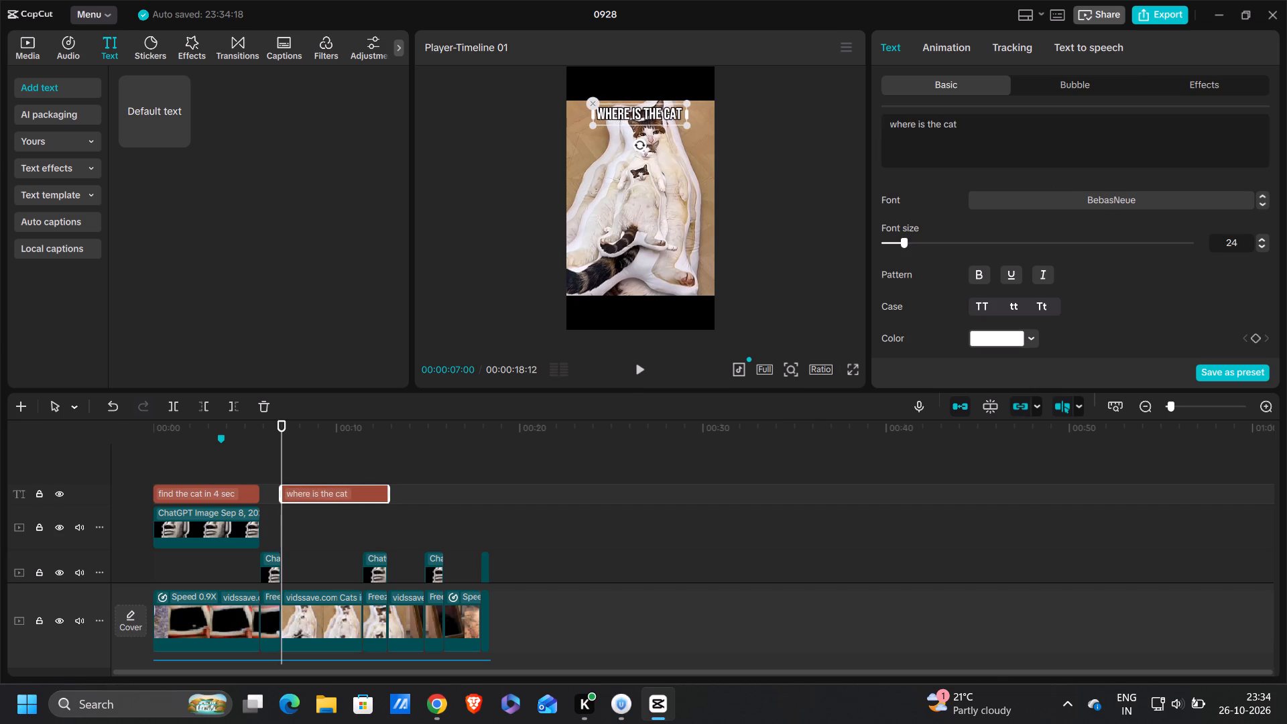
Preview the second cat clip with its caption and delete the "where is the cat" caption.
left_click_drag(282, 434, 265, 435)
key("space")
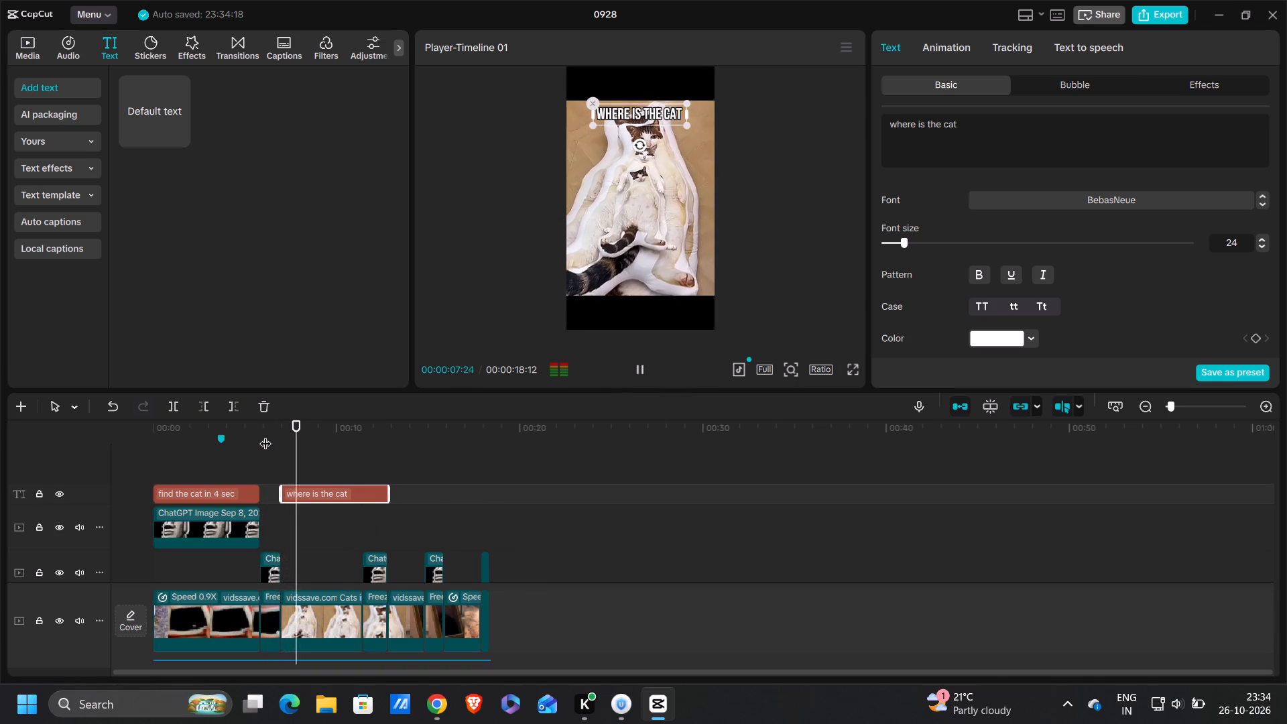
key("space")
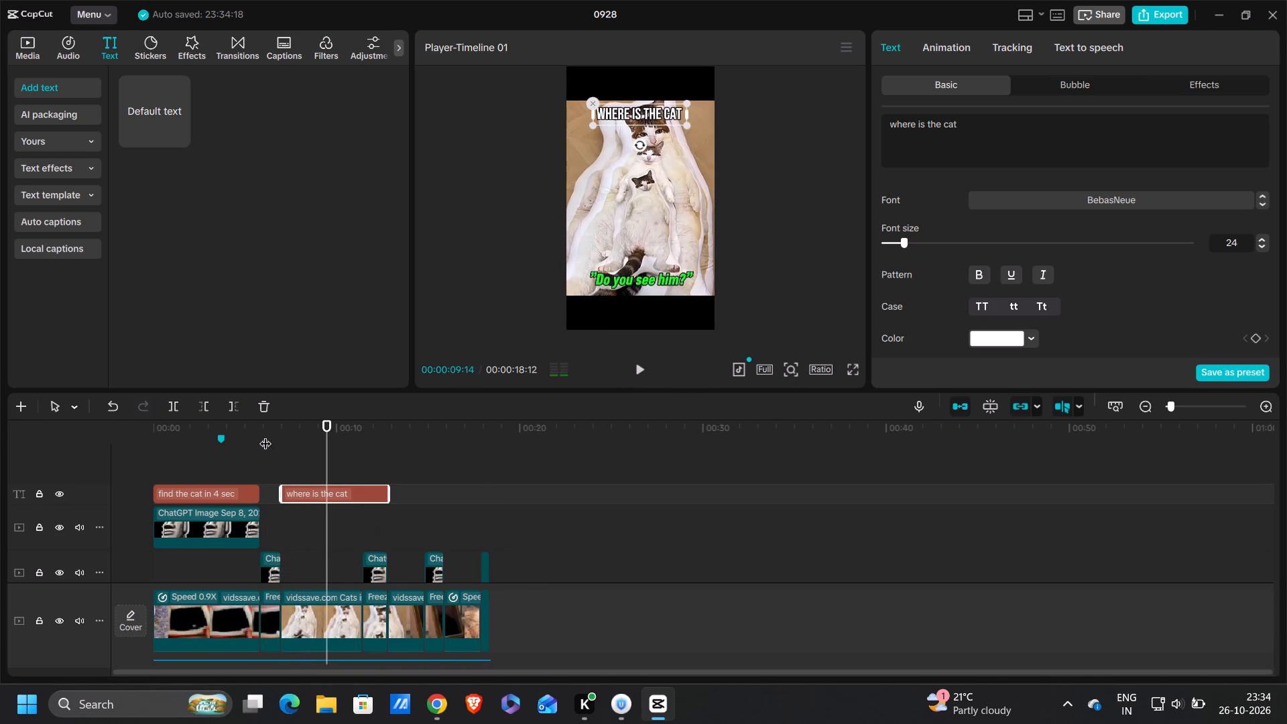
left_click(324, 478)
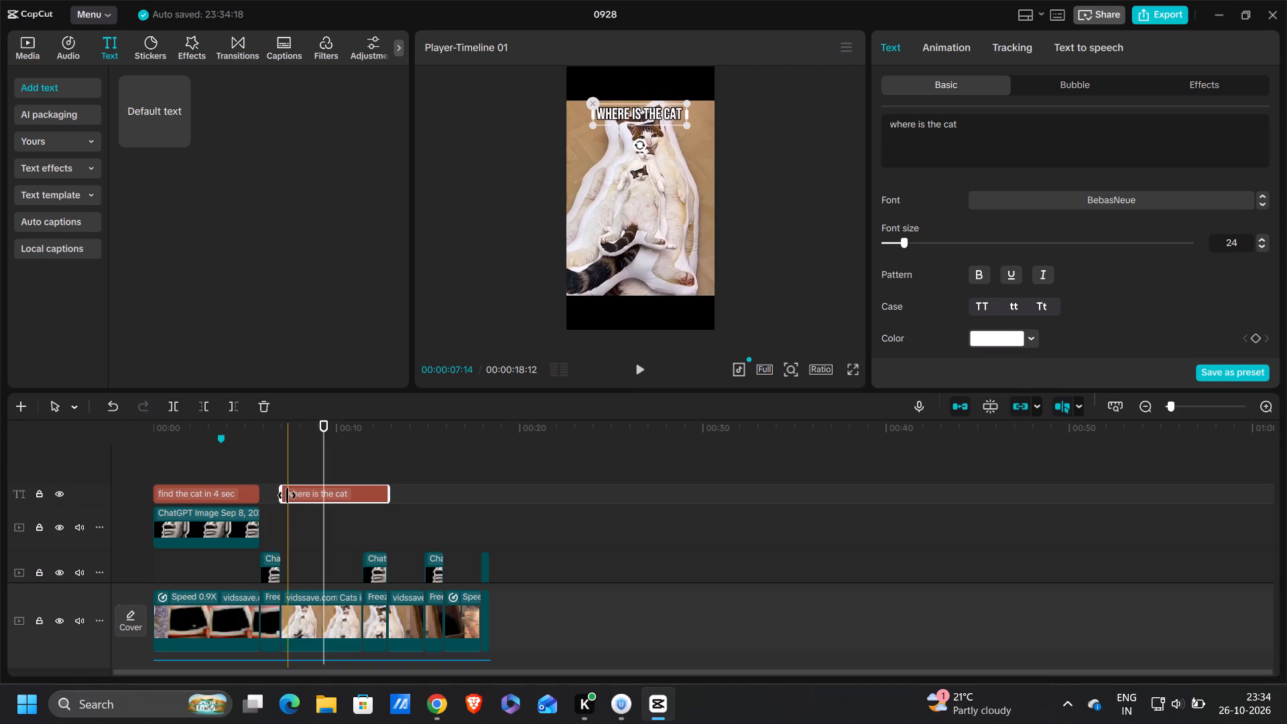
key("BackSpace")
Play from the second cat clip through its freeze frame into the black cat clip to check where a caption fits.
left_click_drag(322, 509, 296, 502)
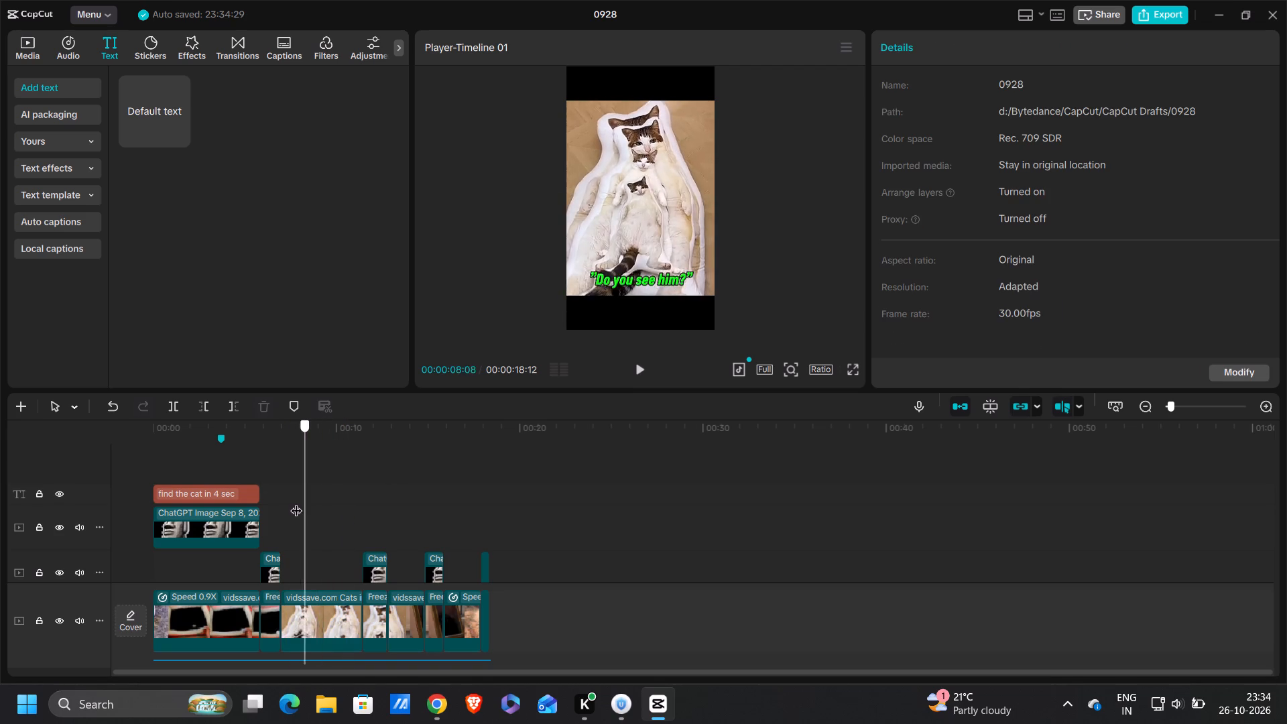
left_click_drag(296, 502, 282, 499)
key("space")
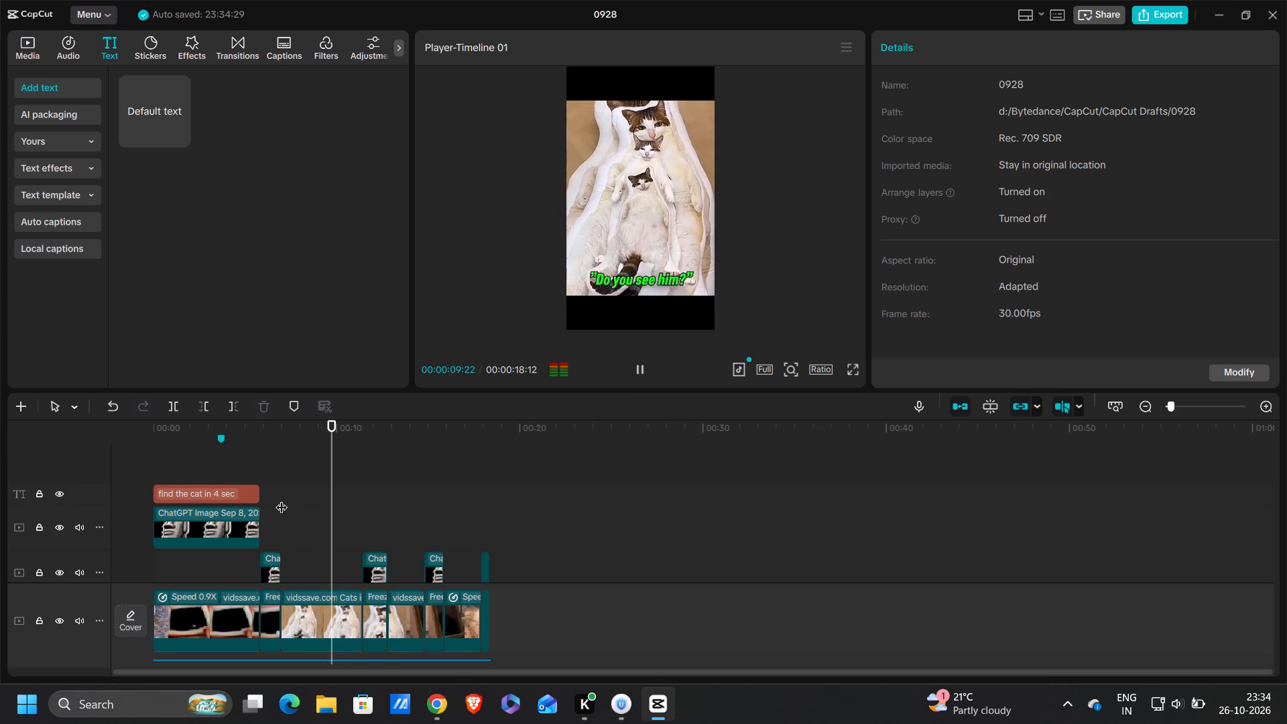
key("space")
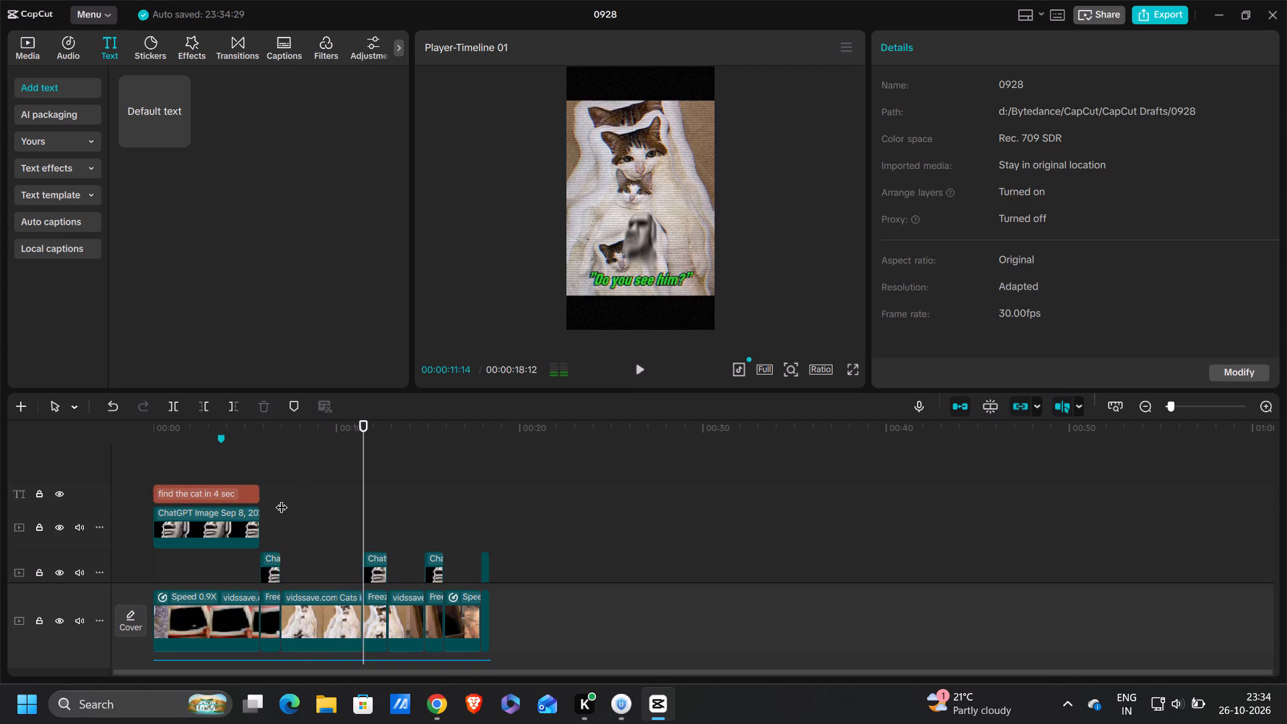
key("space")
key("space")
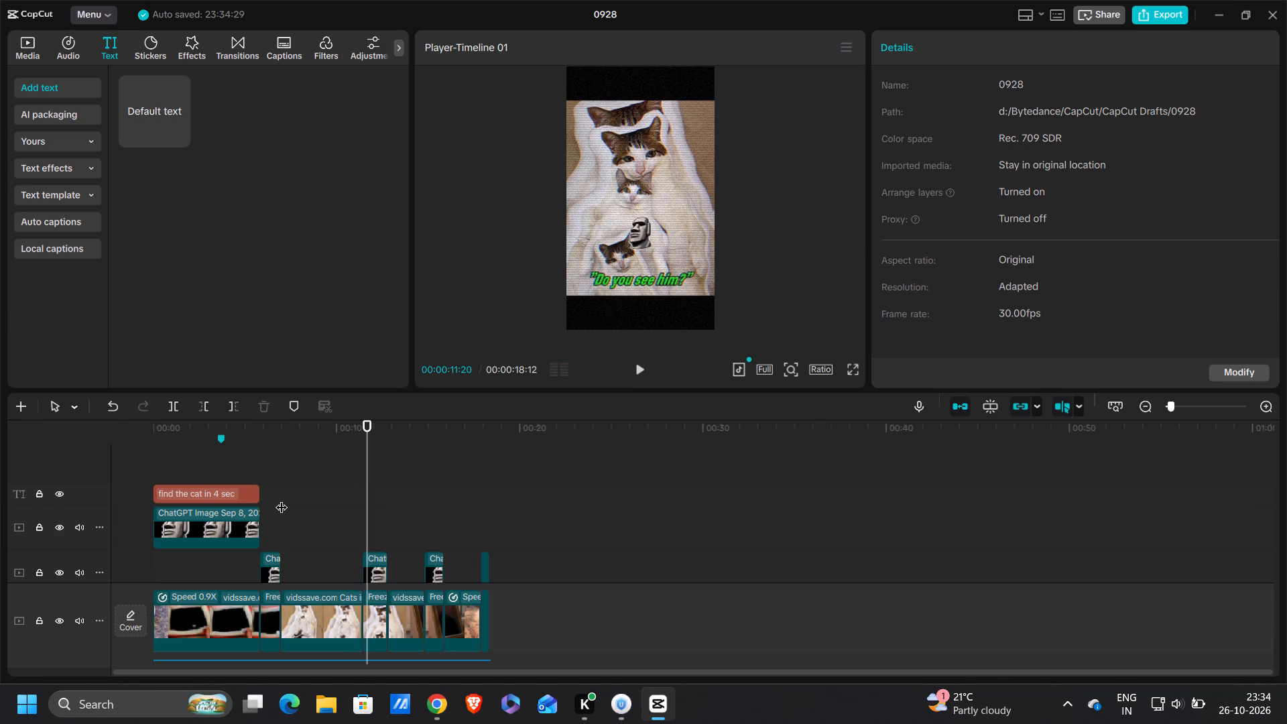
key("space")
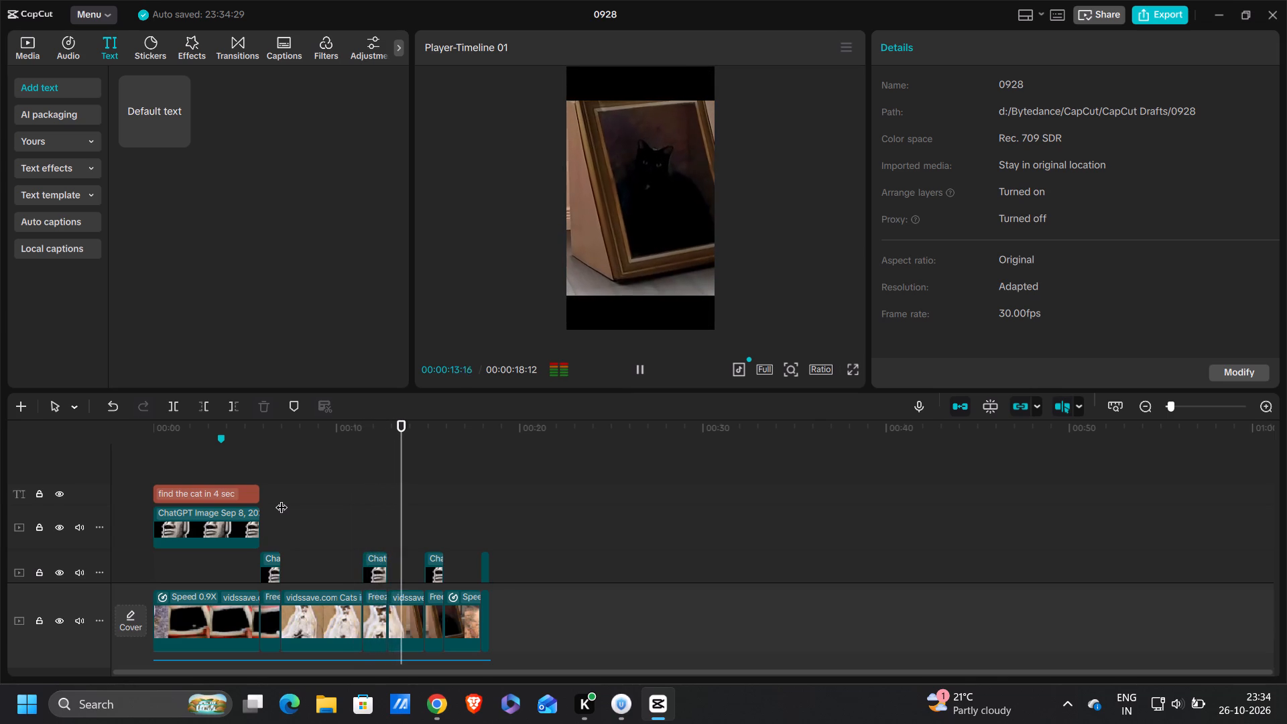
key("space")
Paste the copied "find the cat in 4 sec" caption at 00:00:12:24, where the black cat clip starts.
scroll(404, 608, "down", 2)
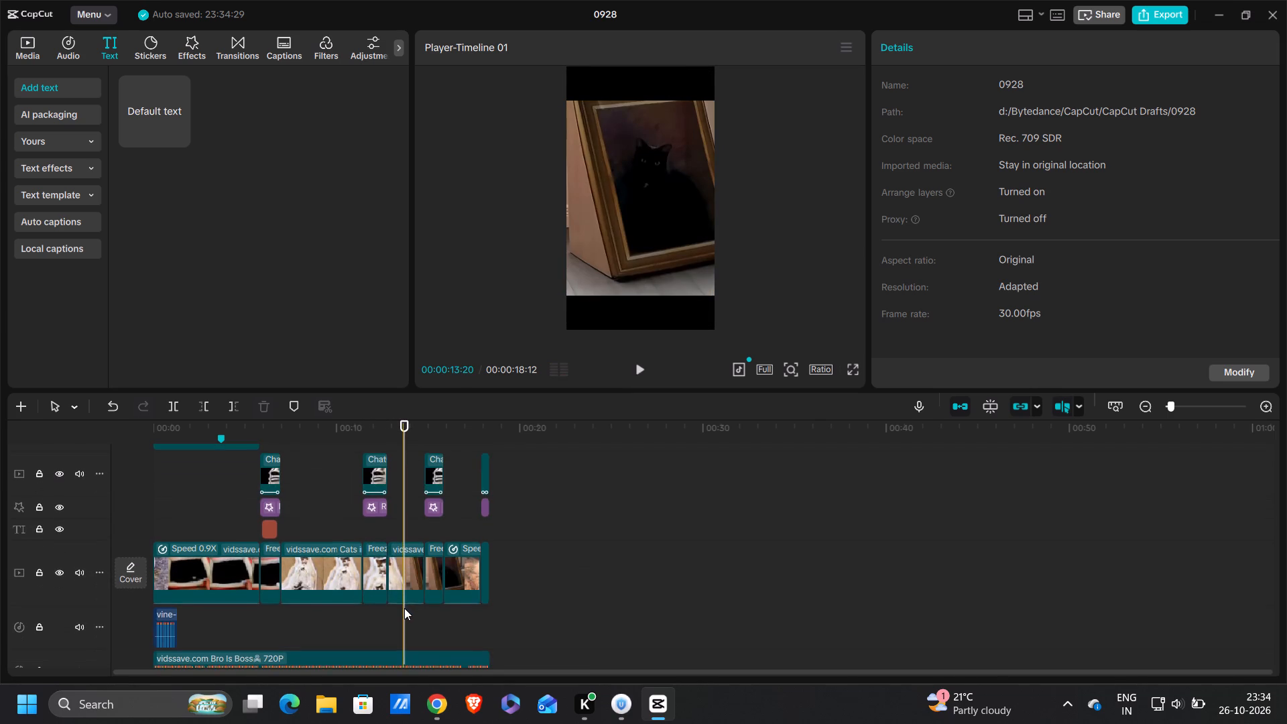
scroll(404, 608, "up", 16, "ctrl")
scroll(404, 608, "right", 1)
scroll(861, 556, "left", 1)
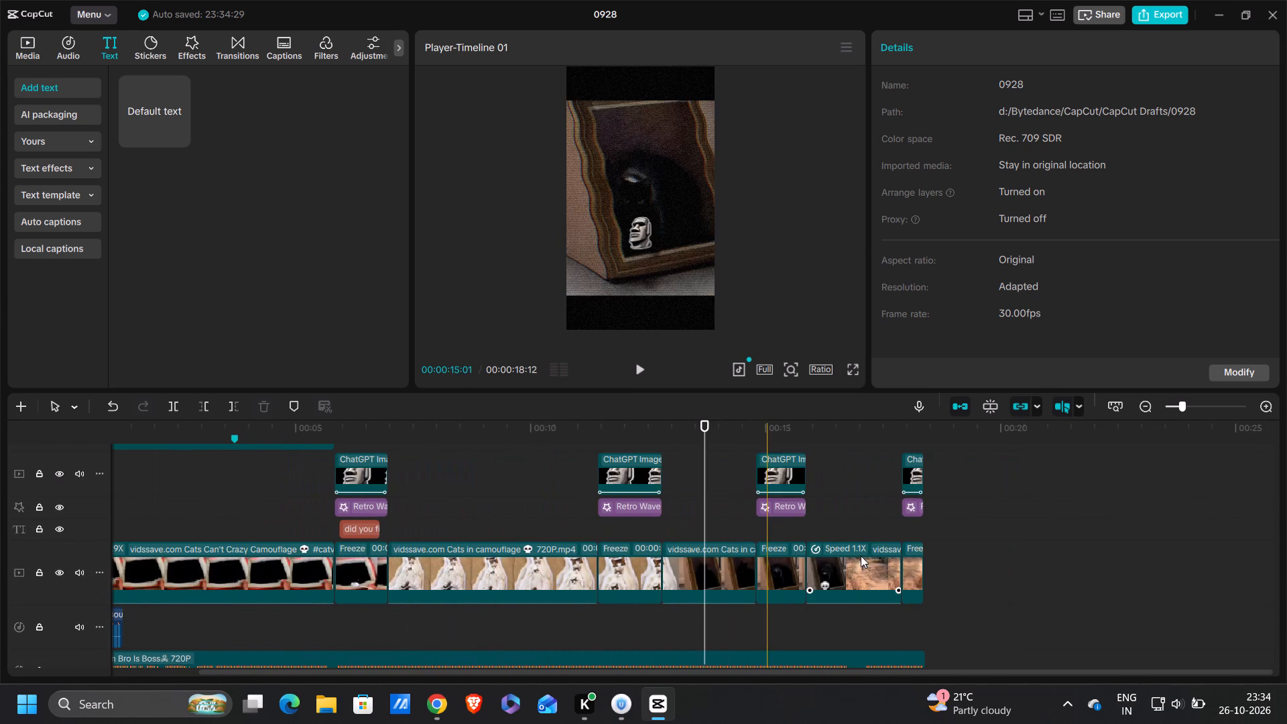
scroll(861, 556, "left", 1)
left_click_drag(702, 511, 664, 514)
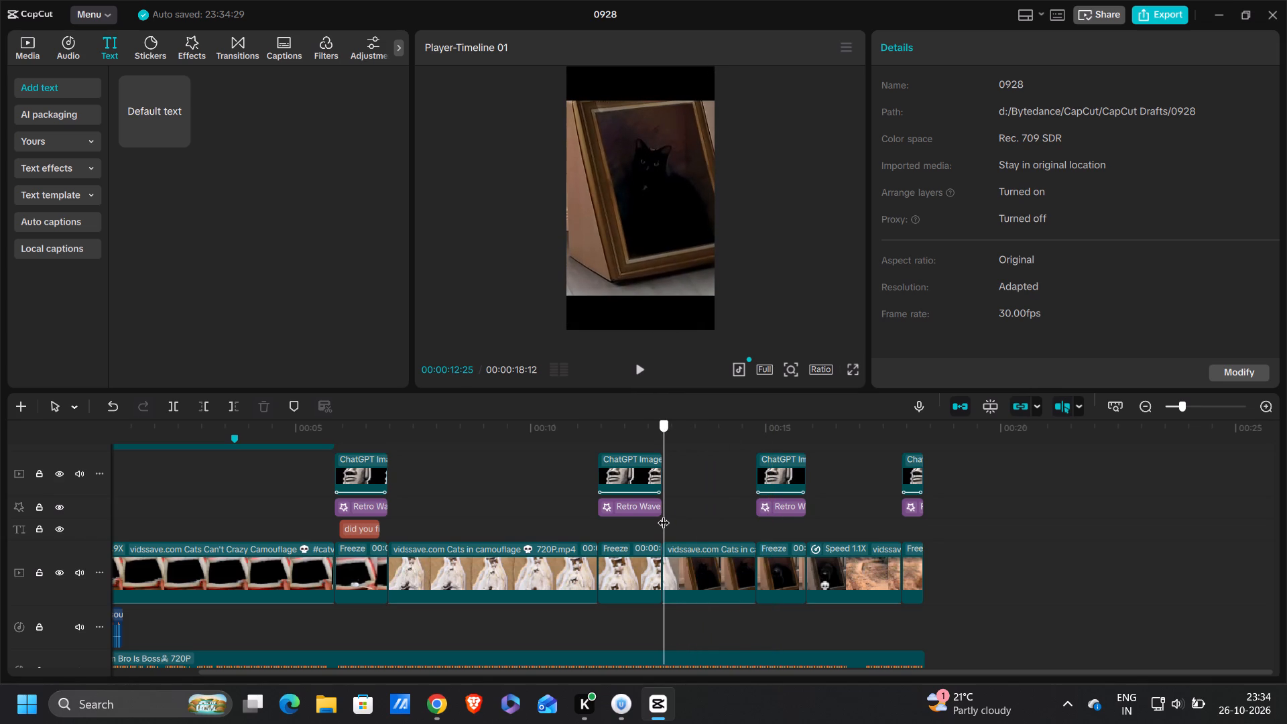
left_click_drag(664, 514, 663, 513)
key("ctrl+v")
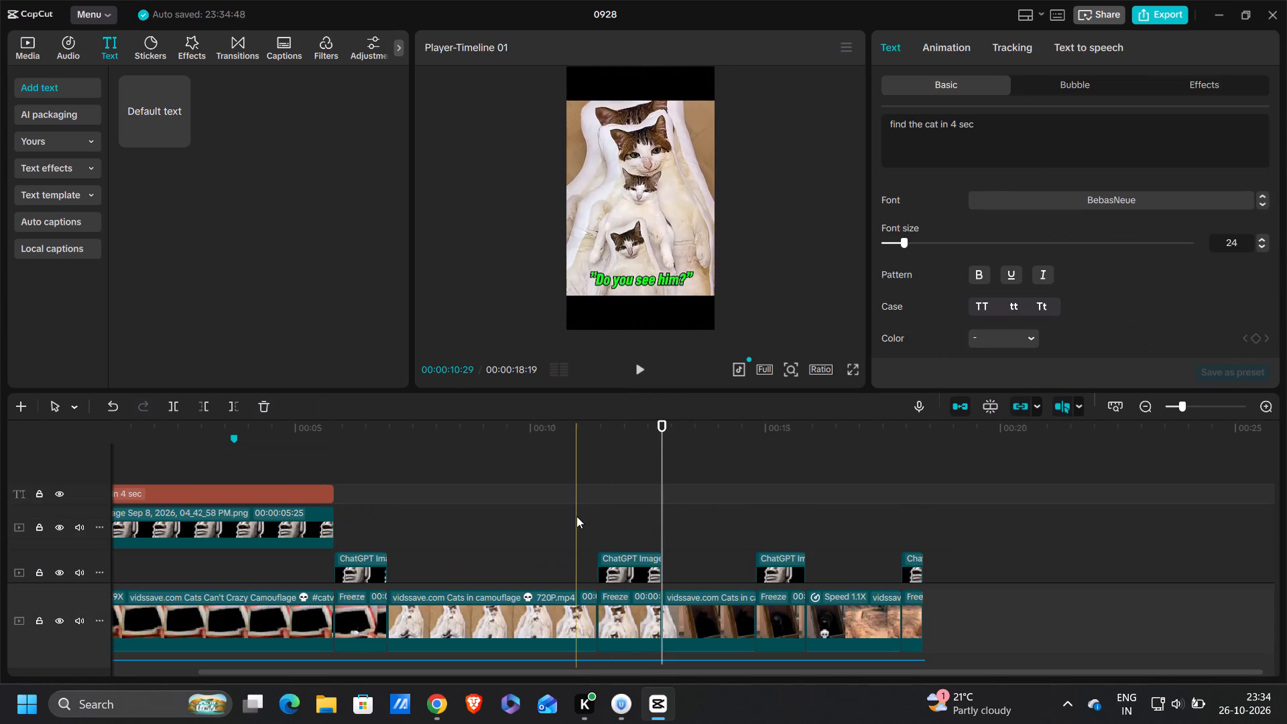
Trim the end of the pasted caption to where the black cat clip ends and its freeze frame begins.
scroll(576, 516, "down", 3)
scroll(717, 558, "up", 1)
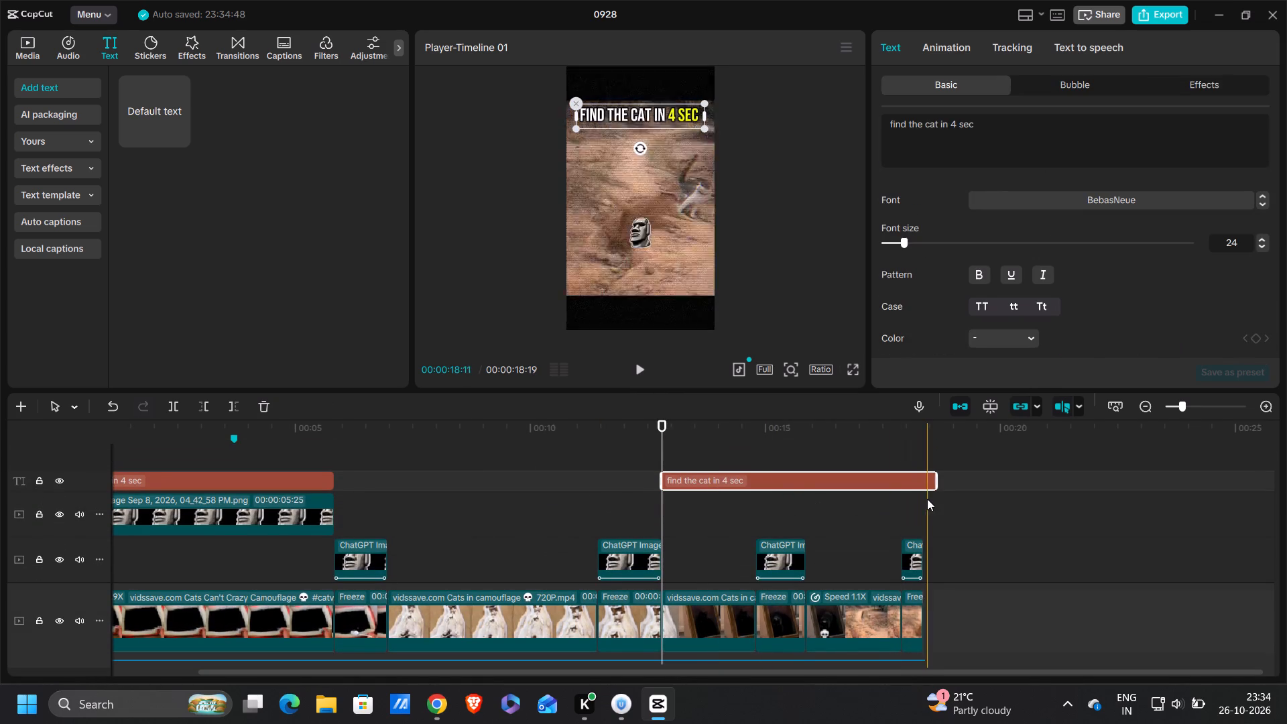
left_click_drag(933, 478, 755, 479)
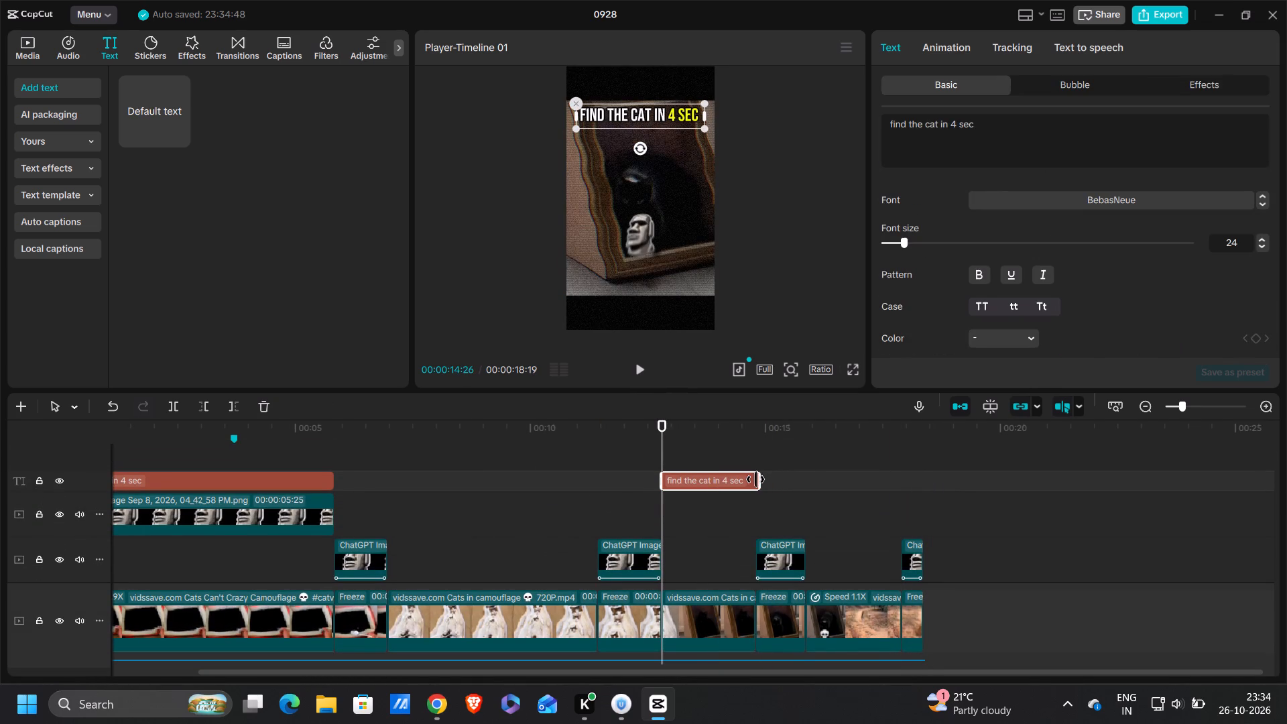
left_click_drag(755, 479, 753, 479)
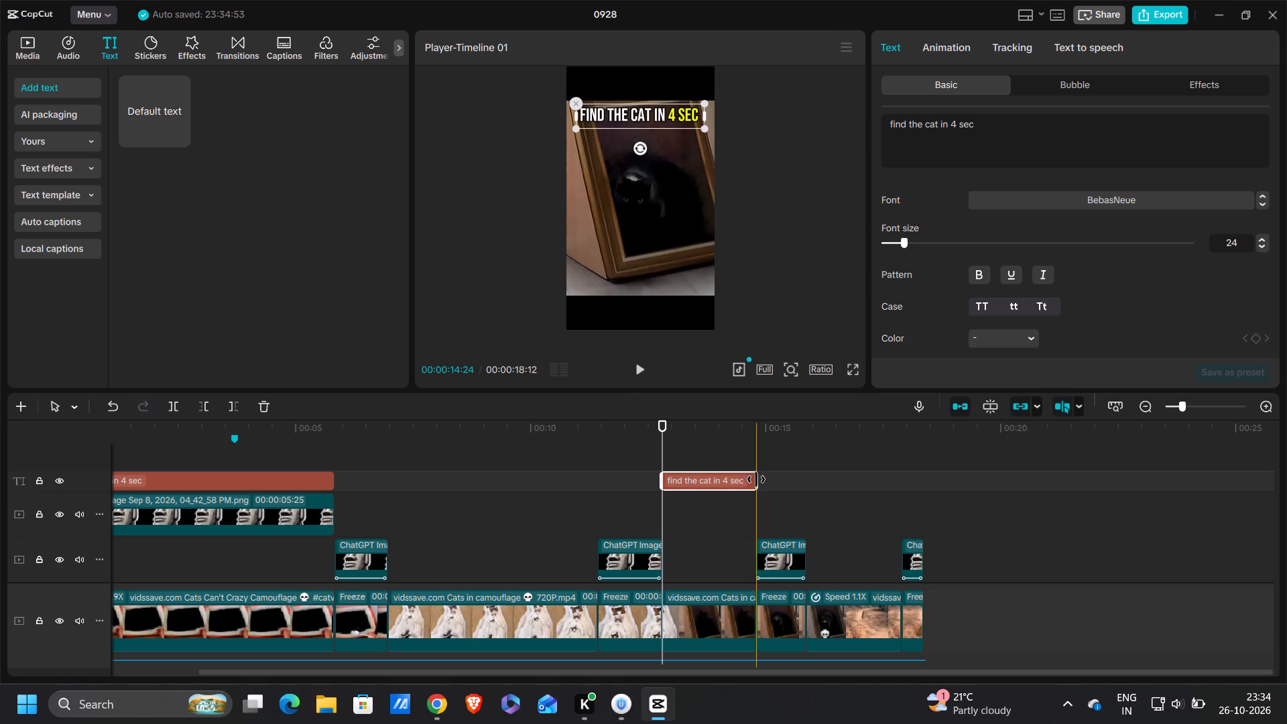
left_click(755, 479)
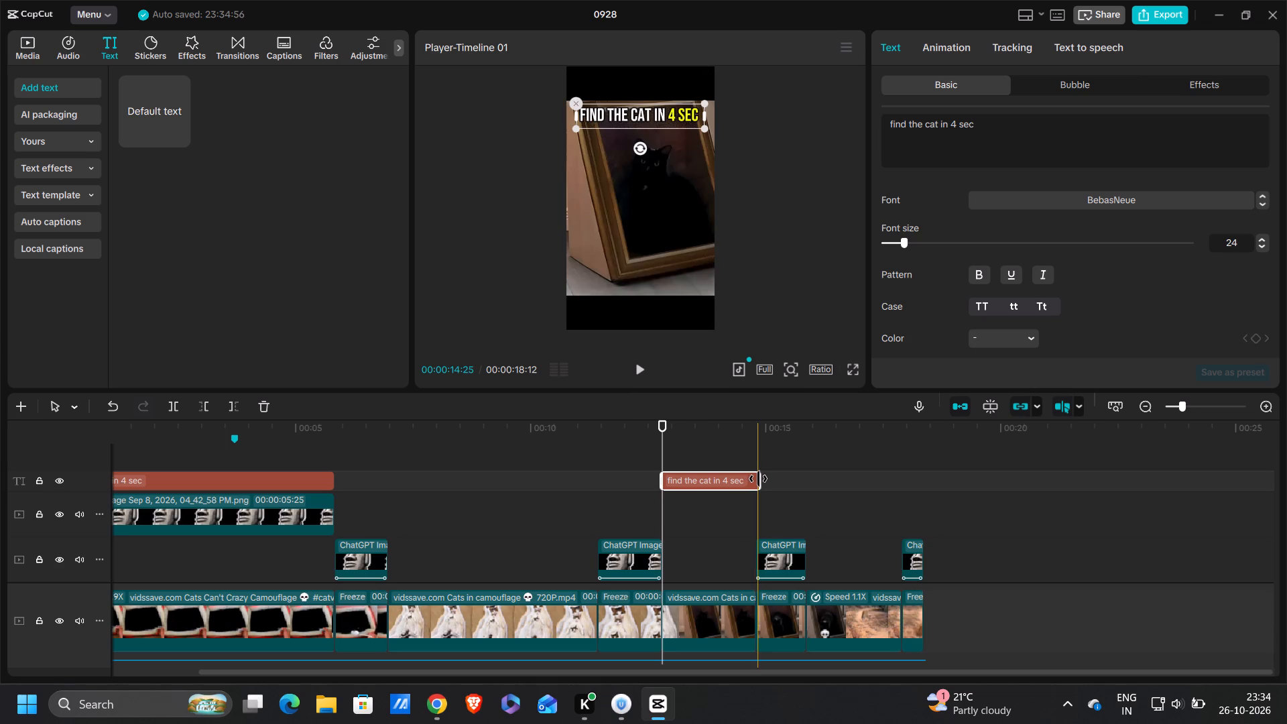
Clear the "find the cat in 4 sec" text from the caption over the black cat clip.
double_click(673, 125)
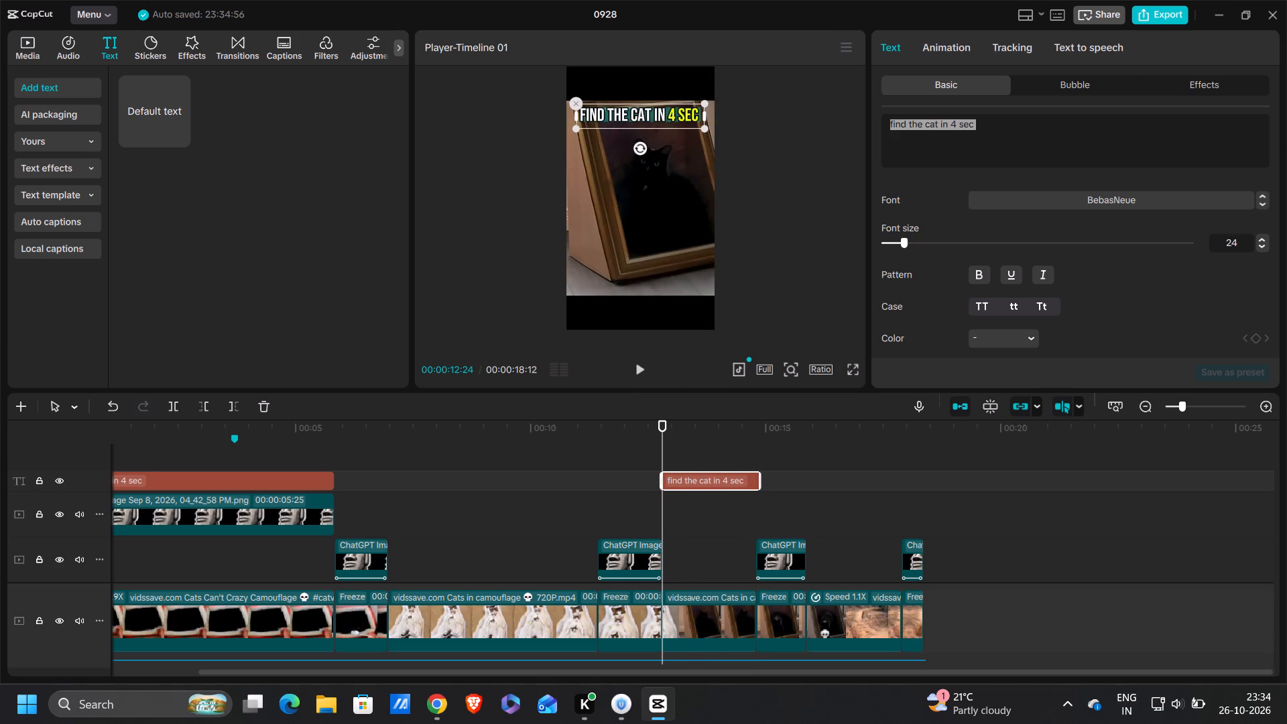
key("BackSpace")
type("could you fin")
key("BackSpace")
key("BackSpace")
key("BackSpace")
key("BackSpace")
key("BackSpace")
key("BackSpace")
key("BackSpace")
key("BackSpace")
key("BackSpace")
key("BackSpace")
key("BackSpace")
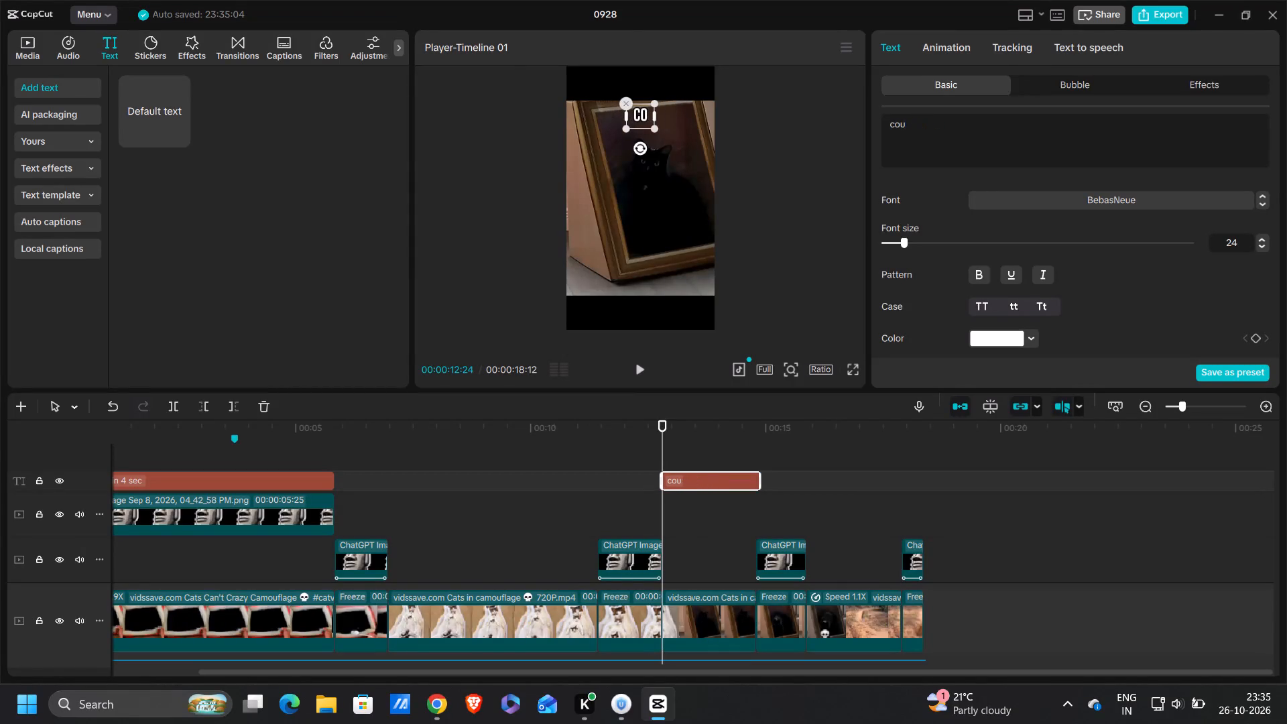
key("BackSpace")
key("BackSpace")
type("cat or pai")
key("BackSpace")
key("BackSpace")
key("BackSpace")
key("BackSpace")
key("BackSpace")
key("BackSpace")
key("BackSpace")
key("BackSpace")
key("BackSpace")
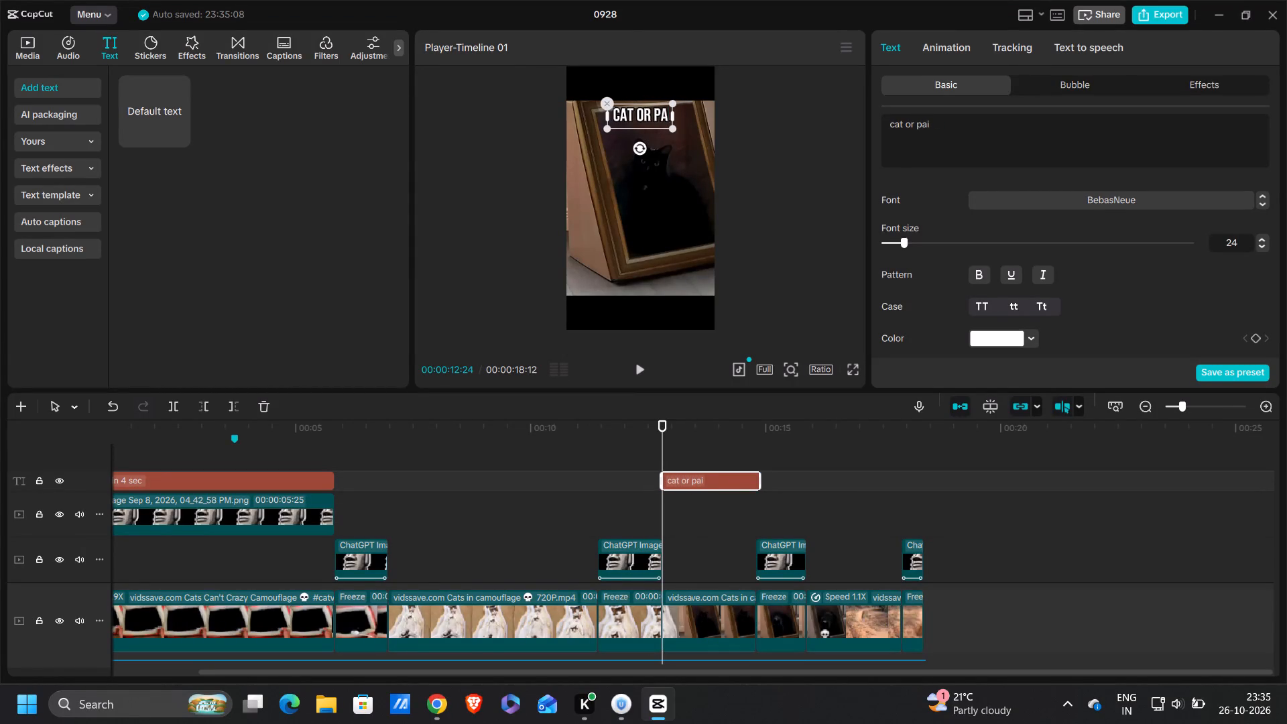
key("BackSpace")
Enter "real or painting" as the text of the caption over the black cat clip.
type("real or")
key("space")
type("painting")
key("space")
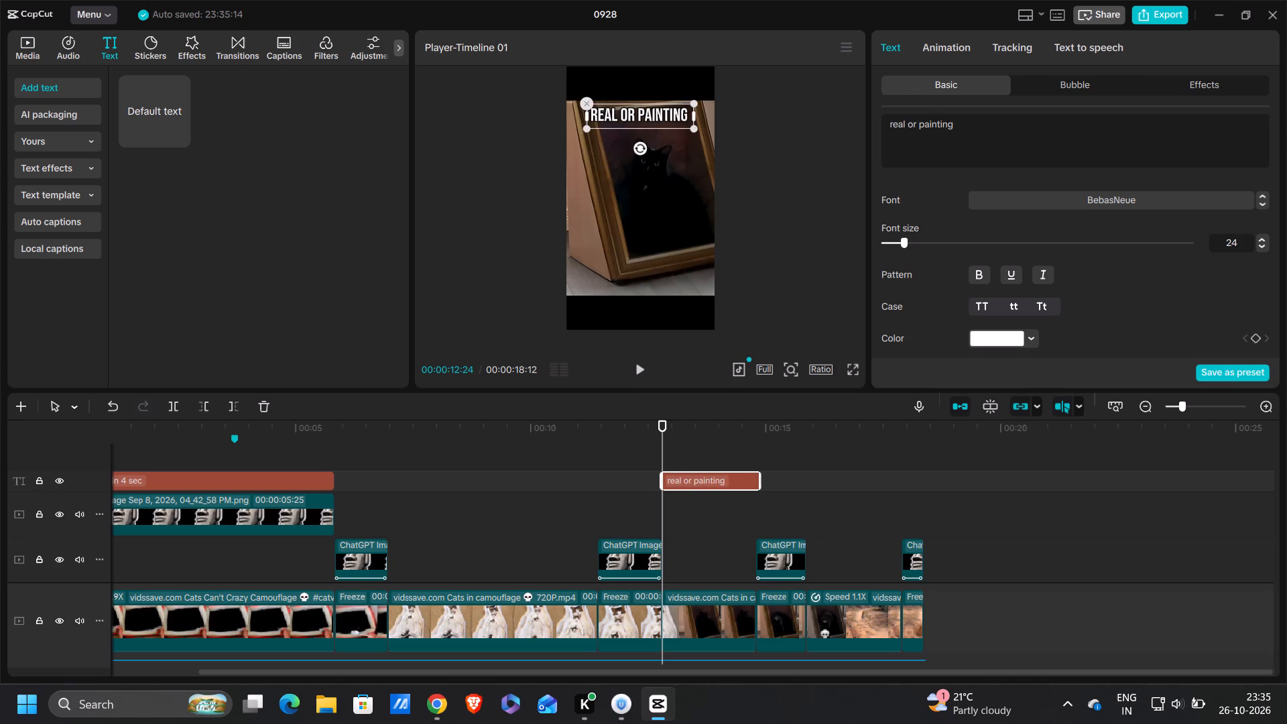
Shrink the "real or painting" caption to 61% scale and move it down below the cat, centred horizontally.
left_click_drag(694, 129, 674, 126)
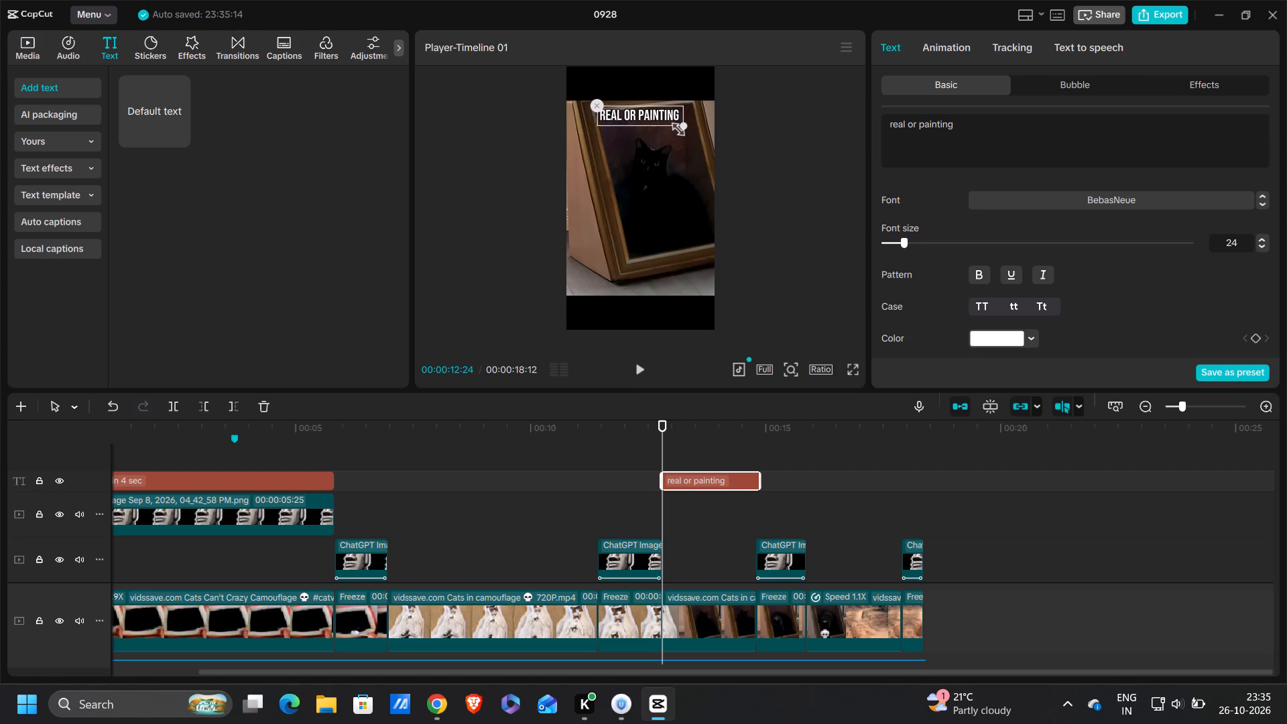
left_click_drag(674, 126, 666, 121)
left_click(662, 141)
left_click(657, 108)
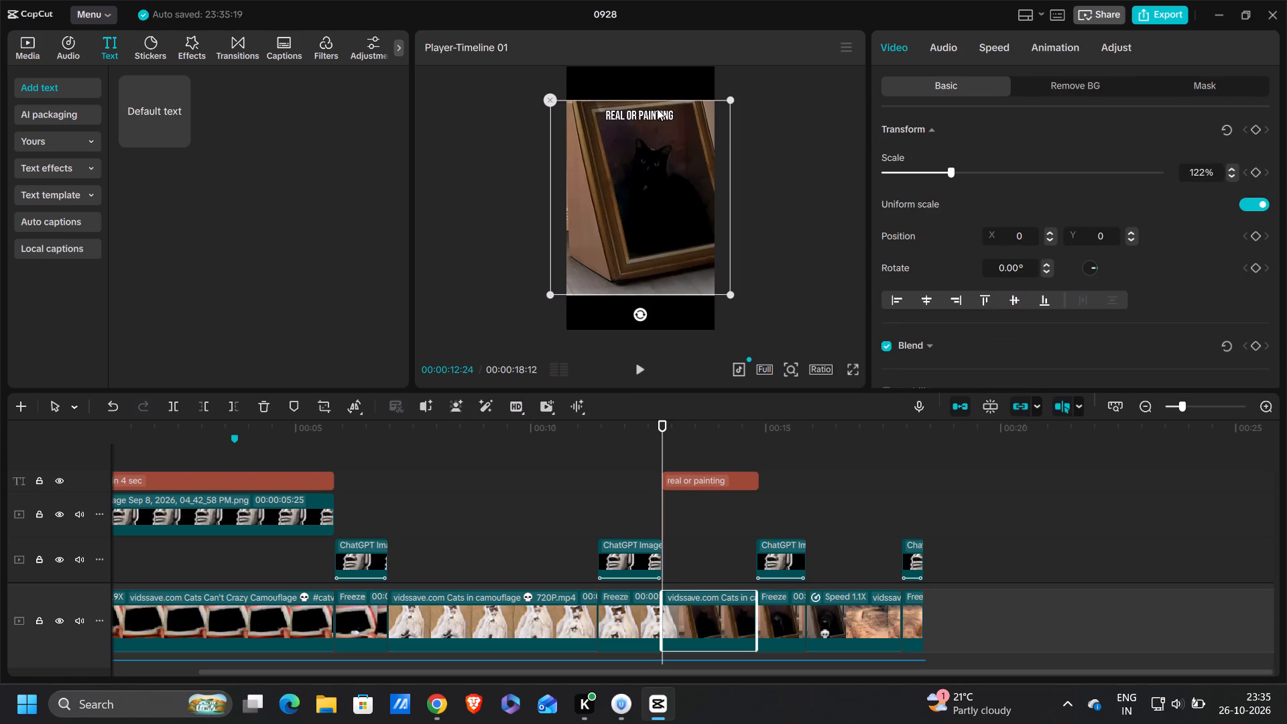
left_click(658, 109)
left_click_drag(657, 109, 659, 280)
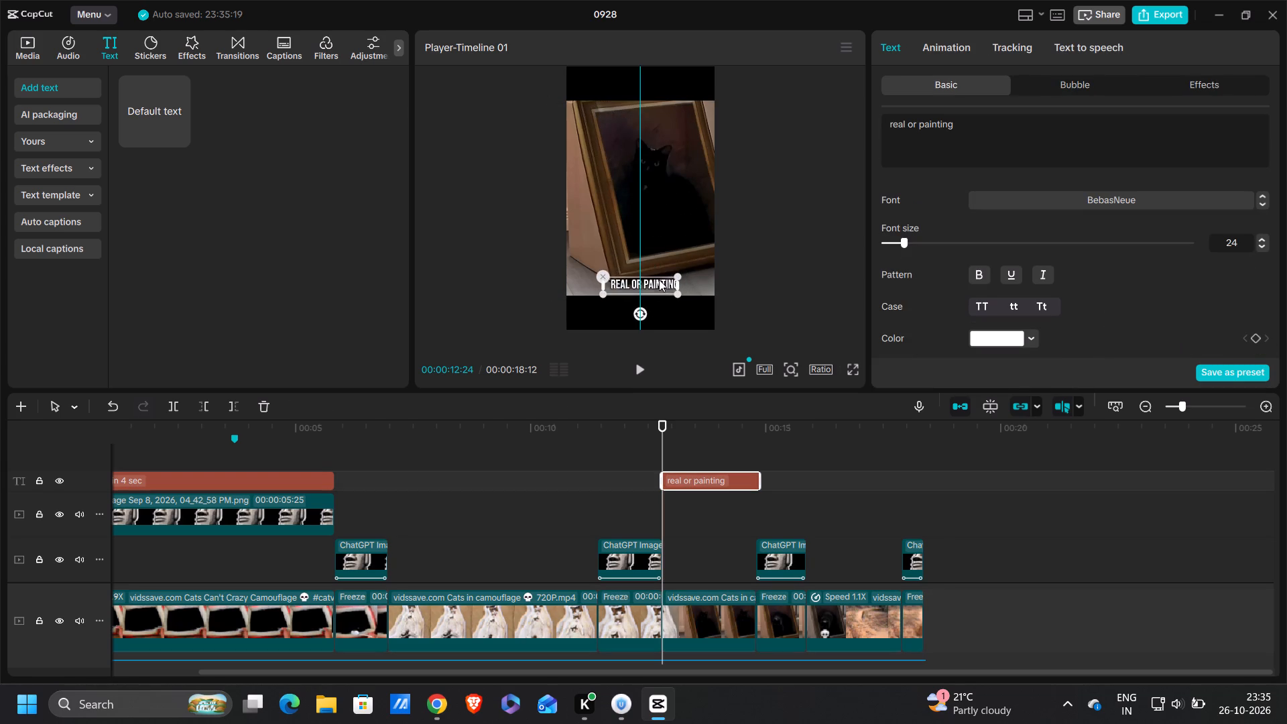
left_click_drag(659, 280, 657, 247)
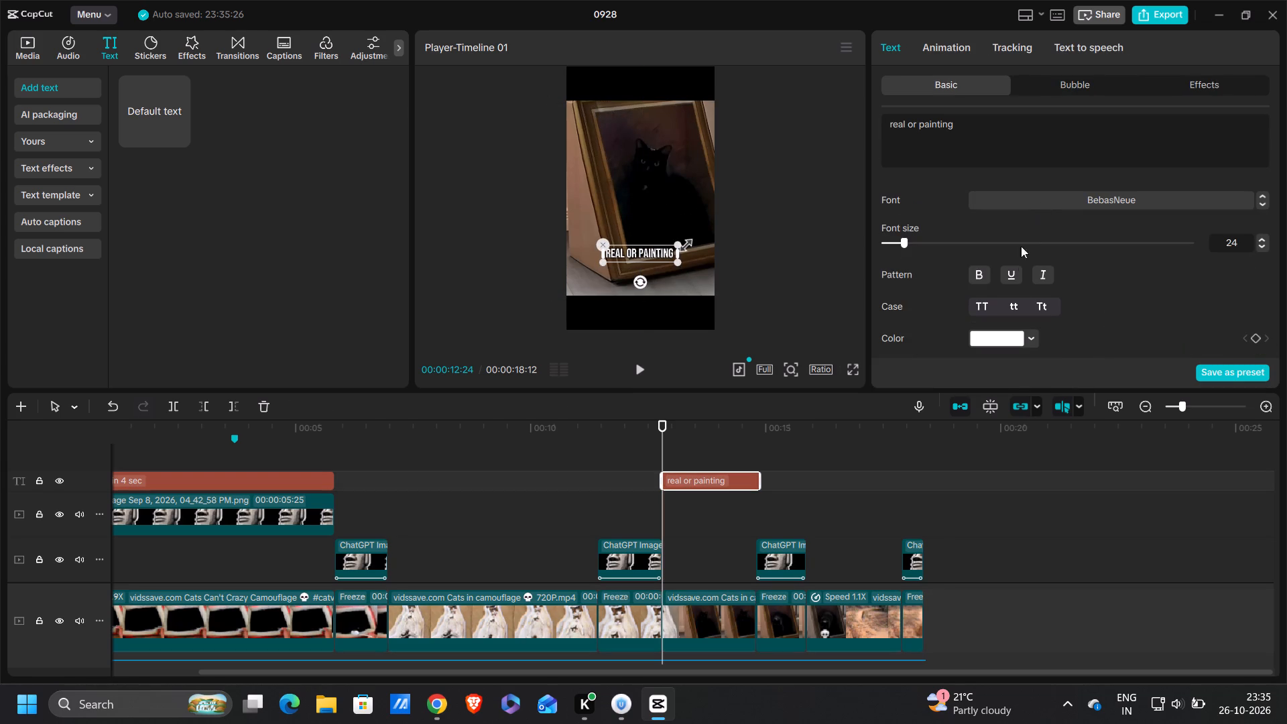
Apply the green text preset with a dark outline to the "real or painting" caption.
scroll(1016, 294, "down", 2)
left_click(896, 206)
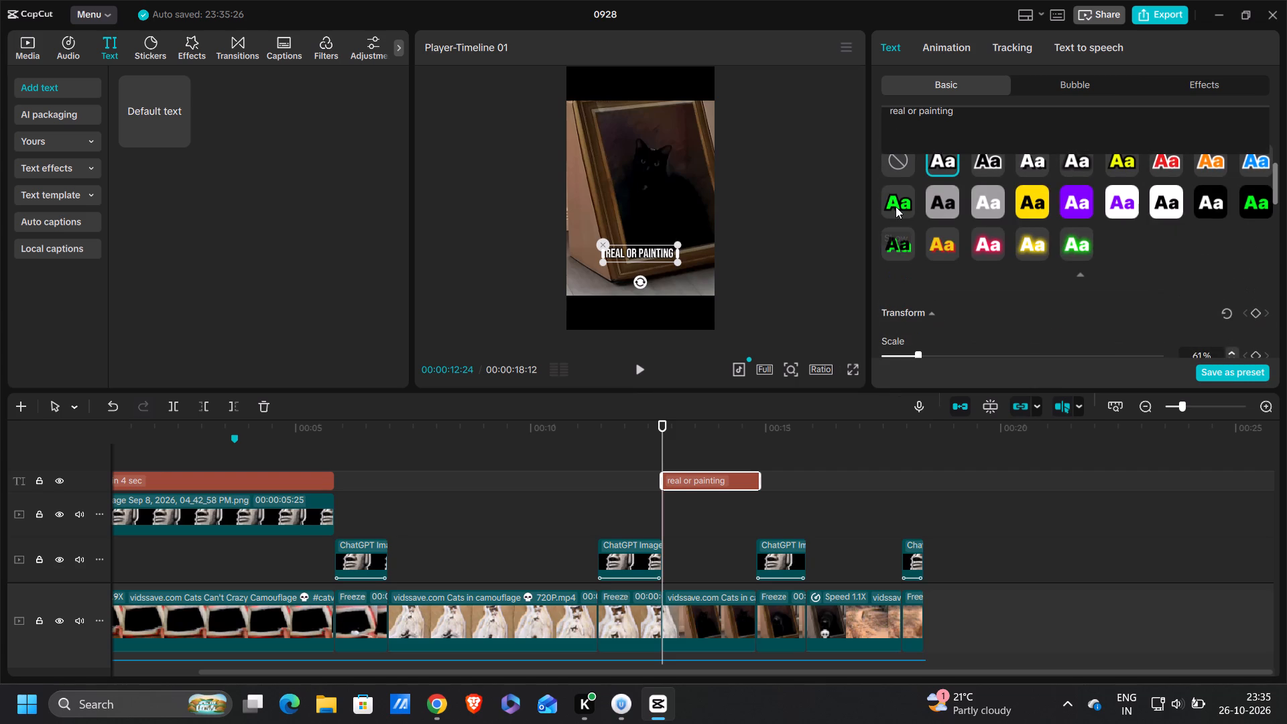
left_click(896, 204)
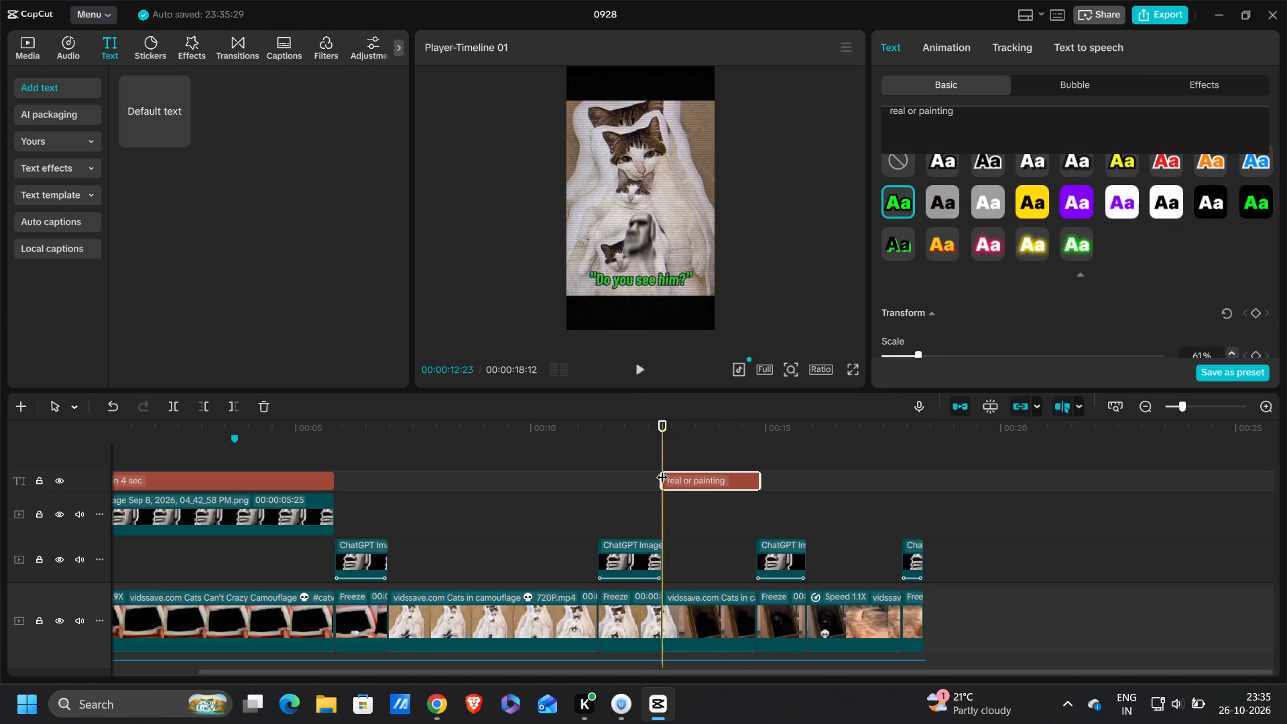
Play through the captioned black cat clip and its freeze frame into the last cat clip, and return to that clip's start.
left_click_drag(665, 454, 654, 455)
key("space")
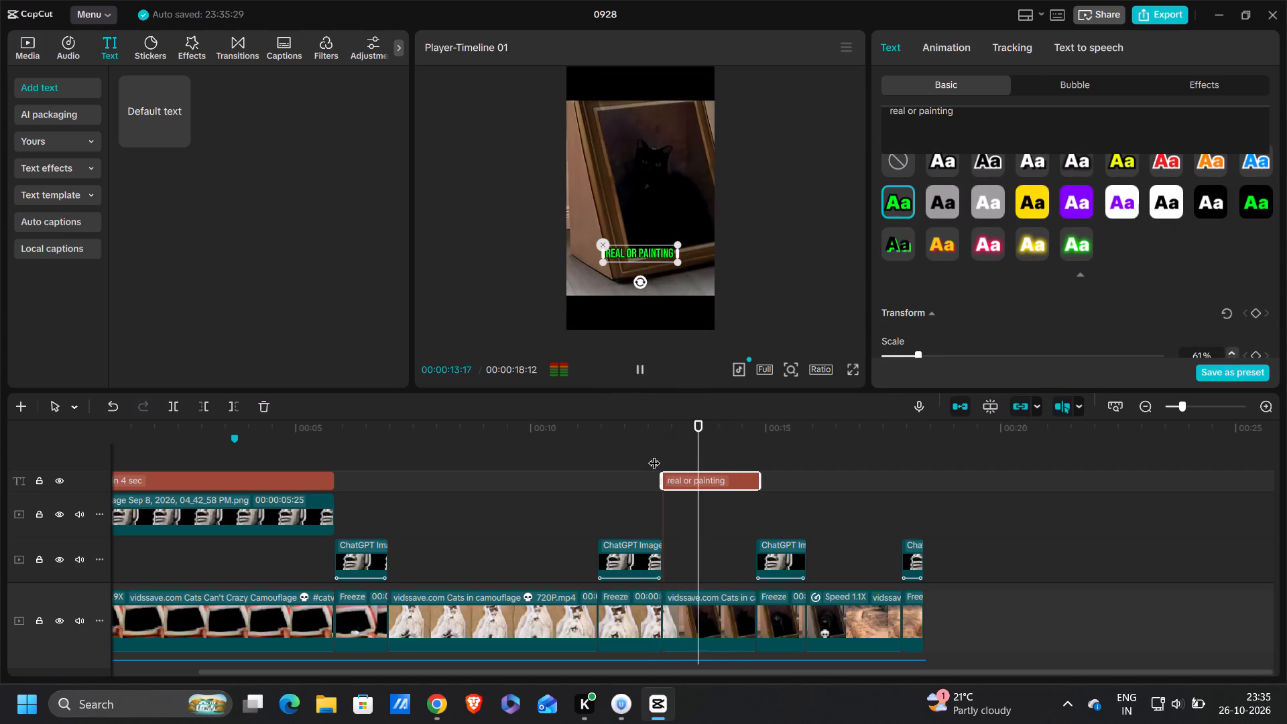
key("space")
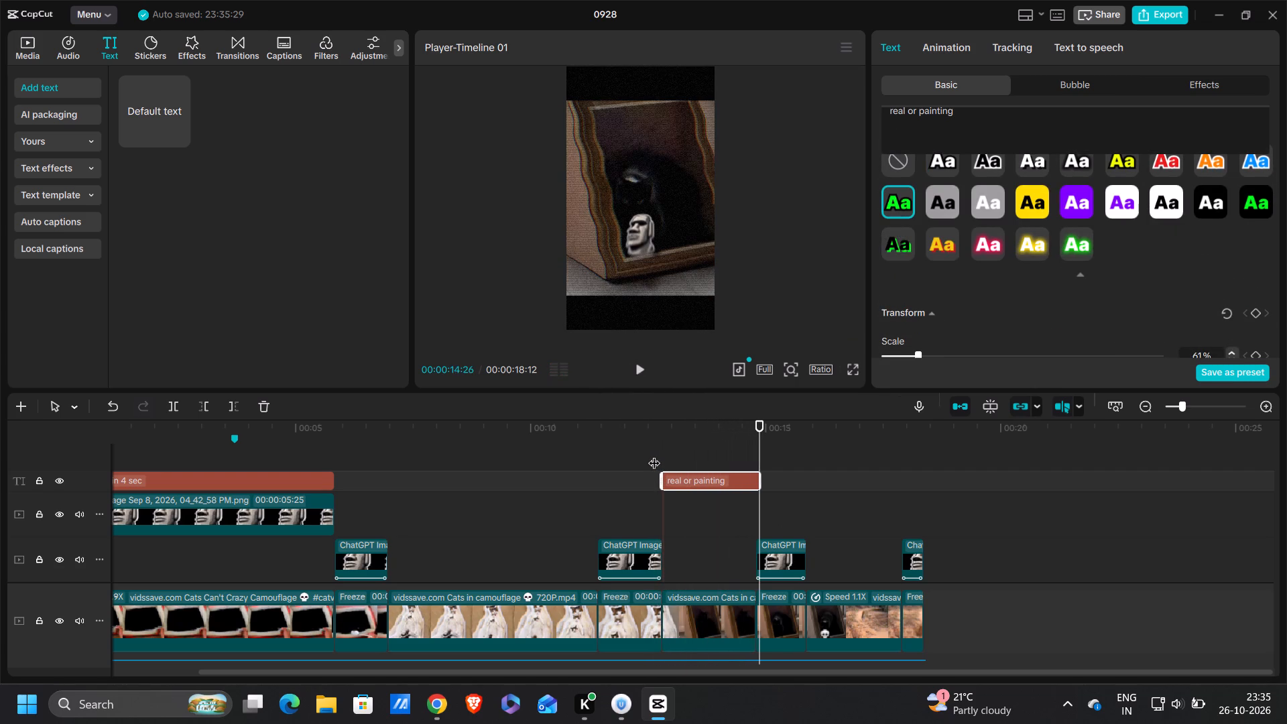
key("space")
key("space")
key("space")
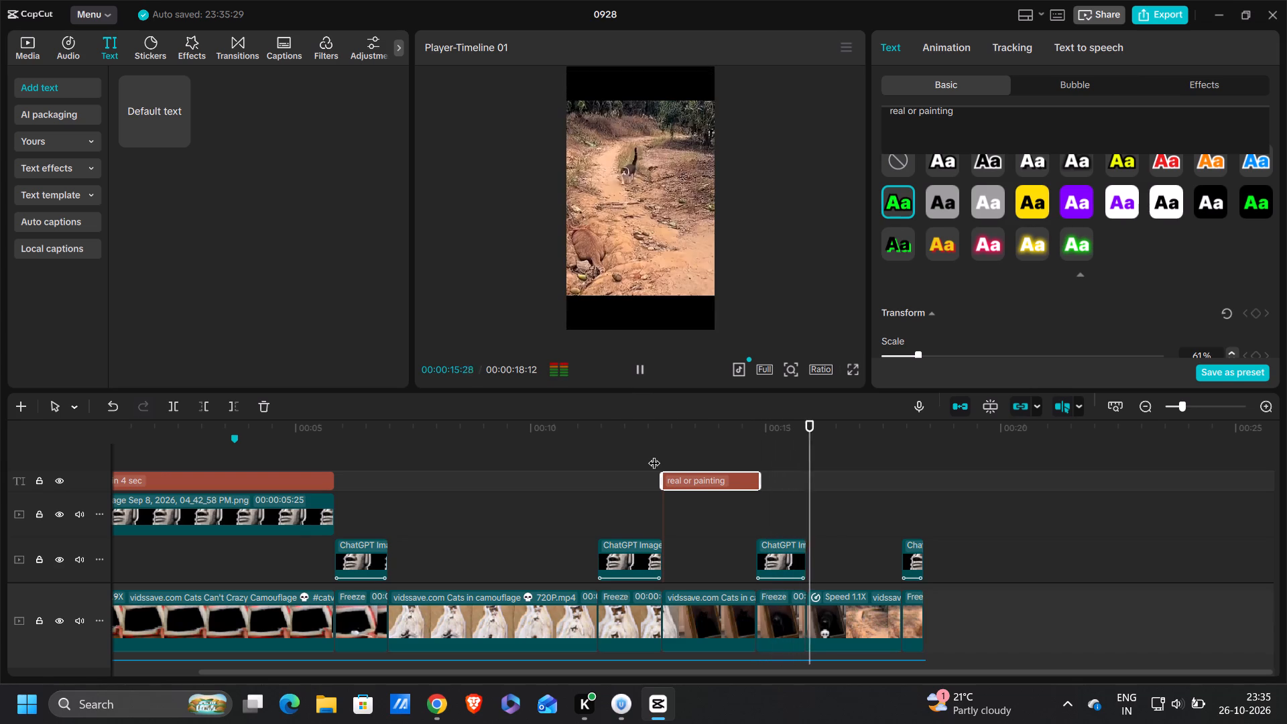
key("space")
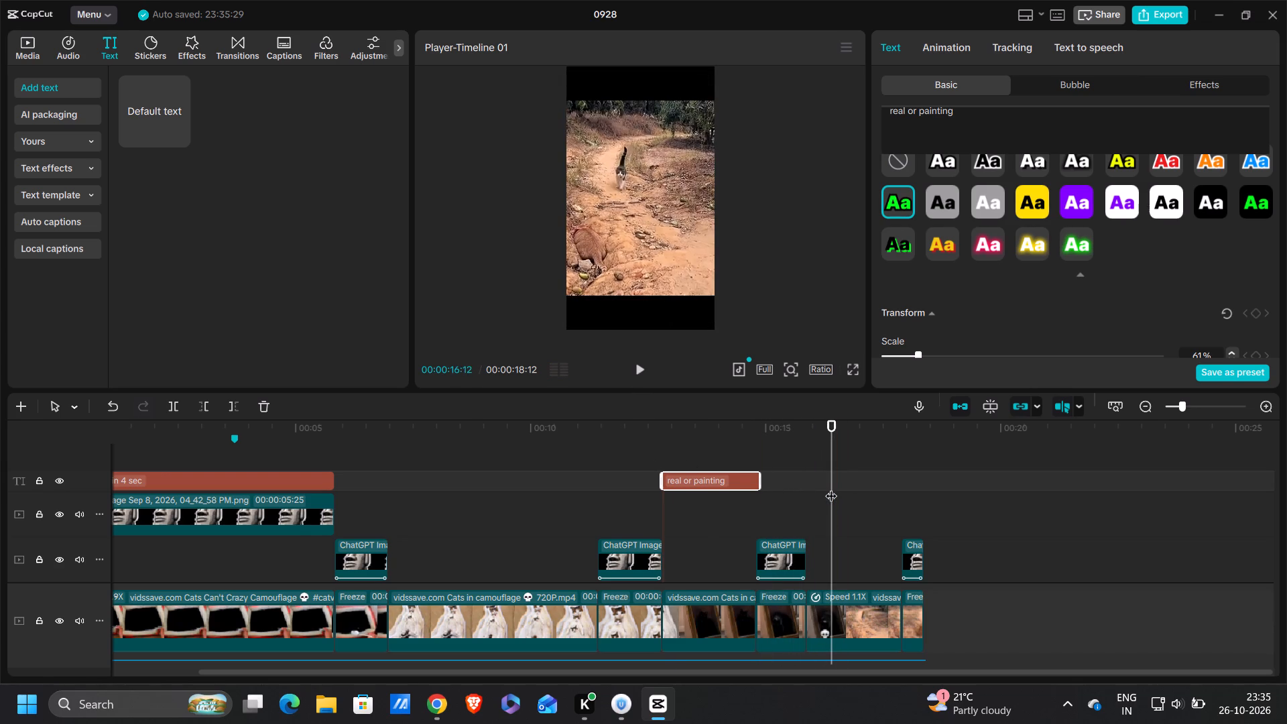
left_click_drag(831, 487, 809, 495)
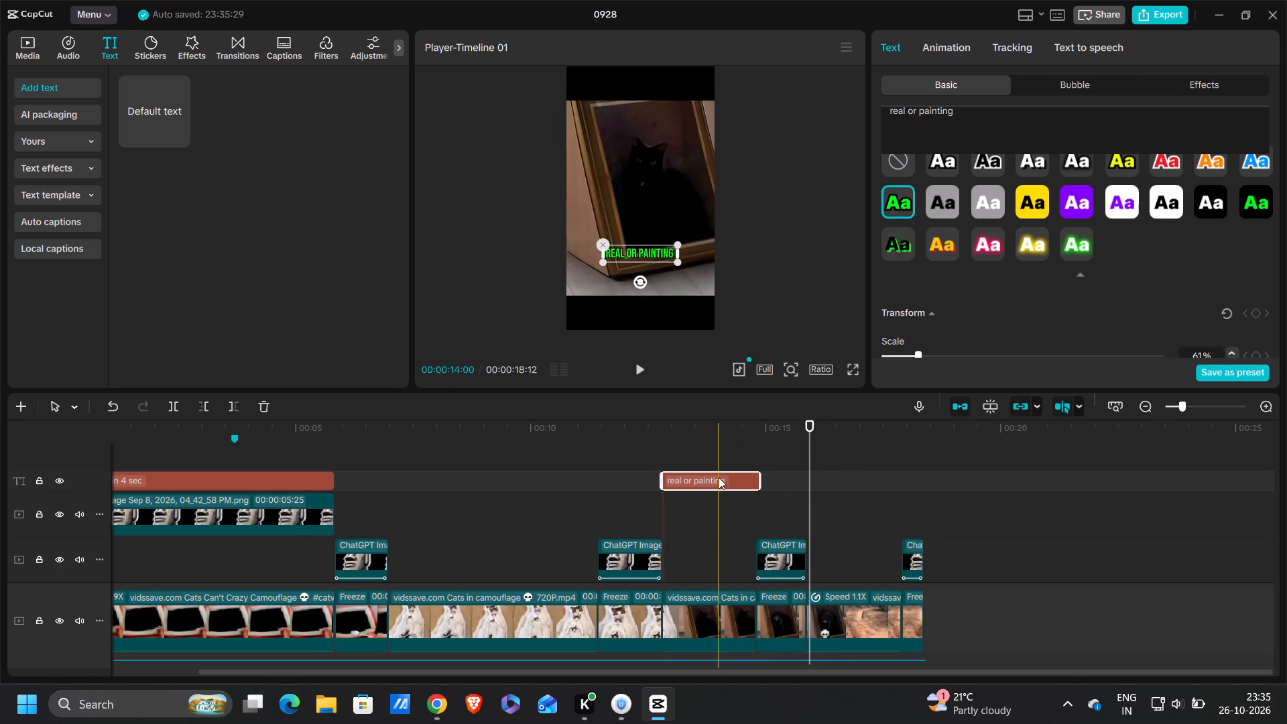
Copy the "real or painting" caption to the start of the last cat clip and move the copy to the top of the picture.
double_click(719, 477)
key("ctrl+c")
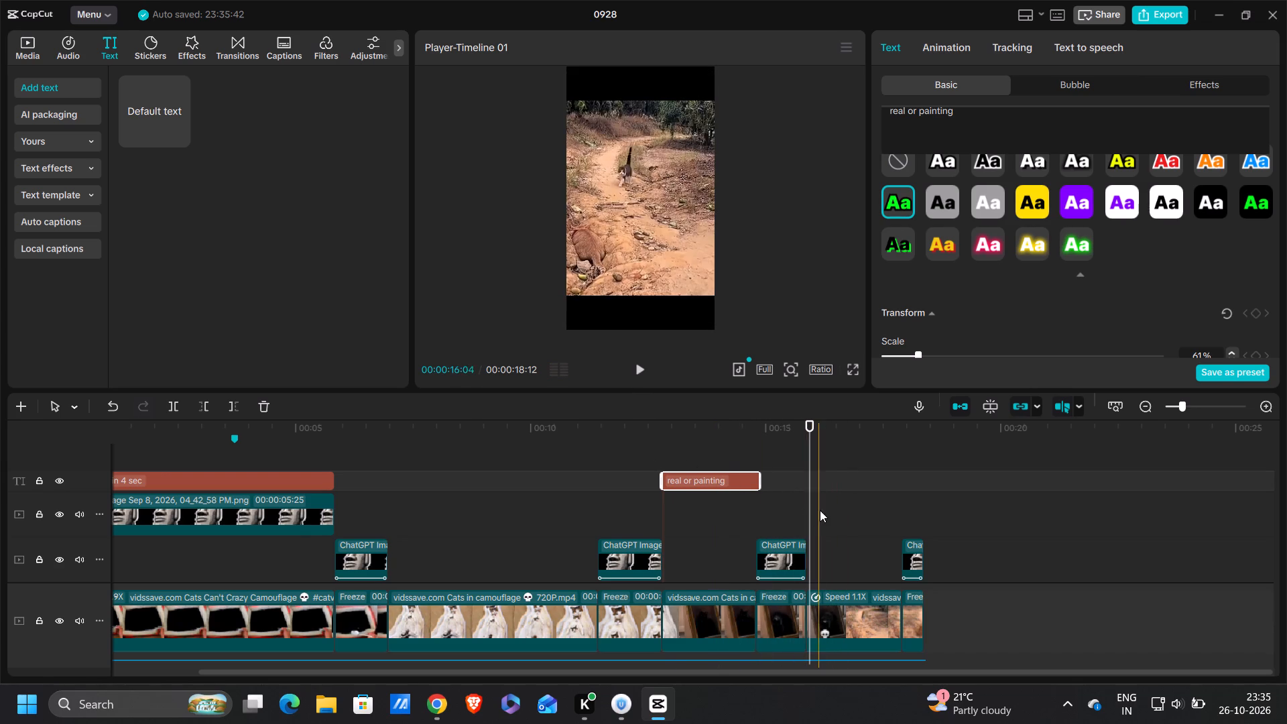
left_click(810, 500)
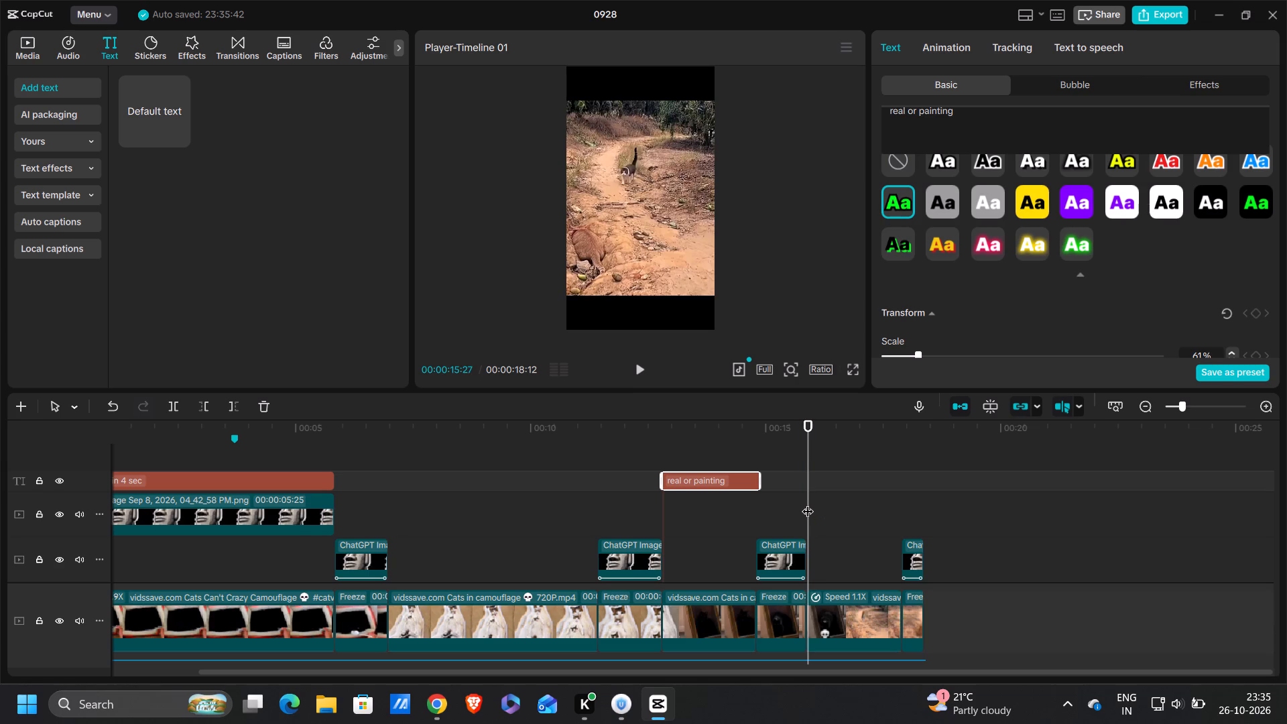
key("ctrl+v")
left_click_drag(642, 251, 641, 106)
Replace the copied caption's text with "find this one and comment".
double_click(641, 106)
key("BackSpace")
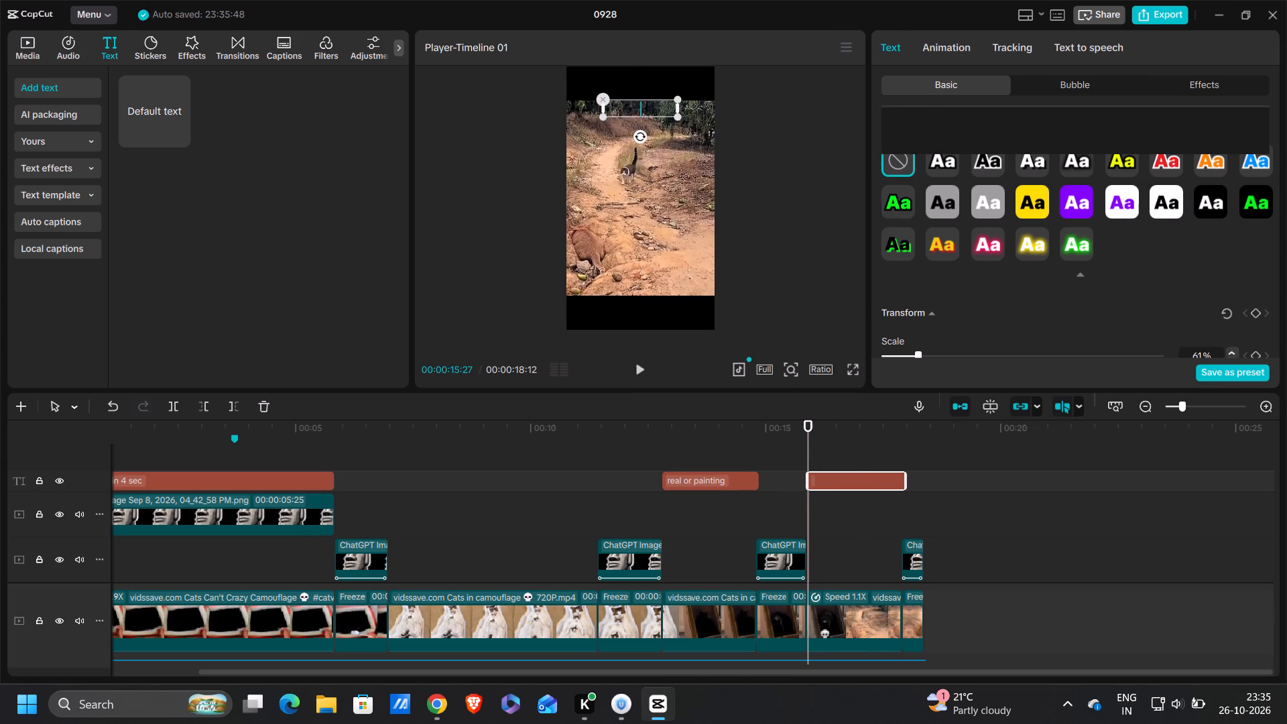
key("d")
key("BackSpace")
type("find thisone")
key("space")
key("BackSpace")
key("BackSpace")
key("BackSpace")
key("BackSpace")
key("BackSpace")
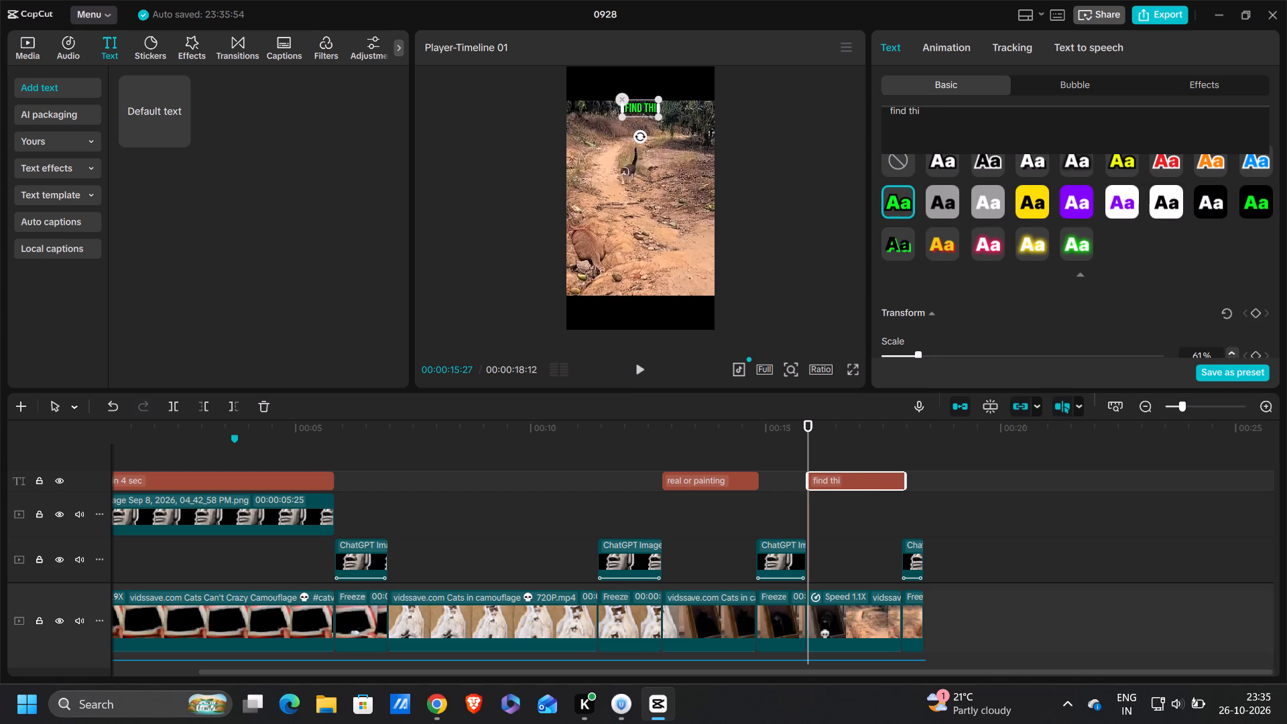
type("s one c")
key("BackSpace")
type("adn")
key("space")
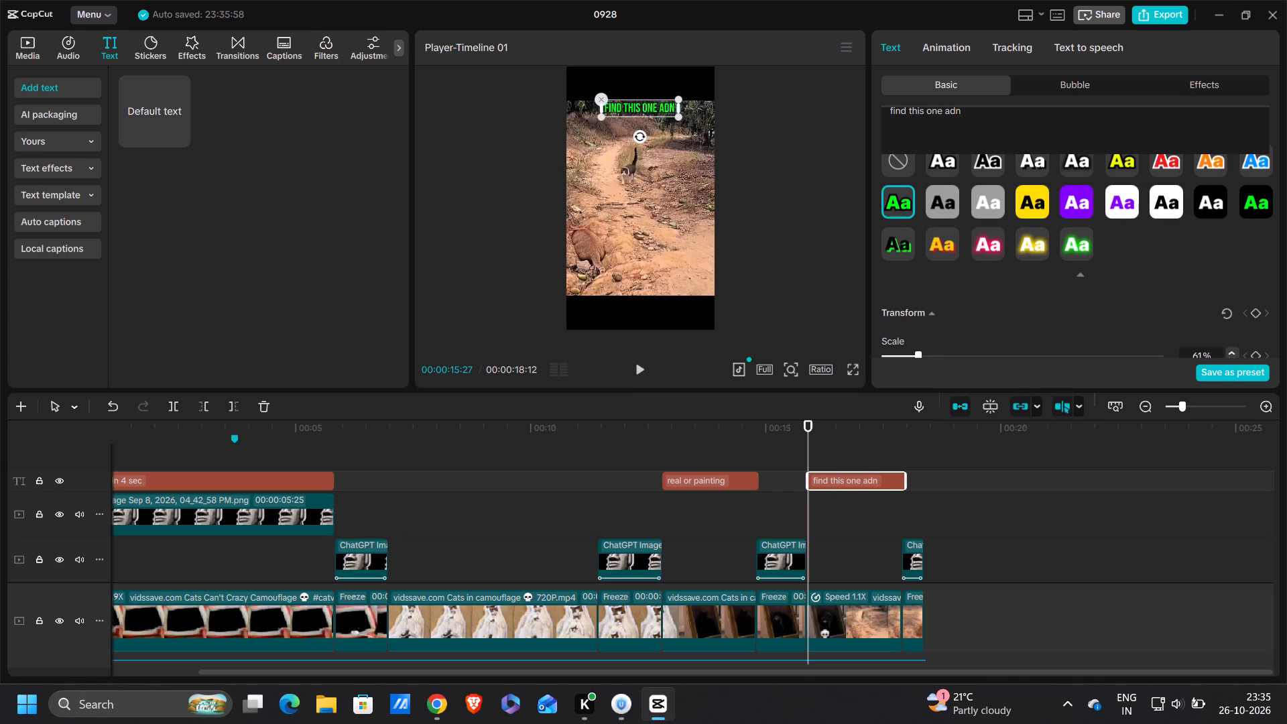
key("BackSpace")
key("BackSpace")
key("BackSpace")
type("nd comment")
key("space")
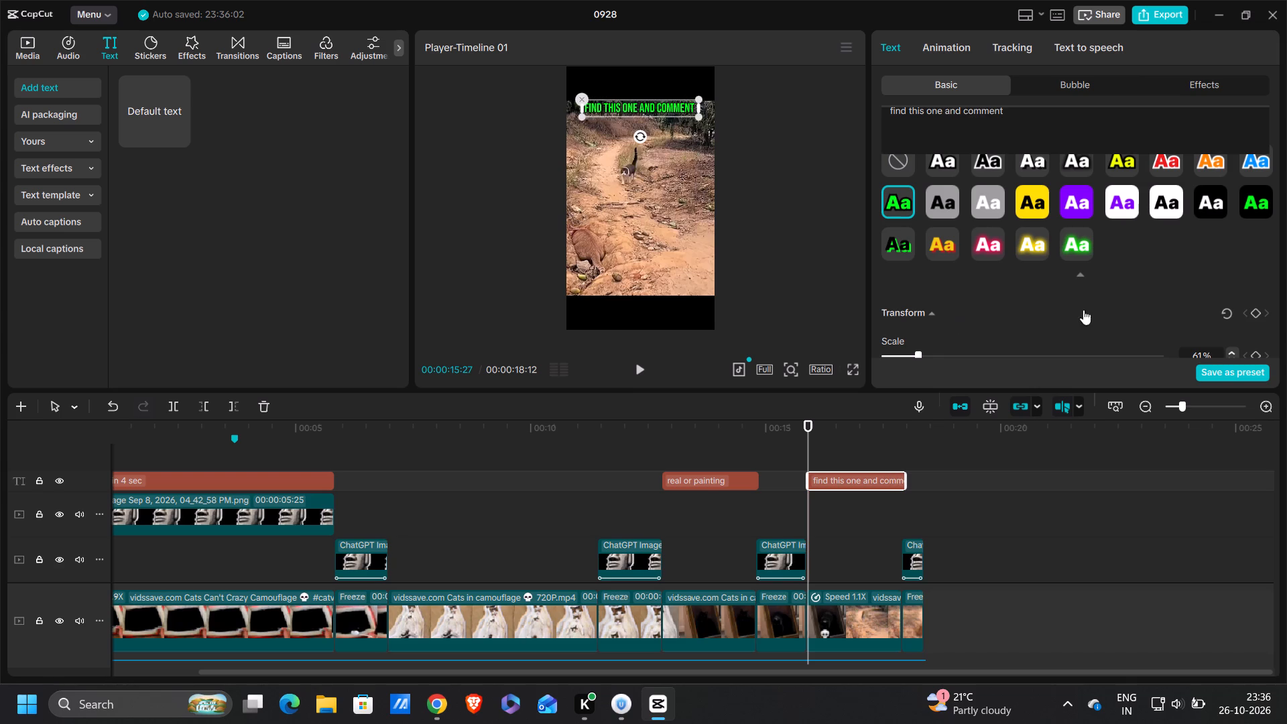
Scale the "find this one and comment" caption down slightly.
left_click(696, 117)
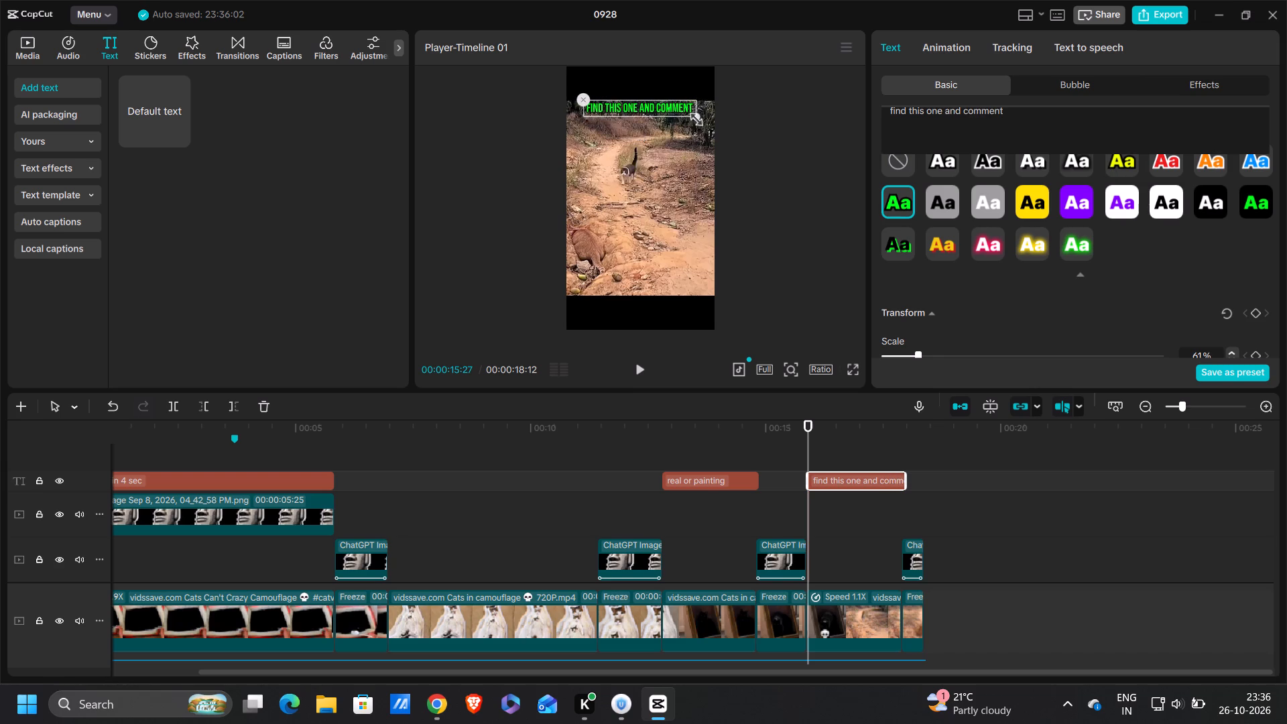
scroll(914, 189, "up", 1)
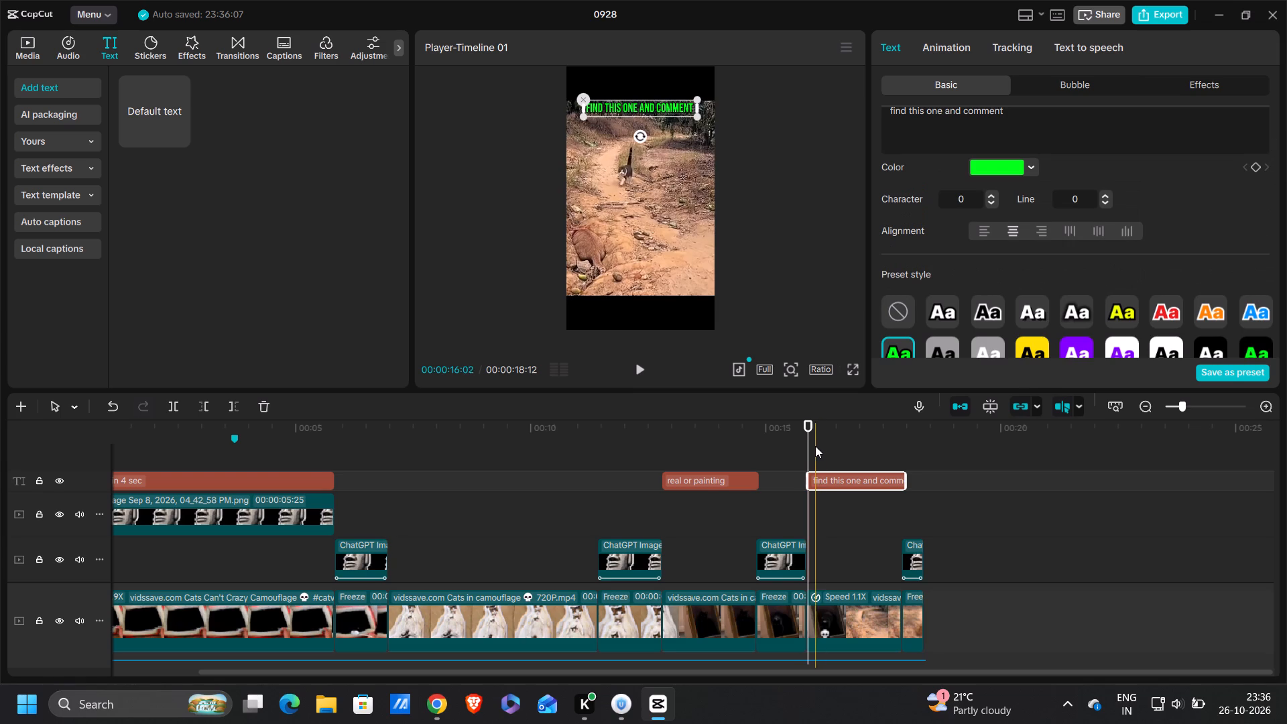
key("space")
key("space")
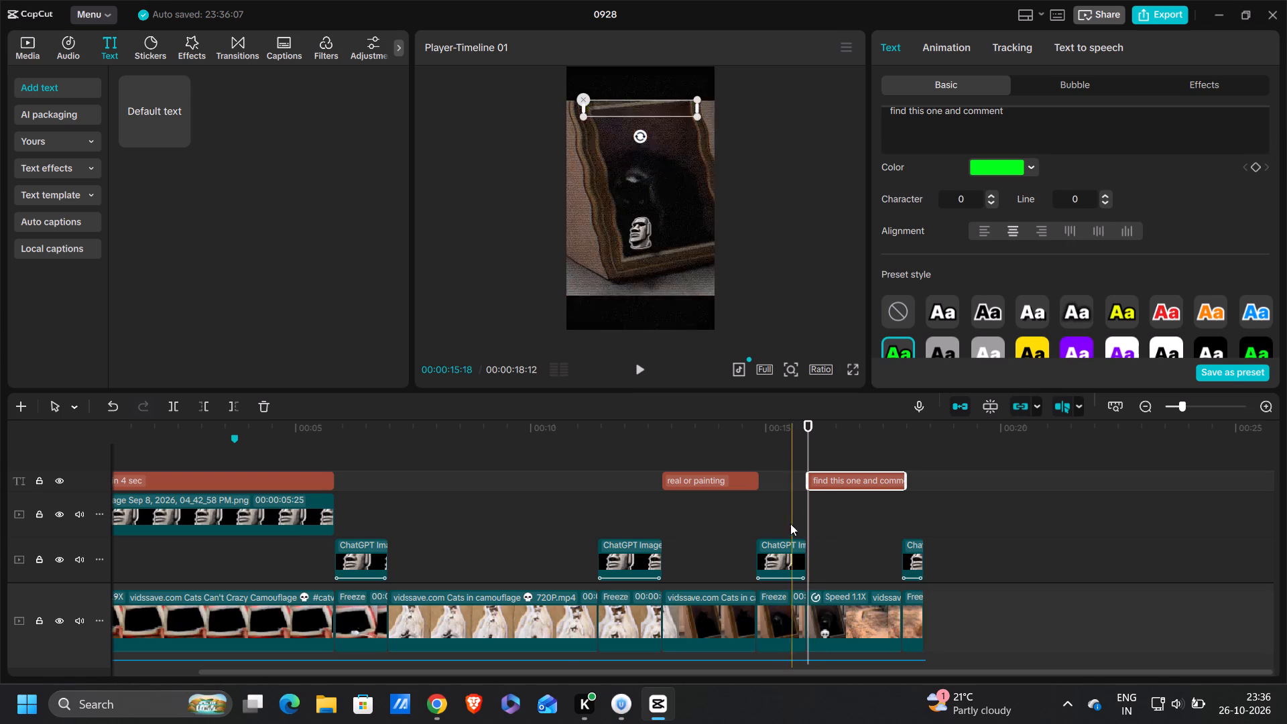
Copy the "did you find it ?" caption to the last freeze frame and trim its end to about the end of that freeze.
scroll(567, 562, "down", 2)
double_click(368, 559)
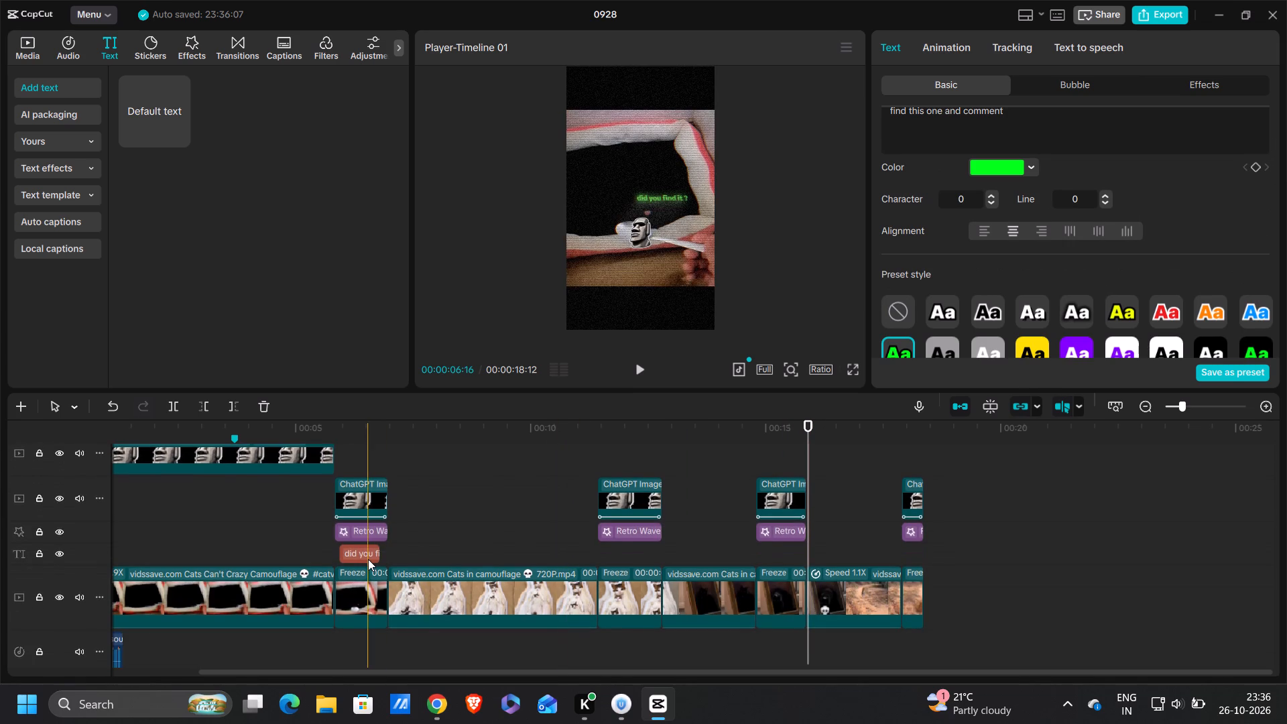
key("ctrl+c")
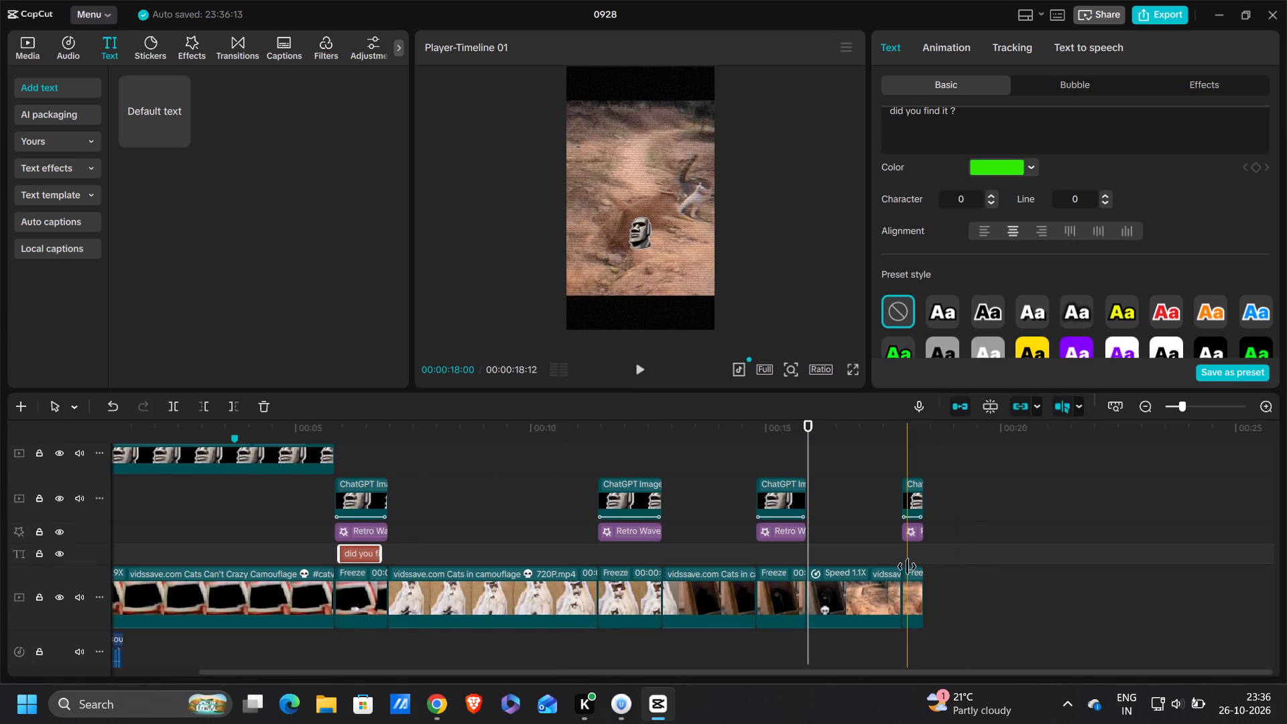
left_click(902, 563)
key("ctrl+v")
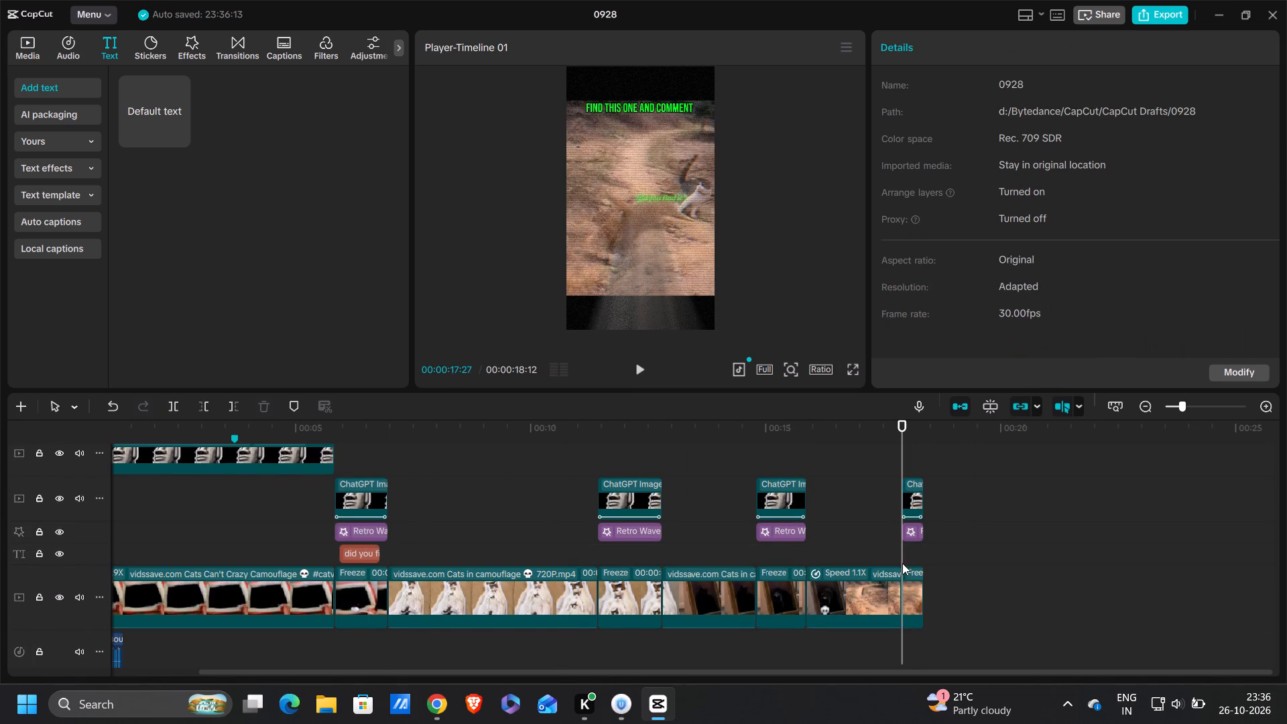
left_click_drag(946, 555, 928, 556)
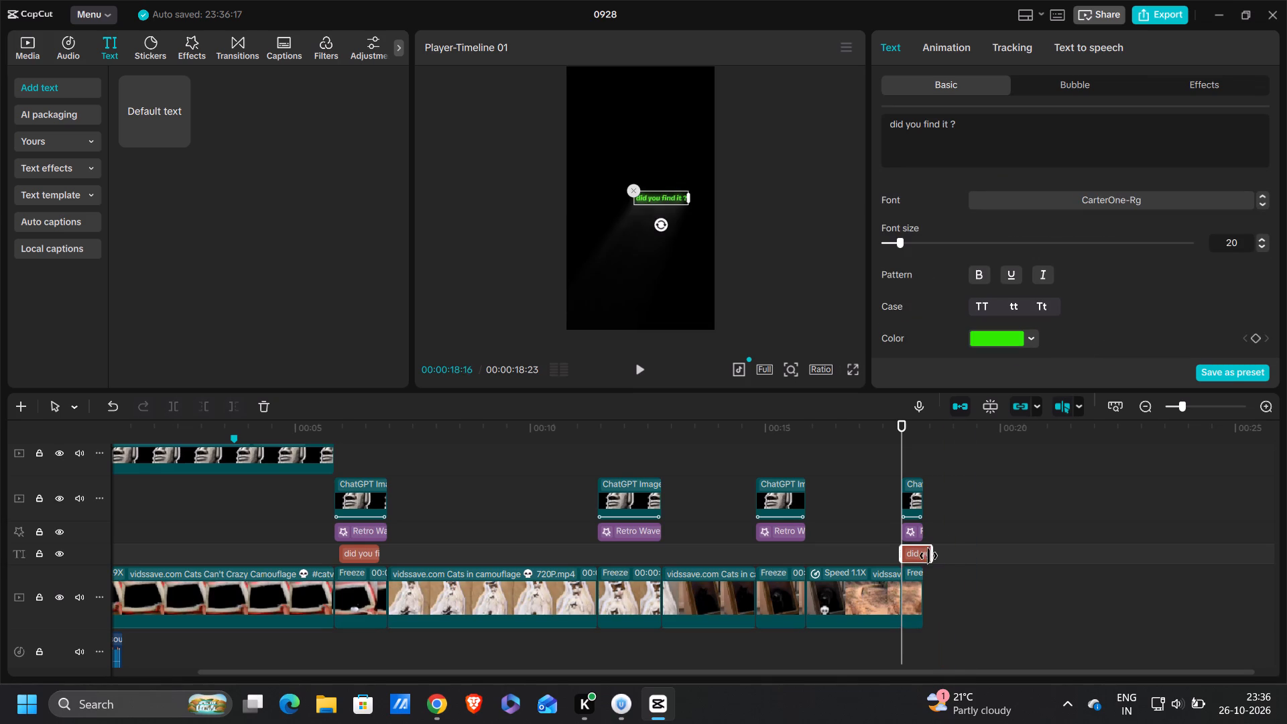
left_click_drag(928, 556, 924, 555)
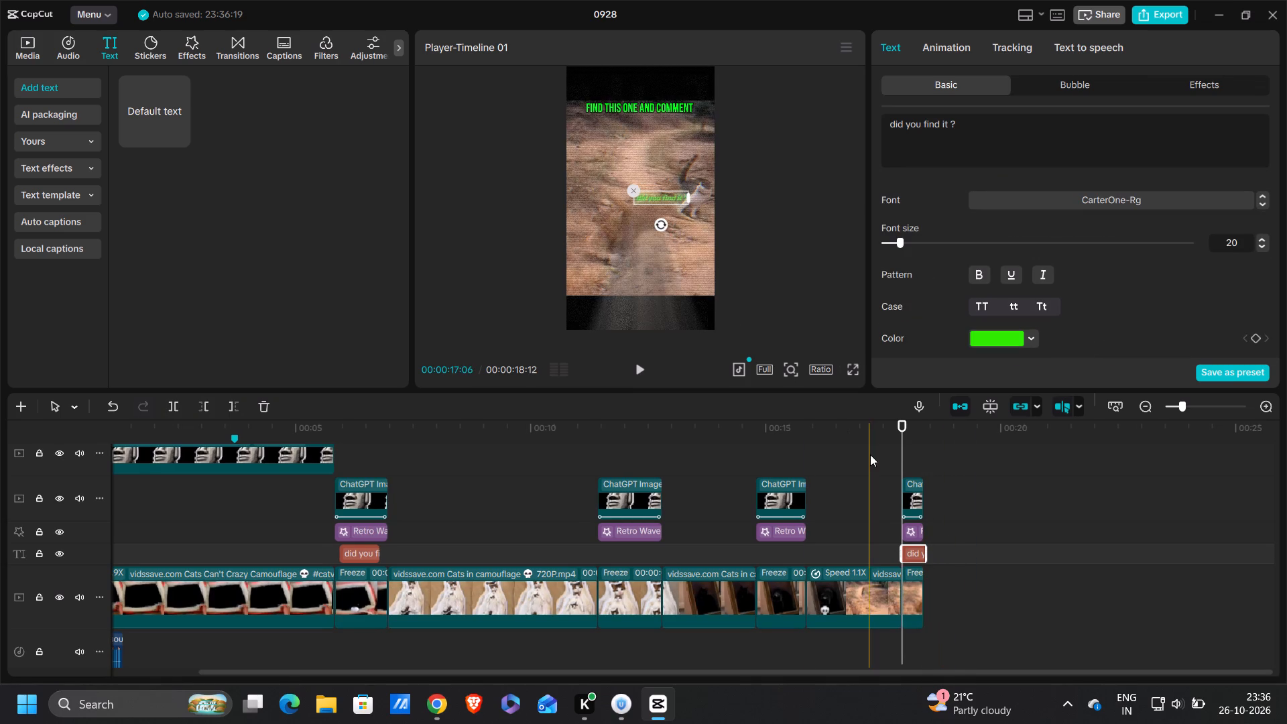
Change the text of the caption over the last freeze frame to "did you ?".
left_click(668, 192)
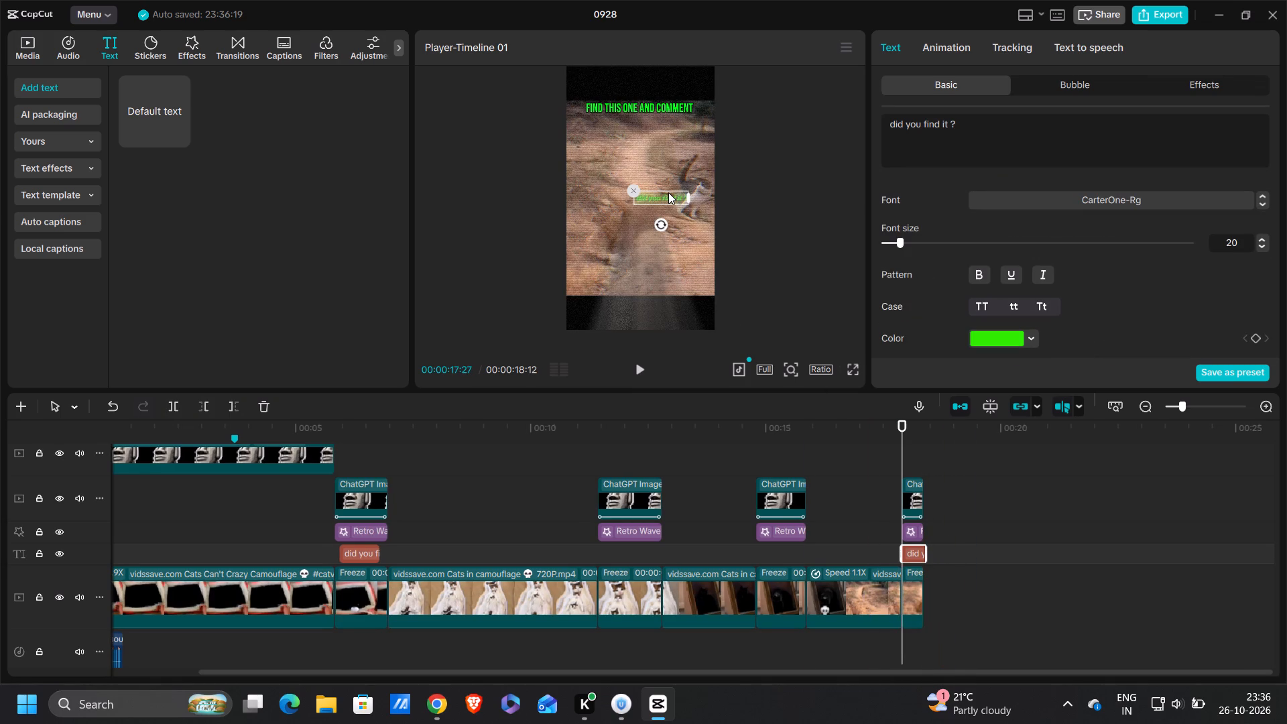
double_click(667, 199)
key("BackSpace")
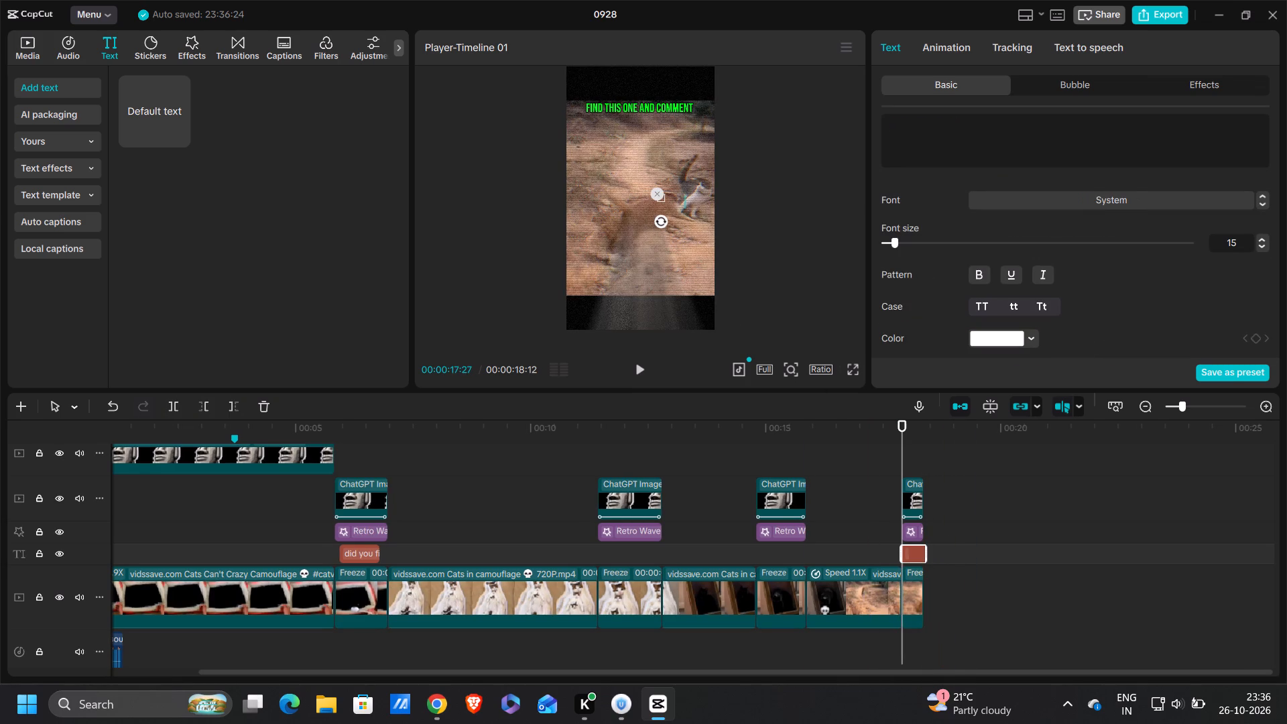
type("did you d")
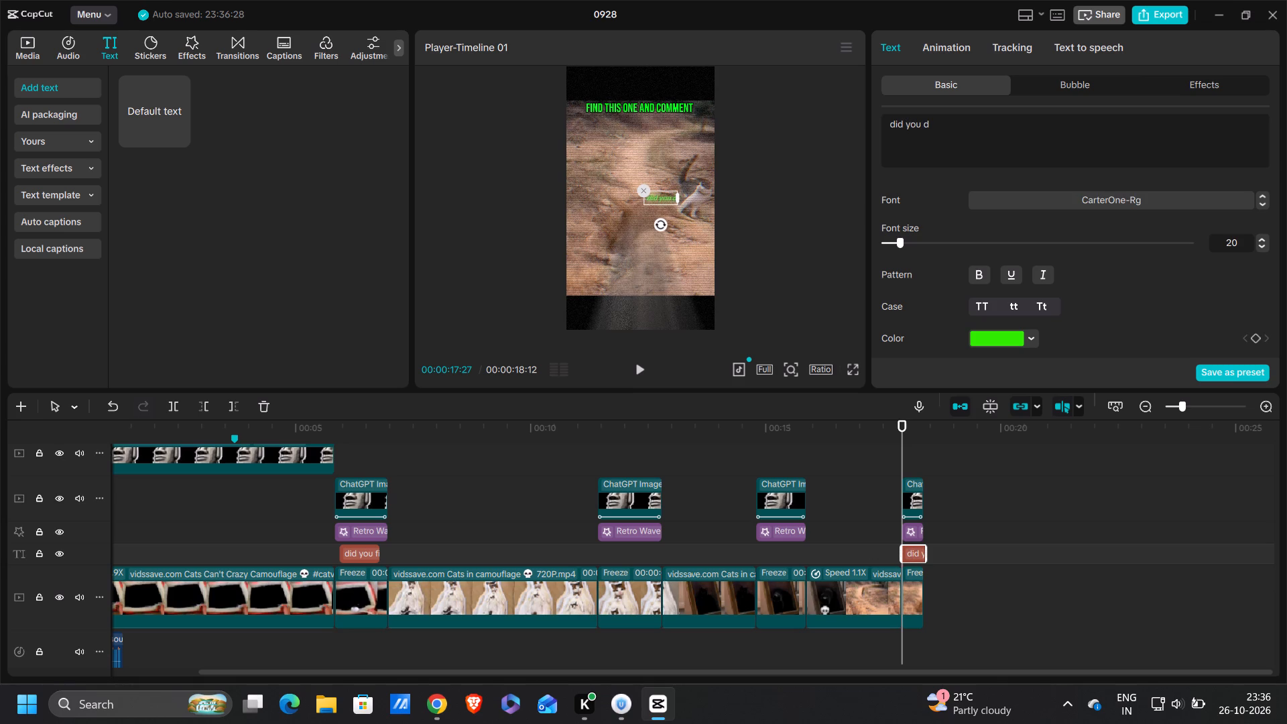
key("BackSpace")
type("fin")
key("BackSpace")
key("BackSpace")
key("BackSpace")
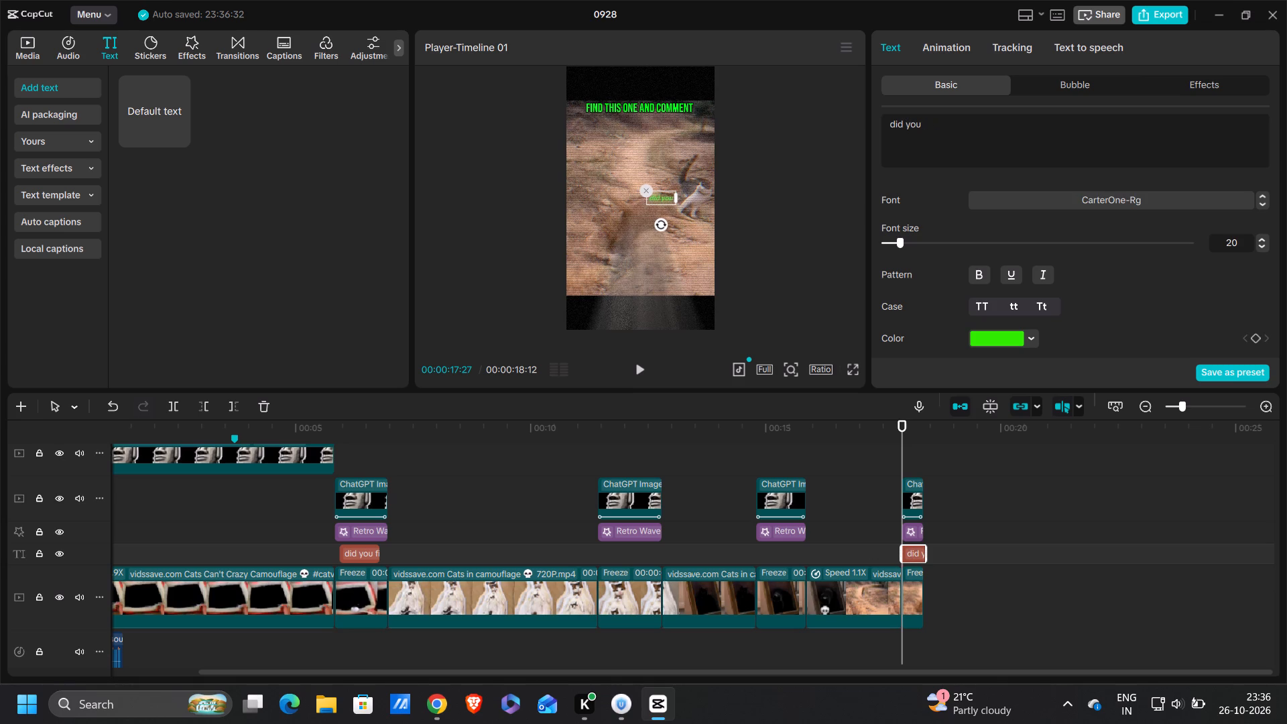
key("shift+question")
Apply the trending stretch-distort combo animation to each of the four freeze frames on the main track.
left_click(334, 535)
left_click(340, 619)
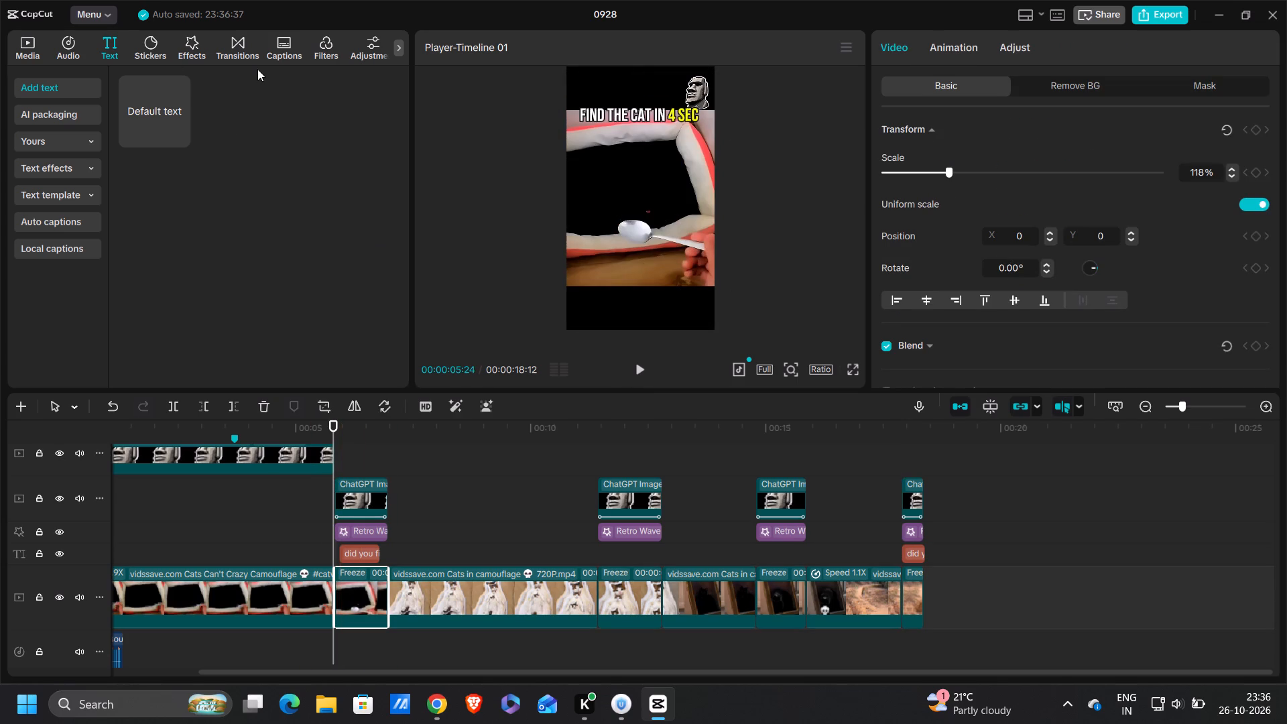
left_click(243, 48)
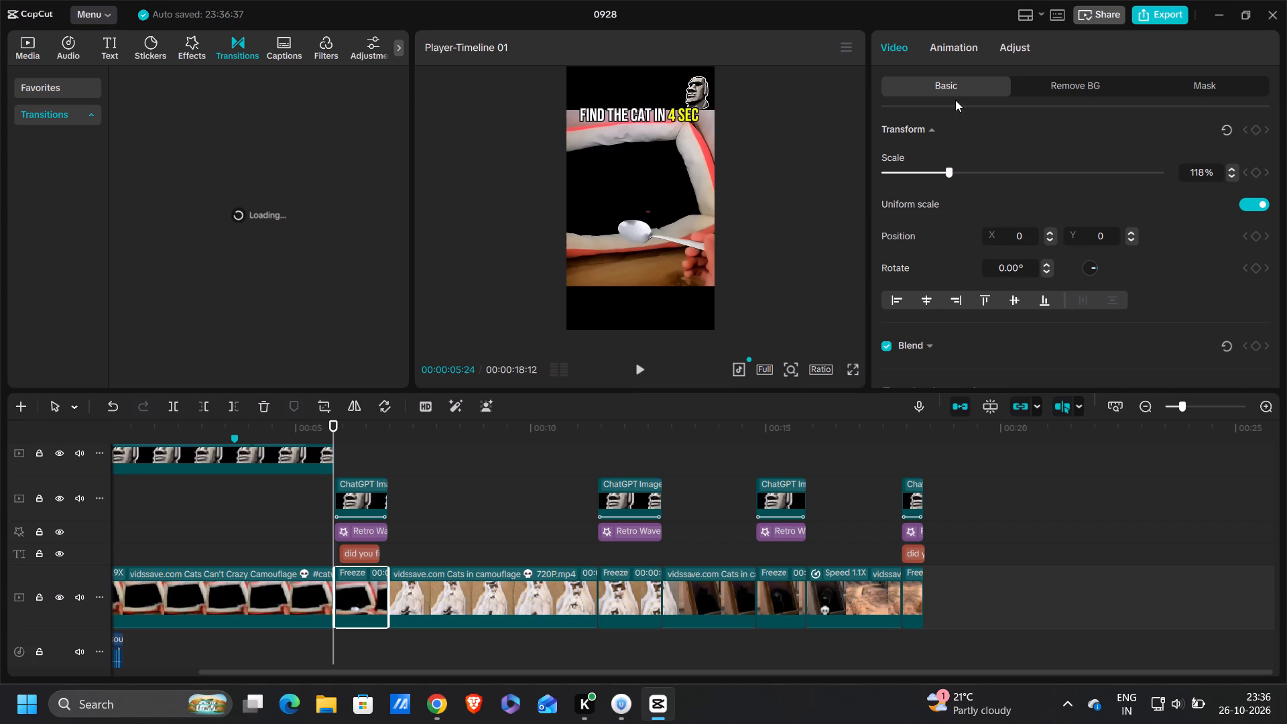
double_click(965, 53)
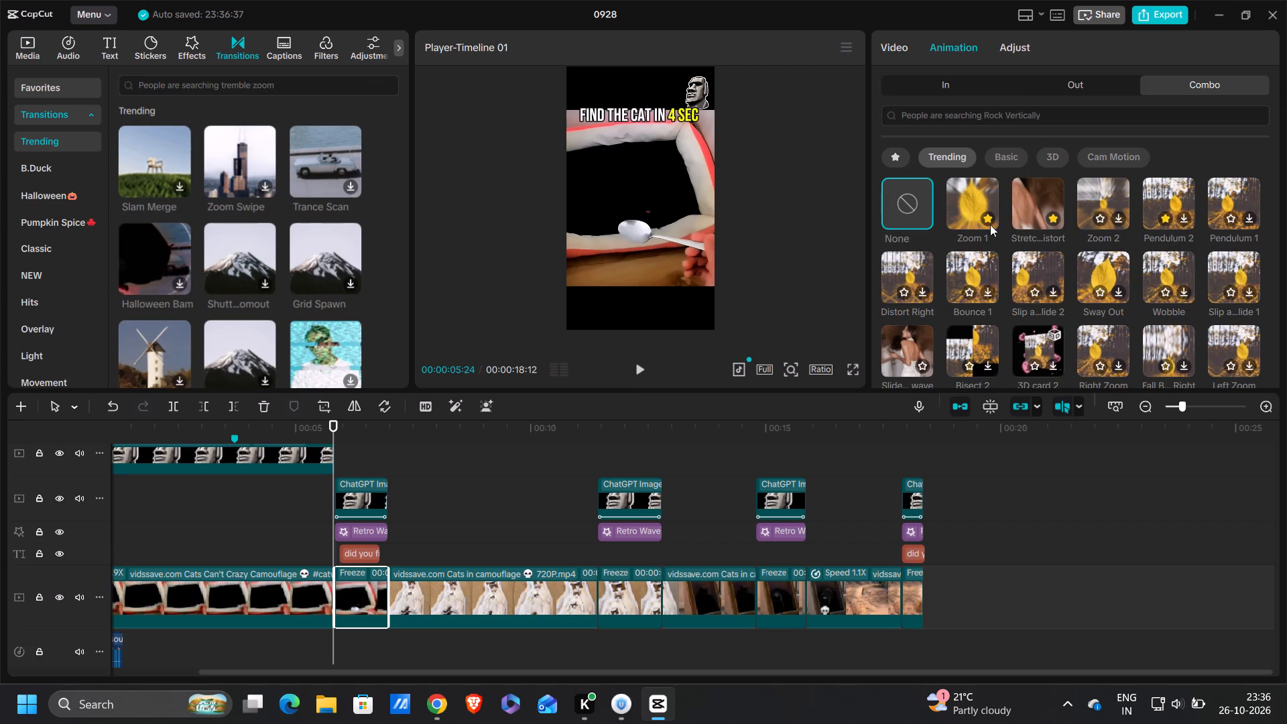
double_click(1022, 202)
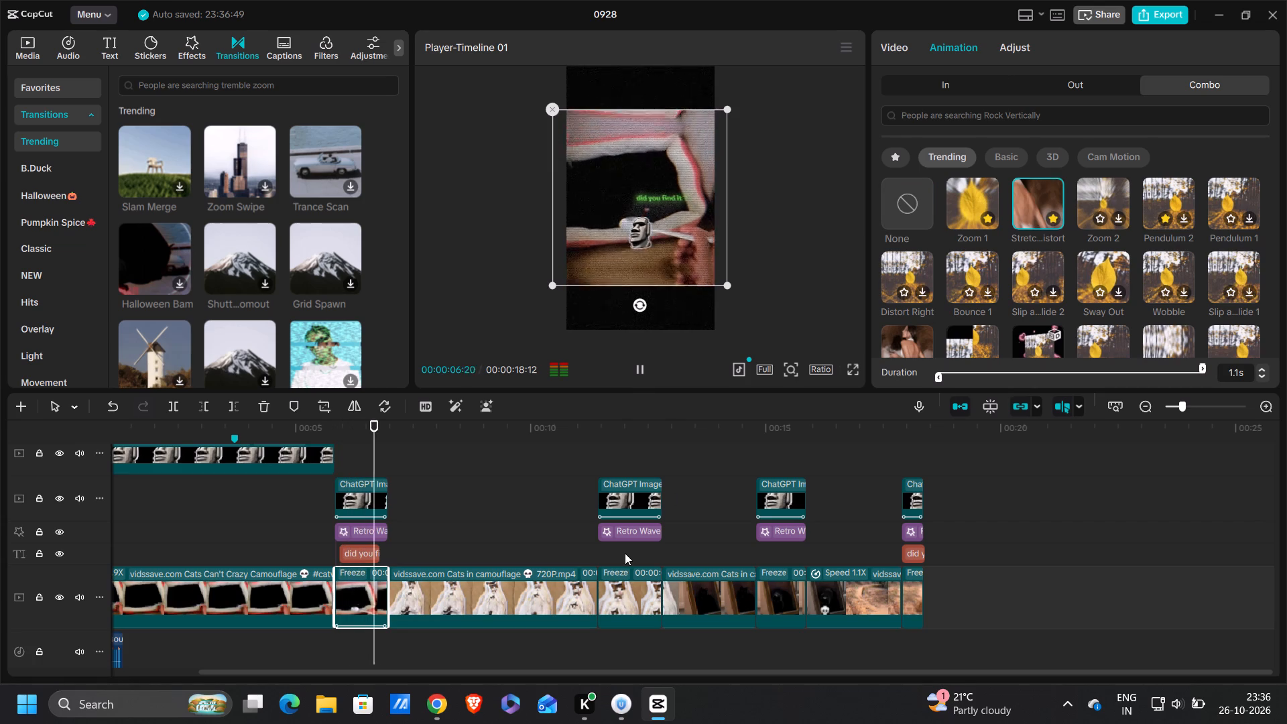
double_click(624, 597)
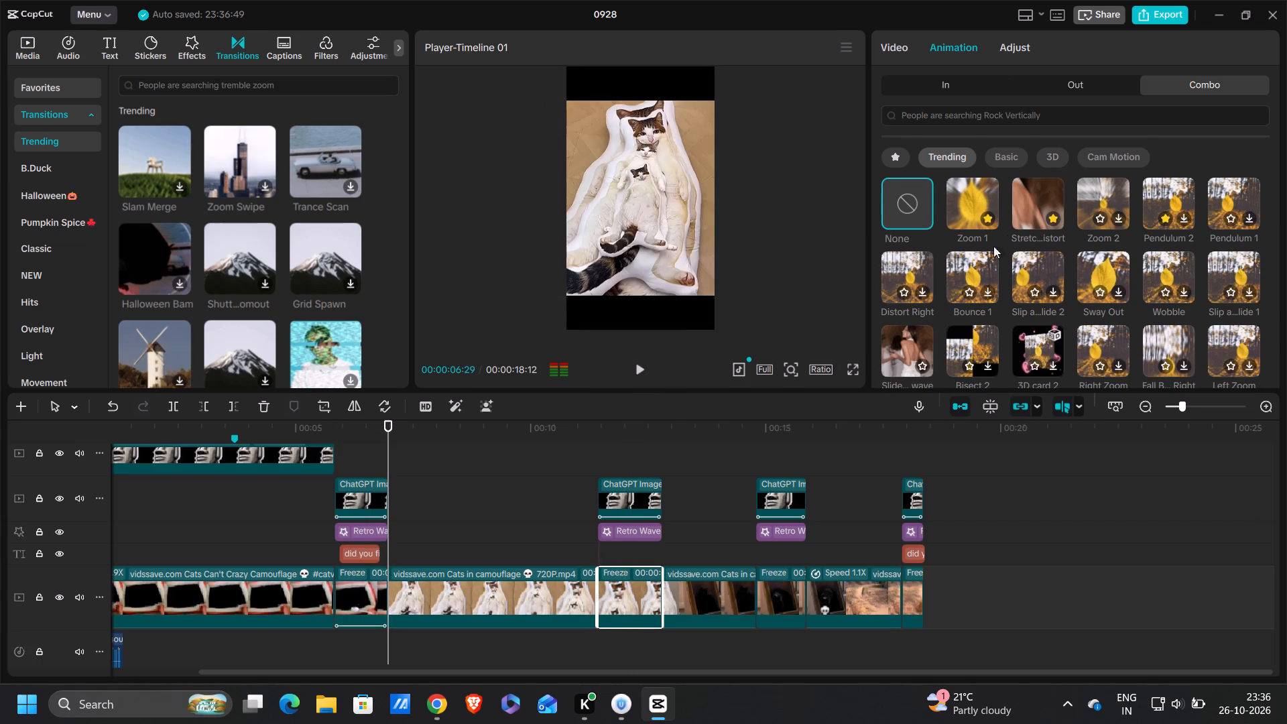
double_click(1035, 217)
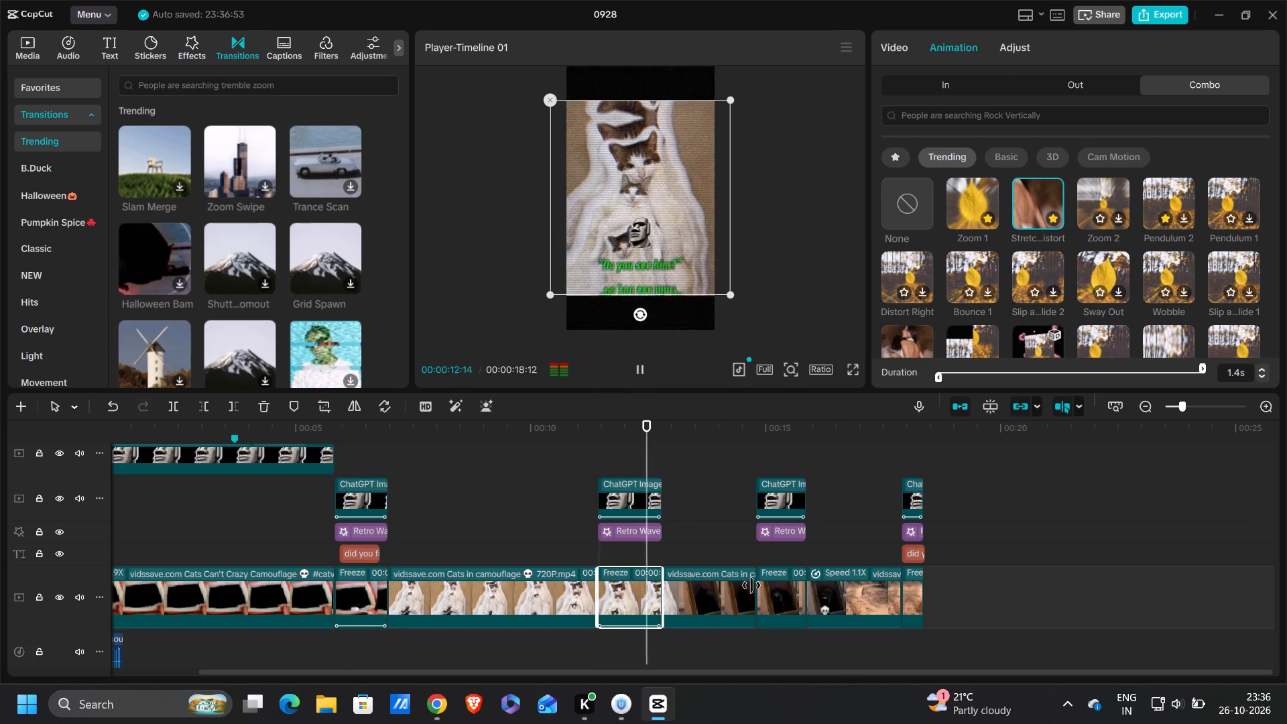
double_click(774, 585)
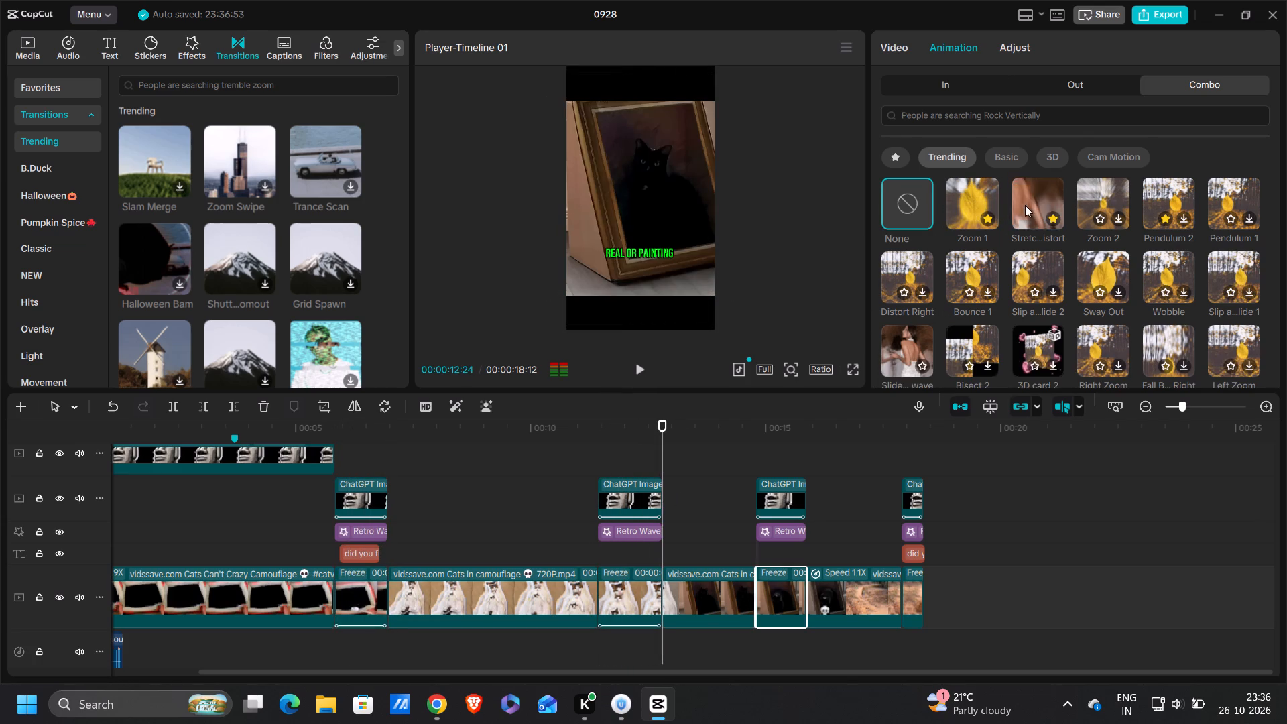
double_click(1025, 205)
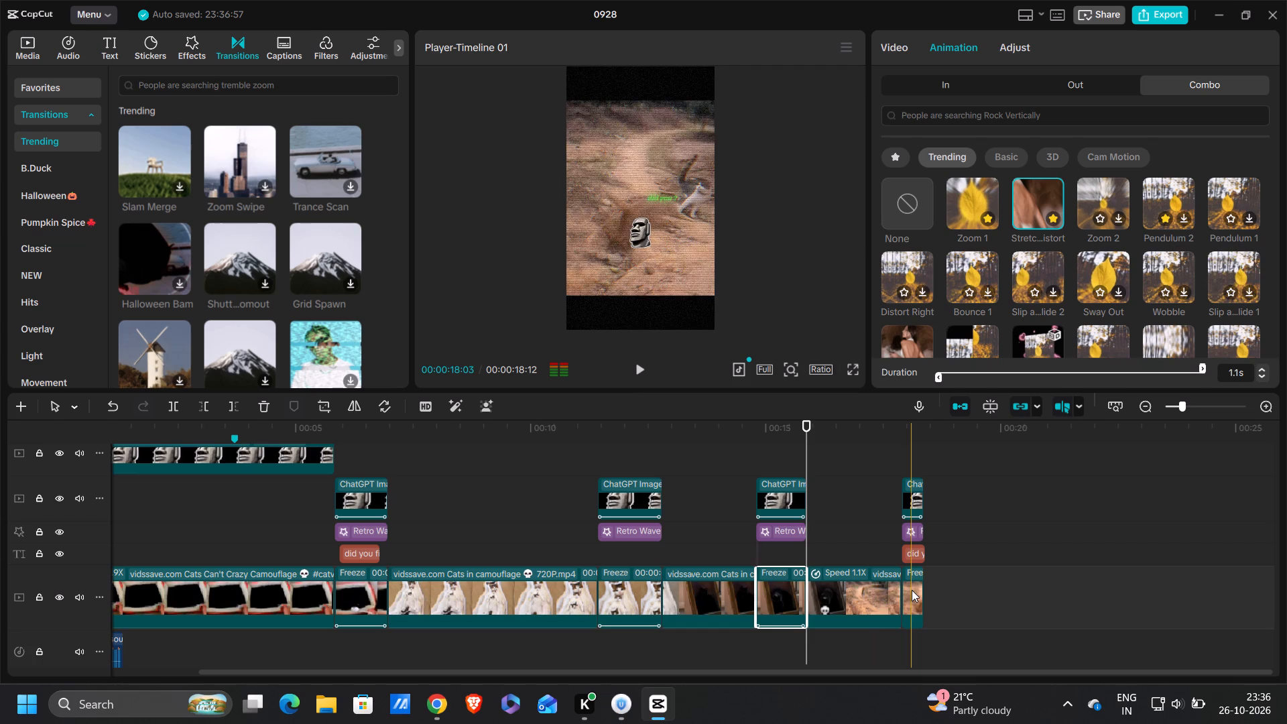
double_click(912, 590)
double_click(1050, 197)
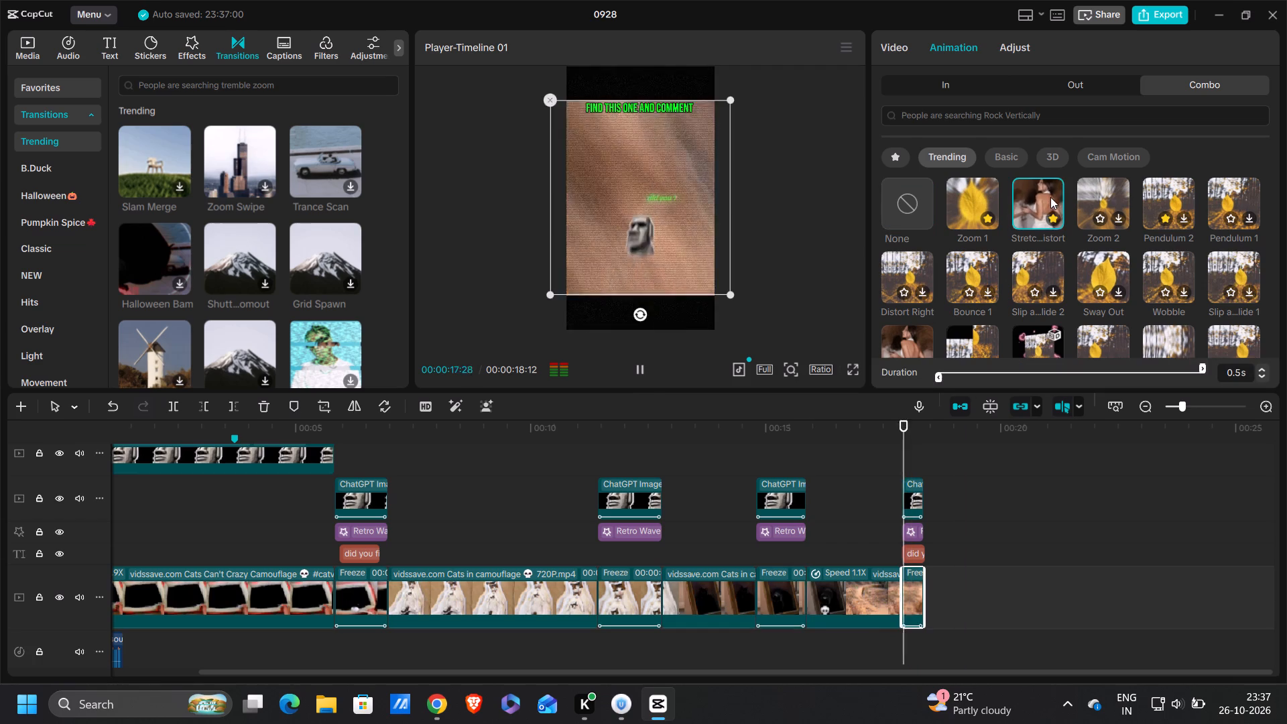
Add the Classic White Flash transition between each cat clip and its following freeze frame, at all four cuts.
left_click(59, 249)
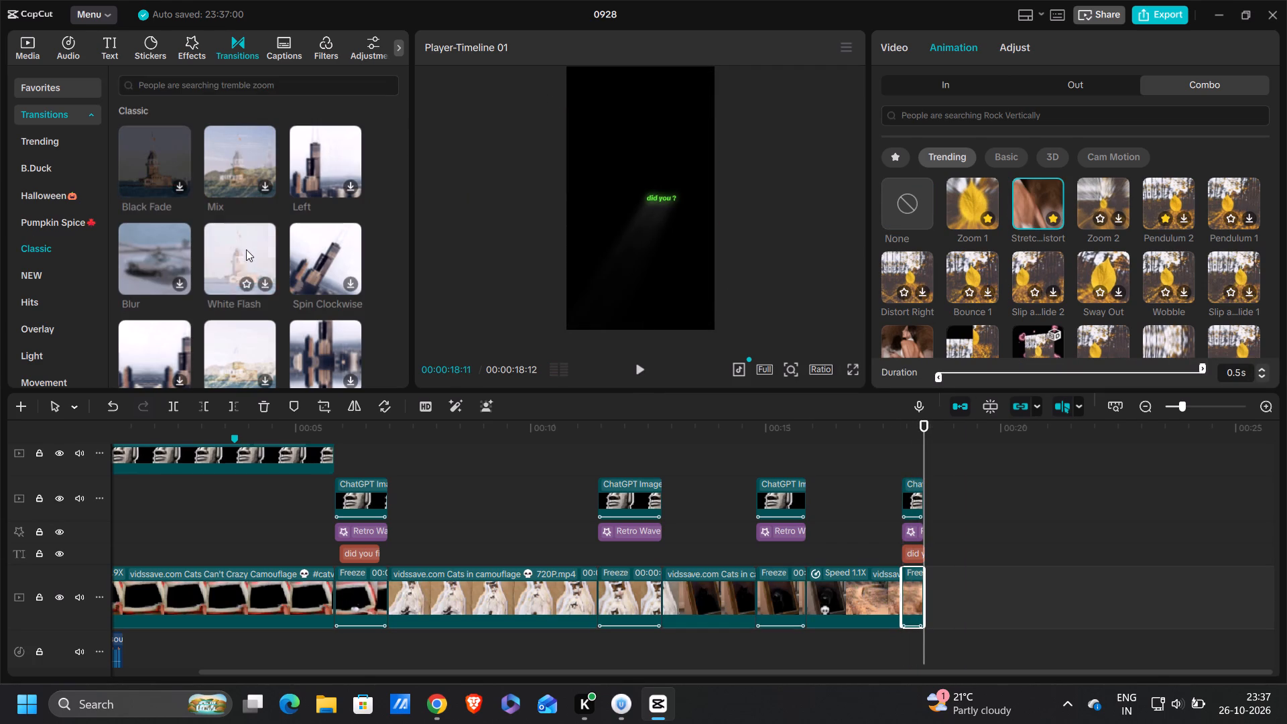
left_click_drag(246, 249, 328, 599)
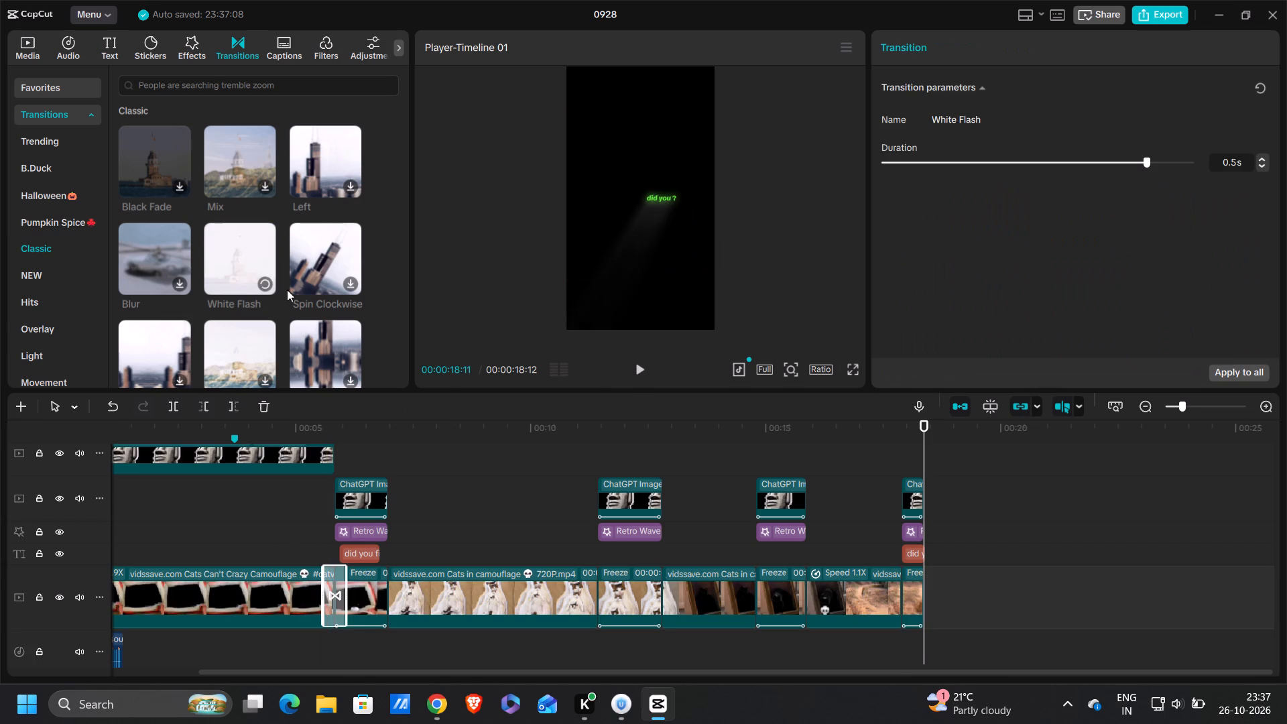
left_click_drag(249, 245, 589, 593)
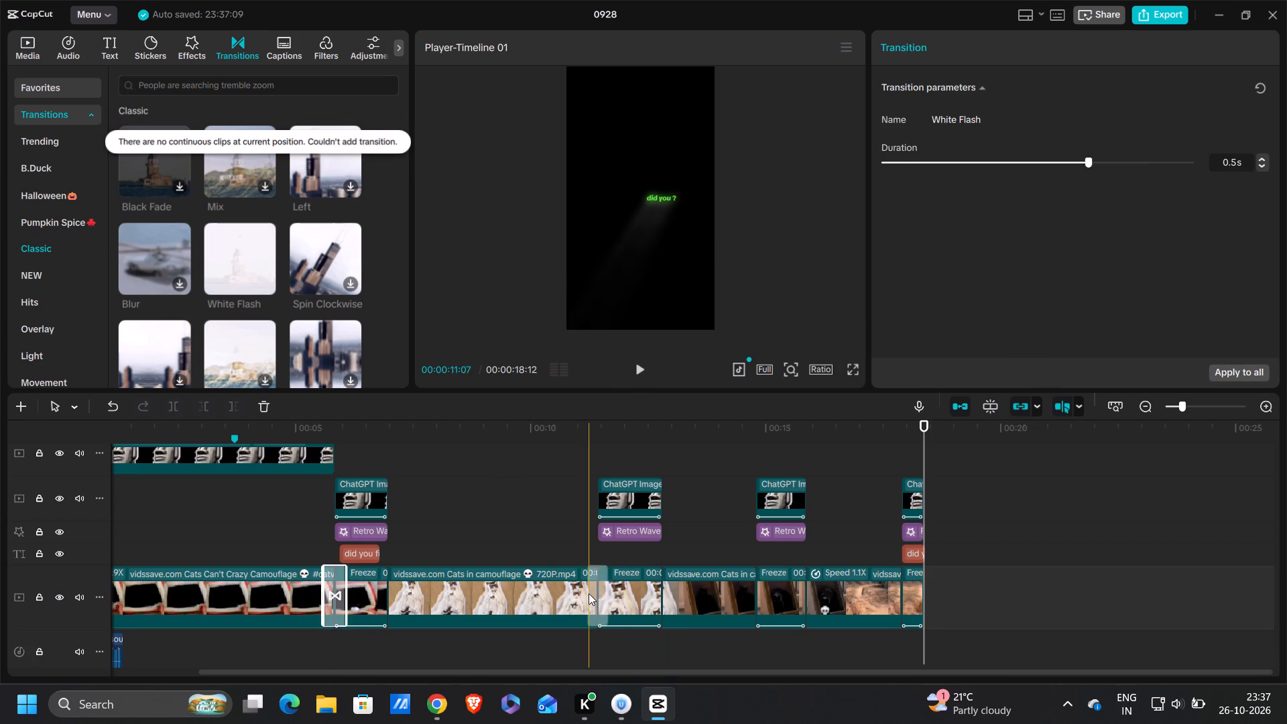
left_click_drag(225, 261, 761, 601)
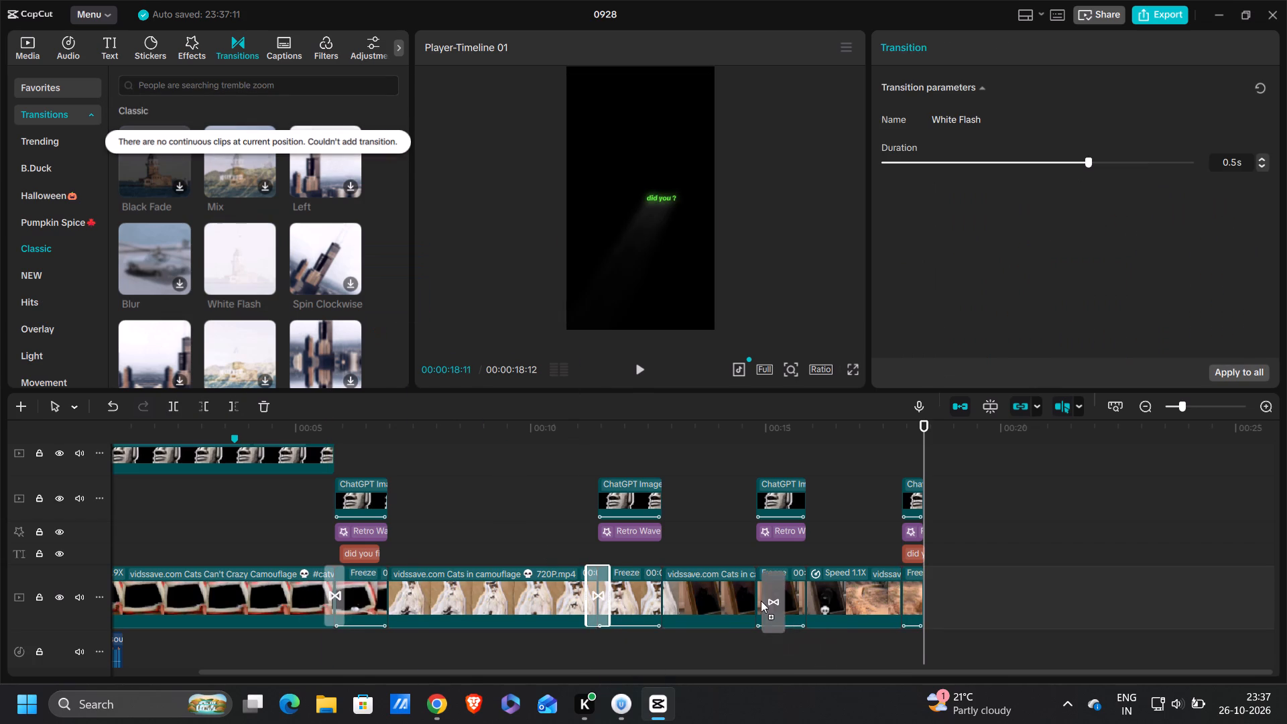
left_click_drag(761, 601, 752, 602)
left_click_drag(250, 271, 887, 587)
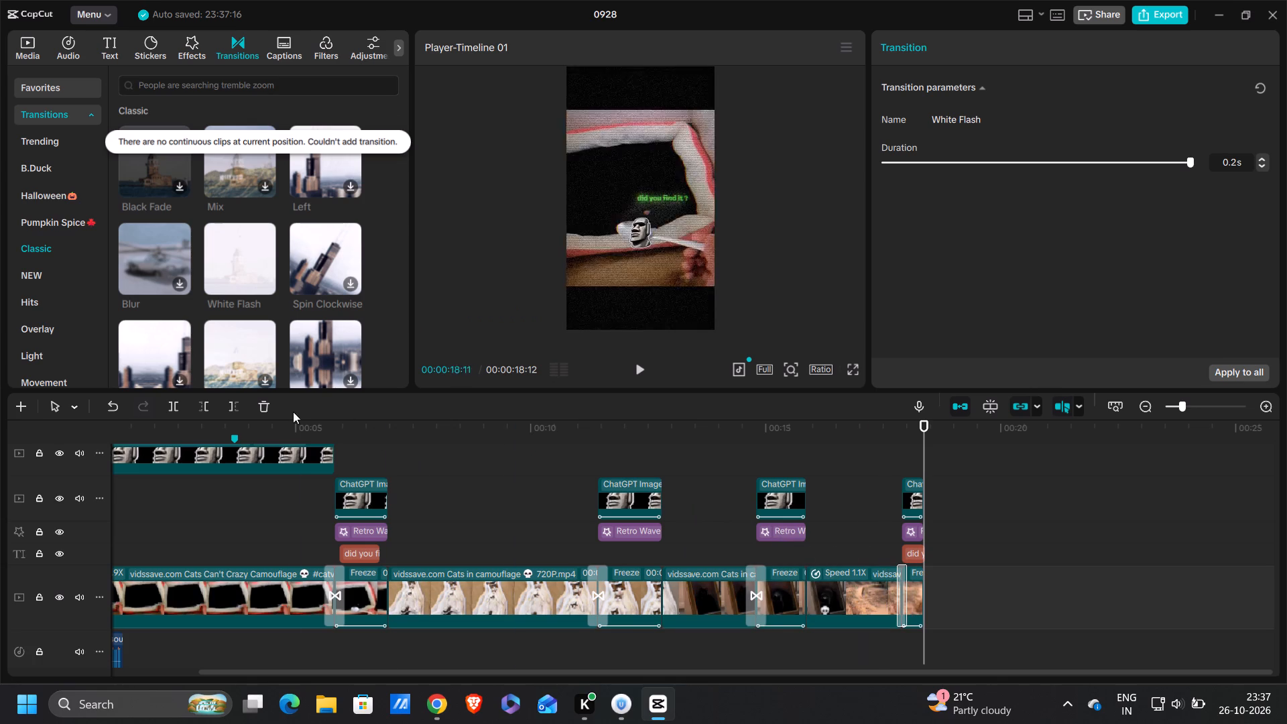
Play back the edited timeline around the second cat clip and its freeze frame, and look at the export settings without exporting.
left_click(323, 502)
key("space")
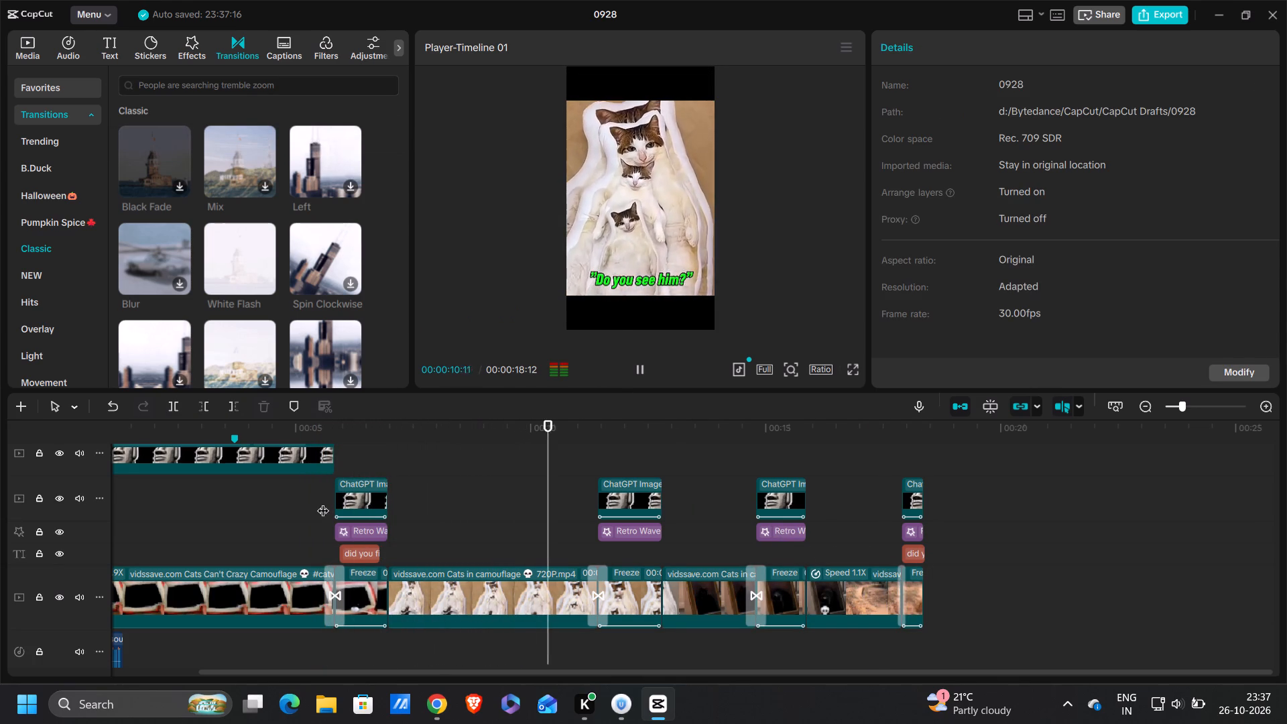
key("space")
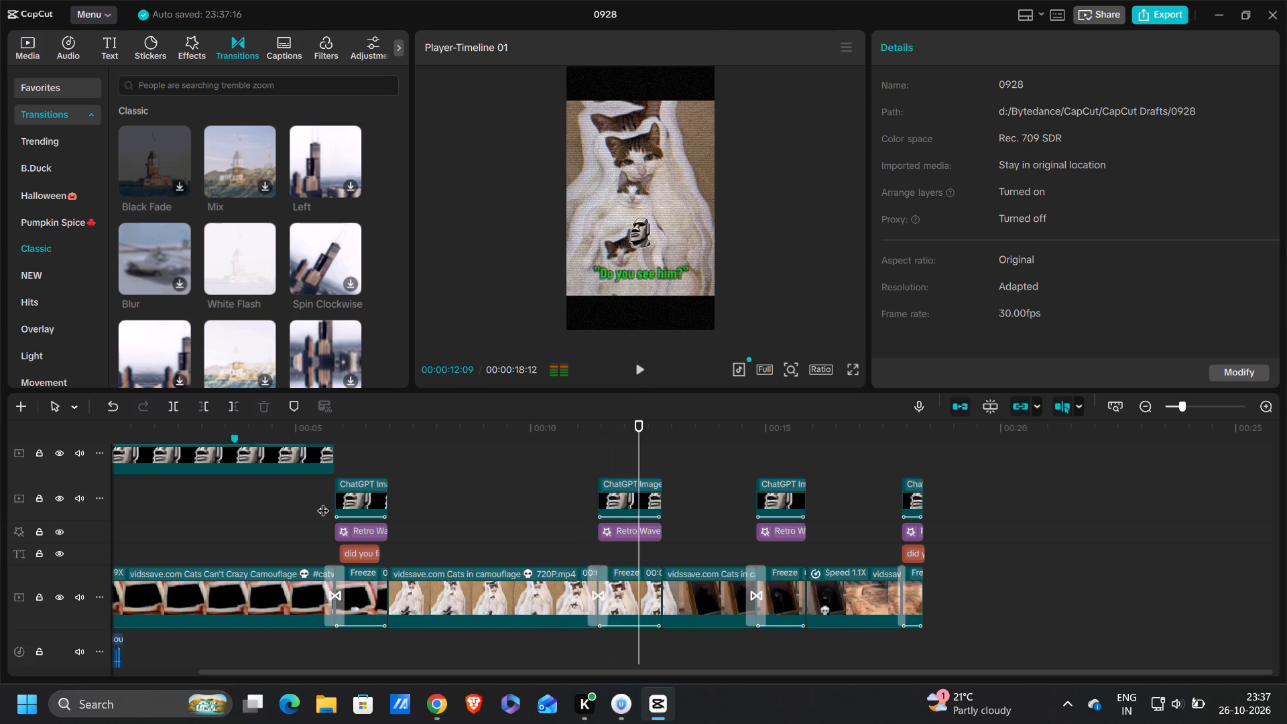
left_click(1162, 13)
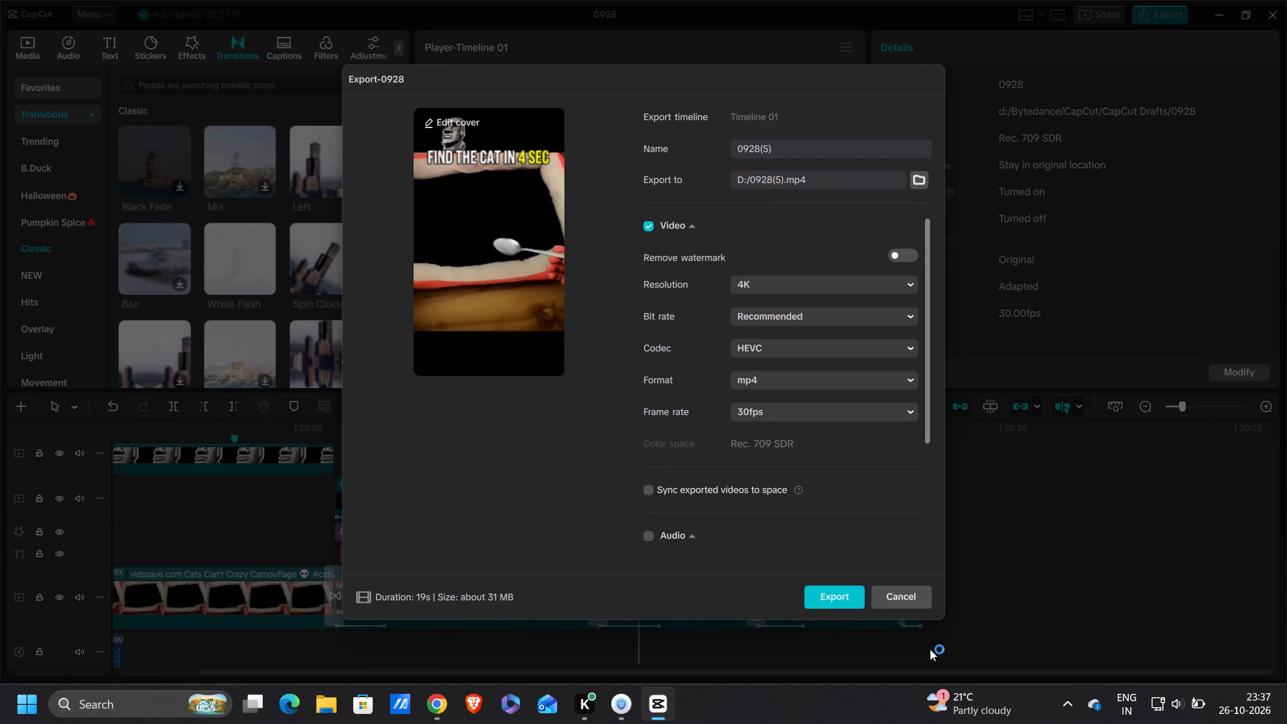
left_click(926, 592)
Look over the whole timeline, from the caption tracks down to the audio tracks.
scroll(603, 503, "down", 3)
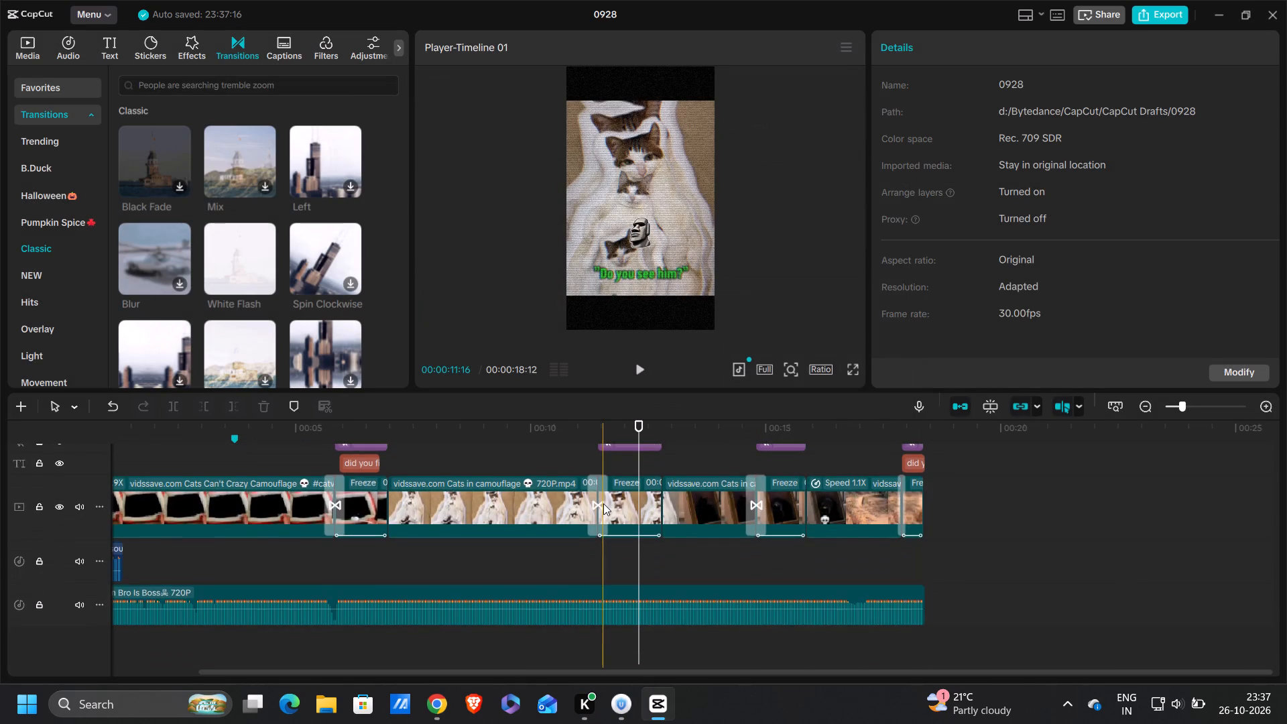
scroll(603, 503, "down", 6, "ctrl")
scroll(603, 503, "up", 2)
scroll(603, 503, "down", 5, "ctrl")
scroll(603, 503, "up", 1)
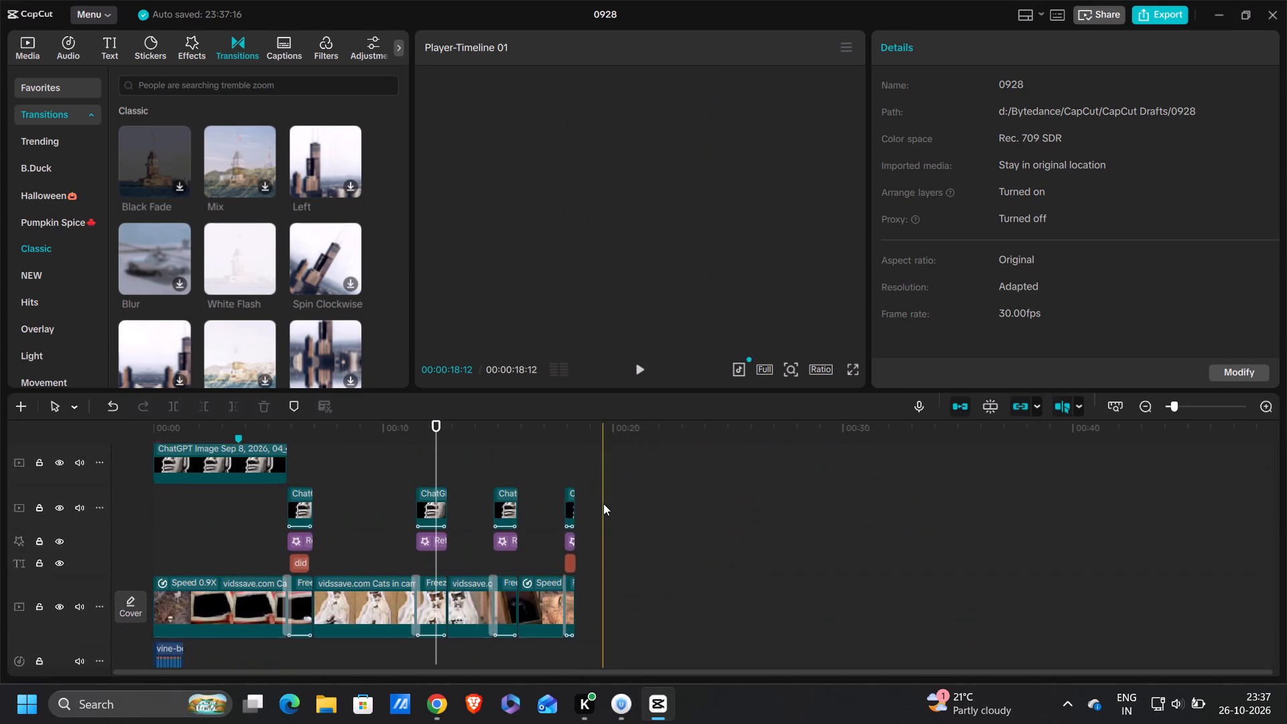
scroll(603, 503, "up", 2)
scroll(603, 503, "down", 7, "ctrl")
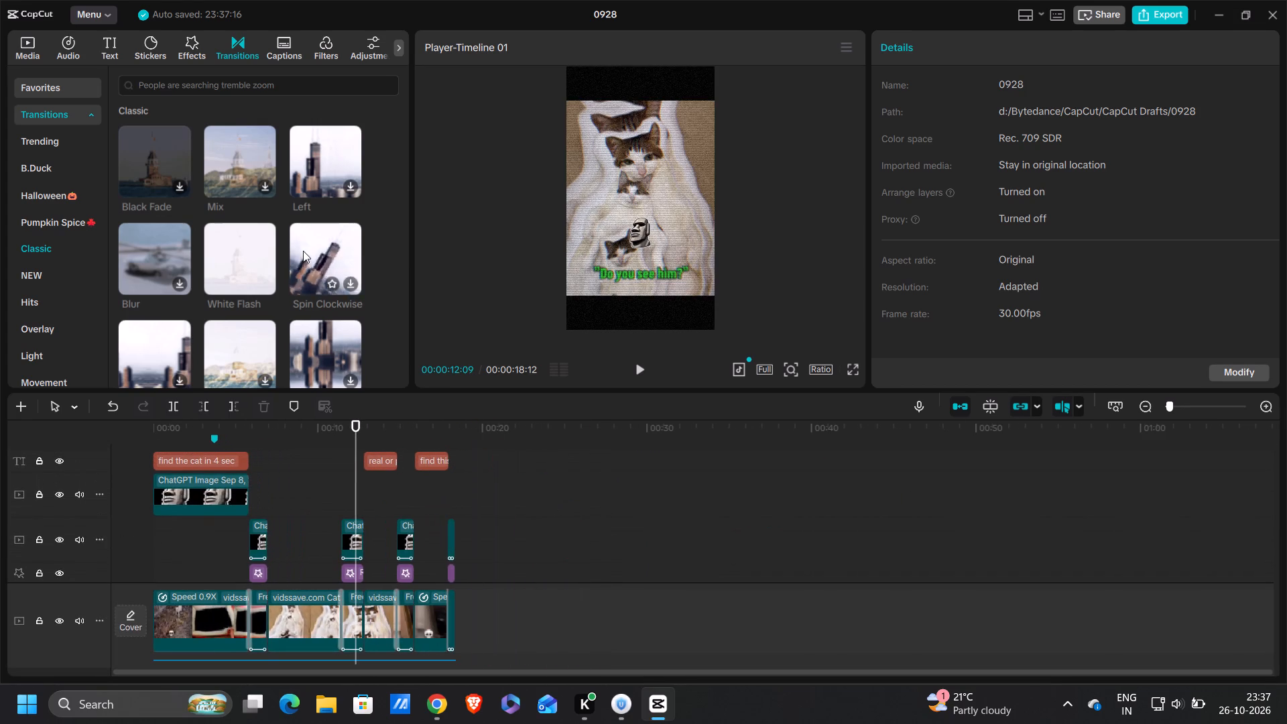
scroll(303, 251, "down", 13)
Add the buzzer.mp3 sound from the imported media to the sound-effect track, near the end of the video over the last freeze frame.
left_click(27, 37)
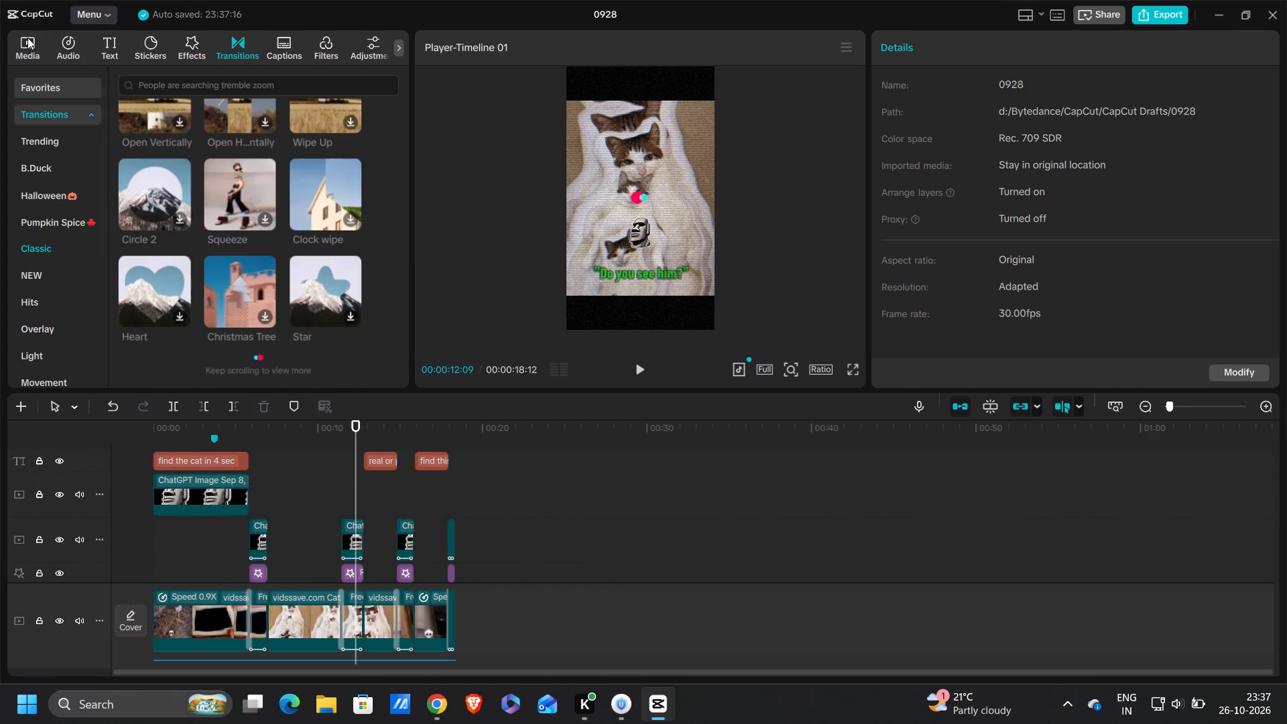
scroll(292, 258, "down", 20)
scroll(292, 258, "down", 5)
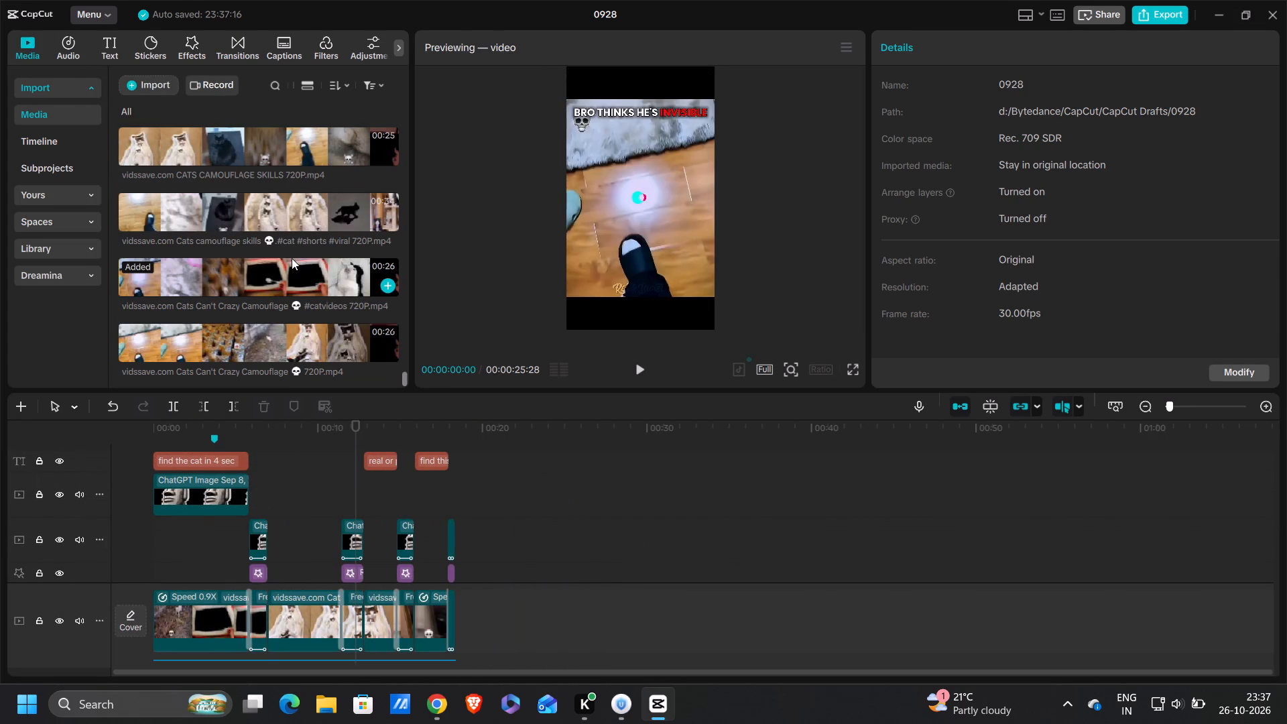
scroll(292, 258, "down", 2)
scroll(332, 228, "up", 1)
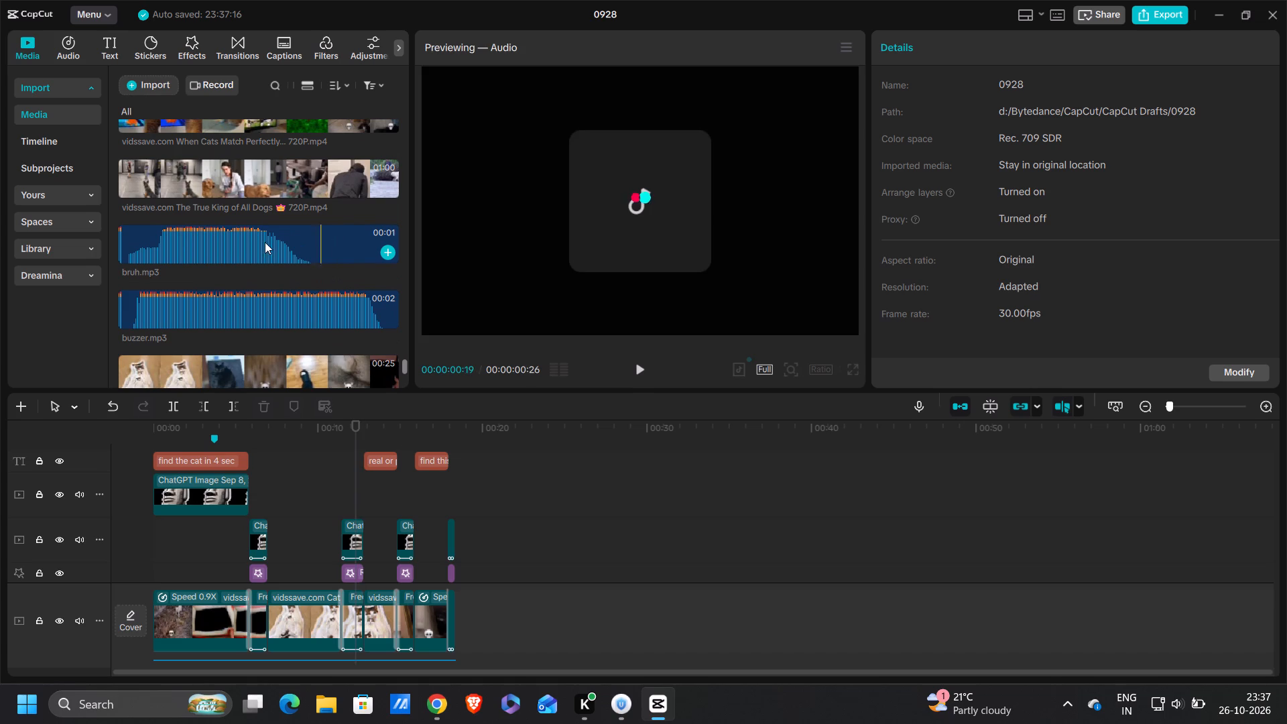
left_click(253, 237)
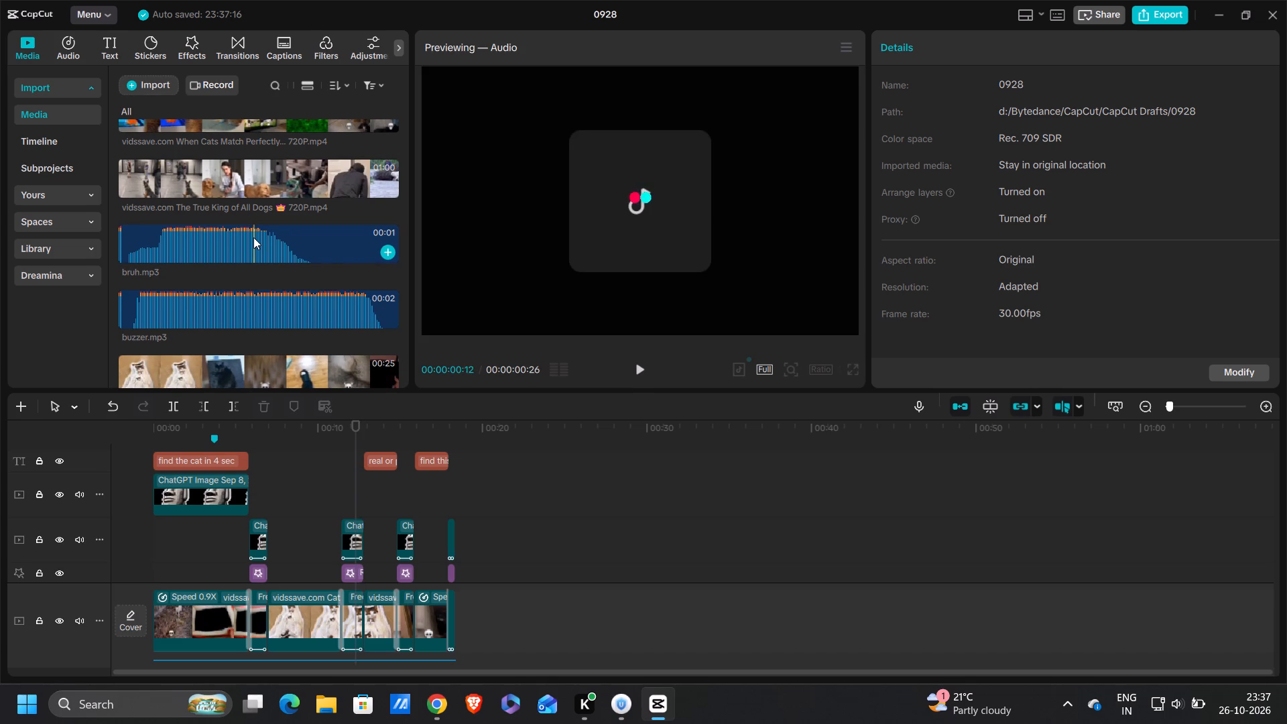
left_click_drag(263, 307, 444, 659)
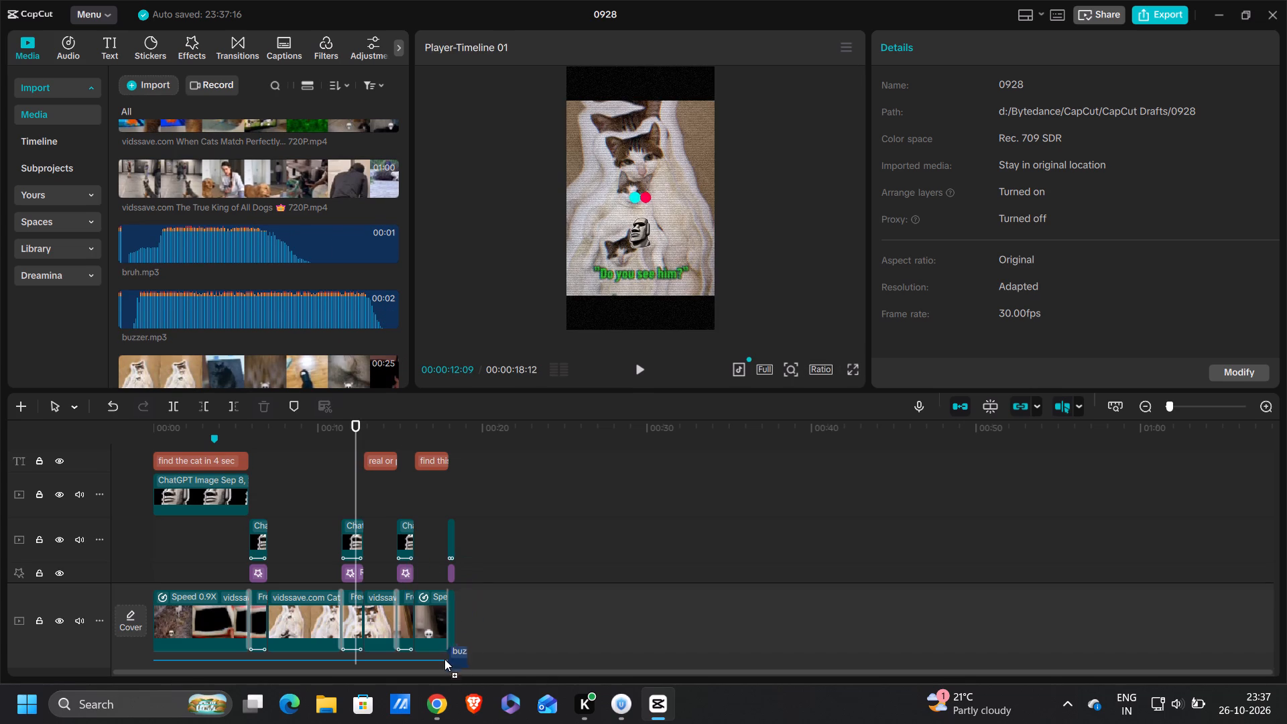
left_click_drag(444, 659, 443, 655)
scroll(443, 655, "down", 2)
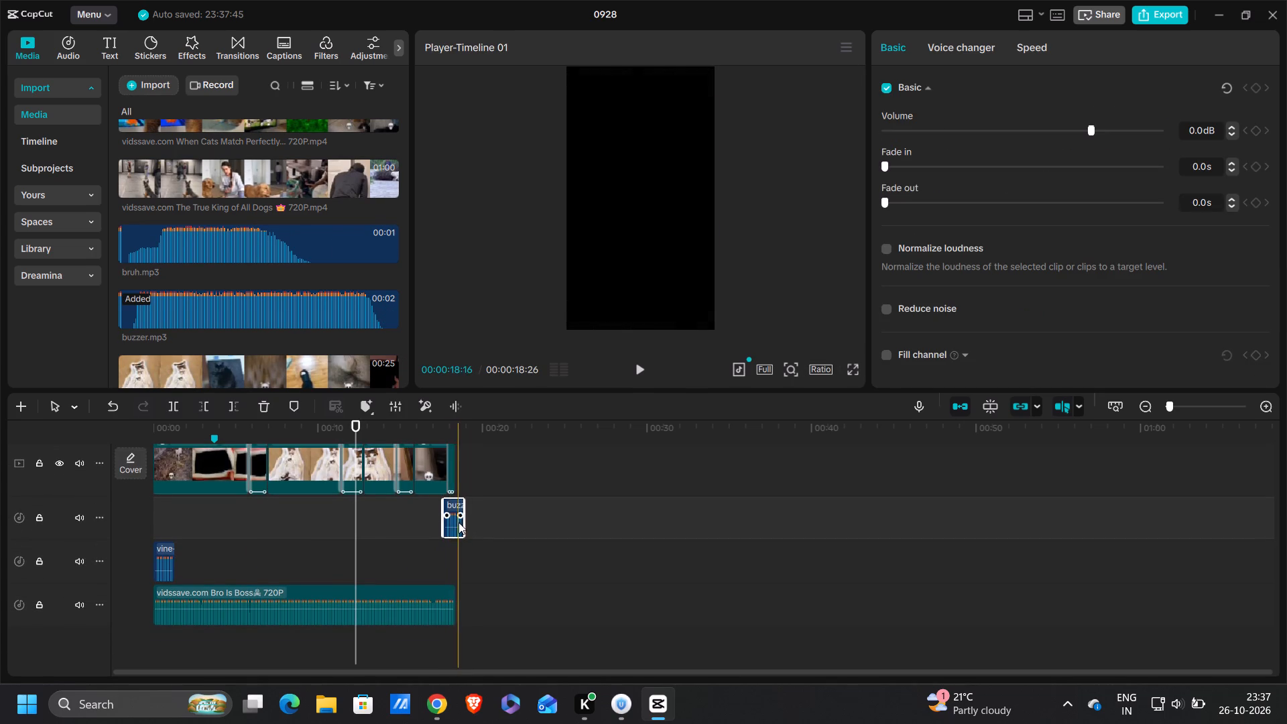
left_click_drag(454, 522, 448, 570)
Play back the video's ending to check the buzzer sound over the last clip and freeze frame.
left_click(424, 585)
key("space")
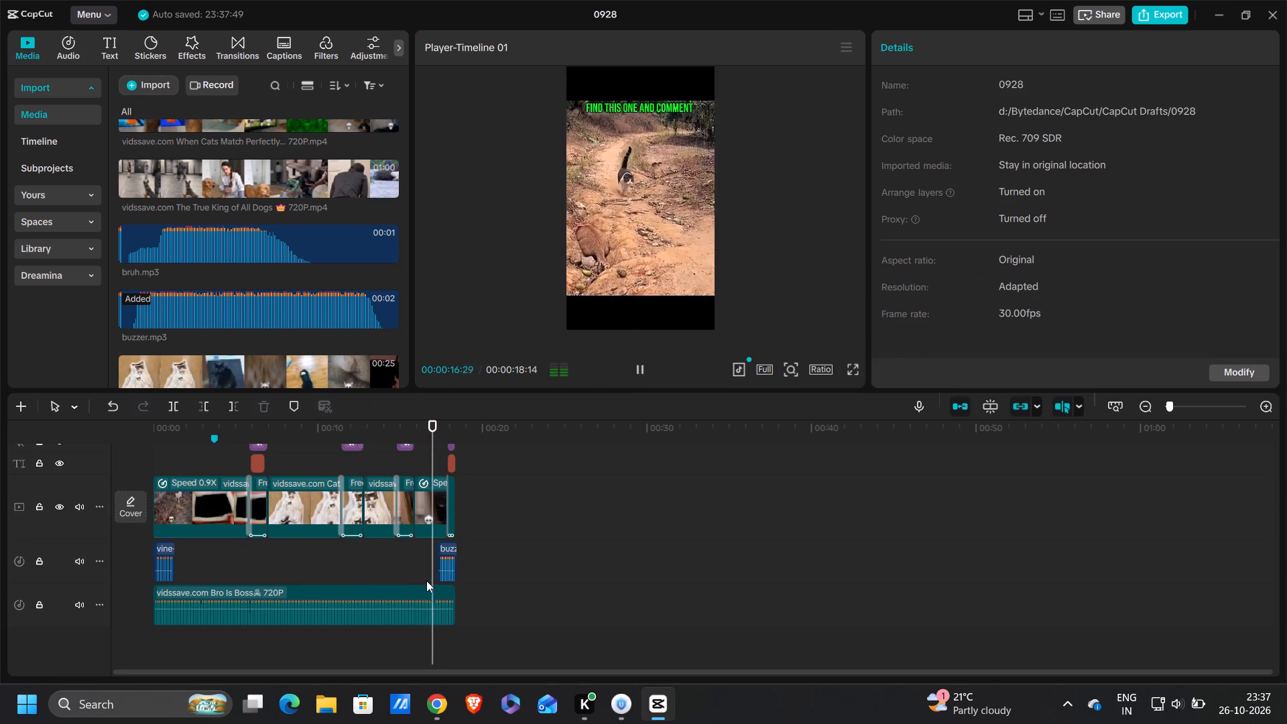
key("space")
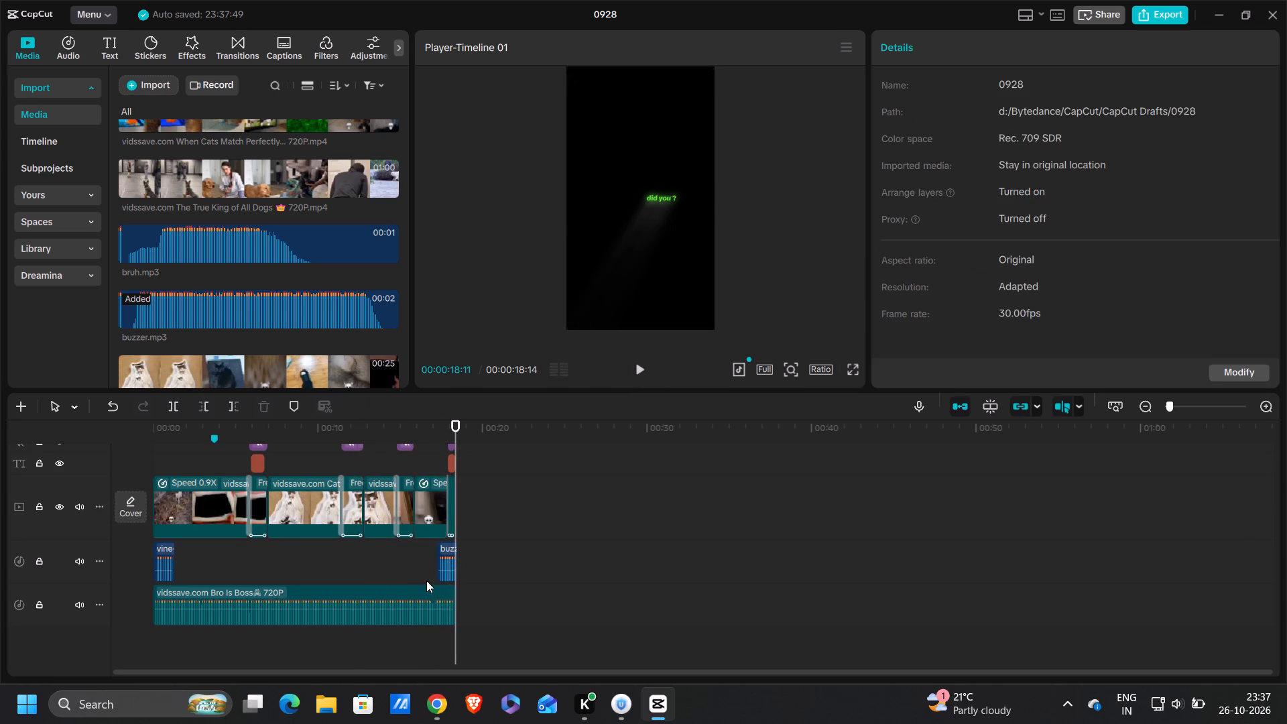
left_click(154, 462)
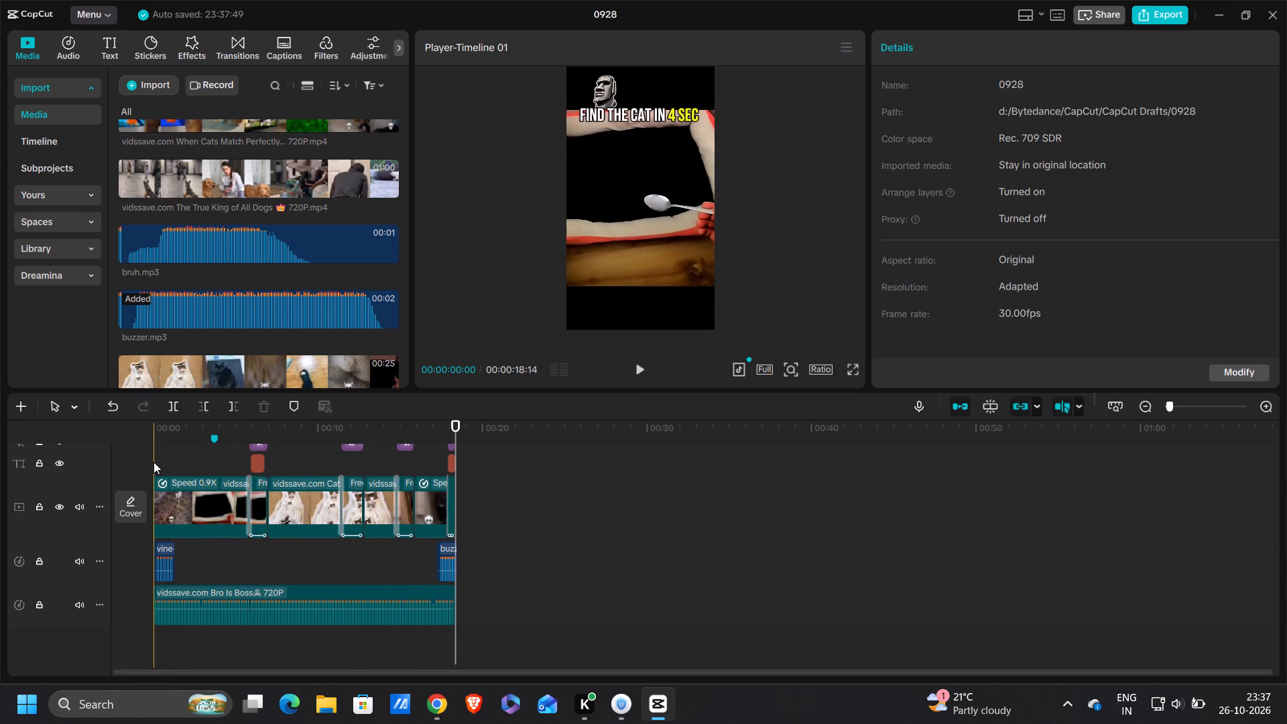
left_click(247, 561)
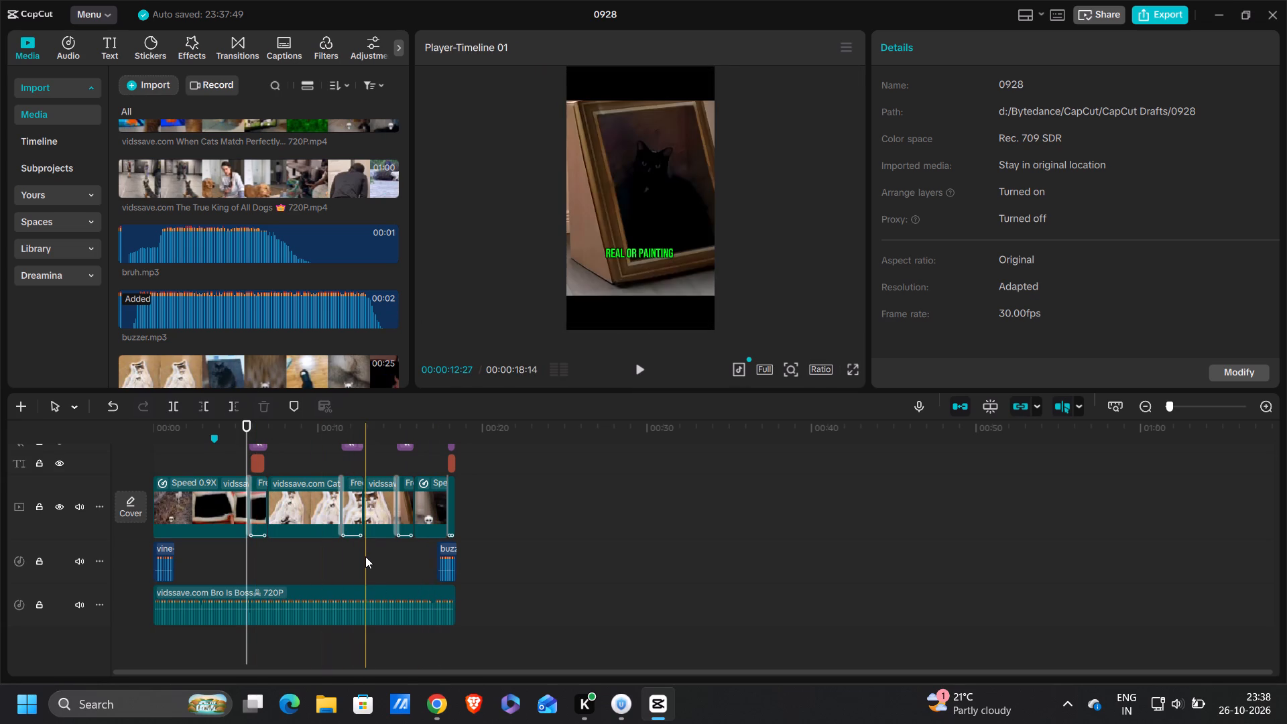
Select all clips, captions, effects and audio on the timeline and combine them into one compound clip.
left_click_drag(368, 612, 318, 585)
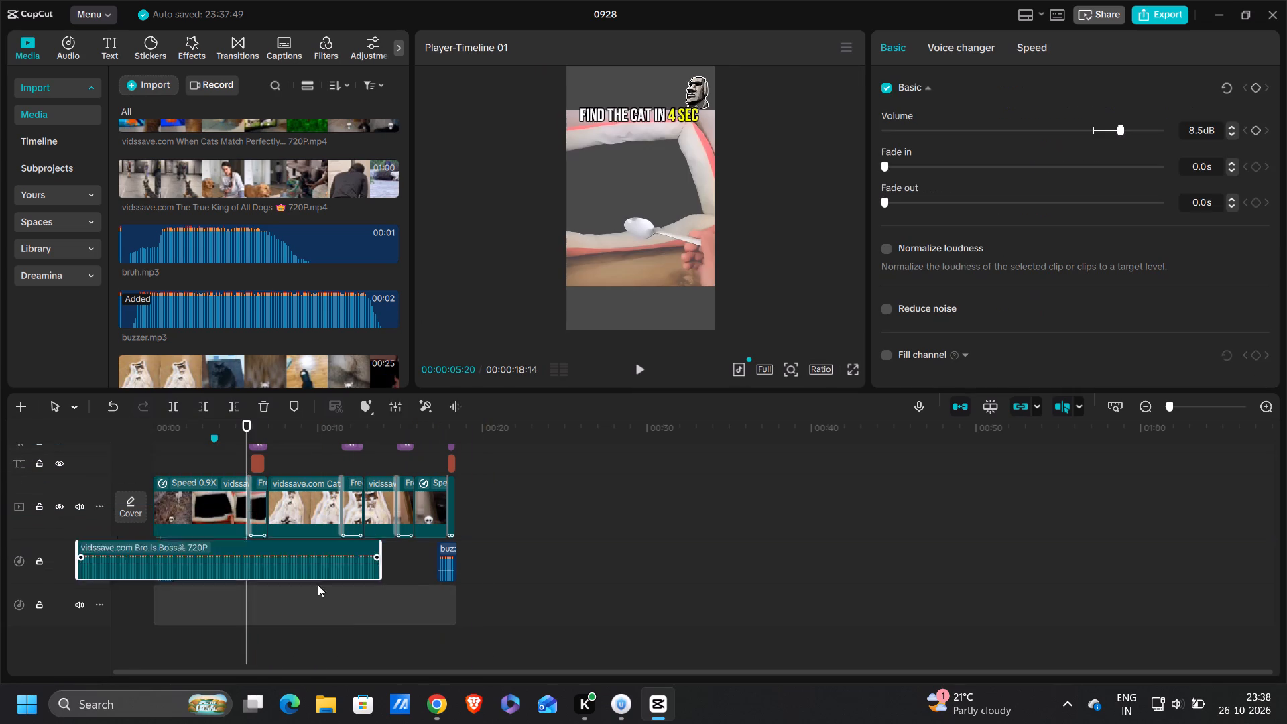
left_click_drag(318, 585, 367, 629)
left_click_drag(454, 646, 438, 642)
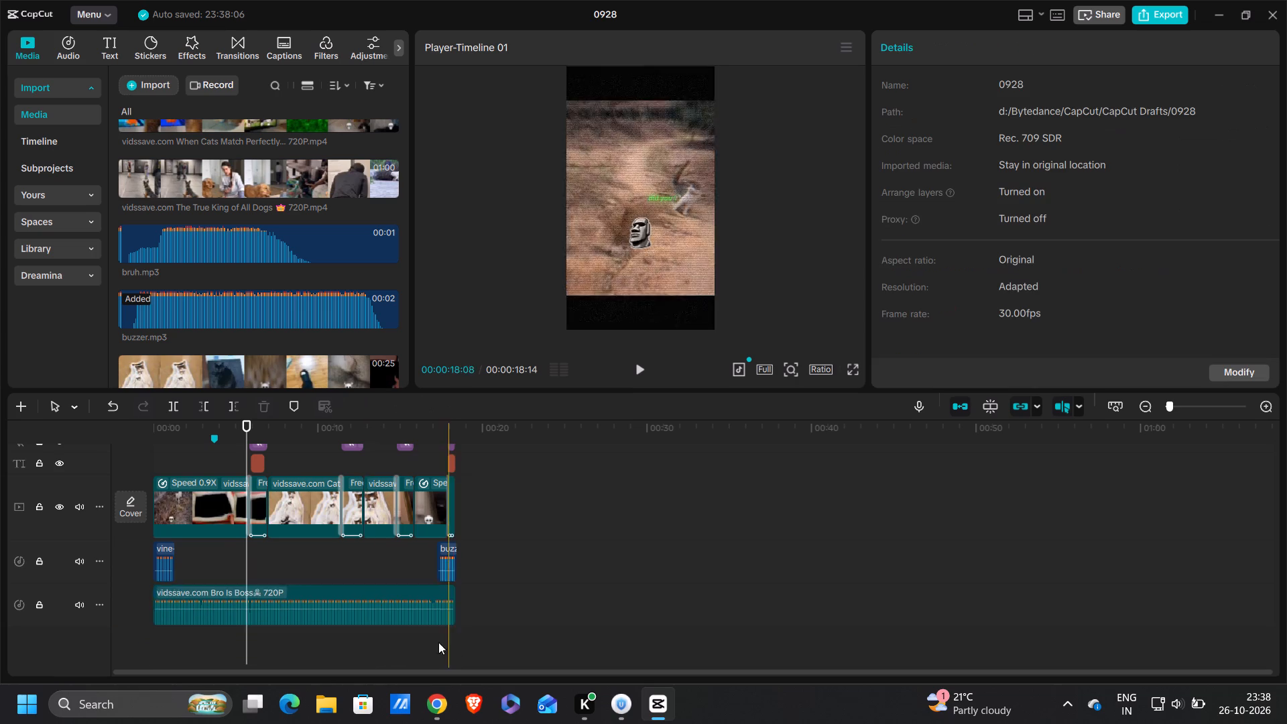
left_click_drag(438, 642, 51, 78)
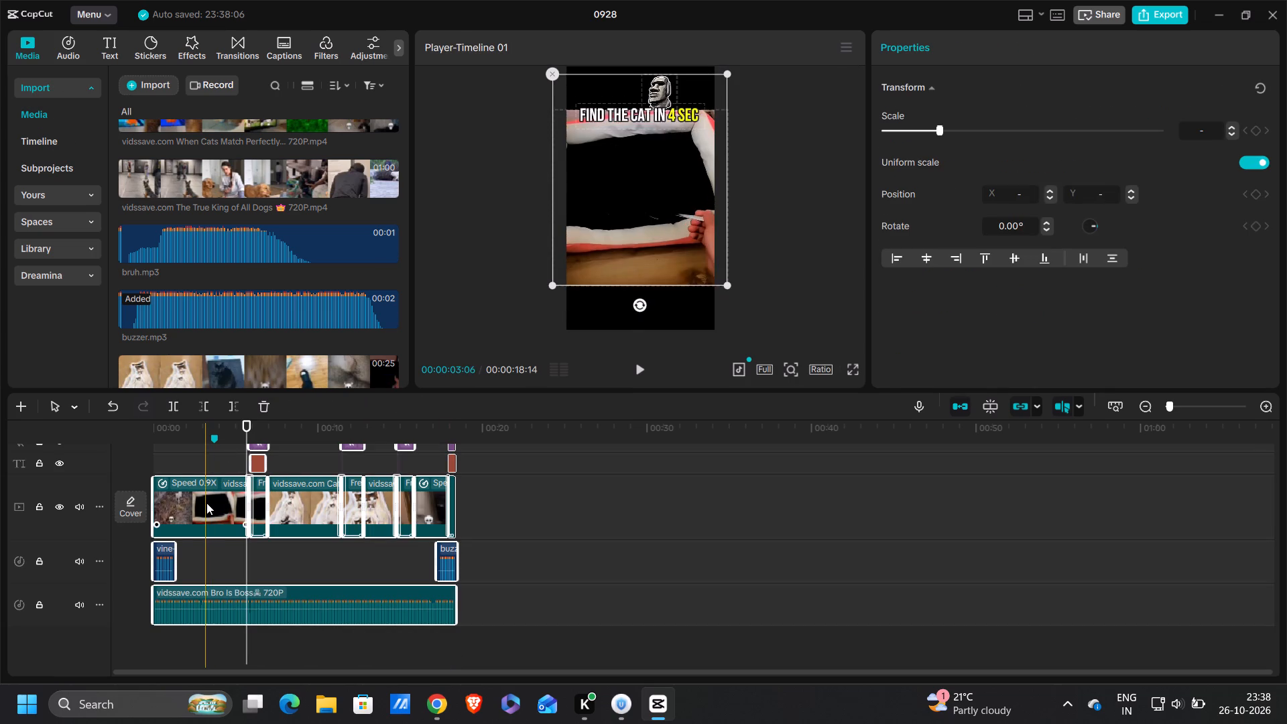
right_click(206, 503)
left_click(306, 481)
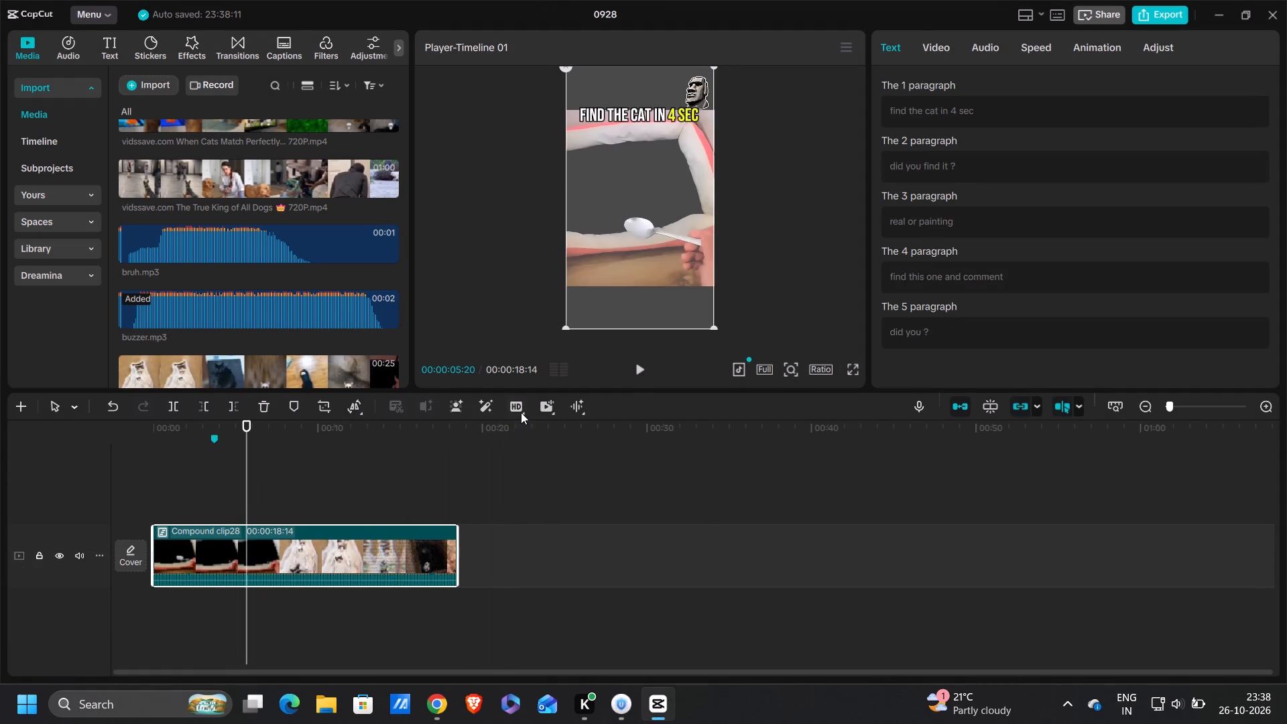
Apply Stabilize, Enhance quality and the quick automatic adjustment to the compound clip, and open the processing progress.
left_click(521, 412)
left_click(491, 402)
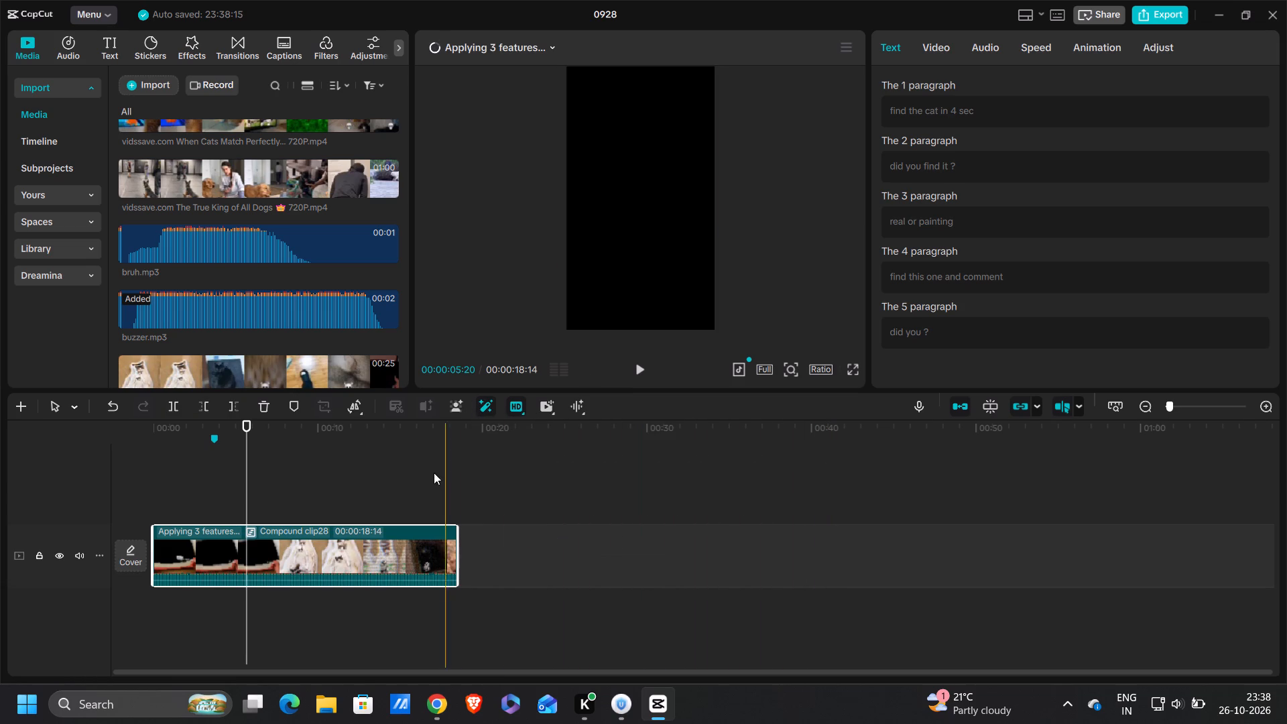
left_click(517, 47)
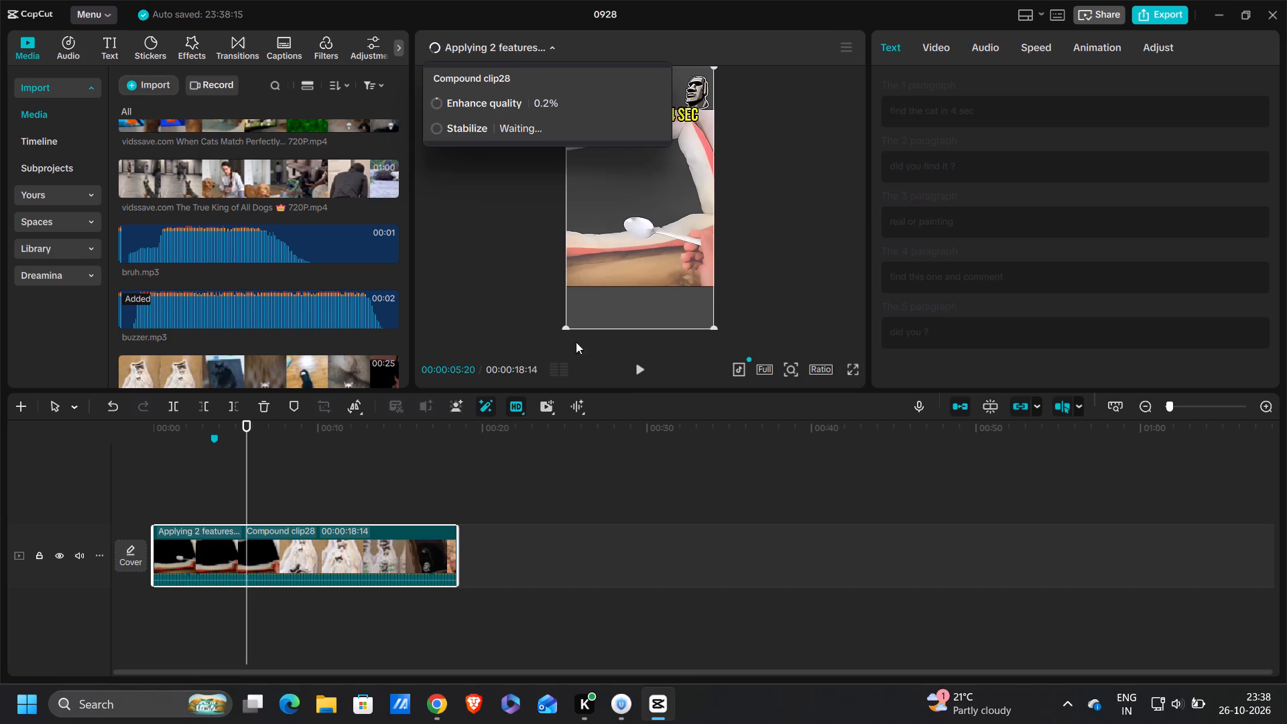
Switch to Urban VPN, disconnect the United States connection and close its window.
left_click(627, 723)
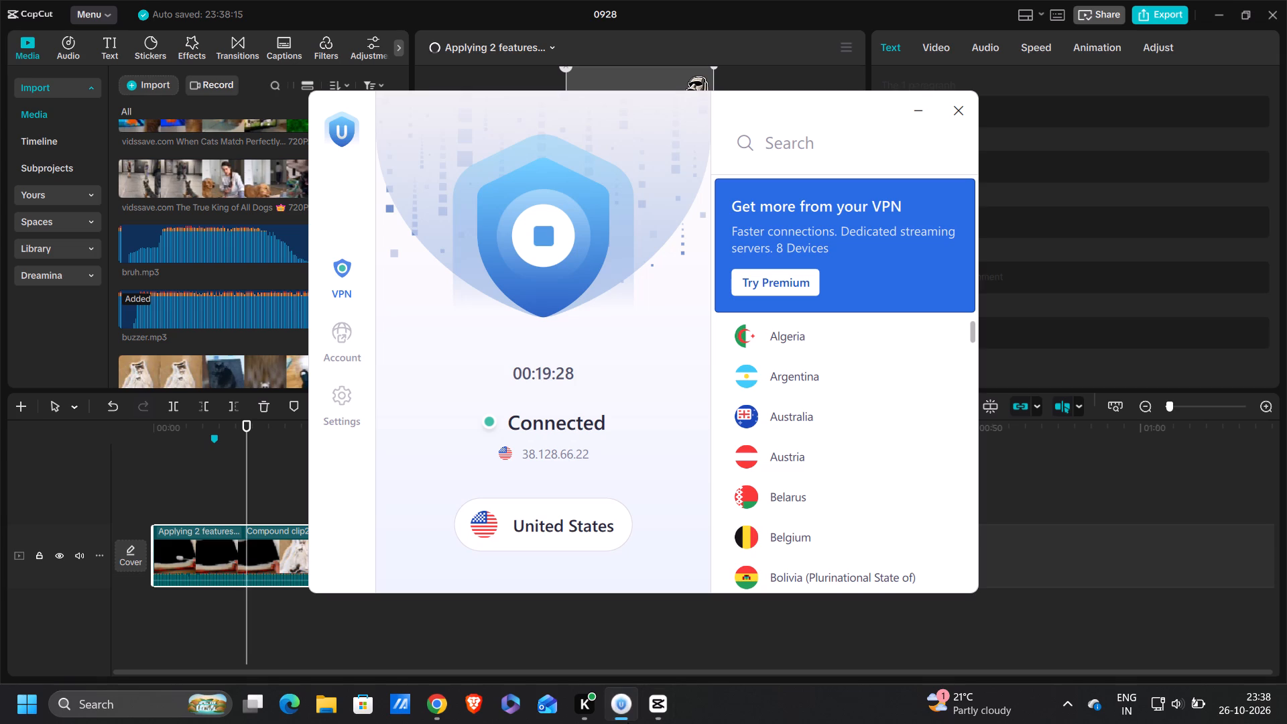
left_click(548, 225)
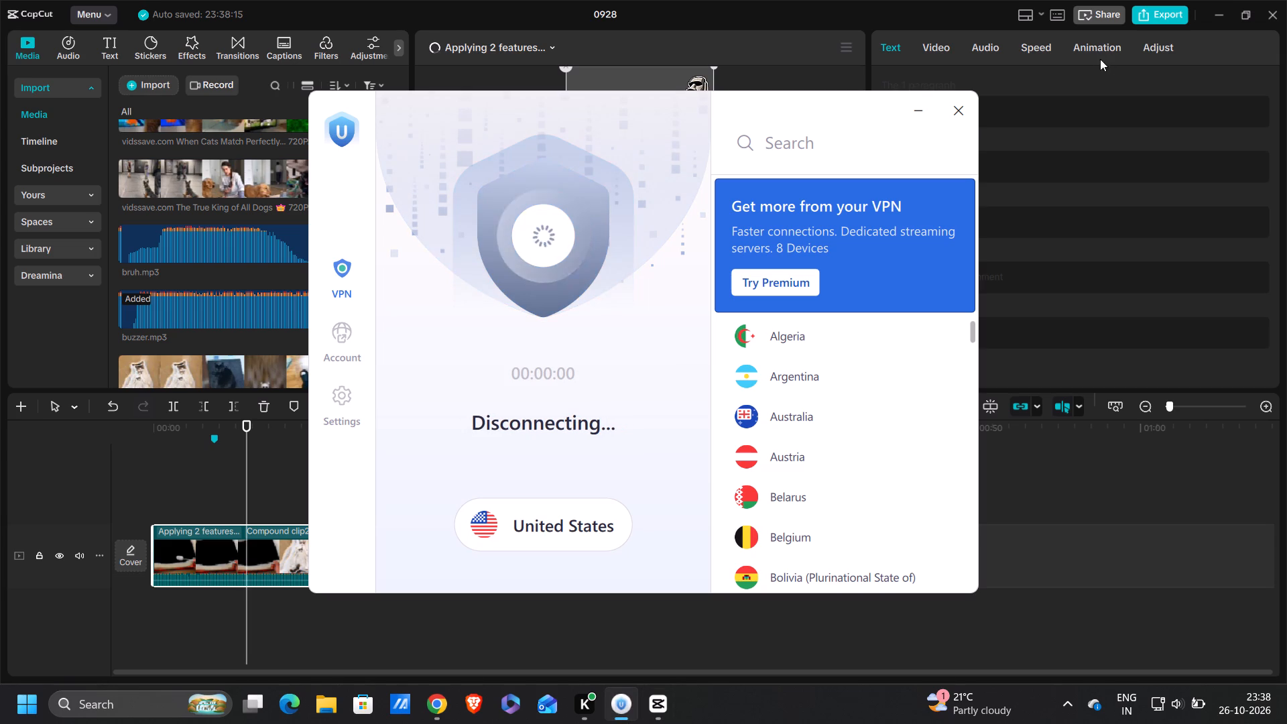
left_click(973, 116)
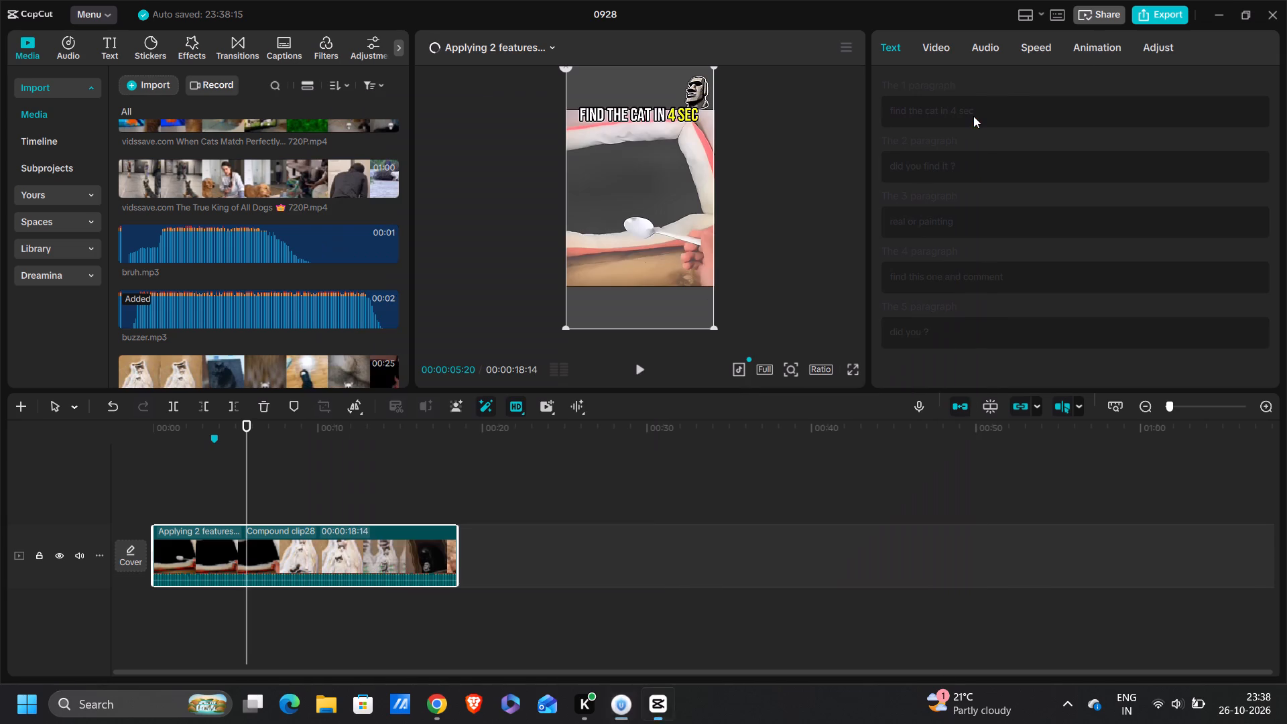
Check the processing progress of the compound clip's features and dismiss the shortcut conflict notification.
left_click(553, 56)
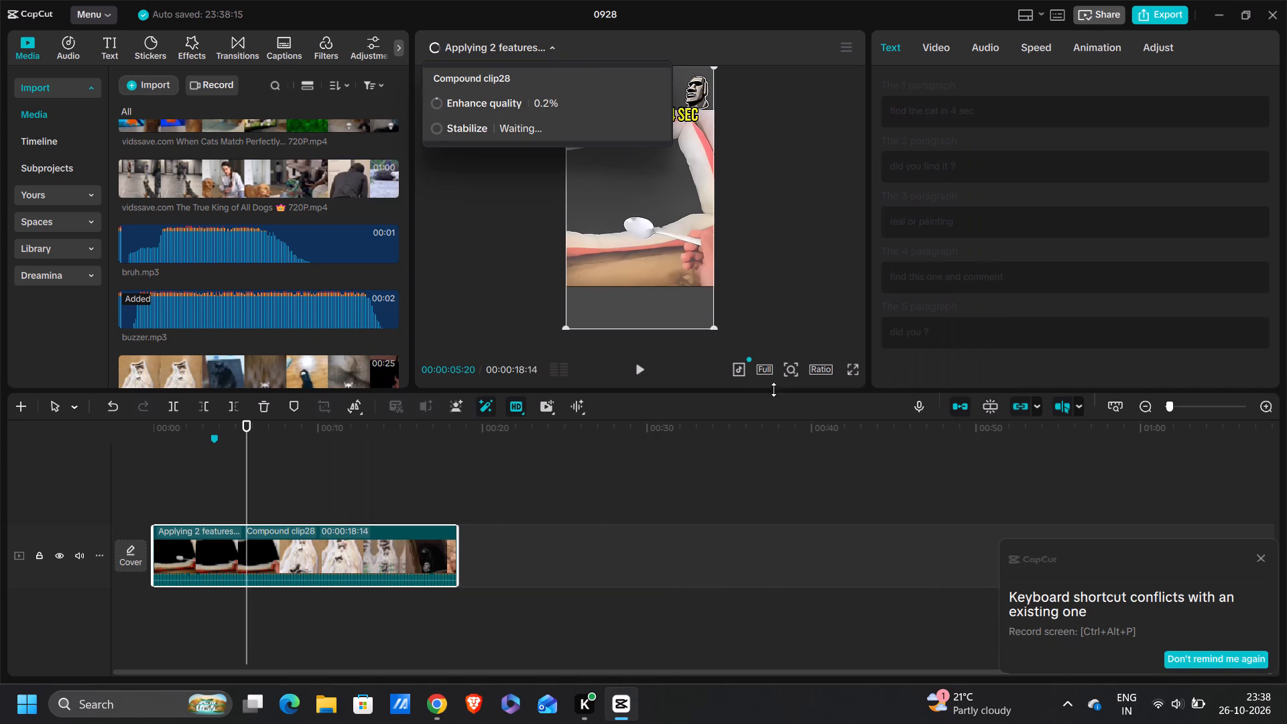
left_click(1257, 558)
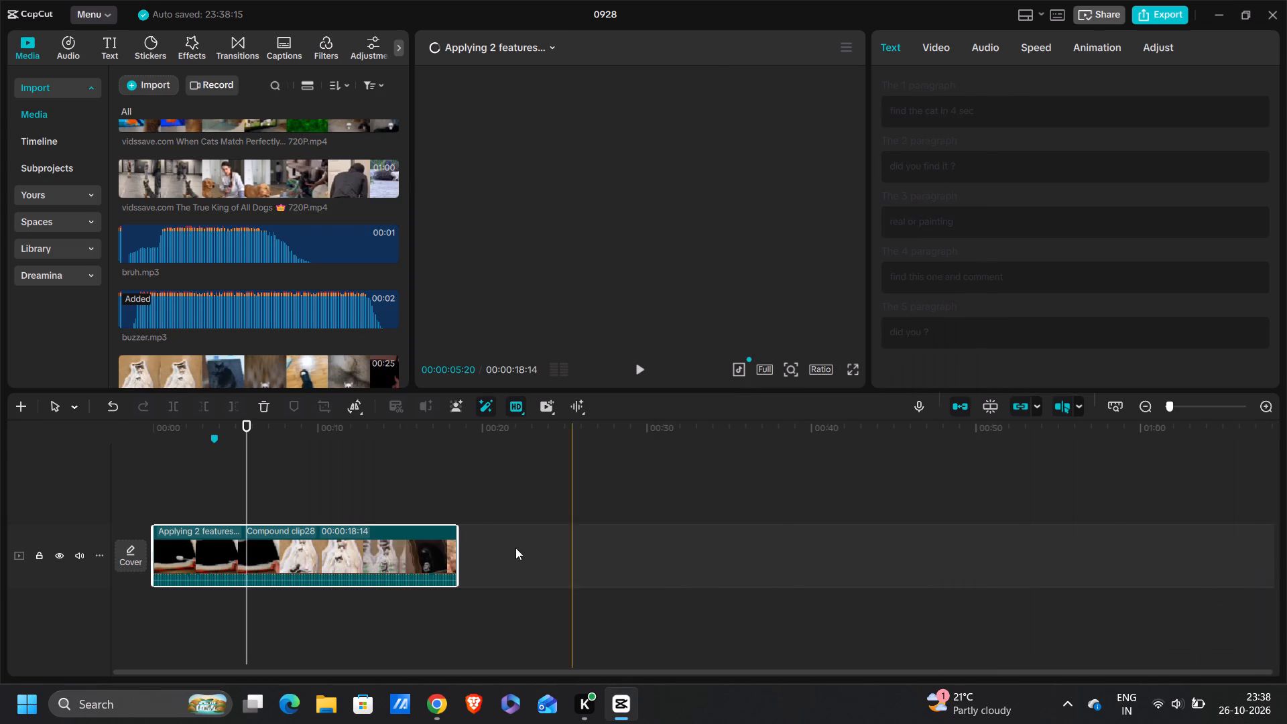
double_click(329, 489)
left_click(368, 540)
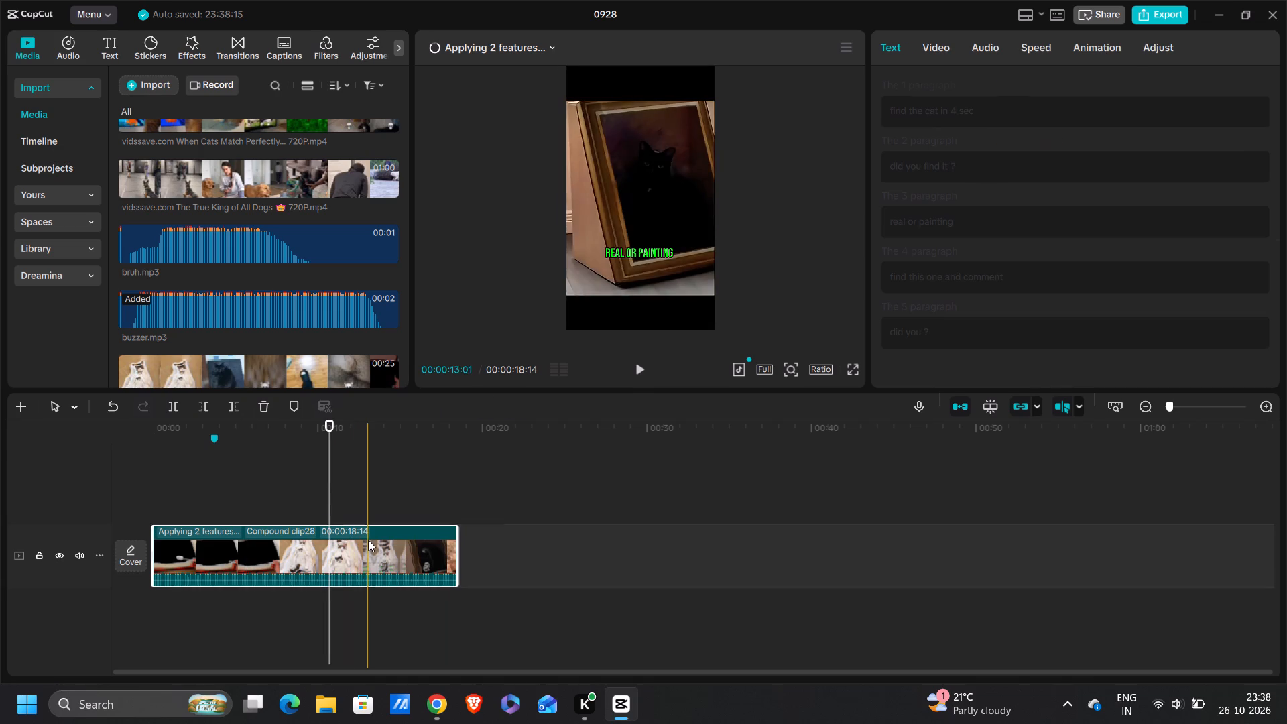
Stop the running Enhance quality process on the compound clip, enable Enhance quality again and reopen the processing progress.
left_click(493, 56)
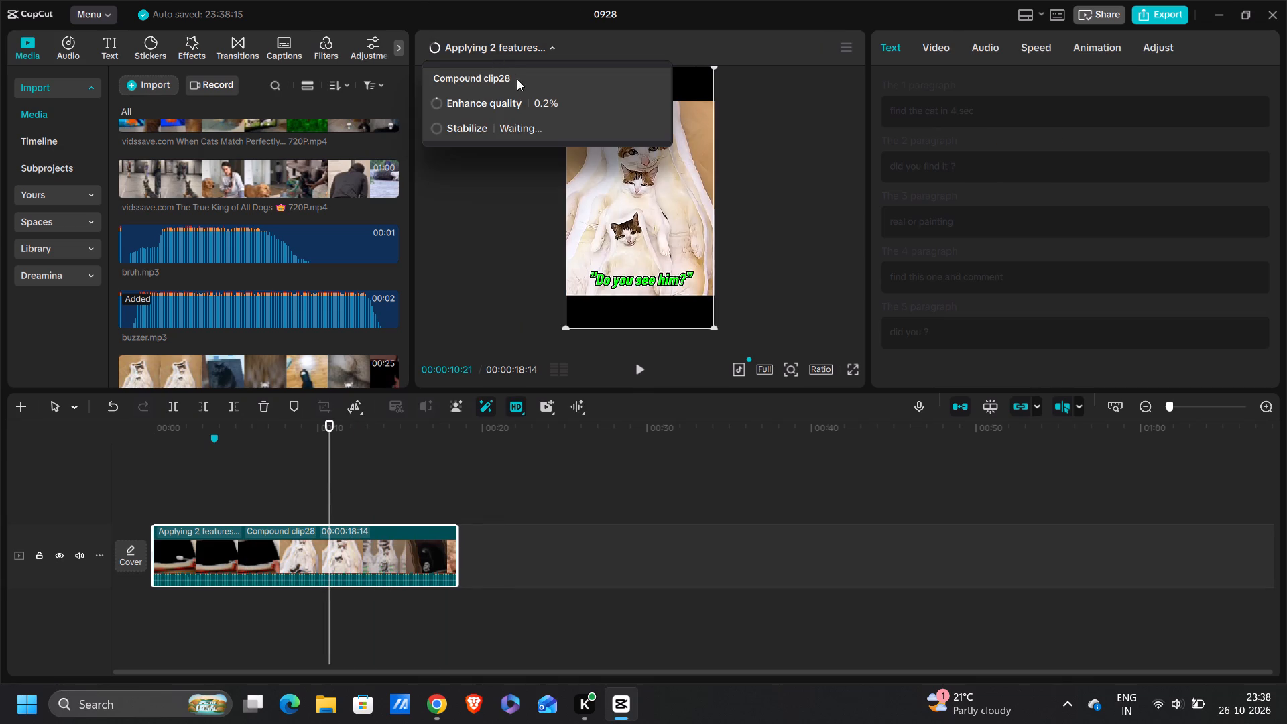
left_click(526, 104)
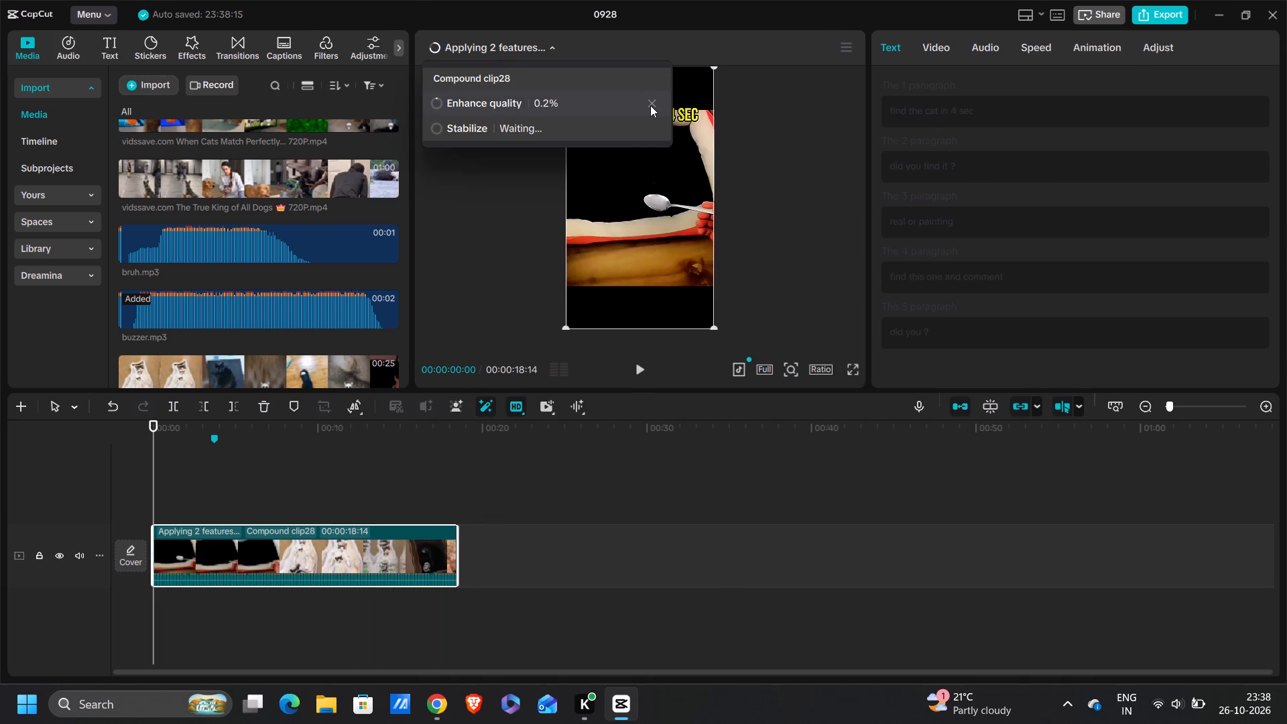
left_click(650, 105)
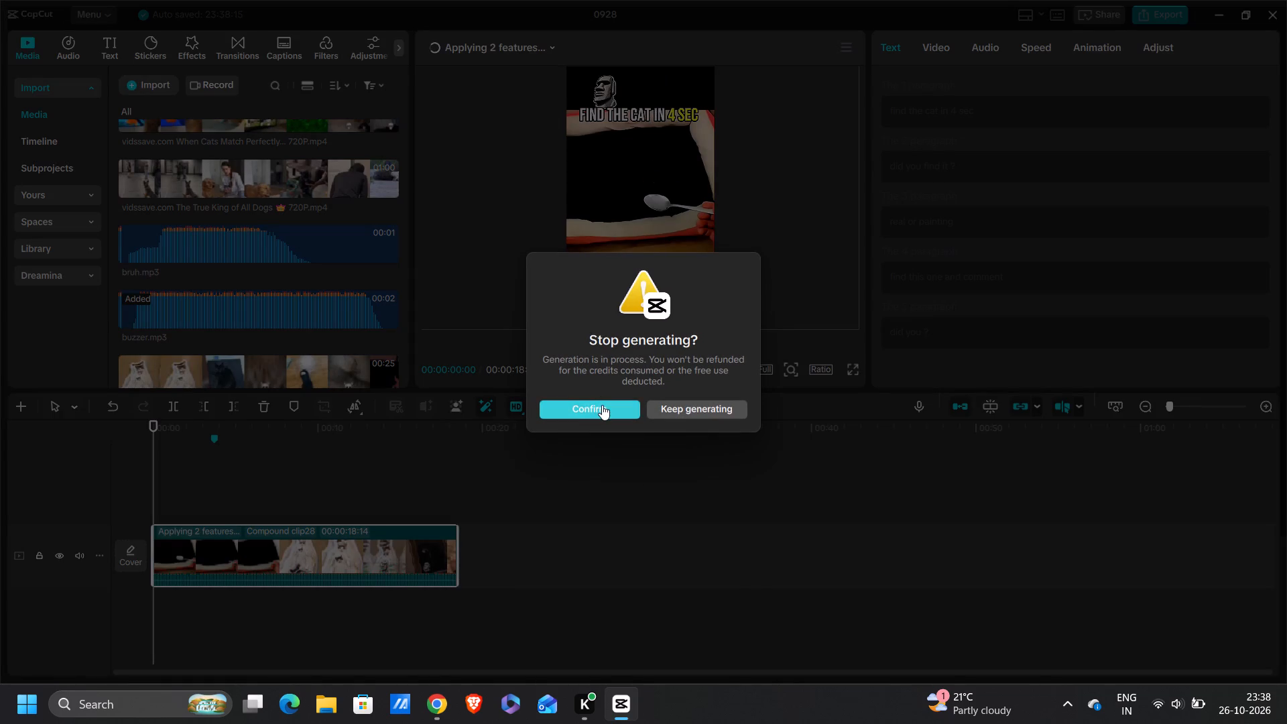
left_click(602, 405)
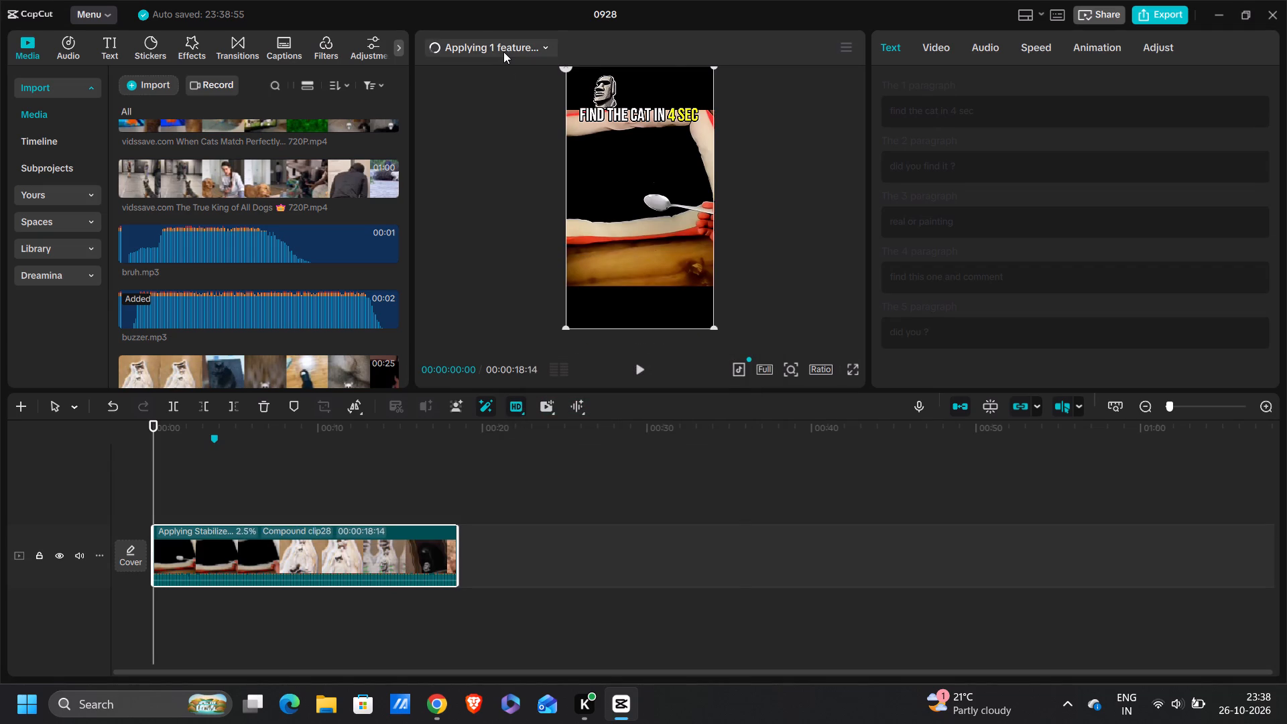
left_click(503, 52)
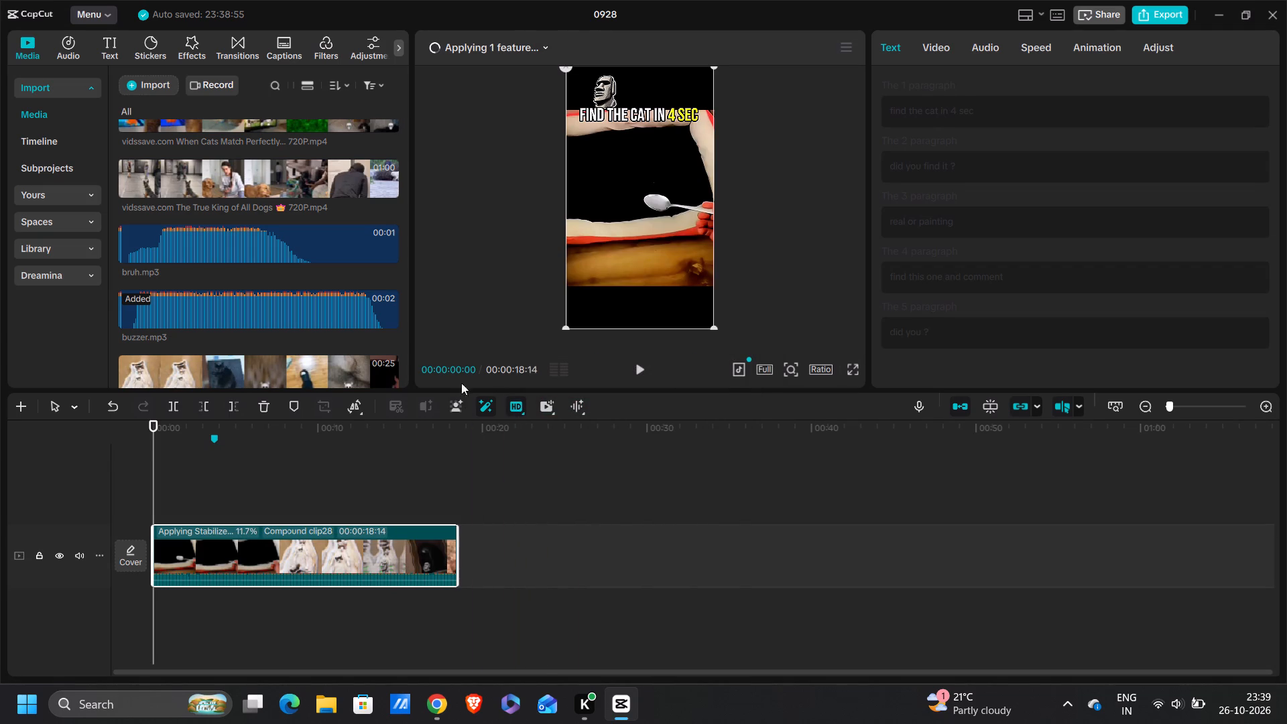
left_click(524, 528)
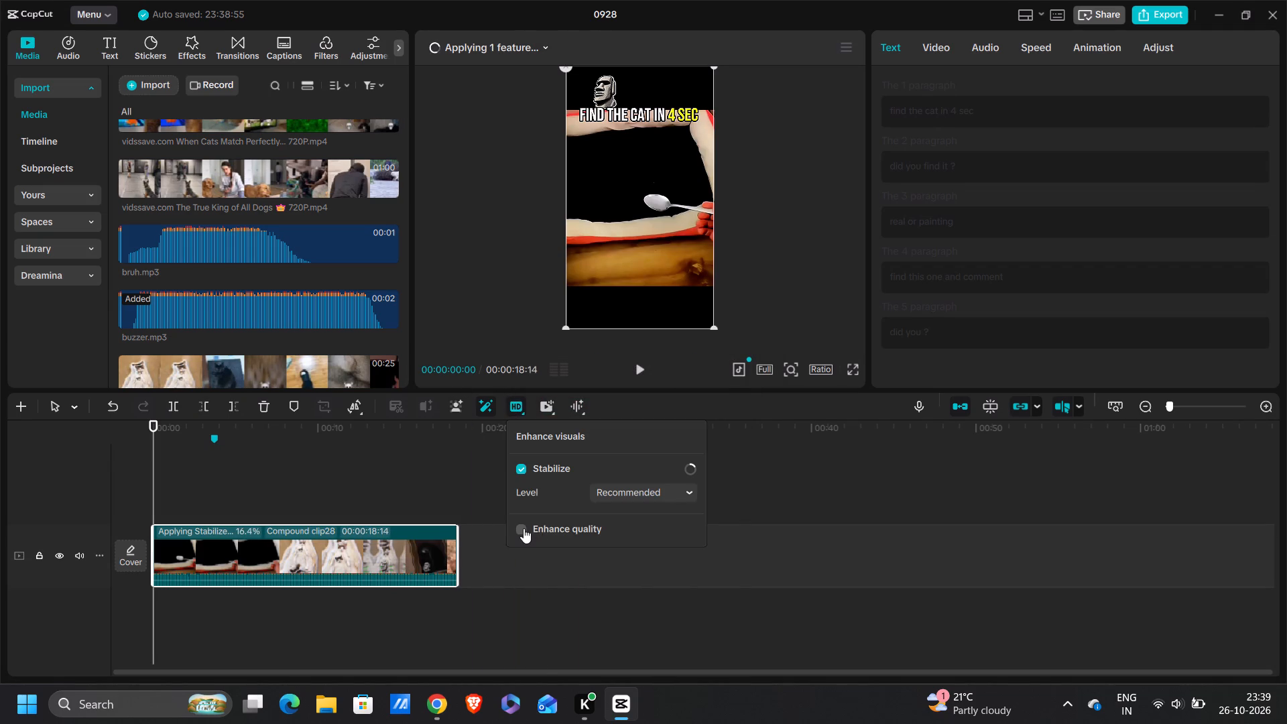
left_click(513, 43)
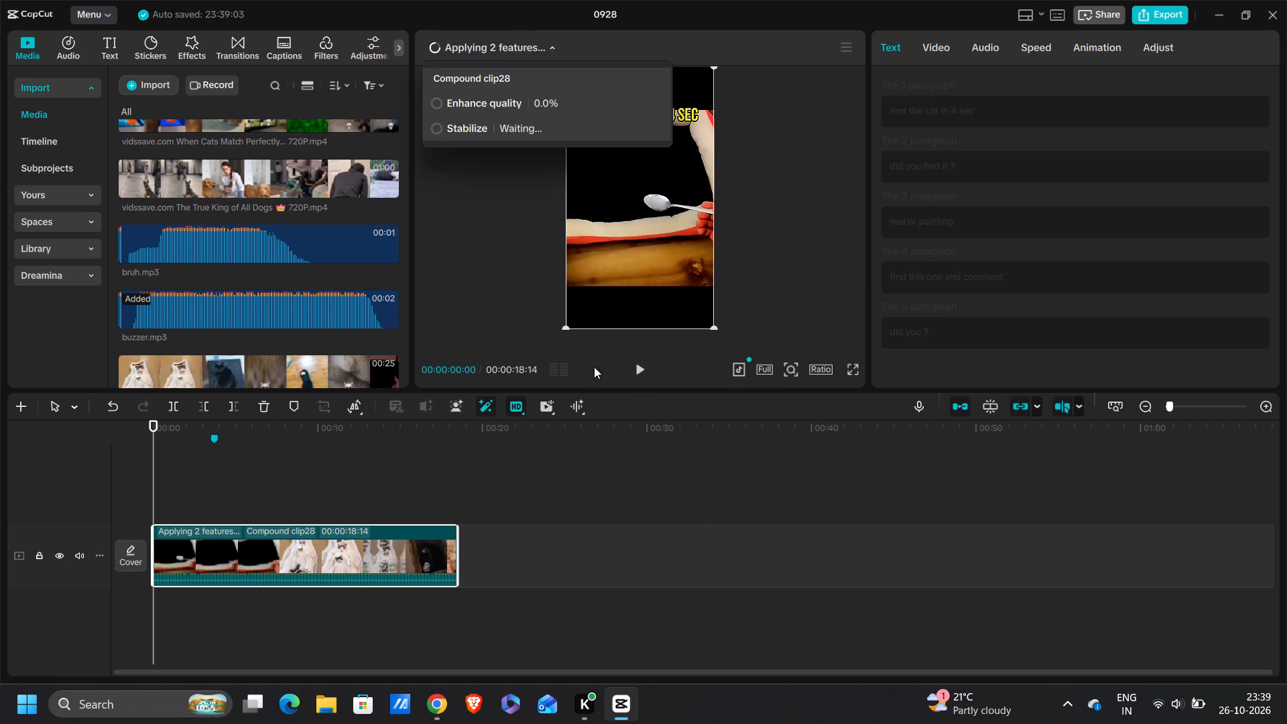
Preview the compound clip full screen from the beginning, and stop playback at the real-or-painting cat shot.
left_click(528, 46)
left_click(845, 374)
left_click(850, 373)
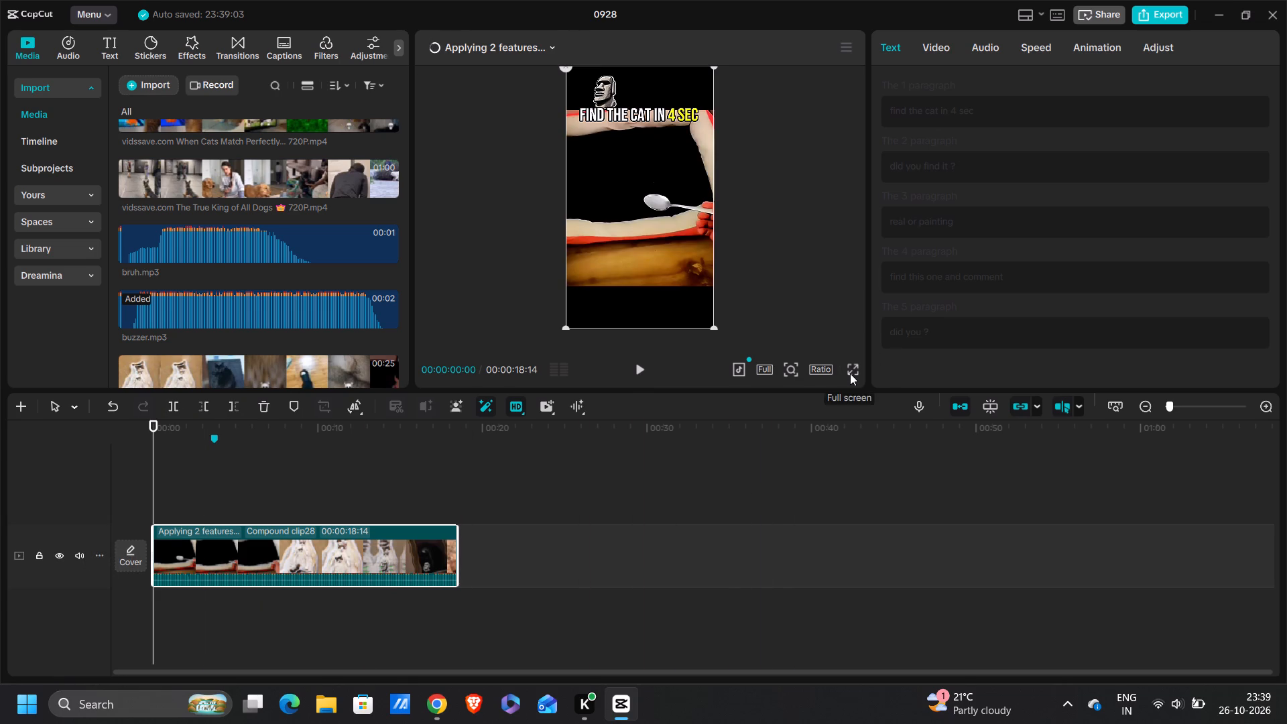
key("space")
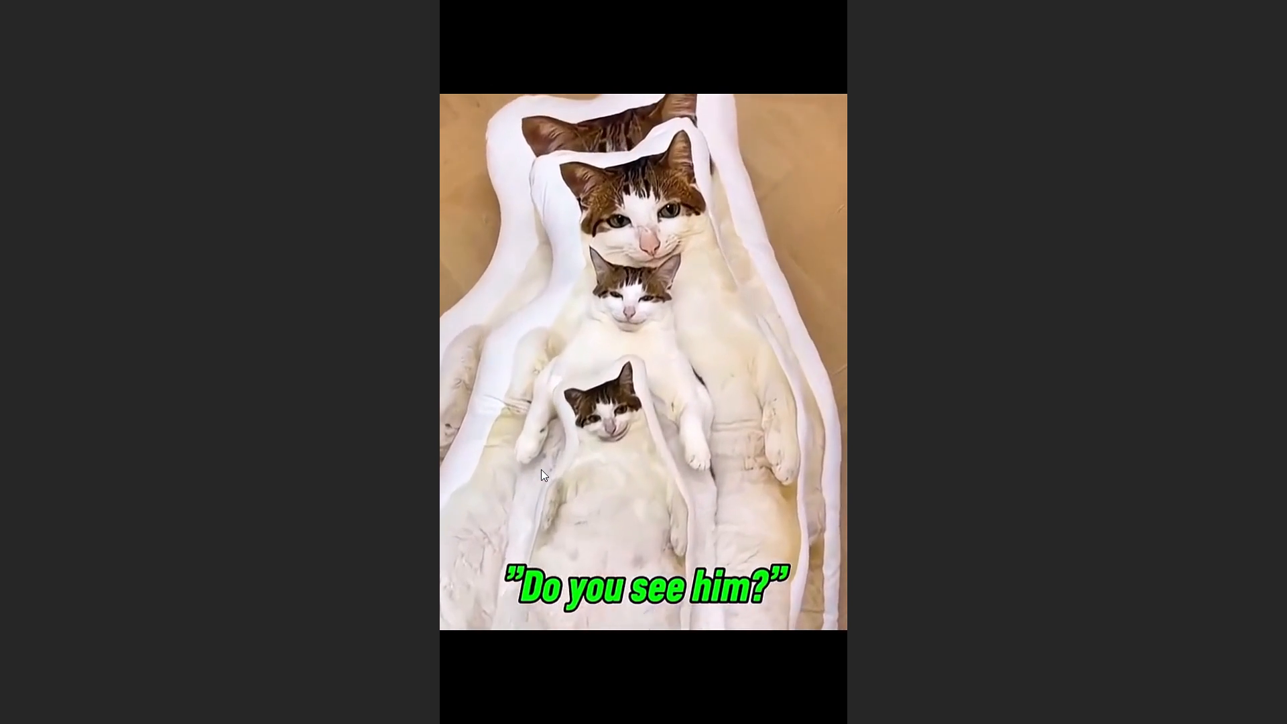
key("Escape")
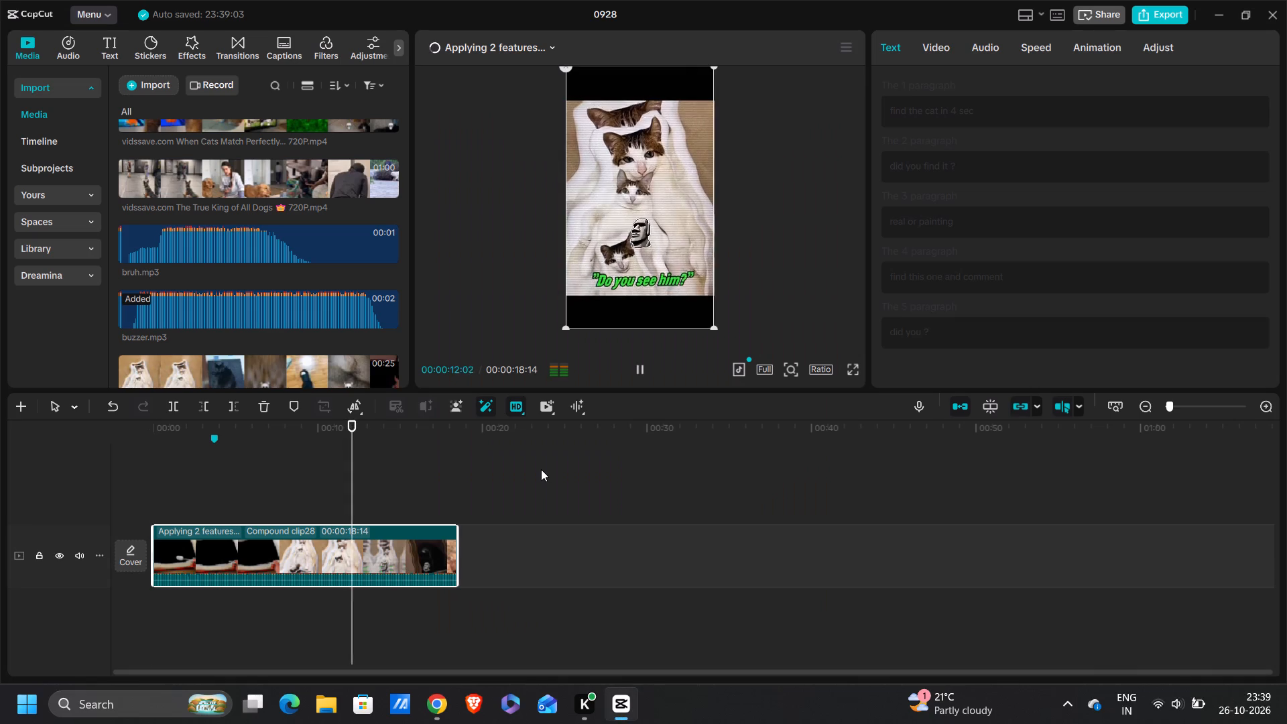
key("space")
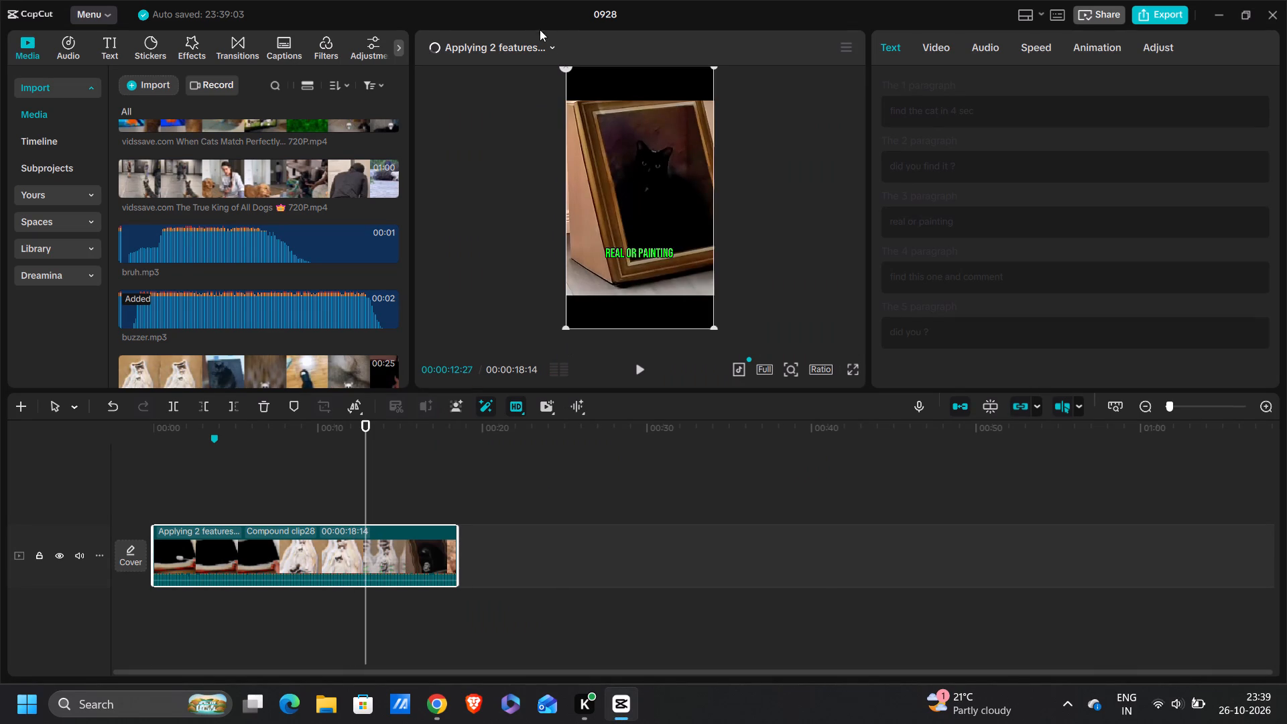
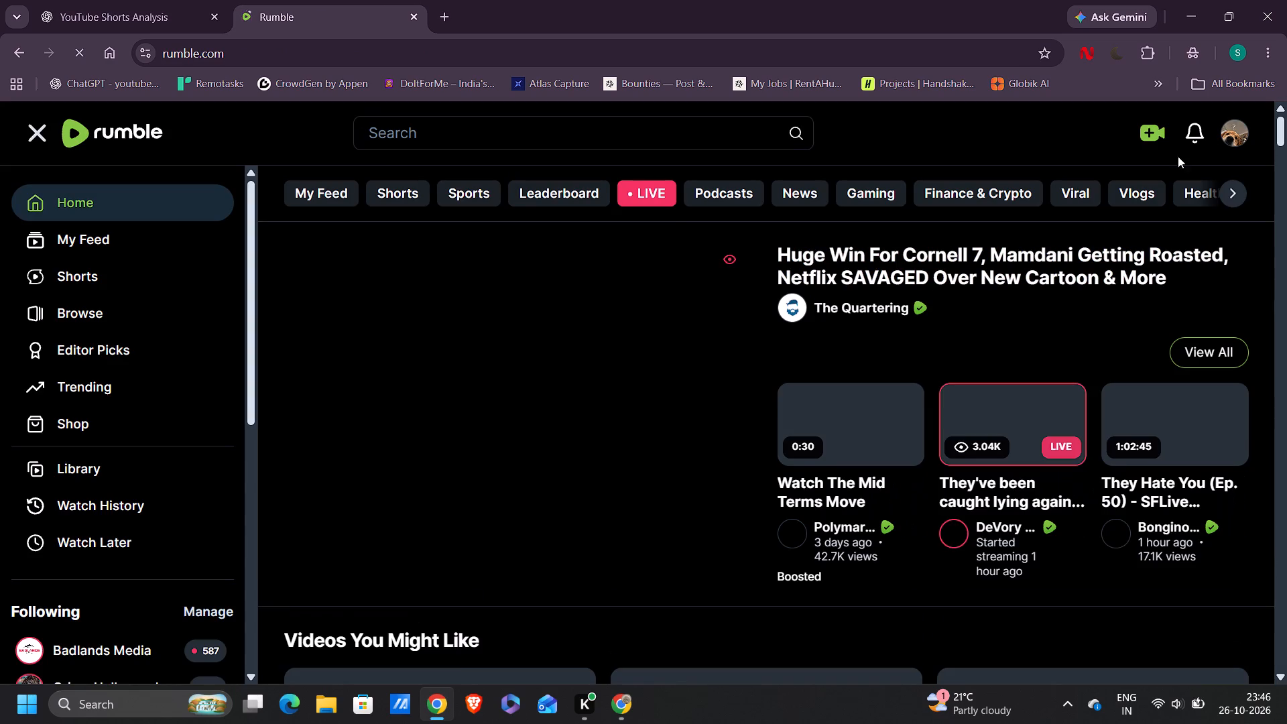
Start a new video upload on Rumble using Rumble Studio.
left_click(1136, 131)
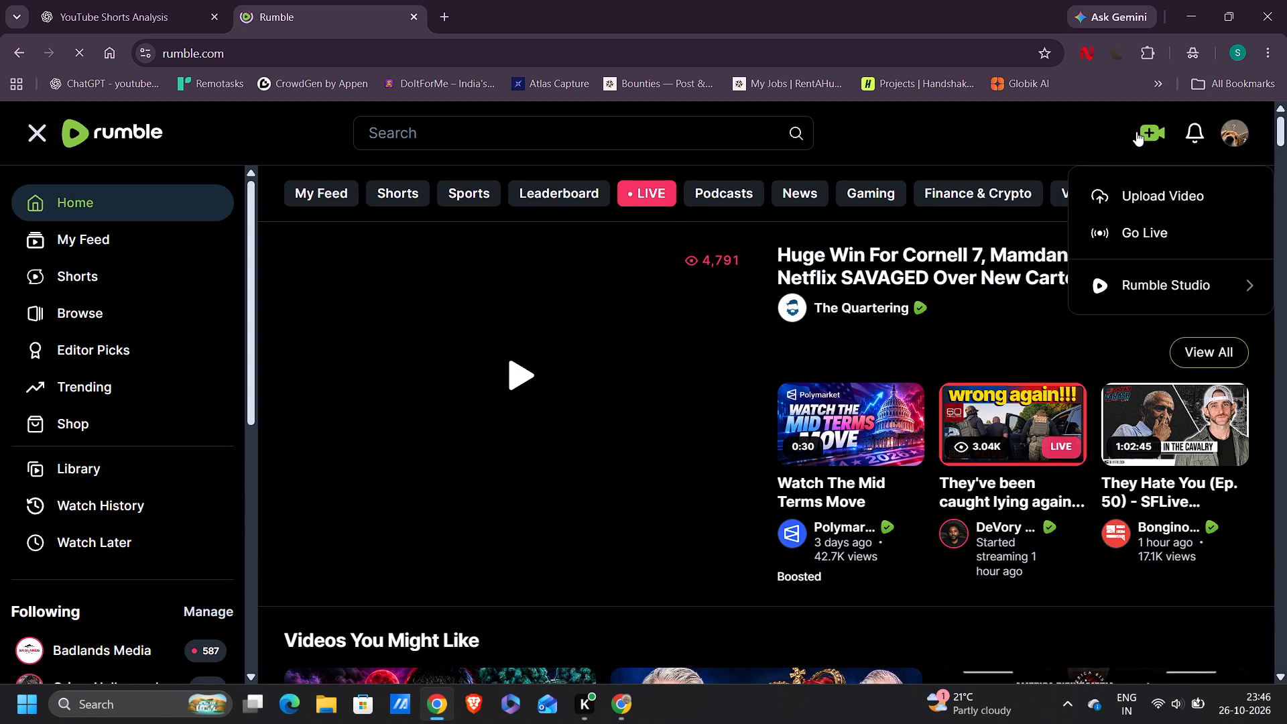
left_click(1251, 186)
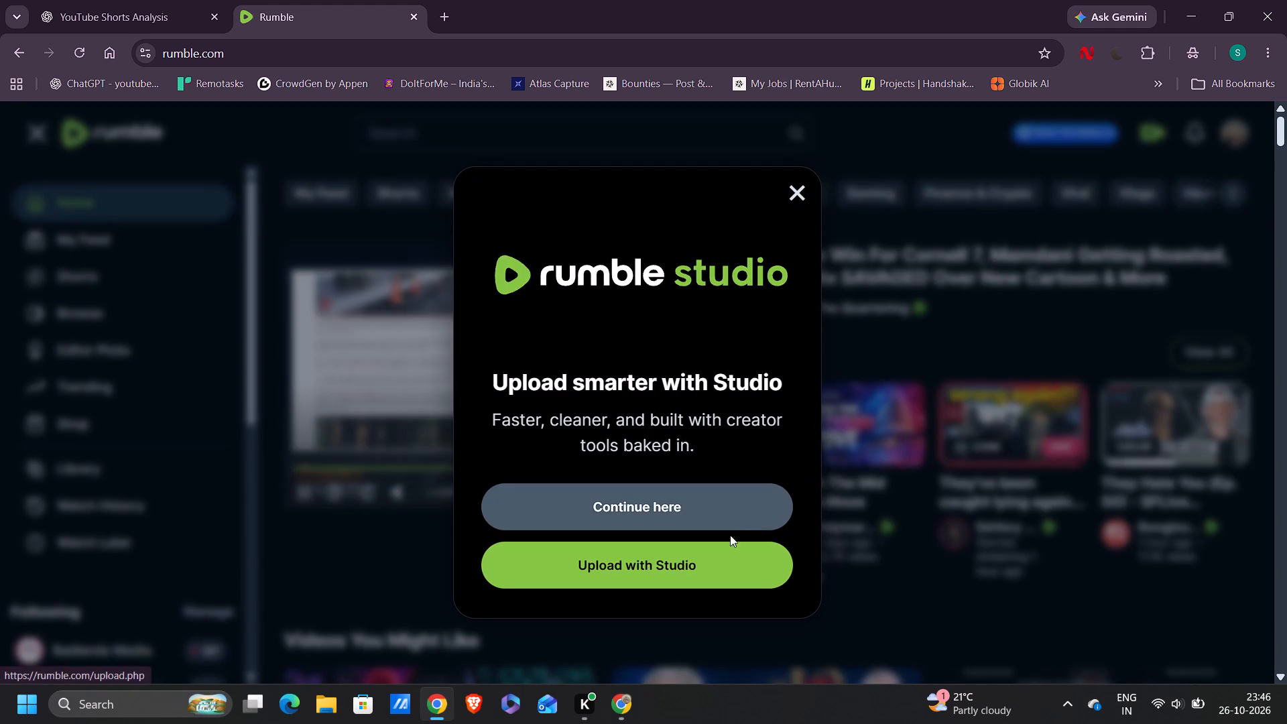
left_click(714, 550)
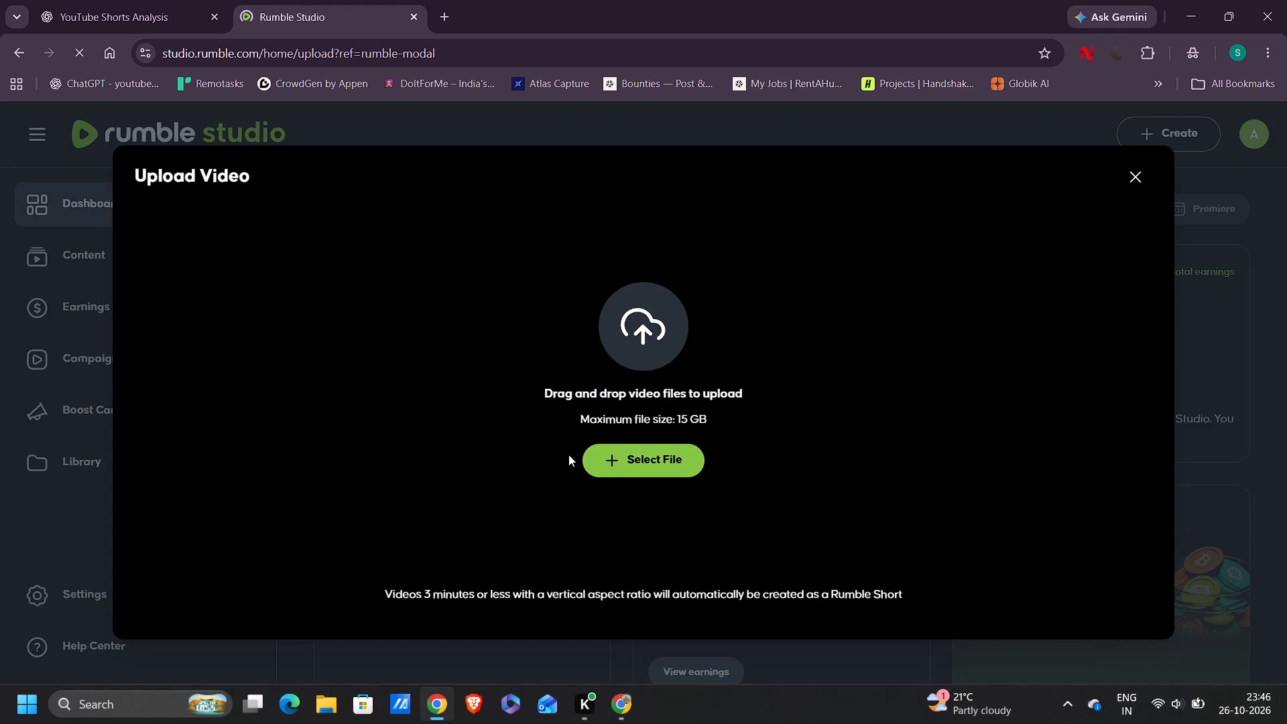
Browse New Volume (D:) for the exported cat video file to upload to Rumble.
left_click(619, 463)
scroll(924, 512, "down", 8)
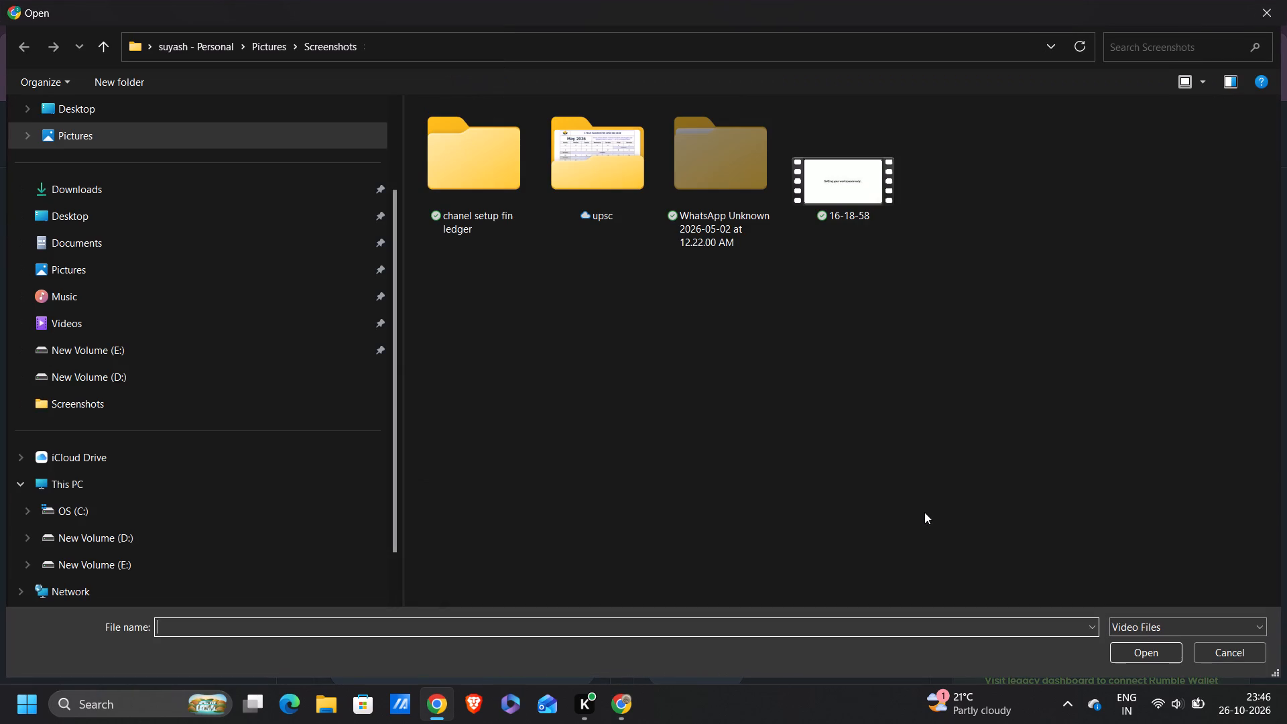
left_click(219, 543)
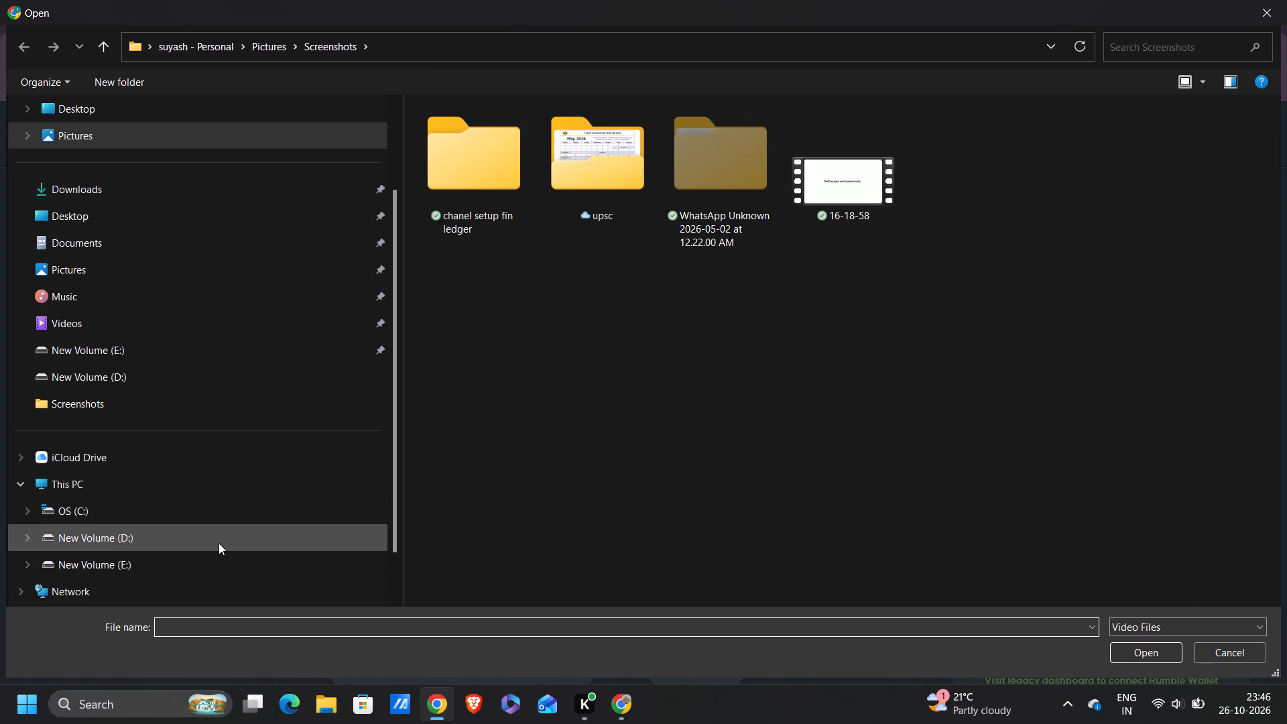
scroll(942, 387, "down", 9)
scroll(942, 387, "down", 13)
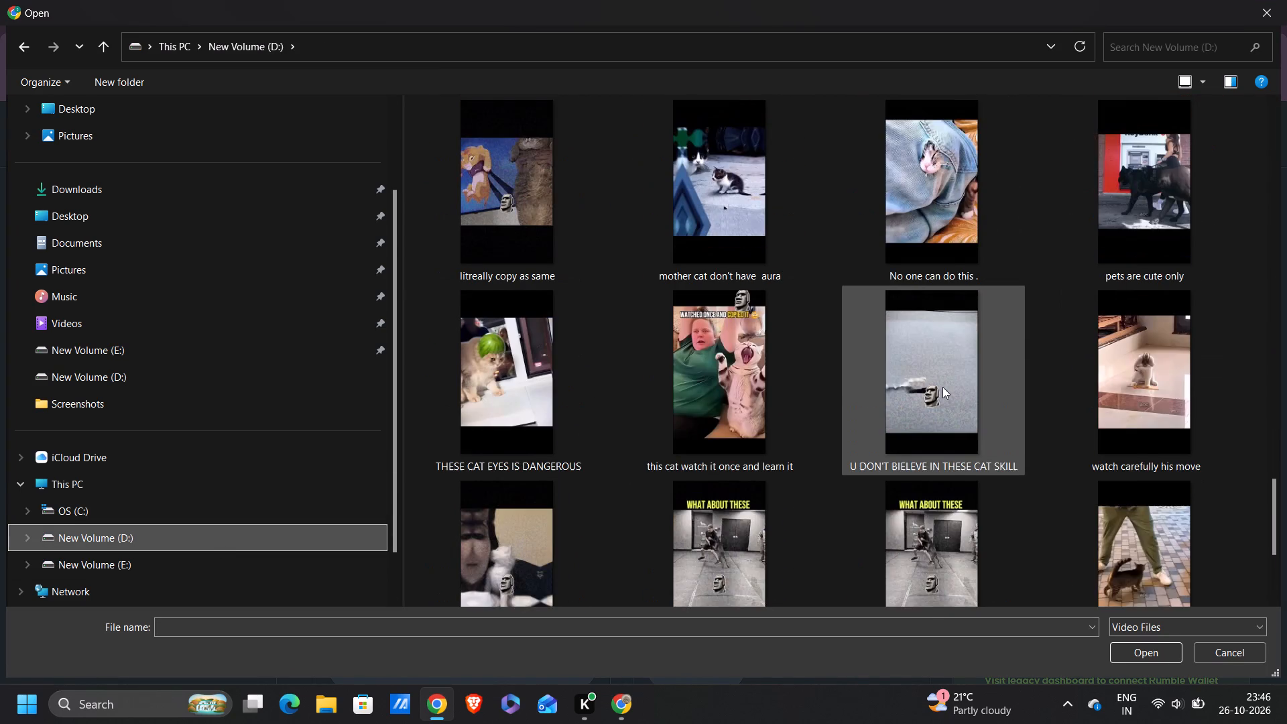
scroll(942, 387, "down", 1)
scroll(938, 426, "up", 2)
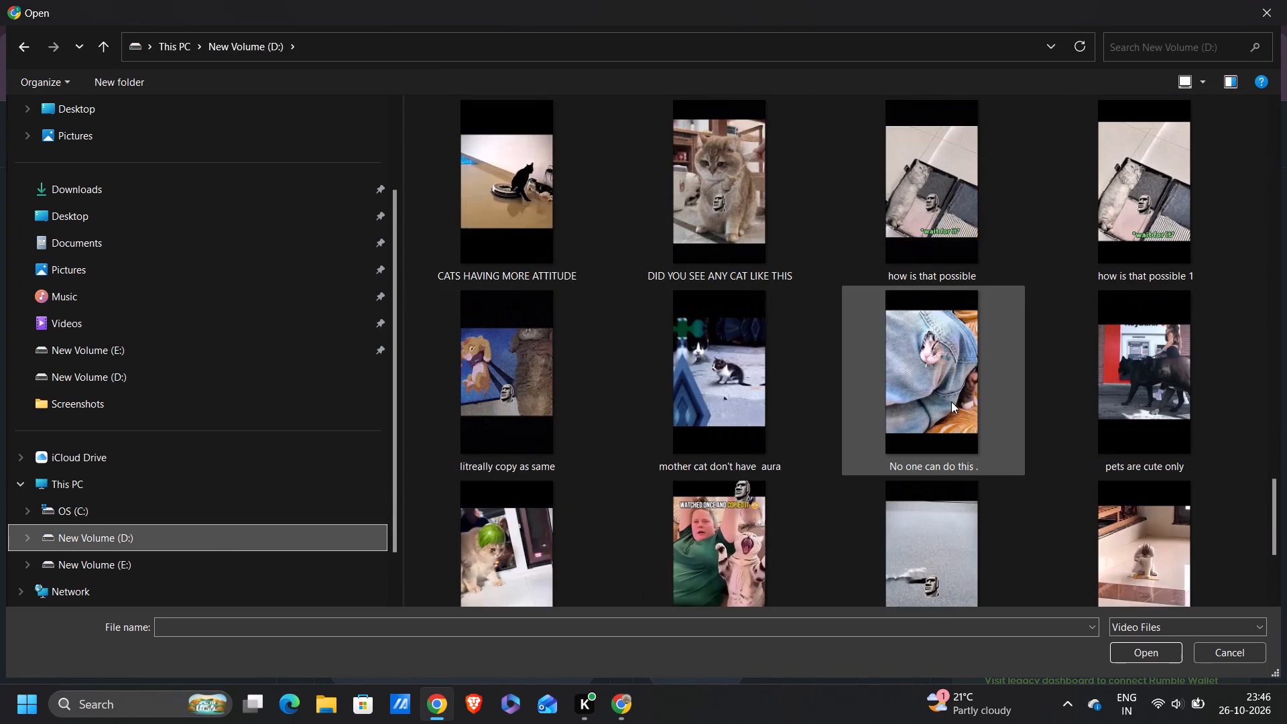
scroll(951, 402, "up", 3)
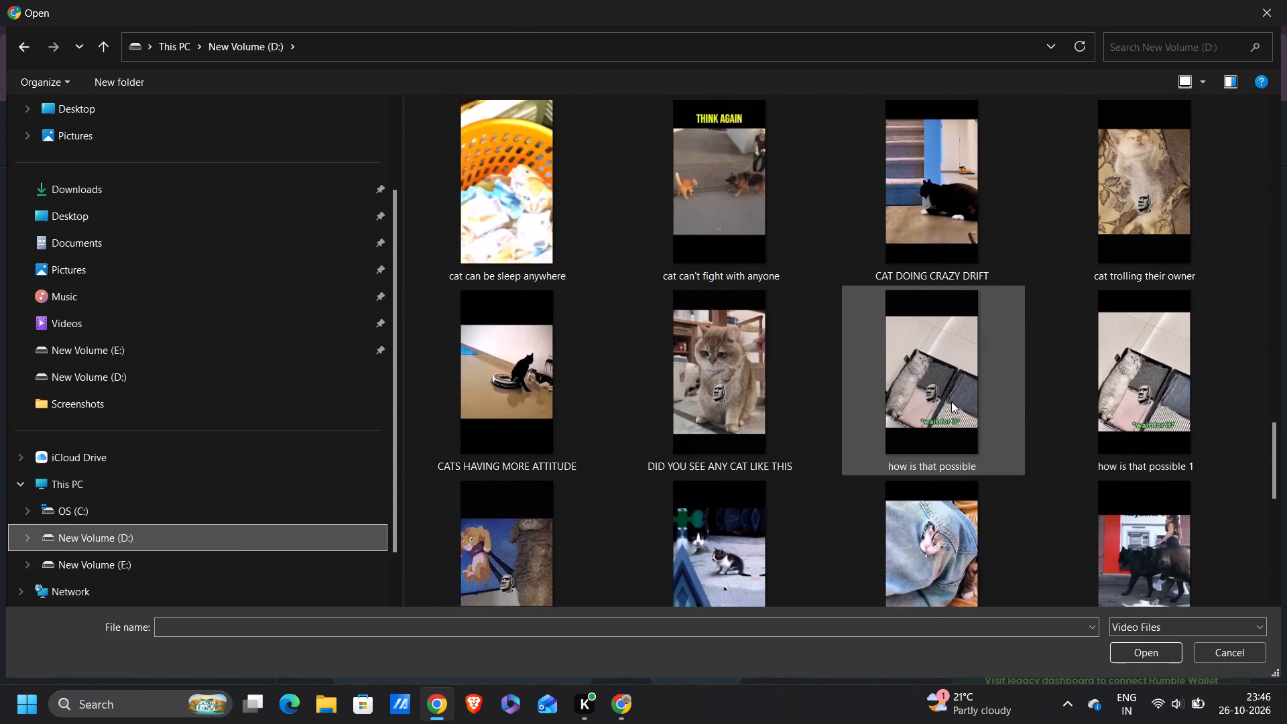
scroll(951, 402, "up", 1)
scroll(951, 402, "down", 19)
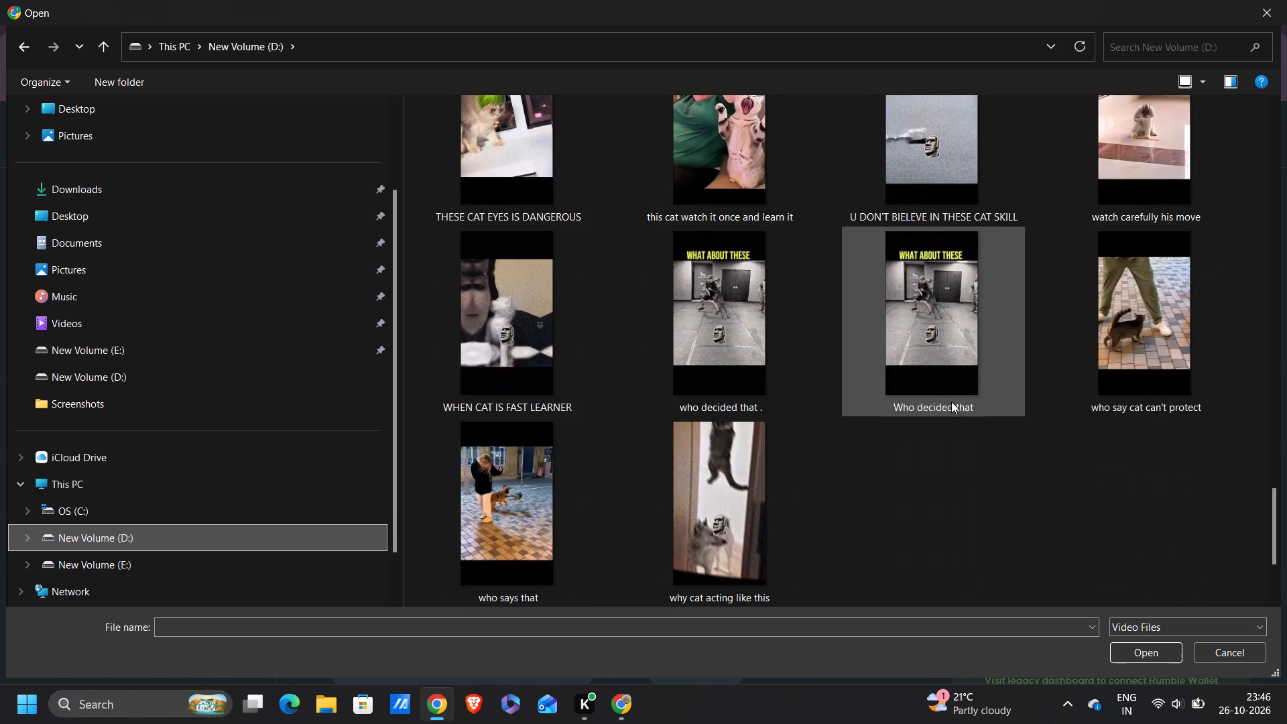
scroll(951, 402, "down", 7)
scroll(1084, 479, "up", 1)
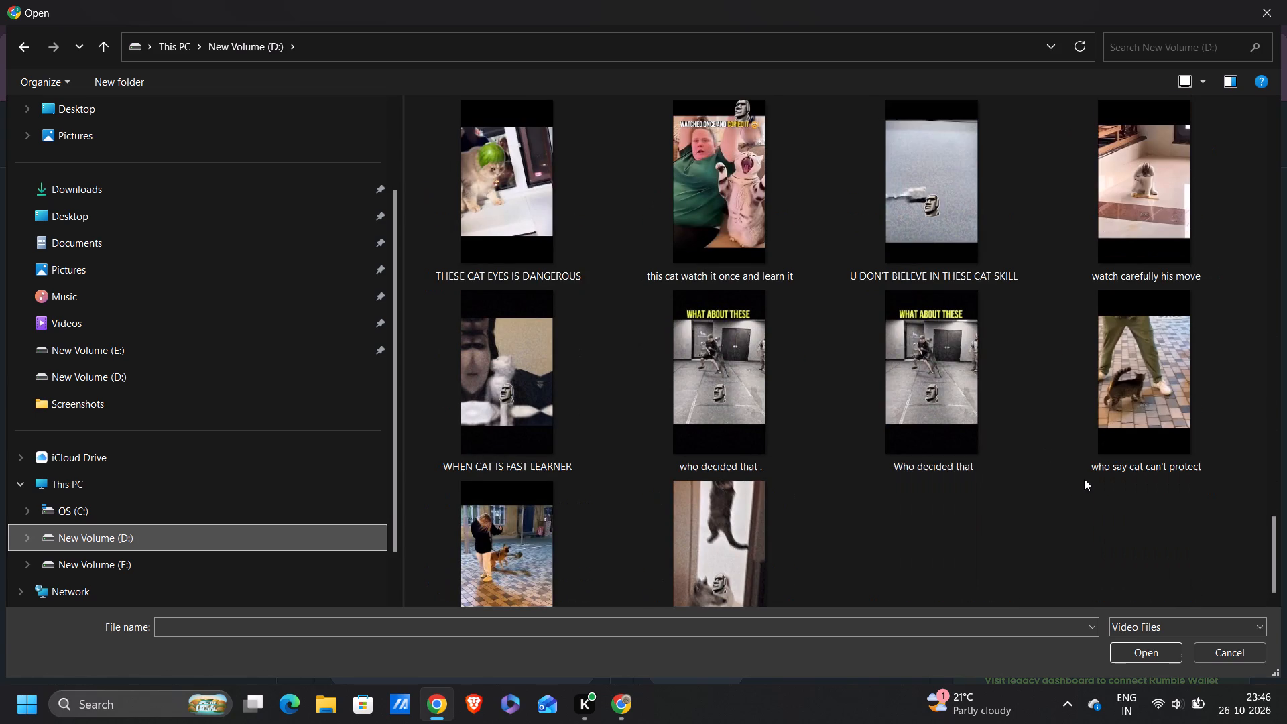
scroll(1084, 479, "up", 3)
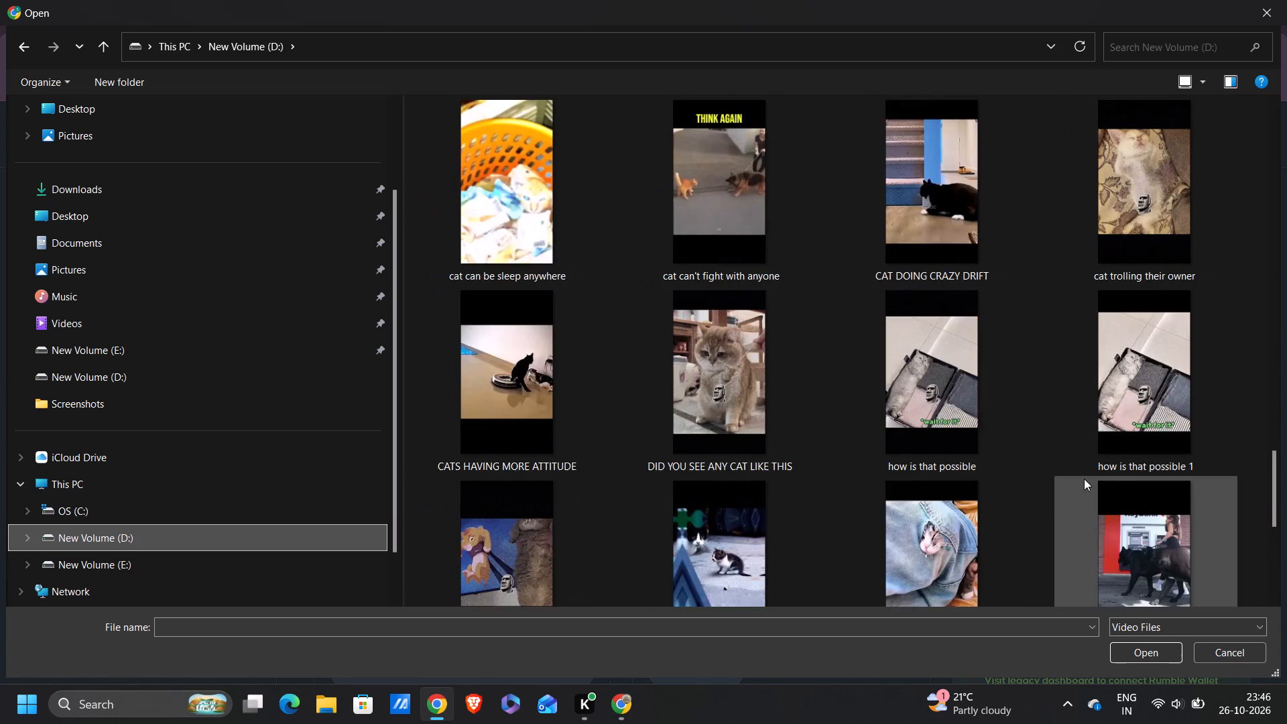
Choose the exported video "Can You Spot the Cat Before It Moves" as the file for the Rumble upload.
scroll(1084, 479, "up", 1)
triple_click(963, 157)
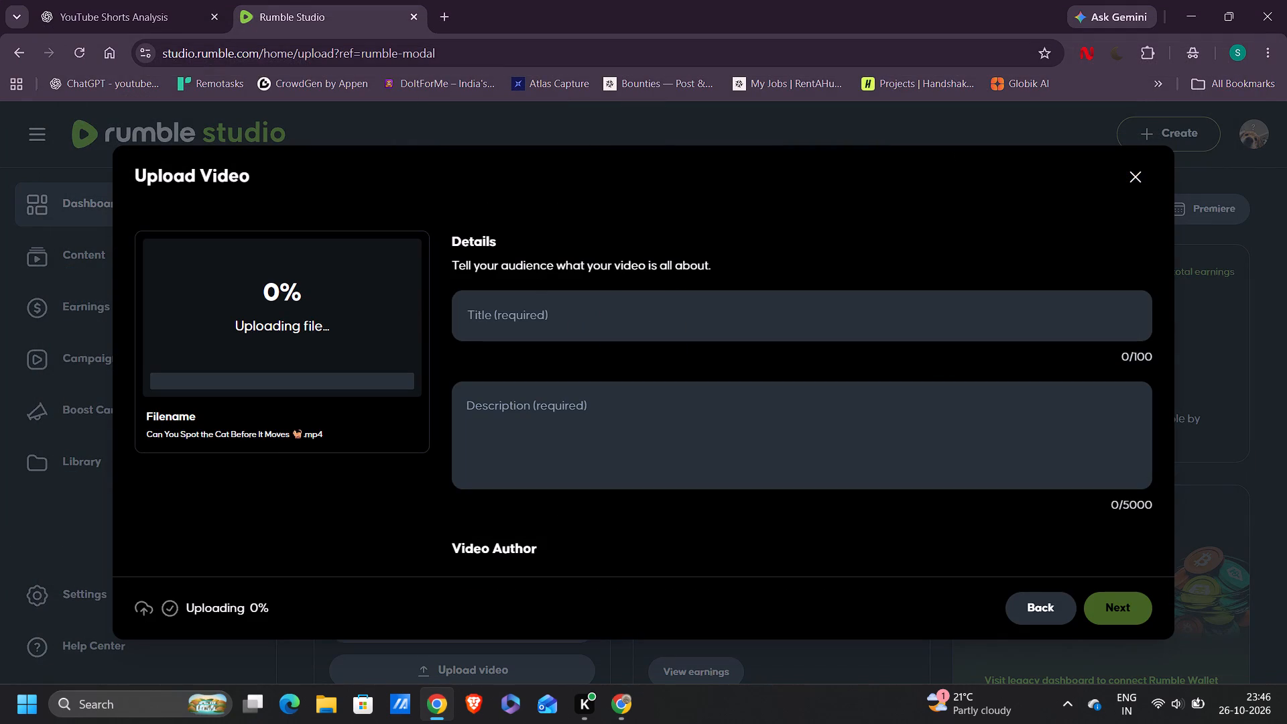
Title the Rumble video "did you spot all cats ?".
left_click(539, 315)
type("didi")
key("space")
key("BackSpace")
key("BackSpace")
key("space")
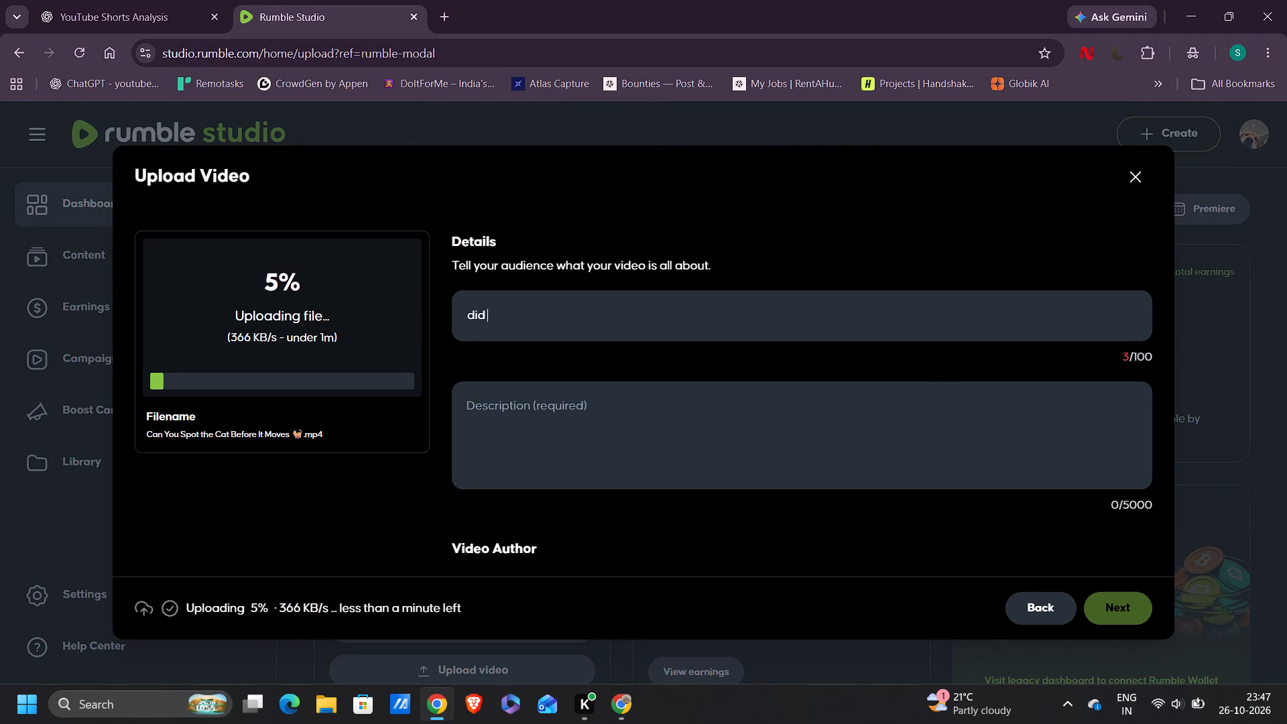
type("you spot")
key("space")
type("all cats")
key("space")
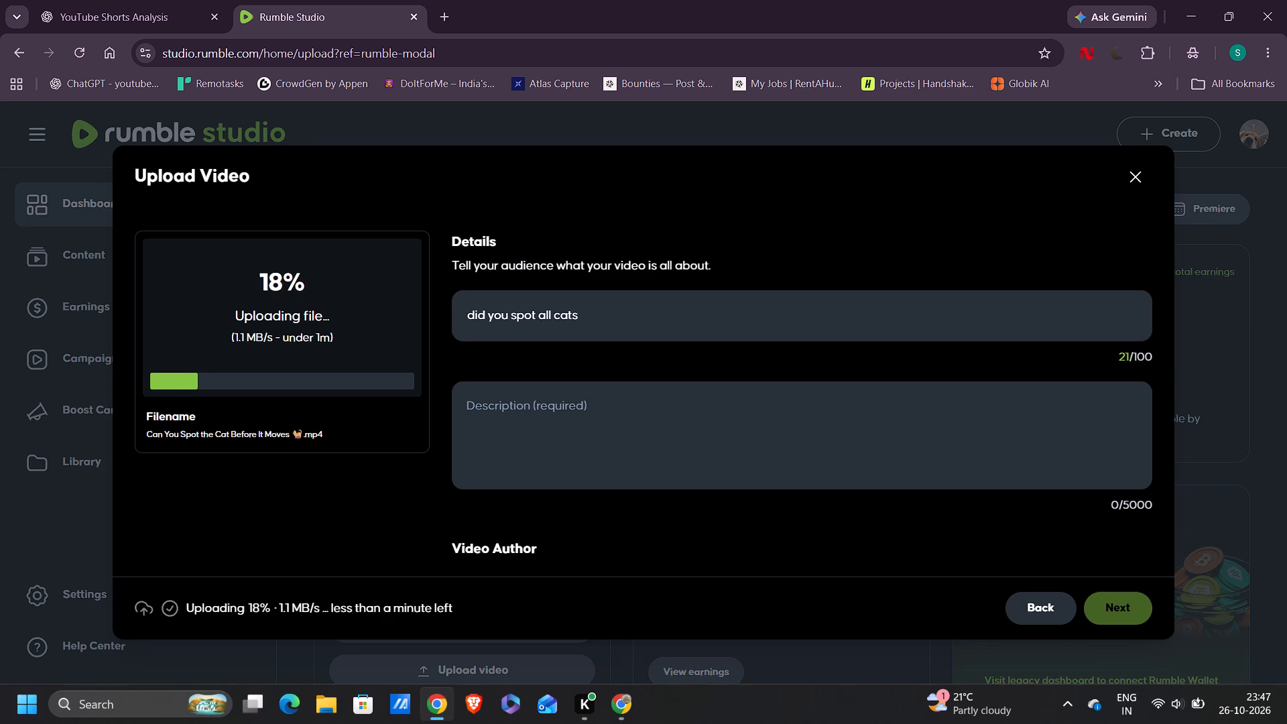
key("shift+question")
Fill the Rumble video's description with the copied cat-spotting text and the hashtags #Cats #AnimalShorts #CatLovers.
double_click(587, 392)
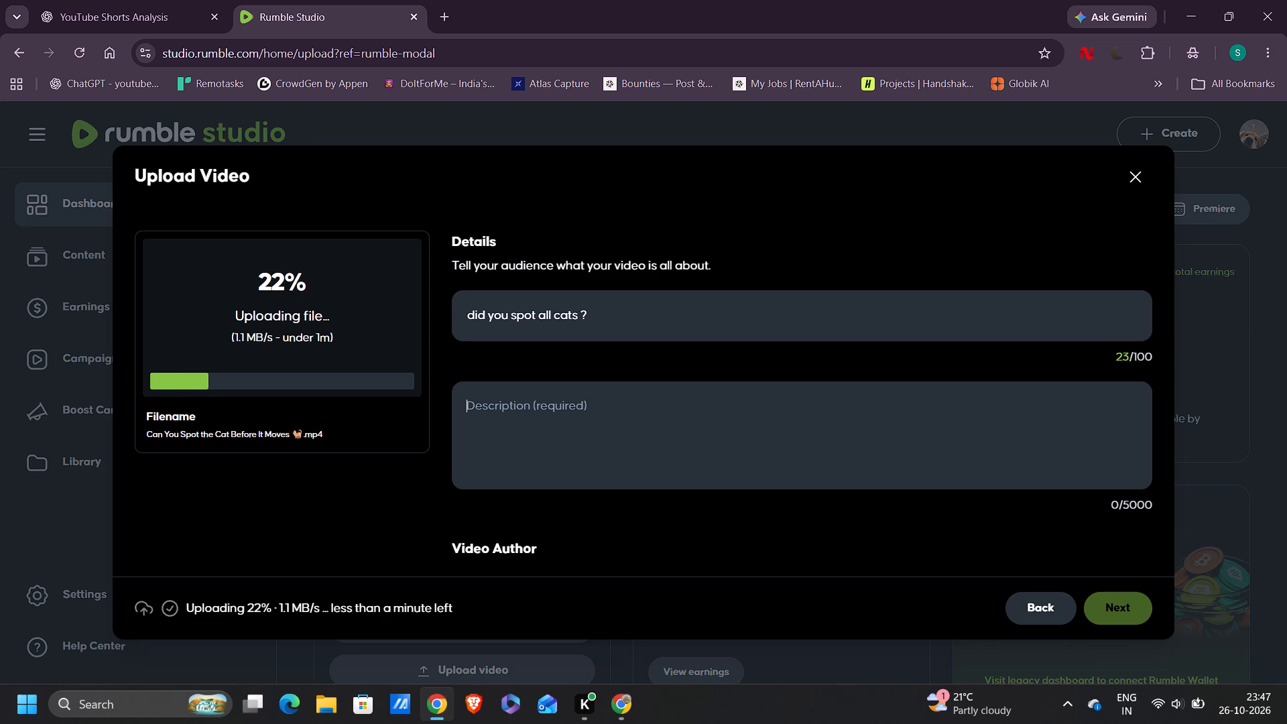
key("ctrl+v")
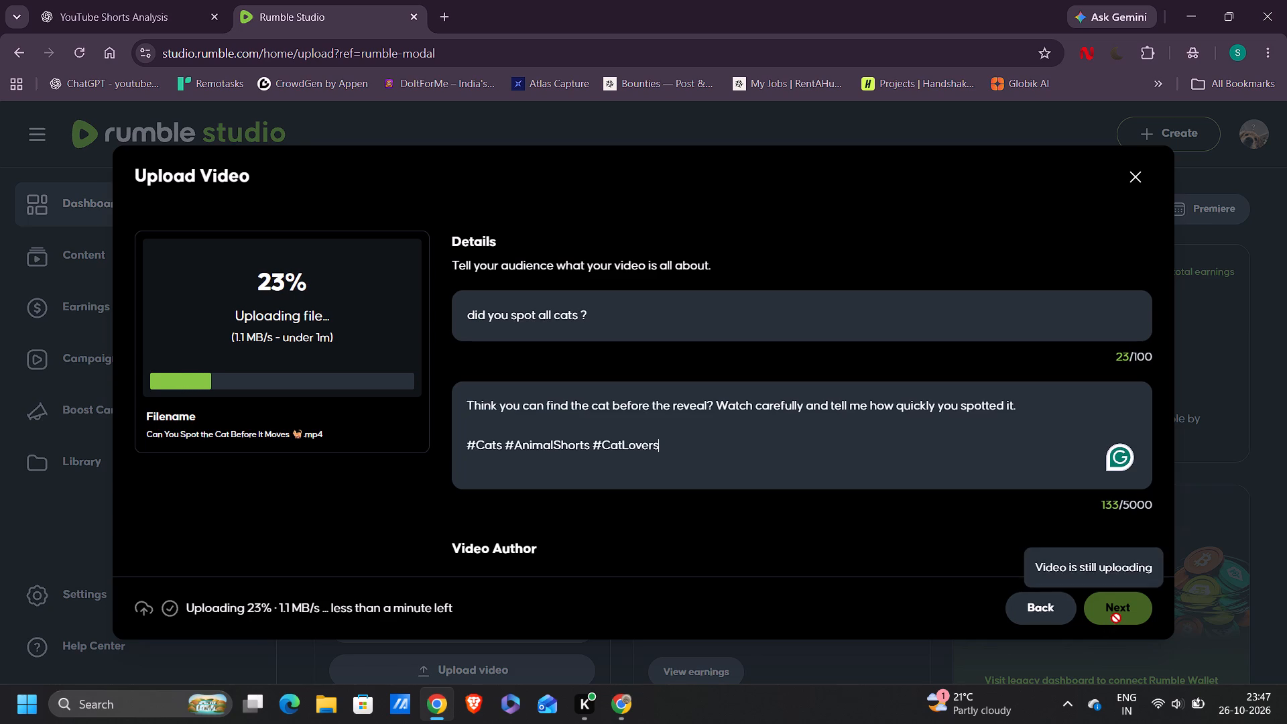
Search Google for instagram in a new browser tab and open the Instagram site from the results.
left_click(442, 0)
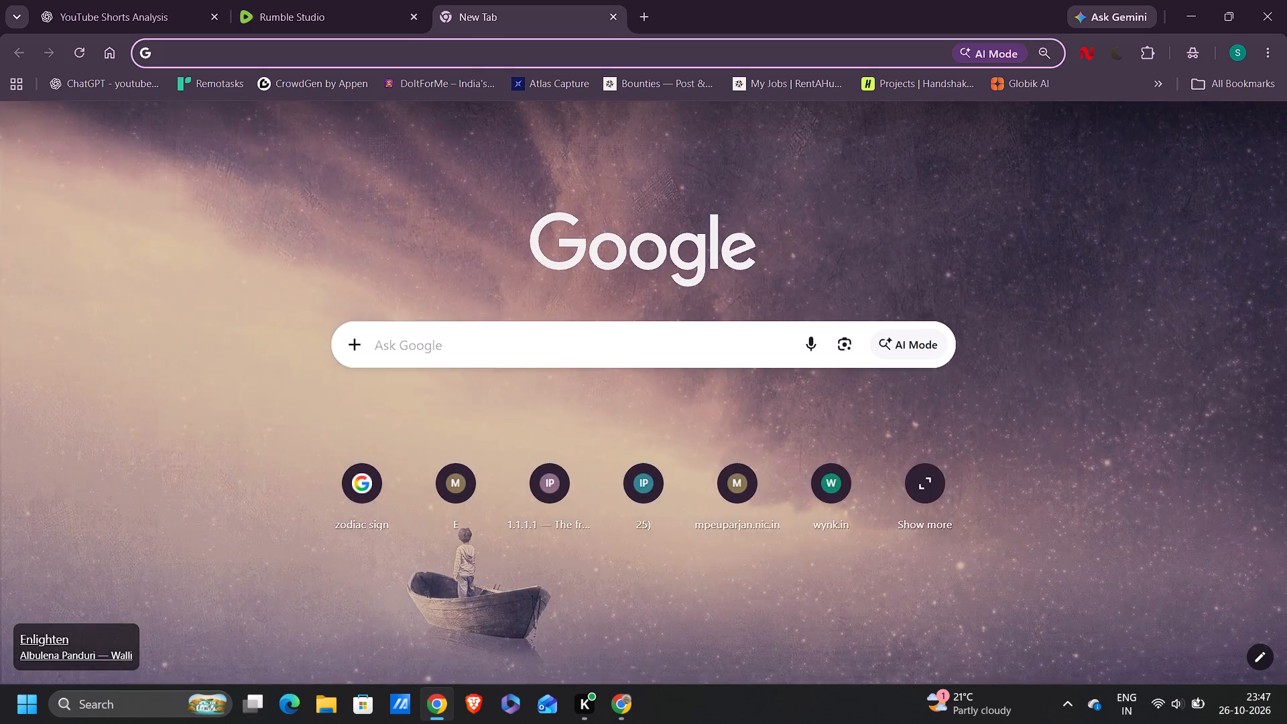
left_click(545, 338)
left_click(532, 463)
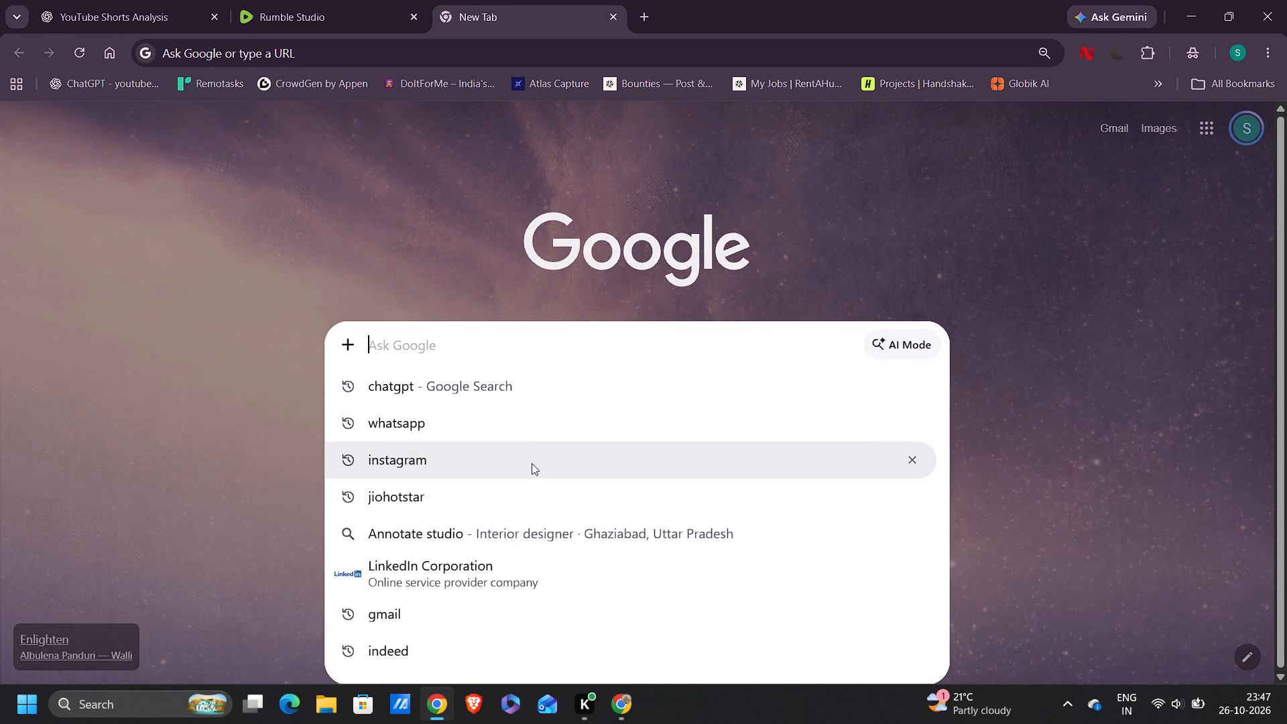
left_click(183, 293)
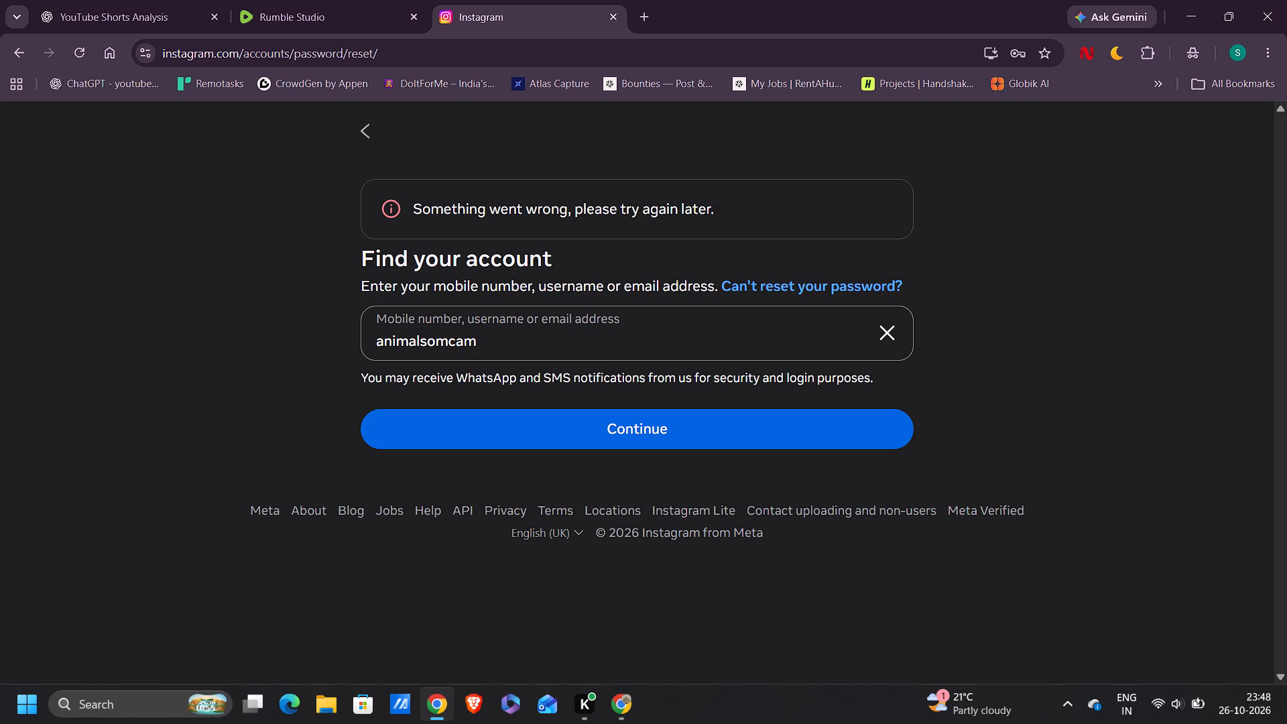
Resubmit the Instagram account search for the entered username and tick the reCAPTCHA confirmation that you are not a robot.
left_click(568, 443)
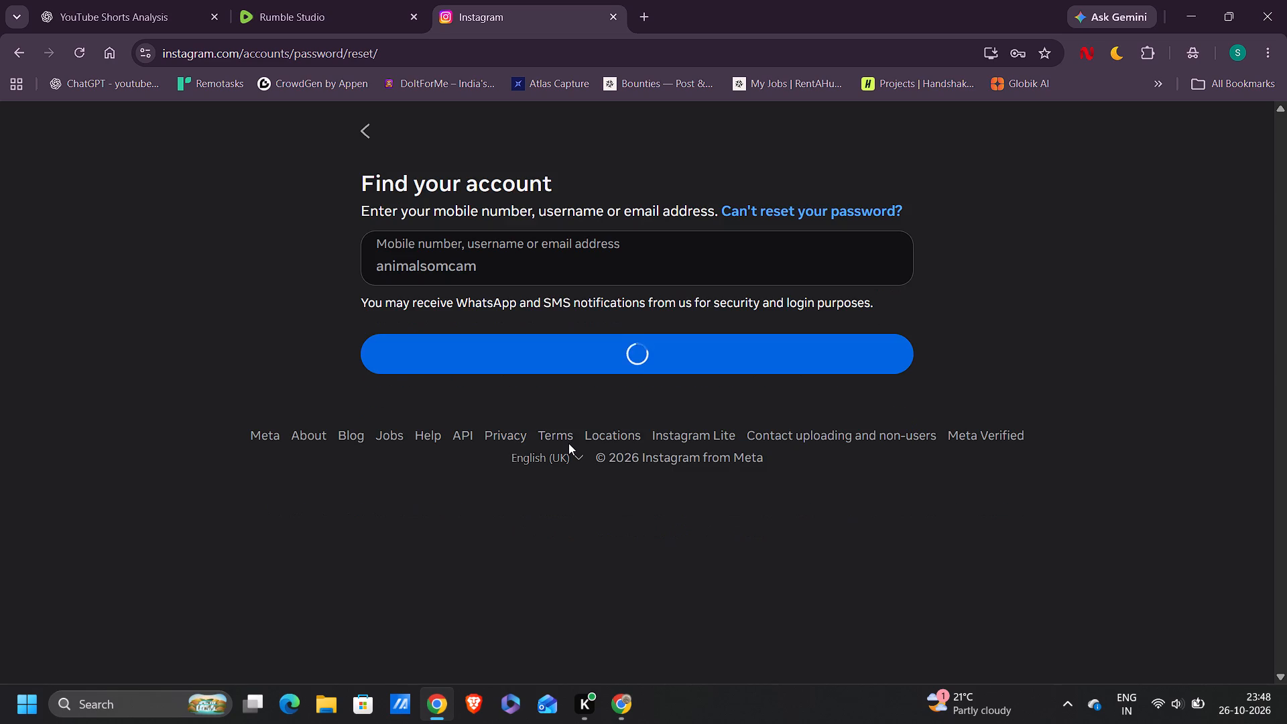